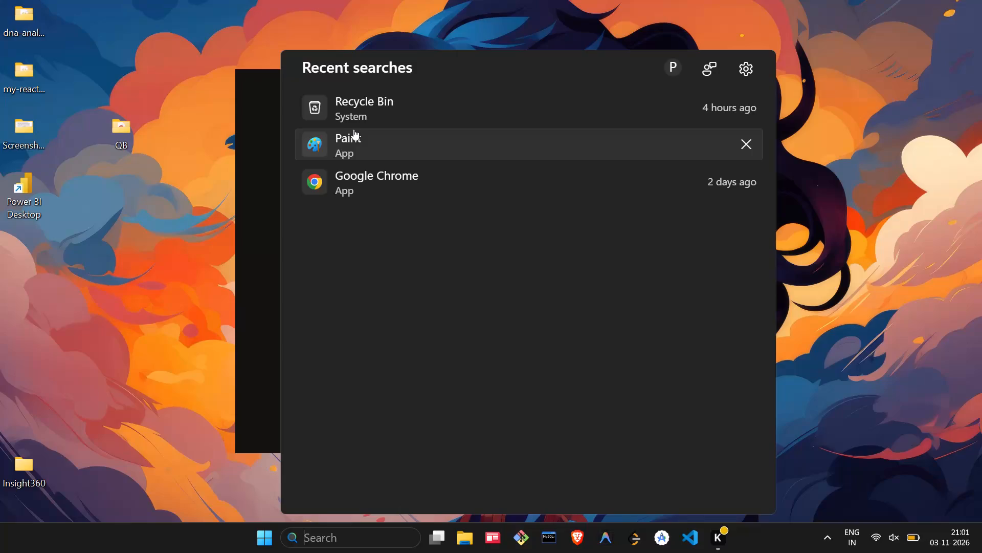
Open Paint from the recent searches.
click(354, 127)
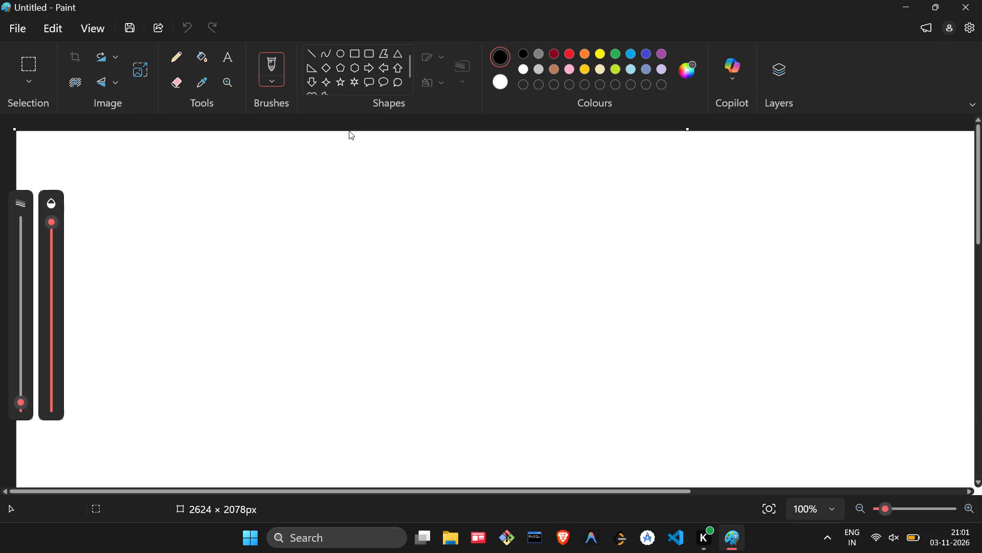
Draw an upright black oval about 250 × 300 px and place it in the canvas's upper-left area.
click(338, 53)
drag(277, 178, 372, 295)
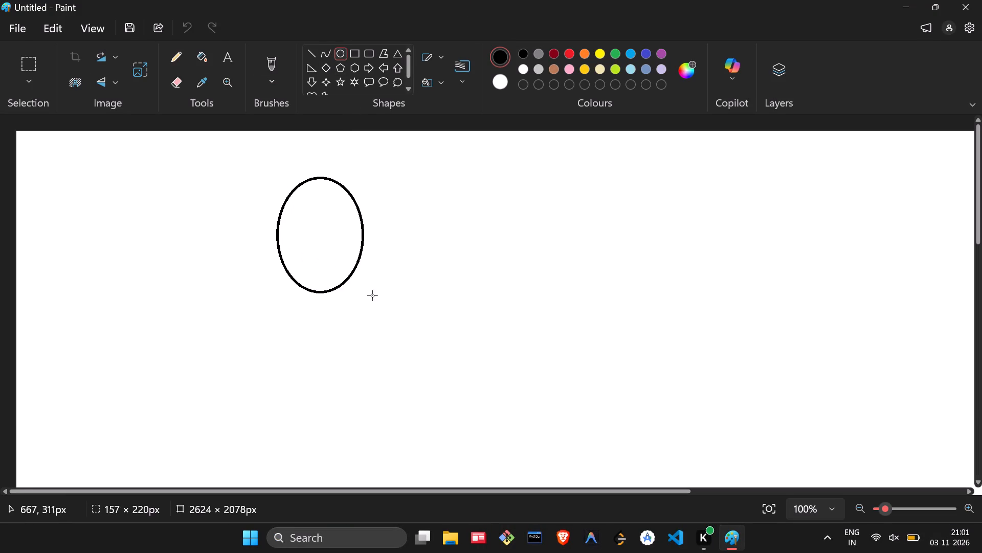
drag(372, 295, 405, 331)
drag(371, 287, 176, 278)
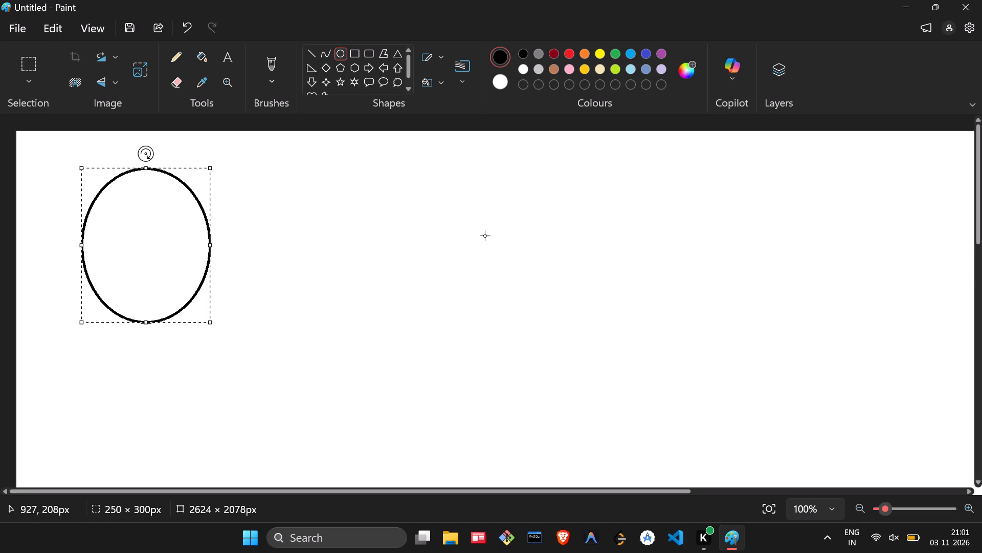
Resize the oval to about 427 × 392 px and move it into the canvas's upper-left corner, undoing any stray mark.
scroll(485, 236, left, 10)
scroll(485, 236, right, 1)
scroll(485, 236, left, 1)
scroll(485, 236, right, 1)
scroll(485, 236, left, 1)
ctrl+scroll(485, 236, down, 10)
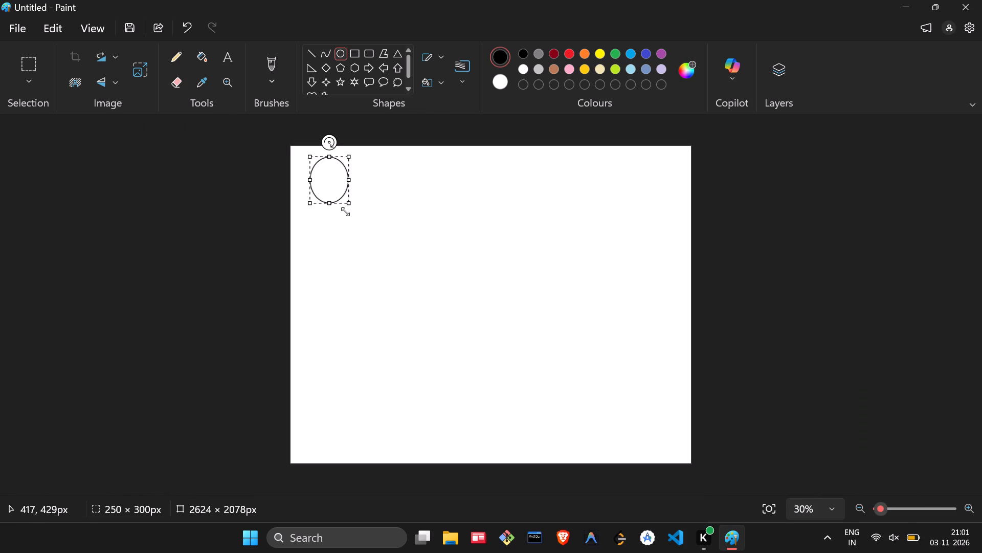
drag(348, 179, 373, 178)
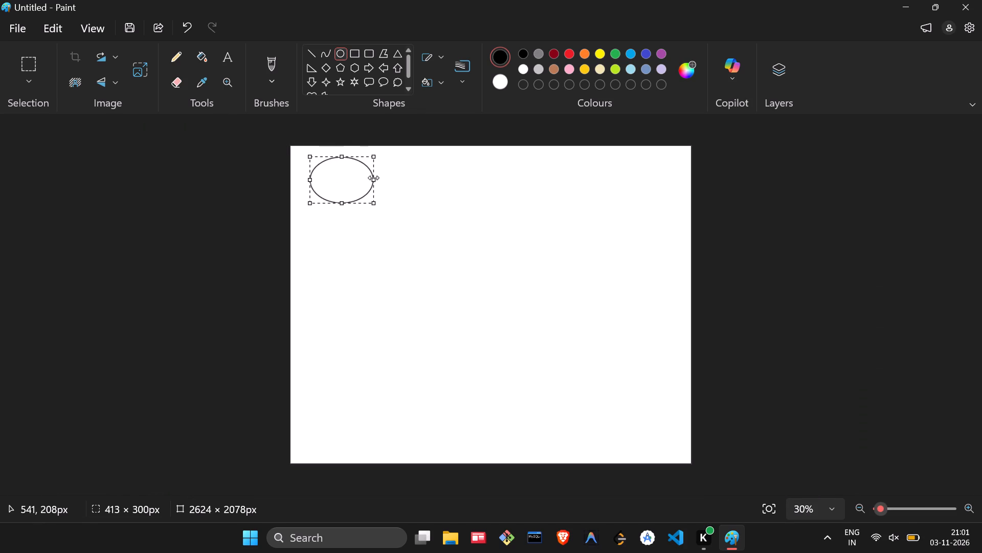
drag(373, 178, 373, 181)
click(372, 211)
drag(372, 210, 359, 225)
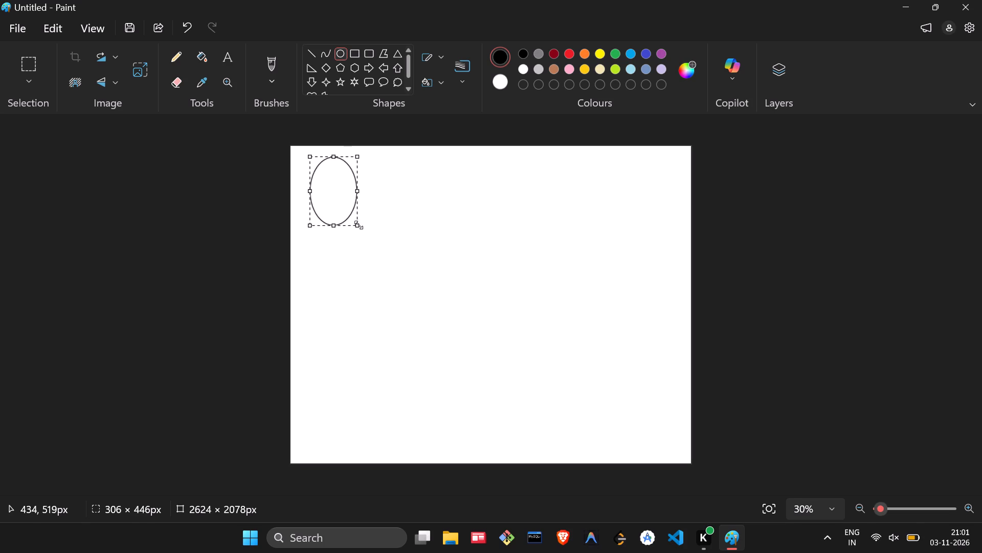
drag(359, 225, 375, 217)
drag(363, 194, 348, 182)
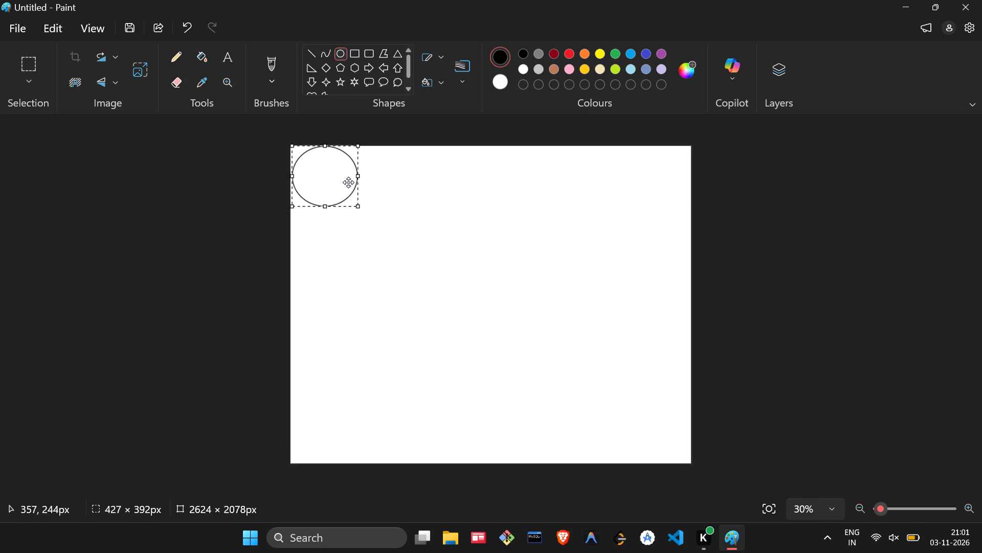
drag(348, 182, 346, 186)
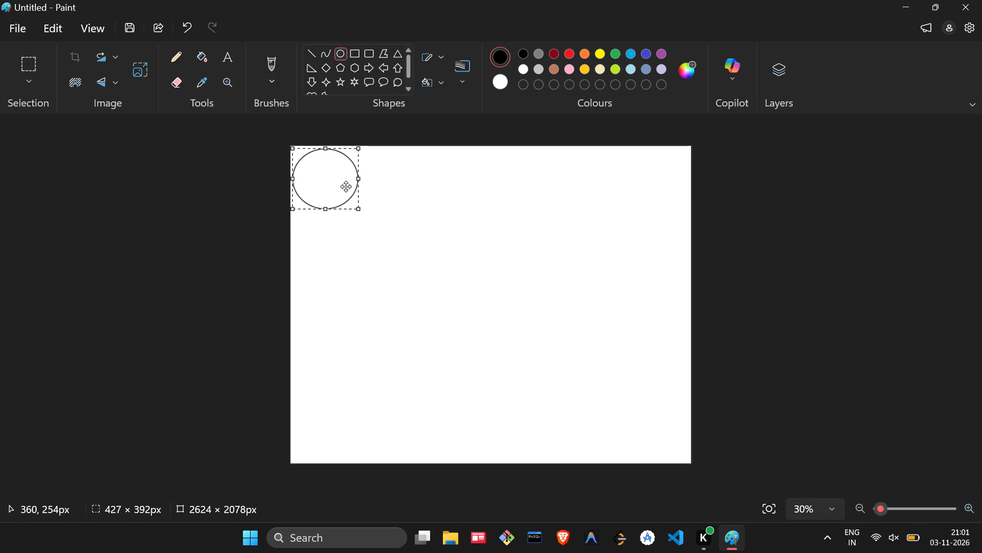
drag(346, 186, 344, 185)
click(369, 205)
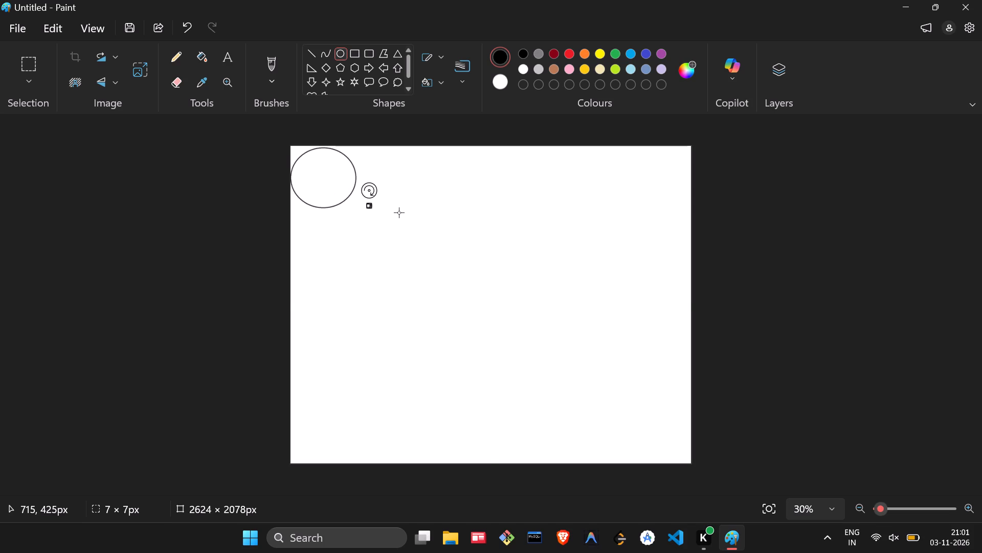
key(ctrl+z)
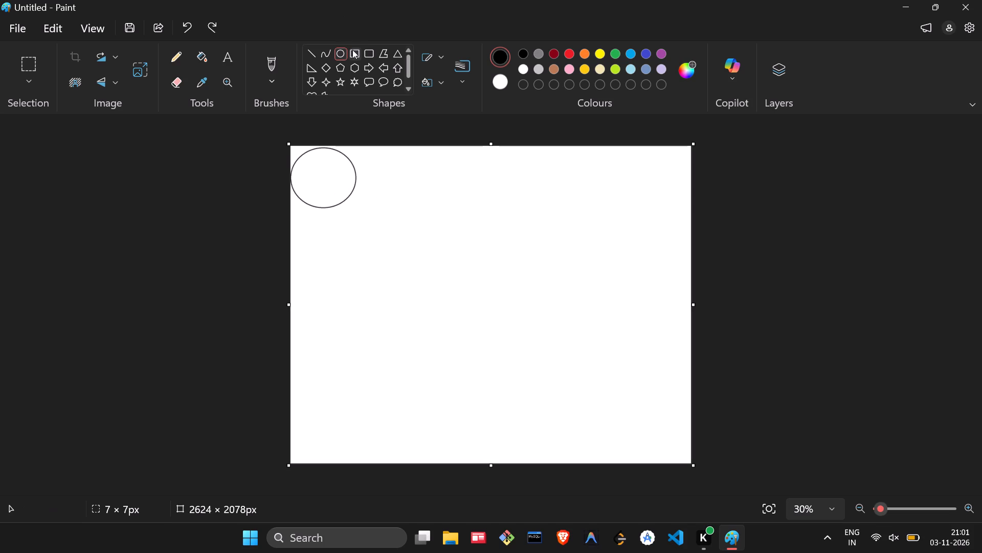
Draw a rectangle about 874 × 616 px with its upper-left corner overlapping the lower right of the oval.
click(353, 51)
drag(316, 218, 450, 312)
drag(411, 265, 397, 228)
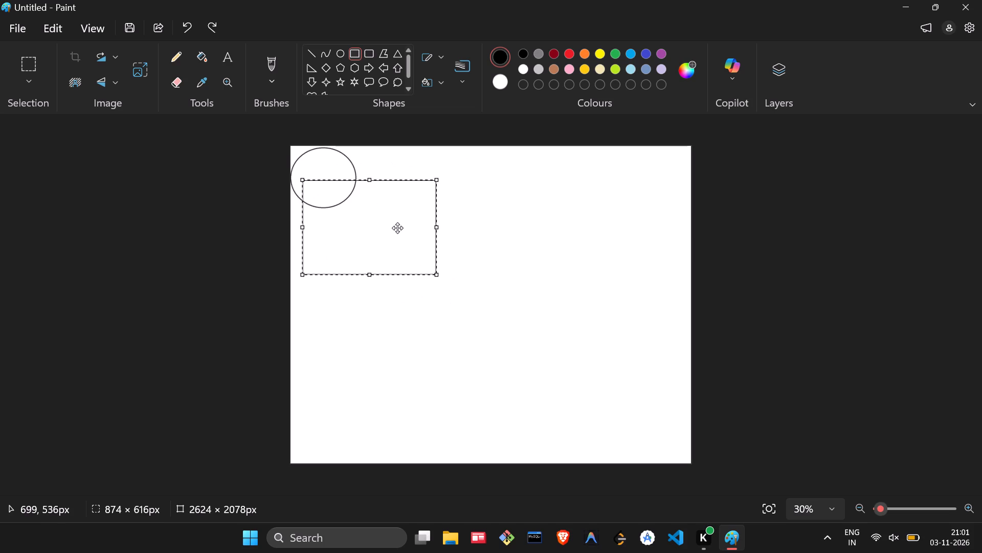
drag(397, 228, 418, 233)
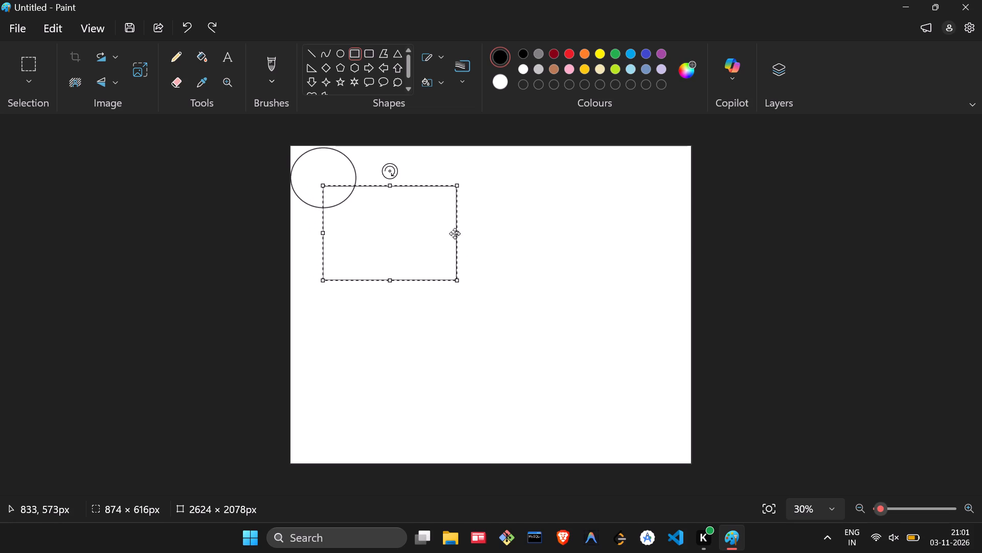
click(494, 233)
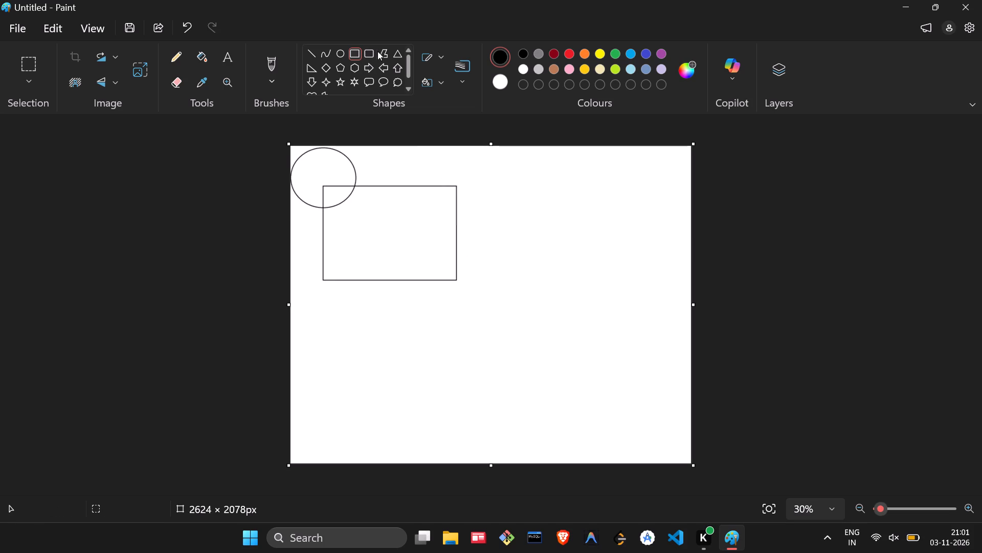
Draw a triangle about 1027 × 773 px below the rectangle, with its apex at the rectangle's bottom edge.
click(393, 58)
drag(425, 240, 410, 257)
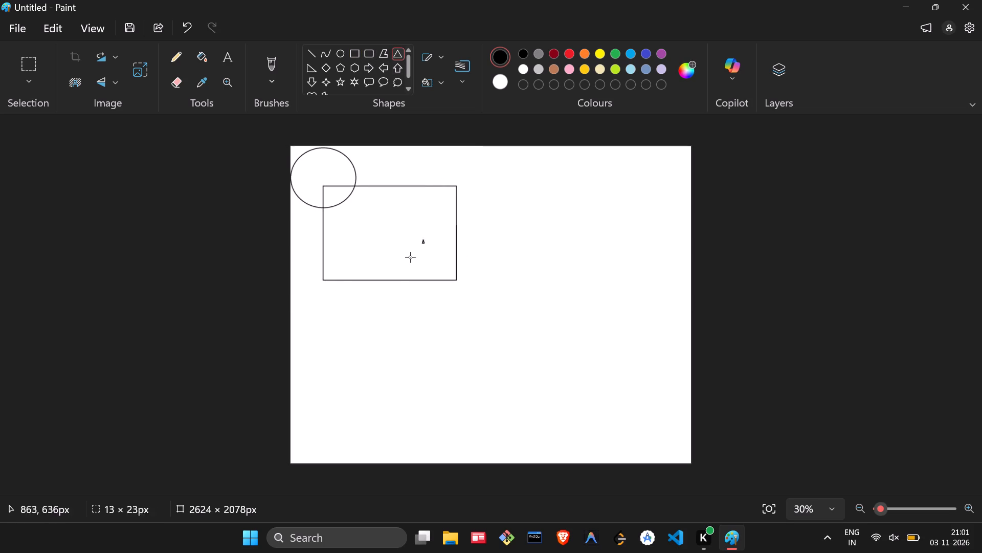
drag(410, 257, 267, 358)
drag(348, 332, 372, 338)
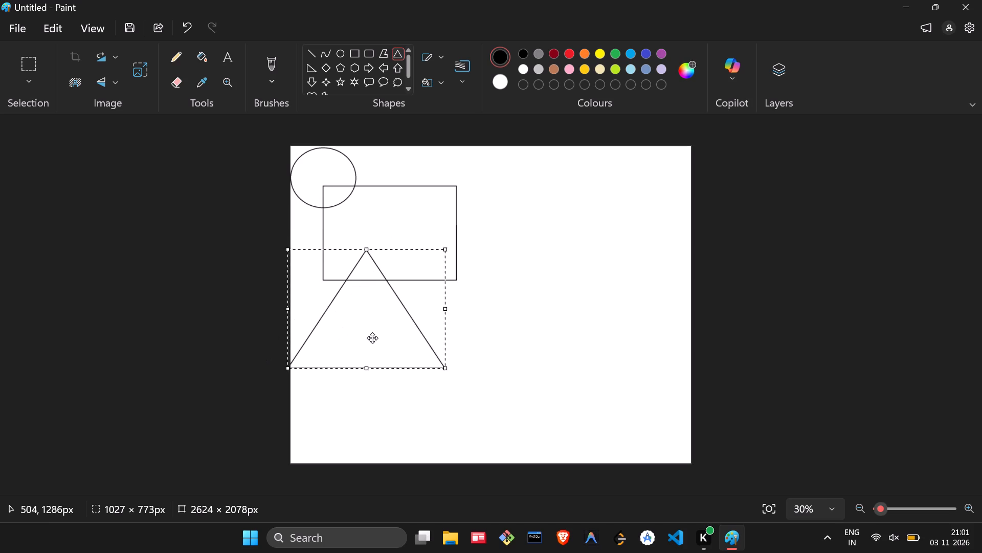
drag(372, 338, 374, 333)
drag(374, 334, 369, 346)
drag(380, 345, 385, 366)
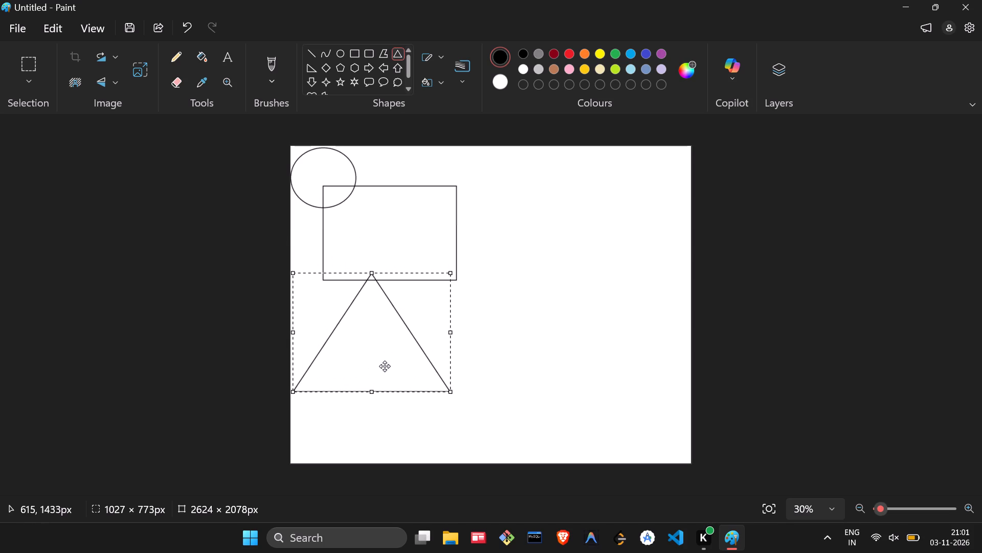
drag(385, 366, 384, 371)
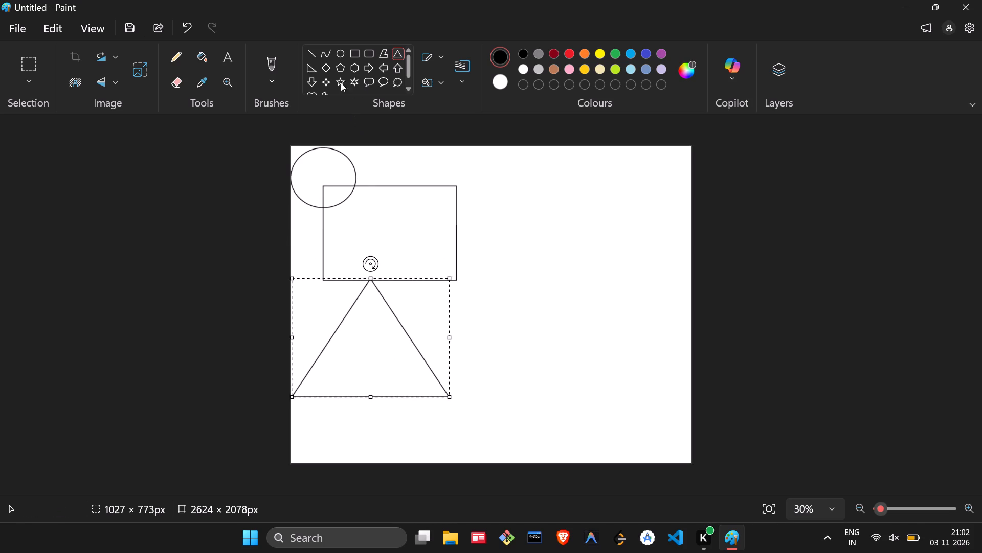
Draw a four-point star about 586 × 657 px at the canvas's left edge, overlapping the rectangle's lower-left corner and the triangle.
click(327, 84)
drag(349, 240, 259, 341)
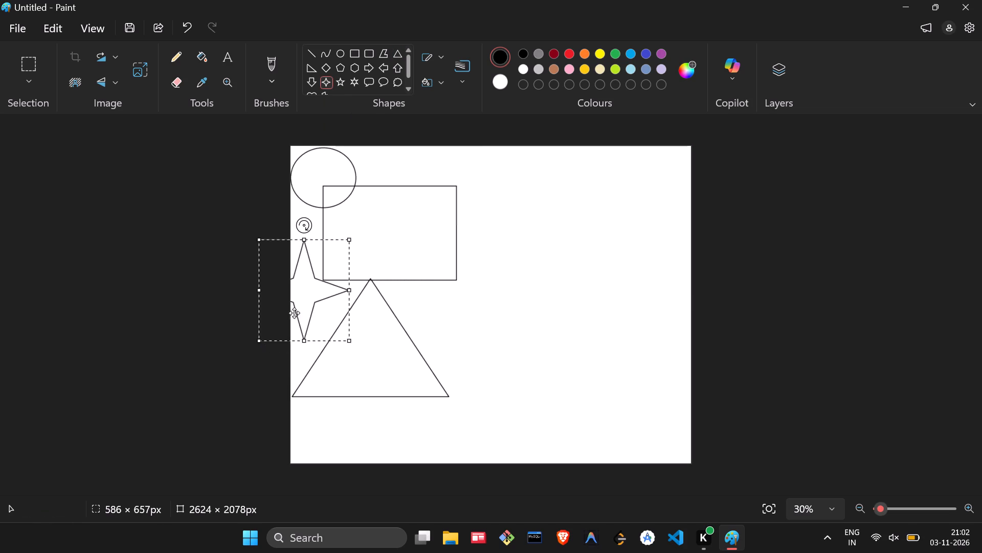
drag(300, 300, 328, 303)
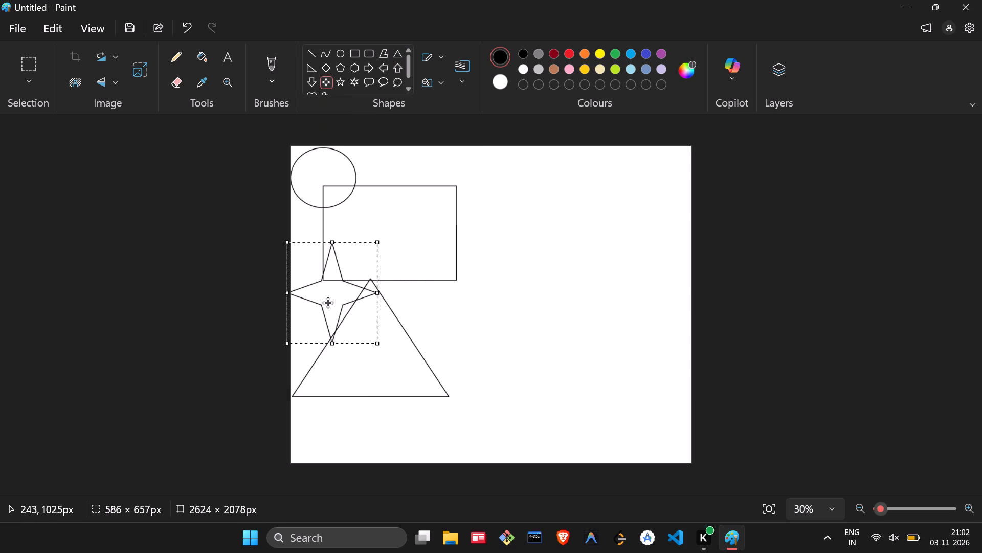
drag(328, 303, 330, 298)
click(435, 307)
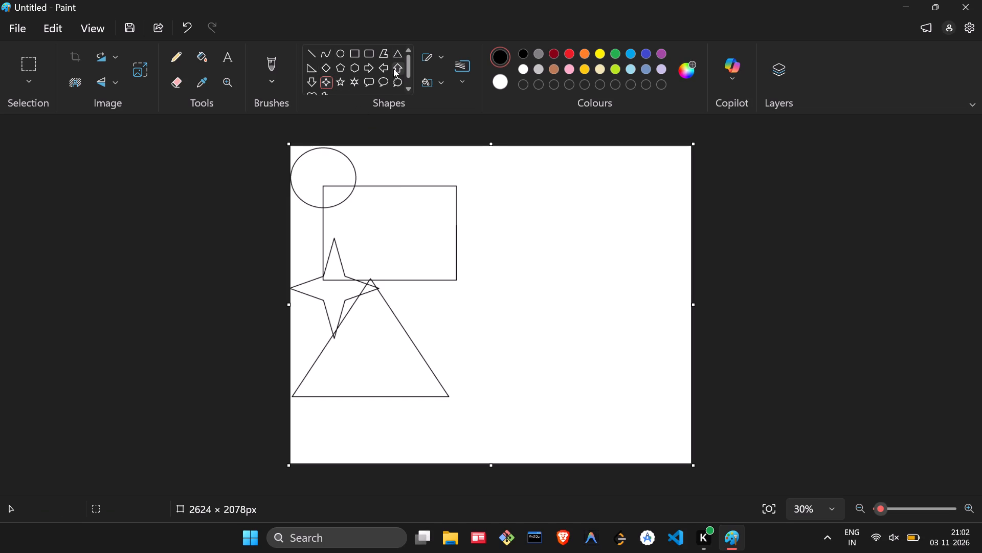
Draw a pentagon about 914 × 718 px near the canvas's bottom edge, overlapping the triangle's lower-right corner.
click(338, 69)
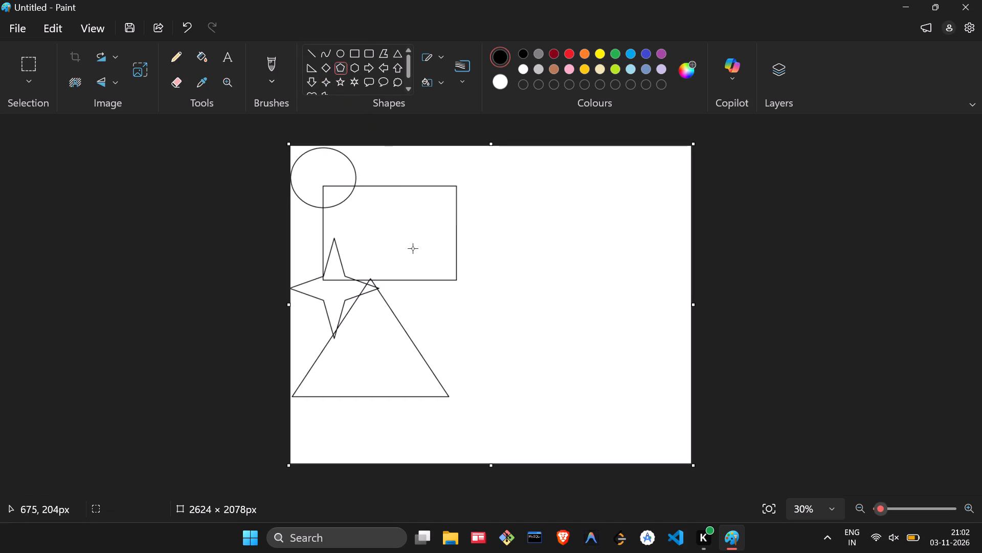
drag(425, 301, 341, 396)
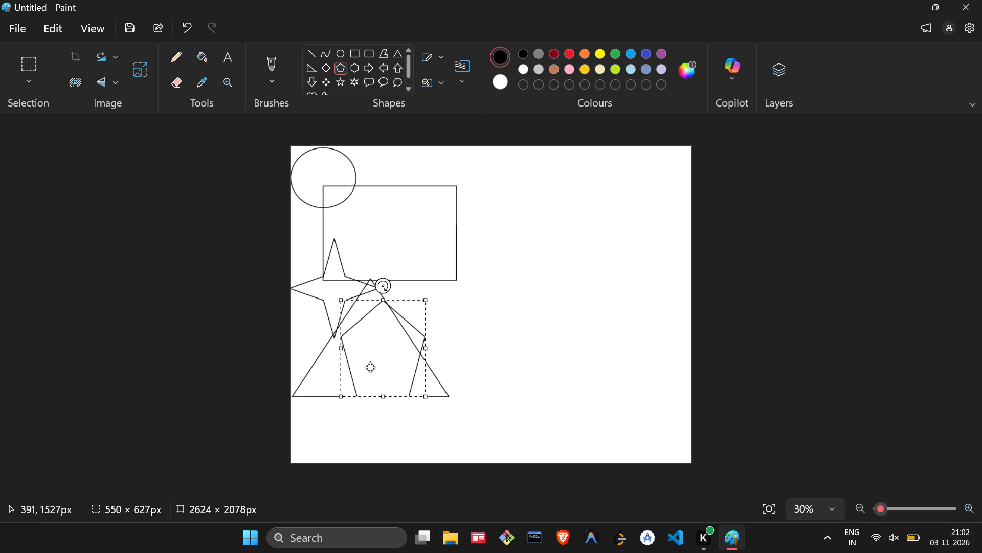
drag(373, 367, 474, 394)
drag(533, 427, 536, 429)
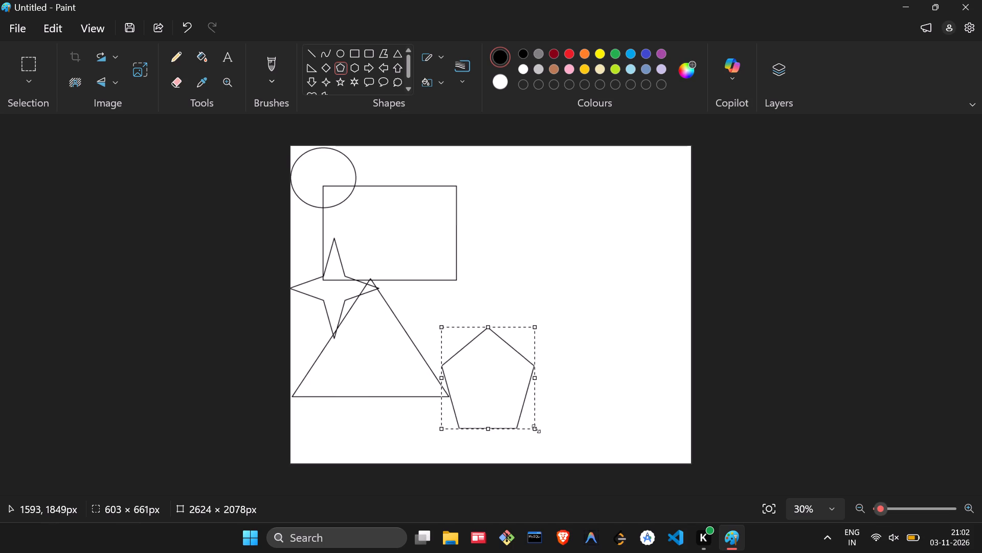
drag(536, 429, 582, 437)
drag(528, 408, 463, 433)
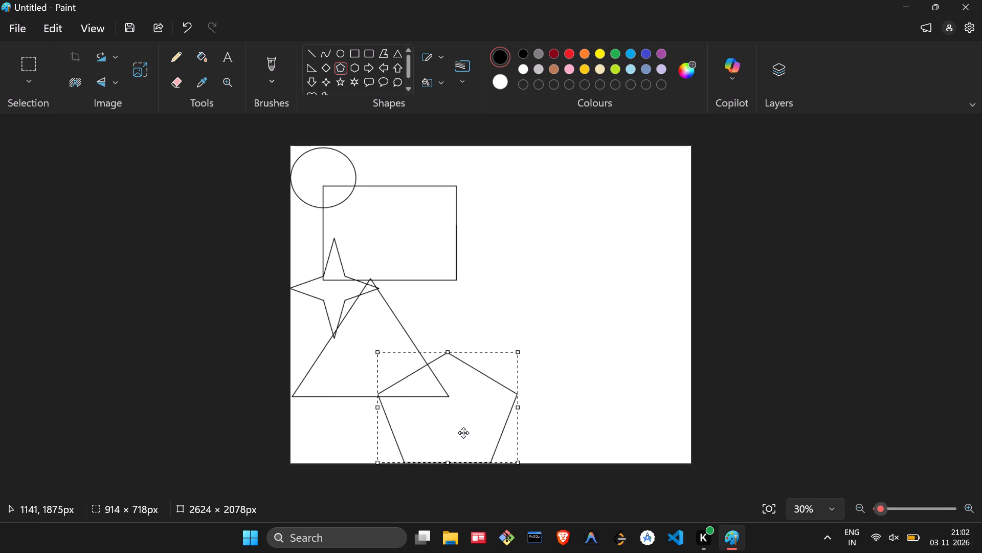
drag(463, 433, 463, 429)
click(583, 222)
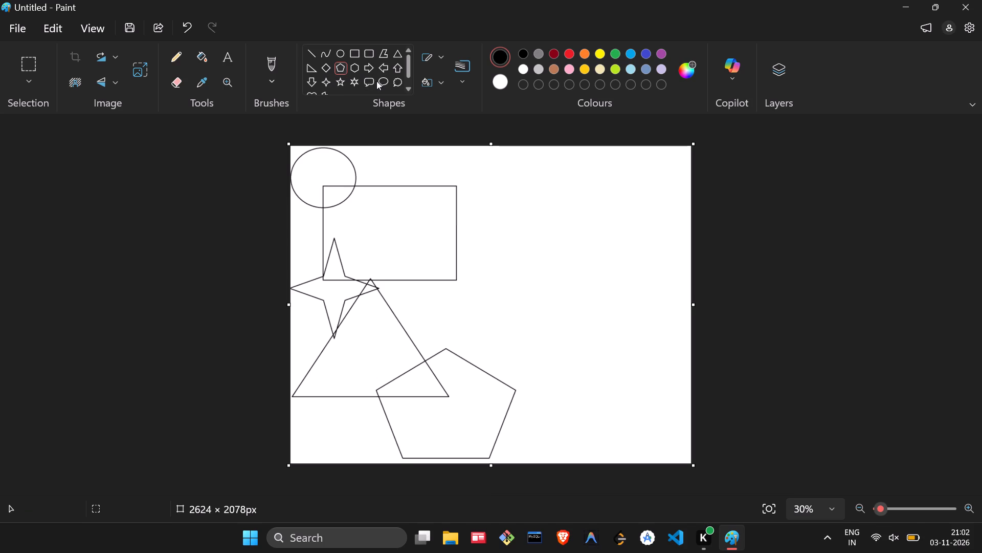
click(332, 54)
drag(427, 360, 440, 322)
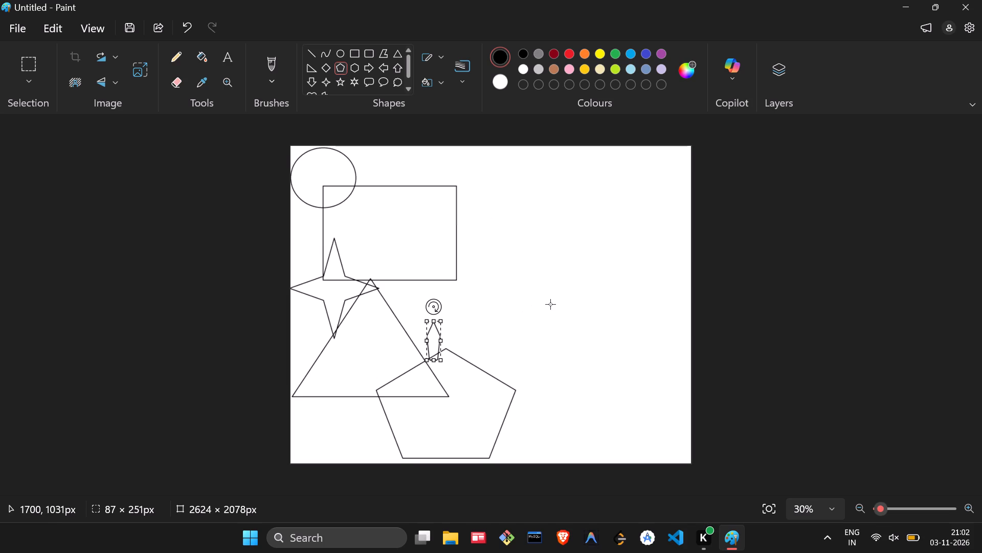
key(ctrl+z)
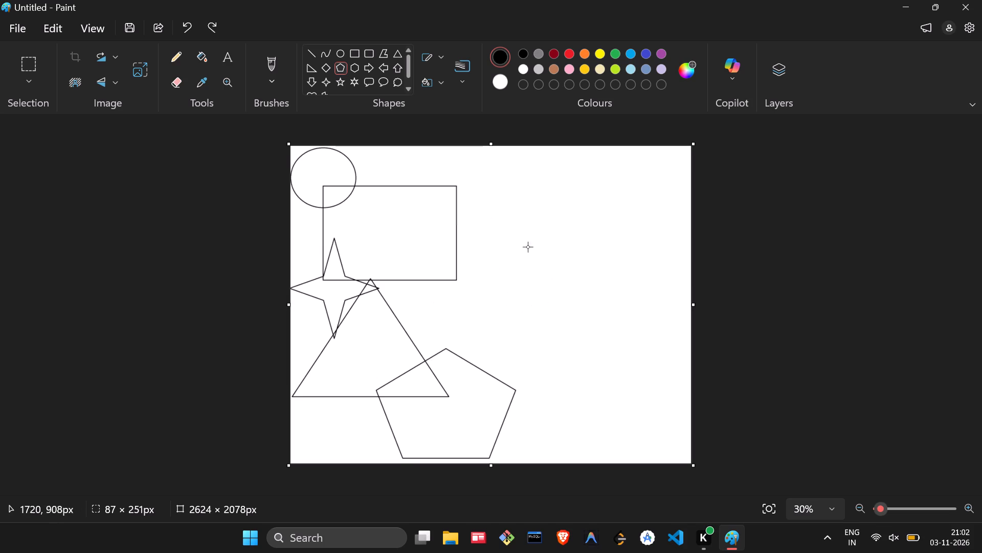
Draw a gently S-shaped curve from the upper crossing of the triangle and pentagon to the canvas's upper-right corner.
click(327, 50)
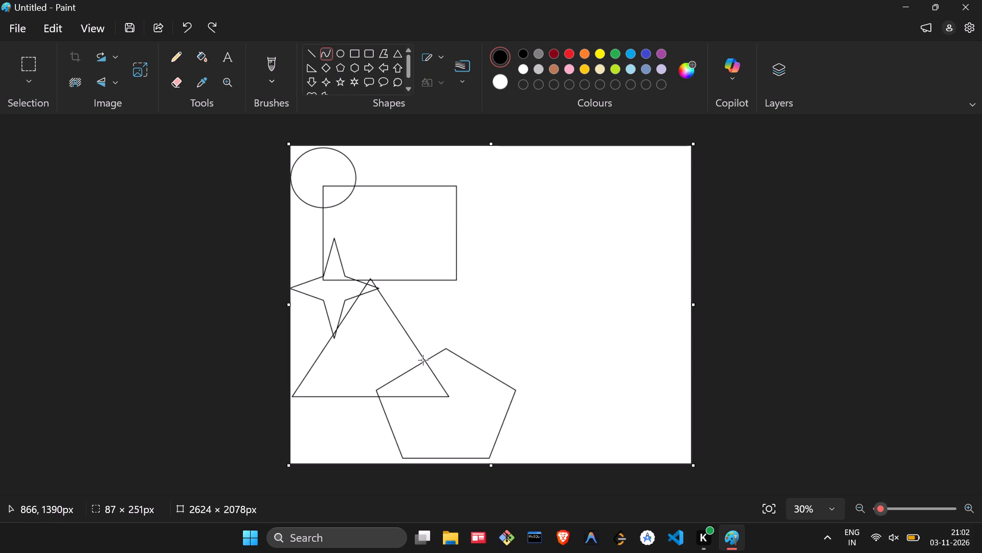
drag(426, 360, 485, 274)
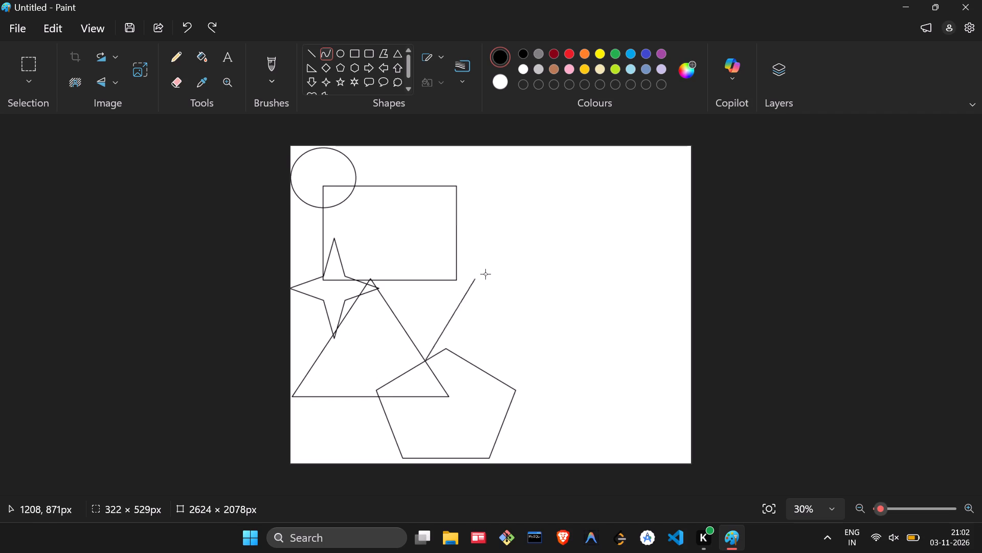
drag(485, 274, 693, 142)
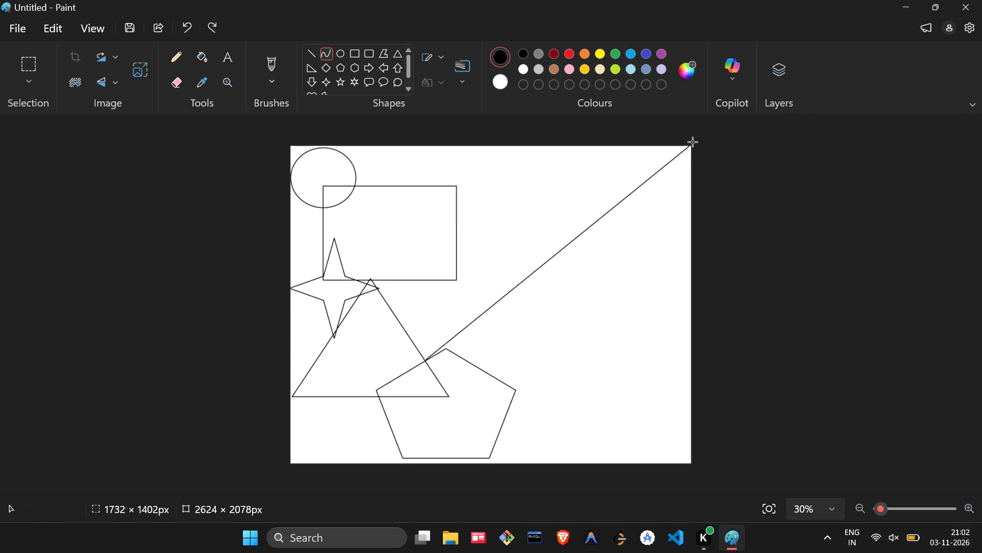
drag(693, 142, 698, 140)
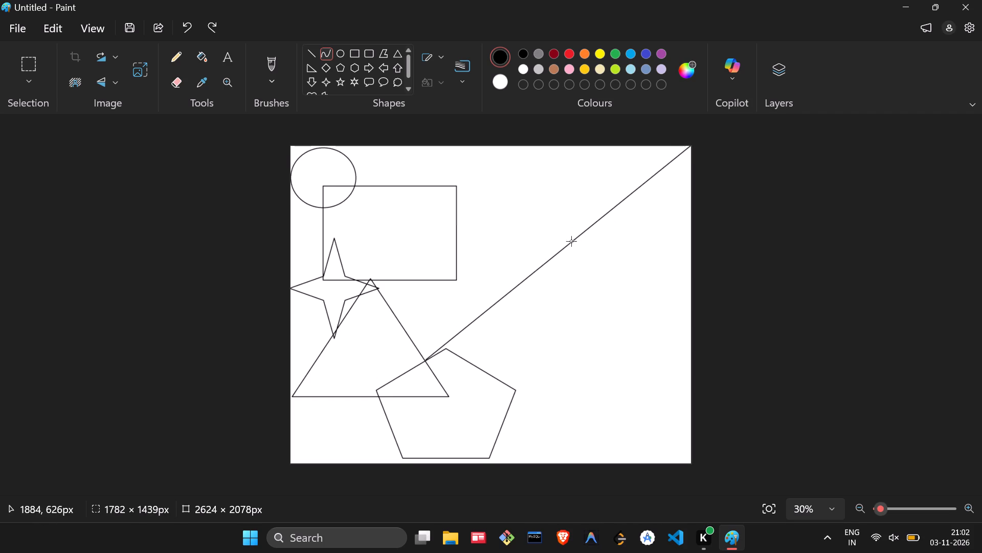
drag(490, 307, 510, 331)
drag(545, 289, 518, 239)
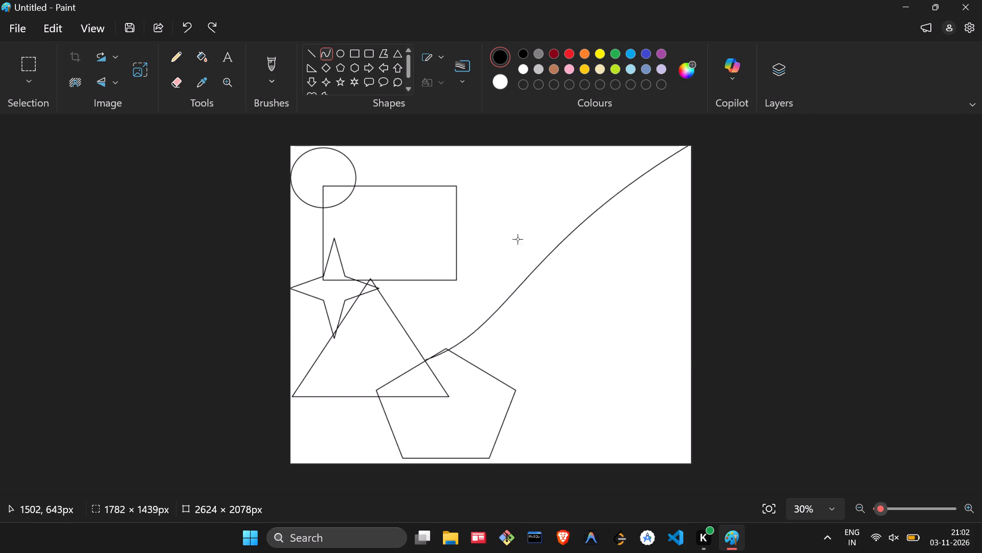
drag(518, 239, 515, 236)
click(537, 310)
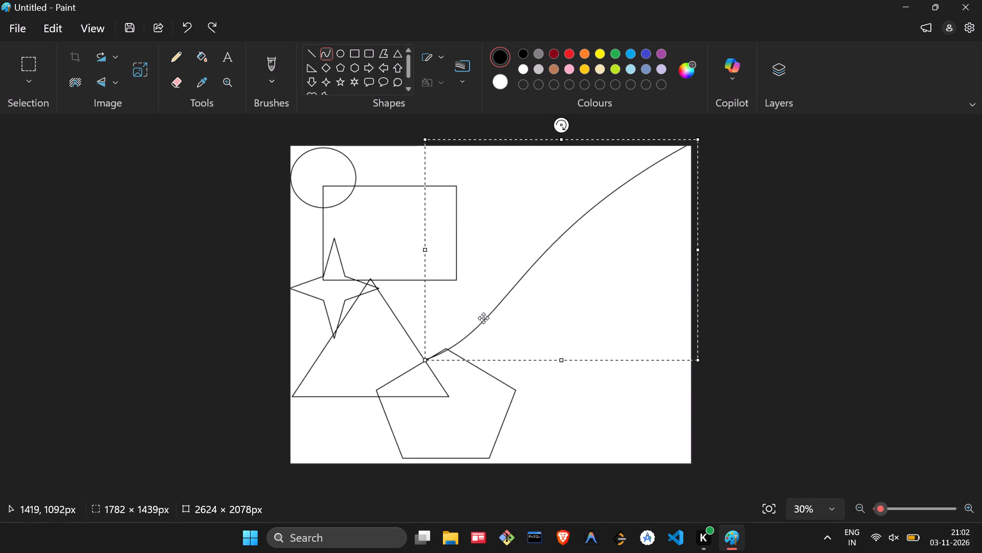
click(484, 325)
click(765, 314)
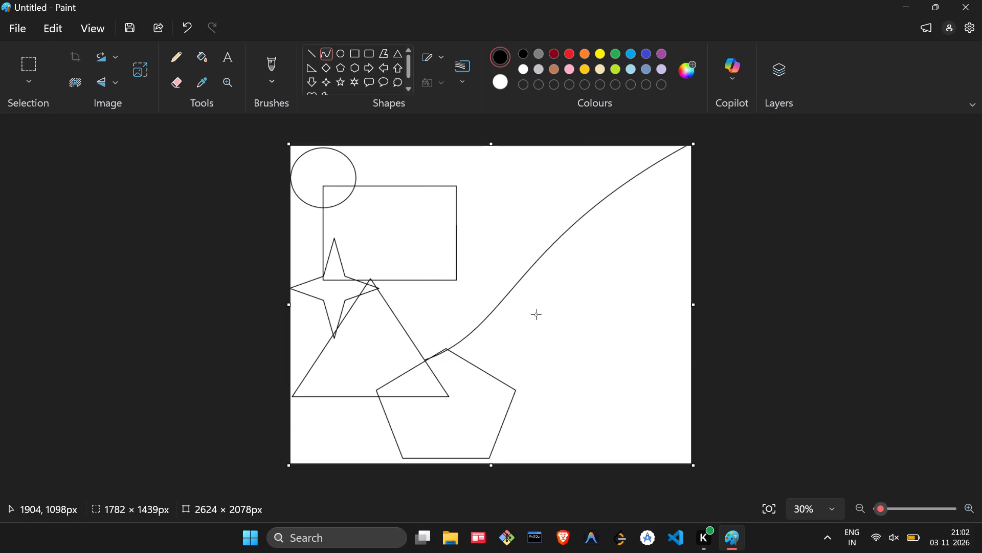
Draw a curve from the first curve's lower part to the canvas's lower-right corner, bowed far left into the triangle.
drag(481, 323, 506, 362)
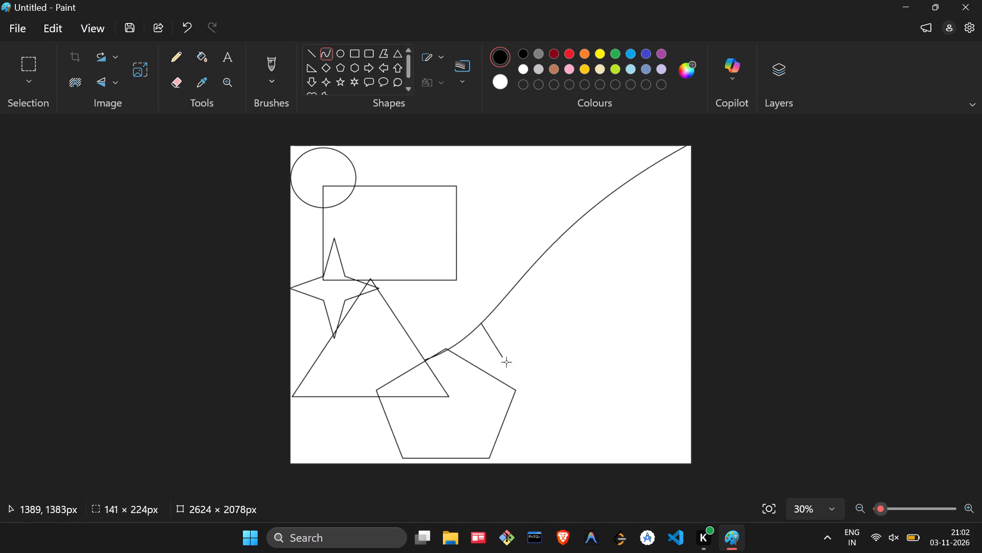
drag(506, 362, 697, 470)
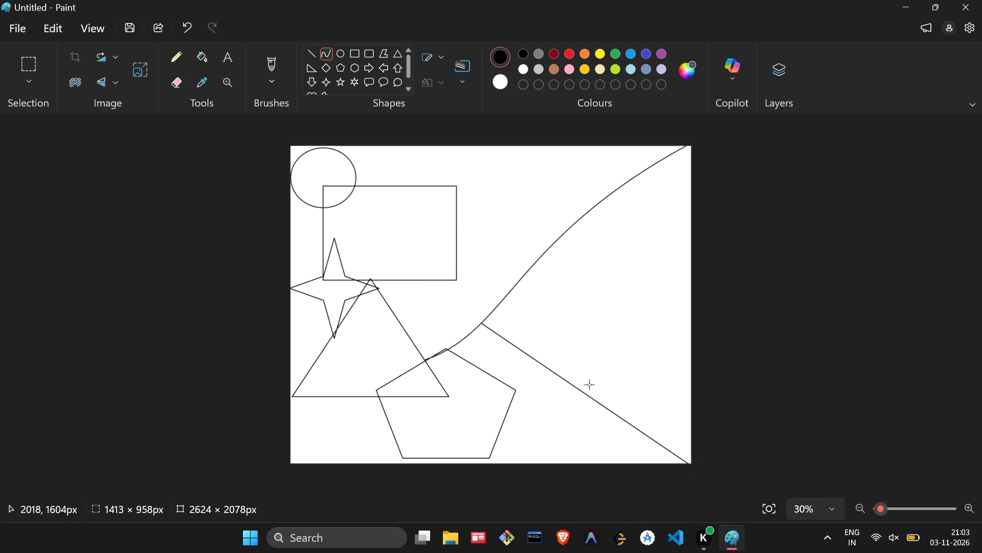
drag(577, 384, 514, 454)
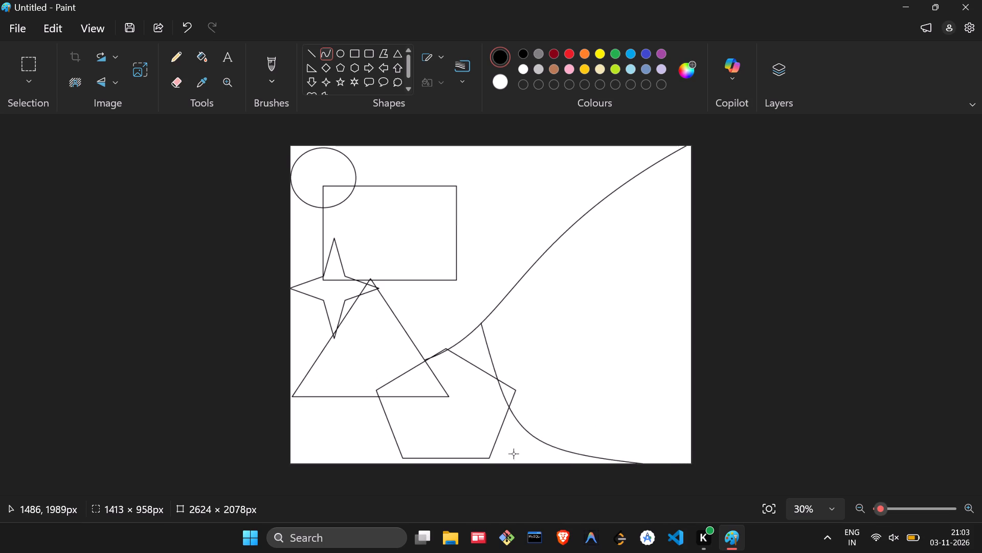
drag(514, 454, 416, 414)
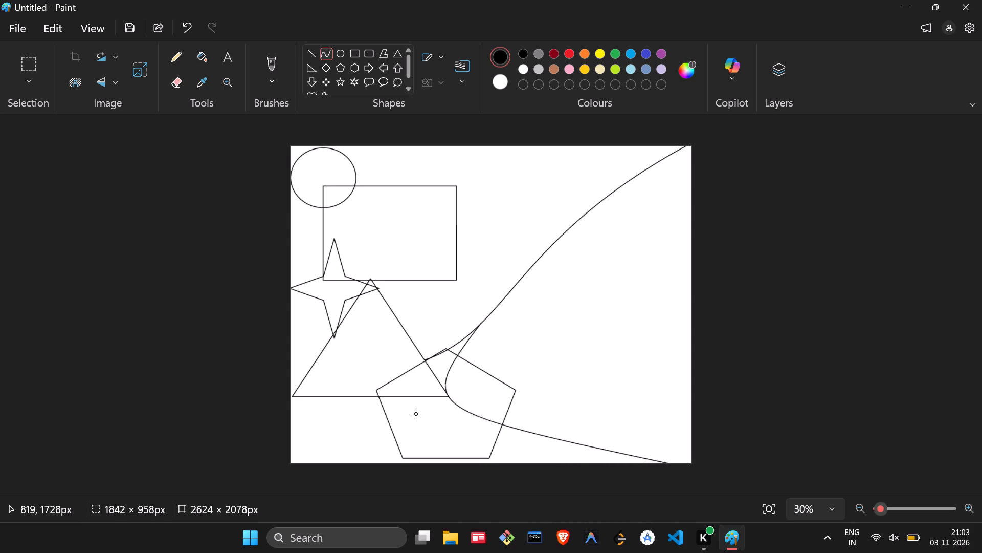
drag(416, 414, 278, 406)
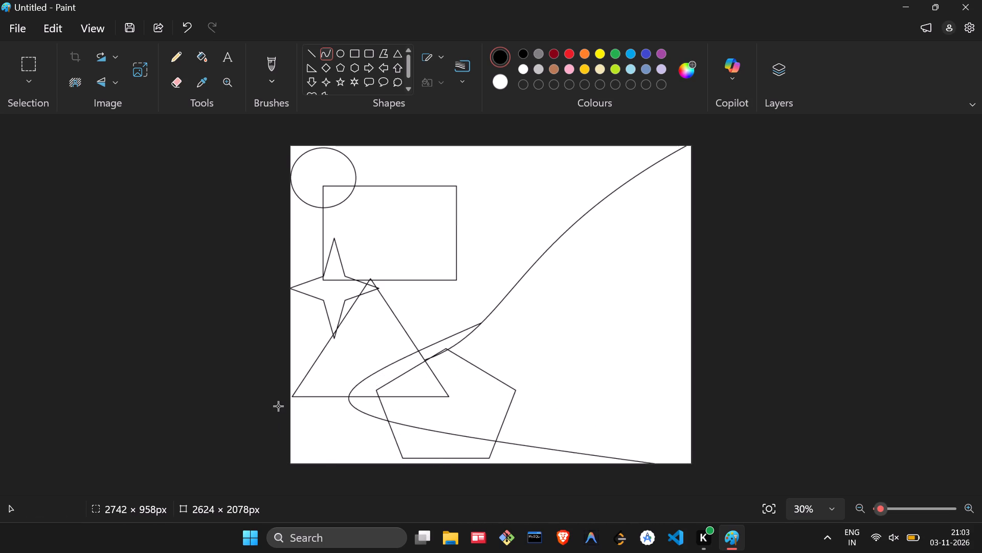
drag(278, 406, 297, 331)
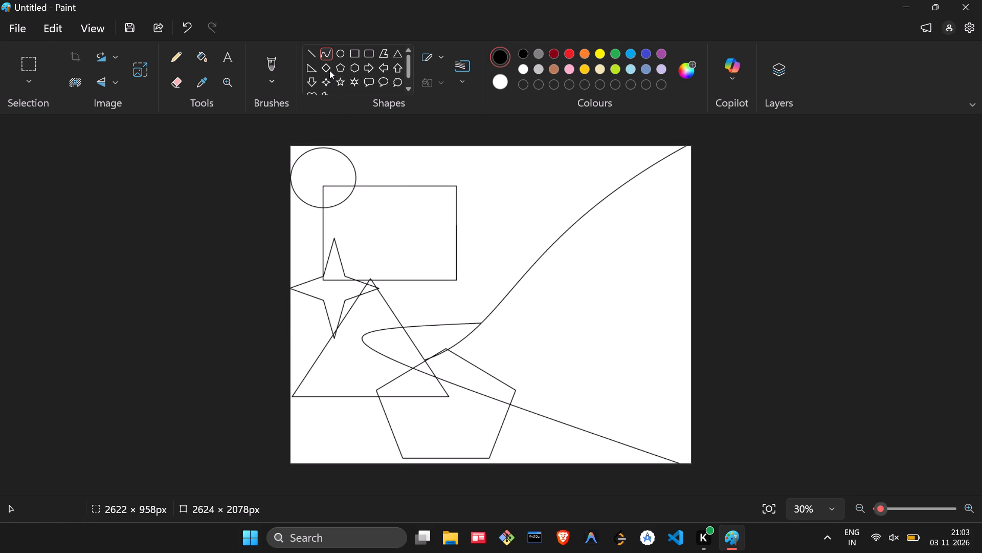
Draw a right triangle about 1269 × 965 px and fit it into the canvas's upper-right corner, across the long curve.
click(307, 73)
drag(515, 159, 533, 183)
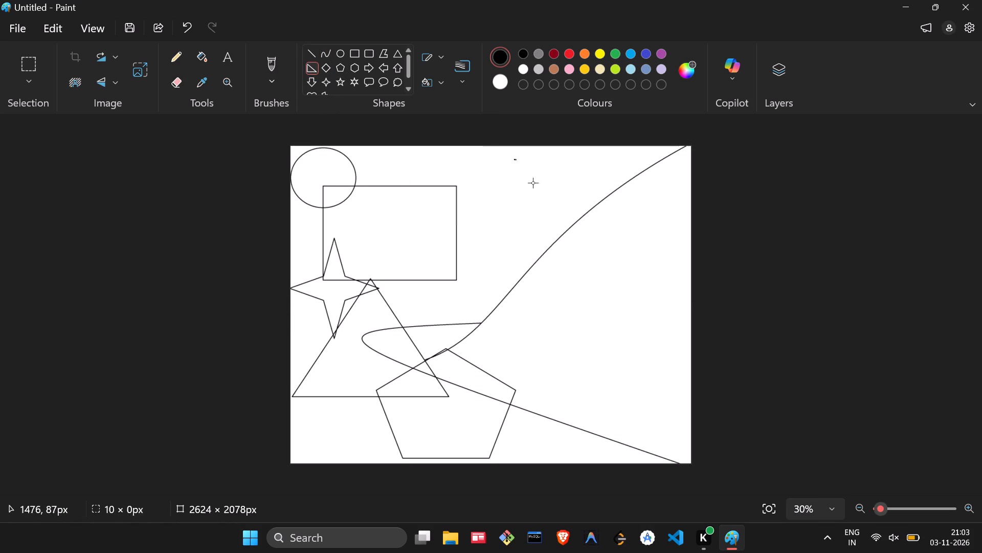
drag(533, 183, 708, 307)
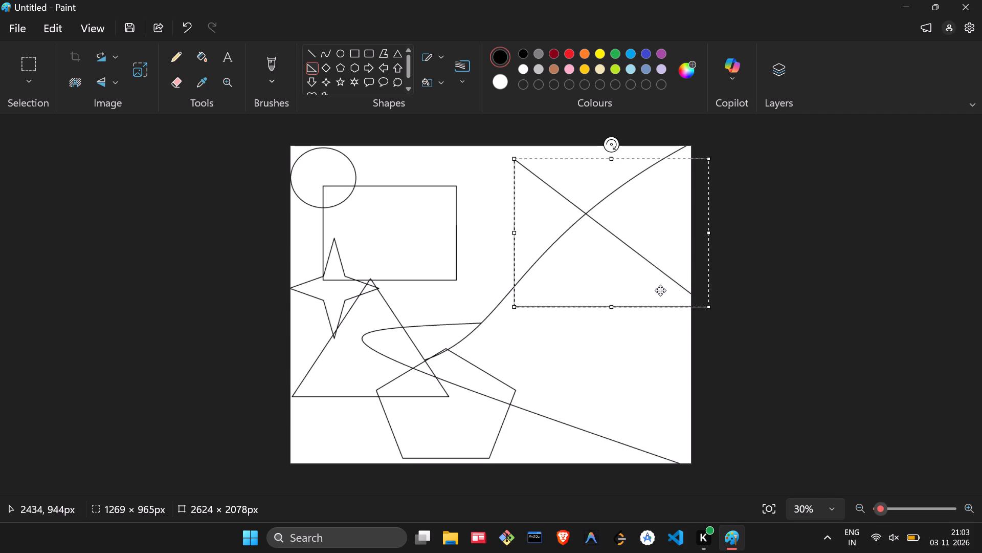
drag(660, 290, 628, 280)
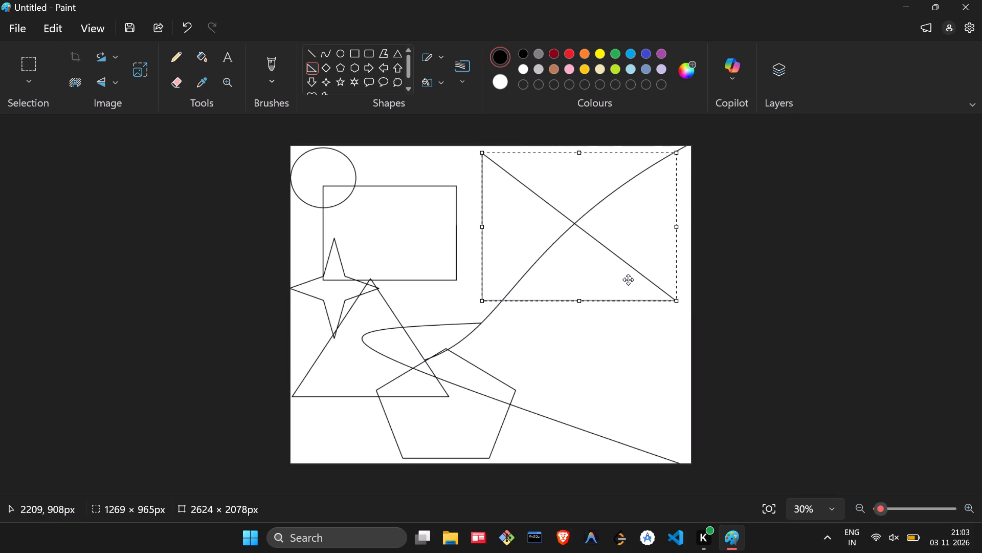
drag(628, 280, 643, 278)
drag(784, 318, 777, 315)
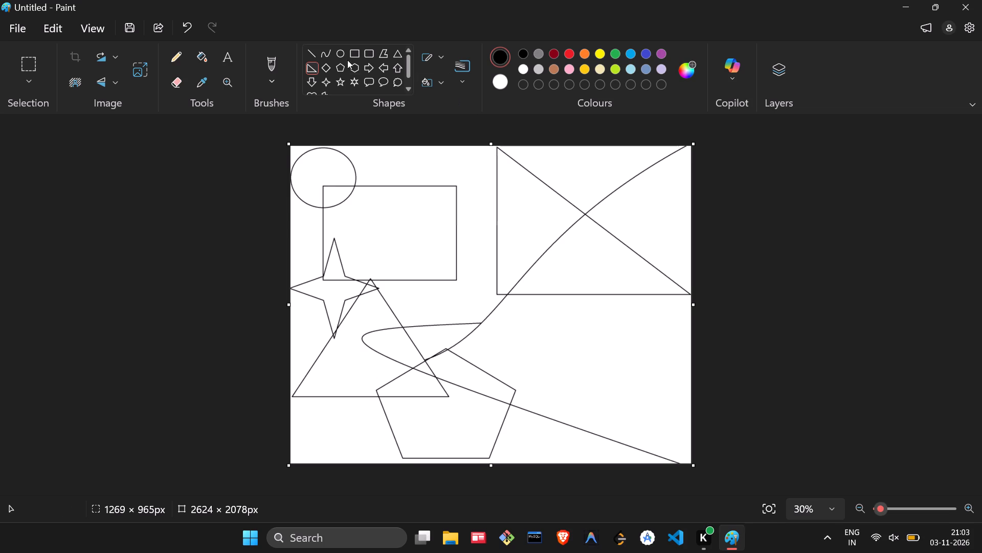
Draw a diamond about 901 × 844 px near the canvas's centre, overlapping the rectangle, right triangle and pentagon.
click(328, 67)
drag(631, 304, 497, 412)
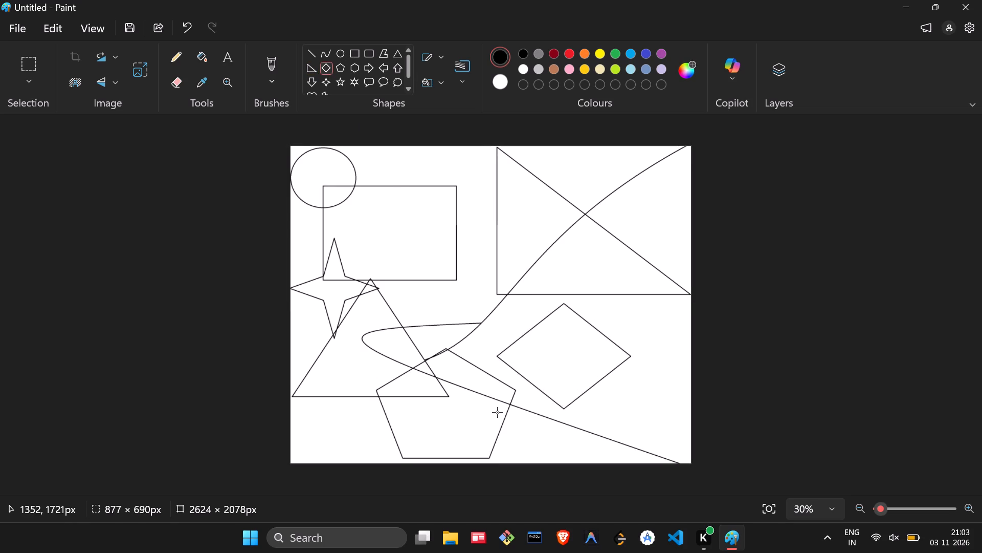
drag(497, 412, 494, 433)
drag(573, 389, 563, 354)
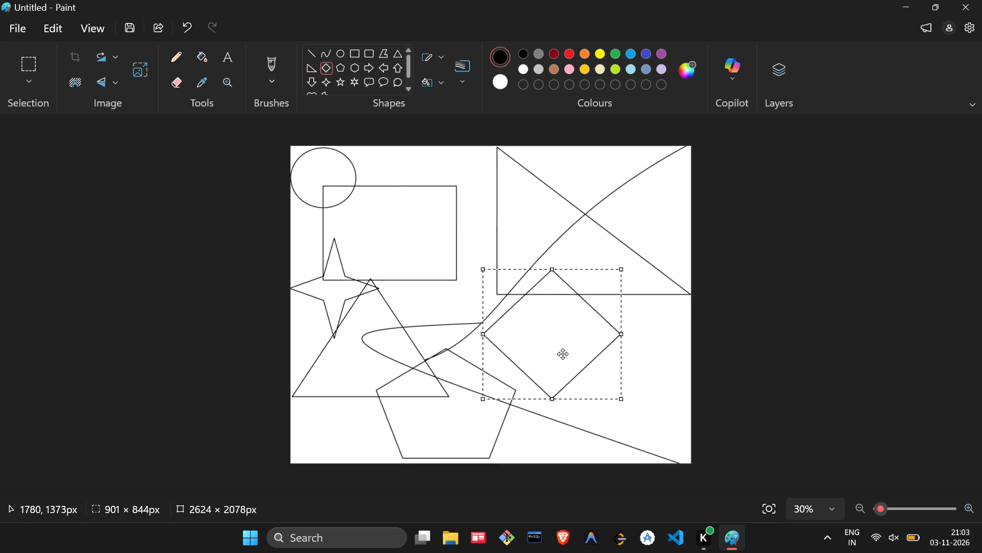
drag(563, 354, 578, 363)
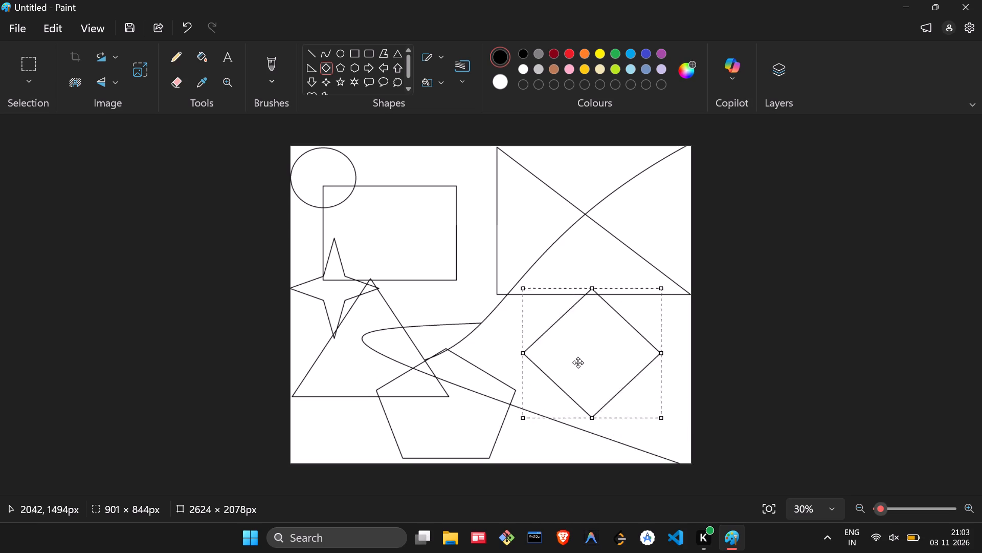
drag(578, 363, 489, 278)
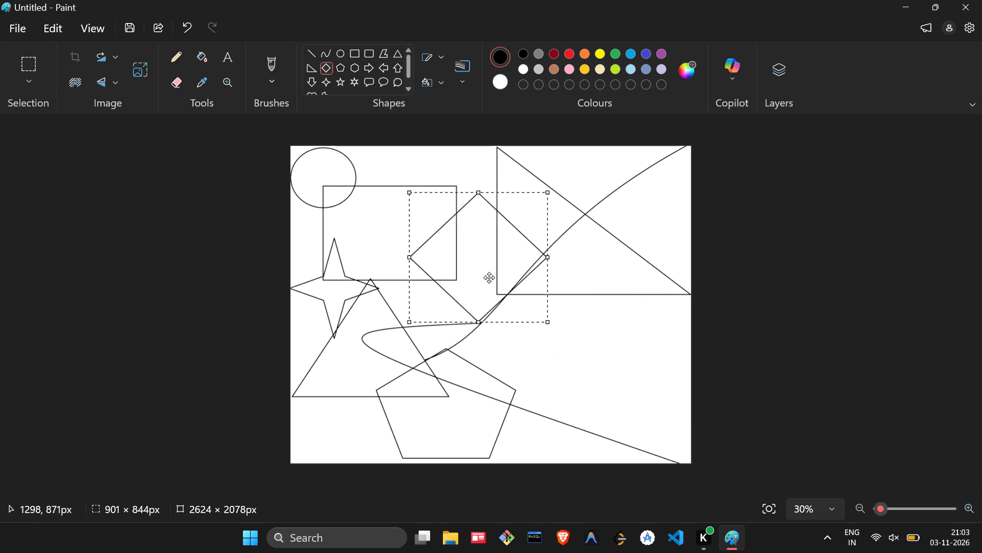
drag(489, 278, 482, 318)
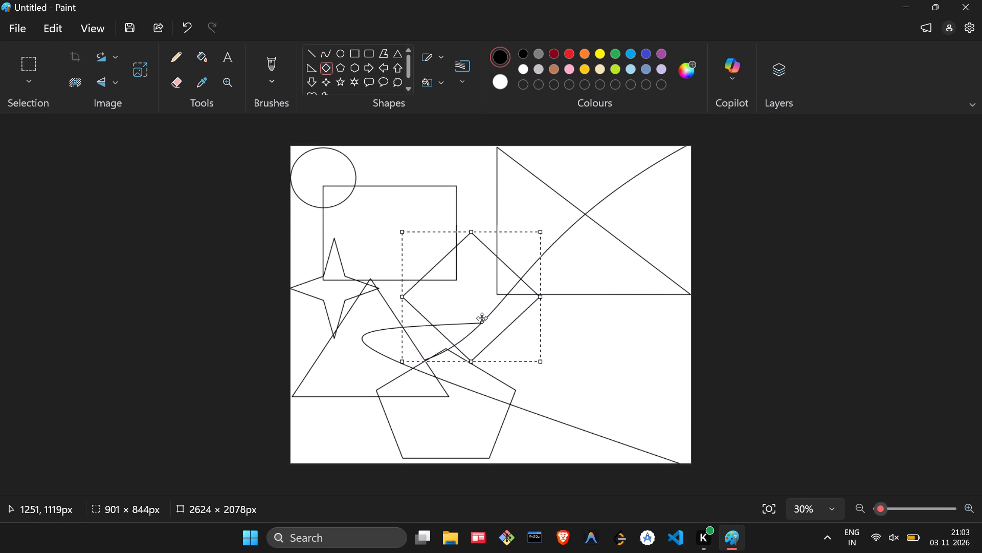
drag(482, 318, 483, 319)
click(775, 344)
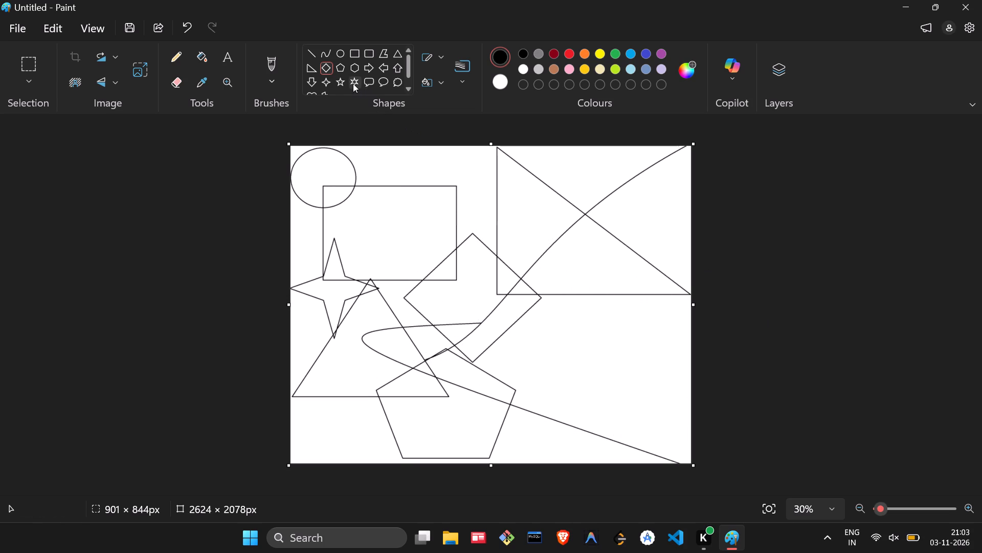
Draw a five-point star about 1125 × 1132 px in the canvas's lower-right corner, its top point touching the right triangle's base.
click(338, 79)
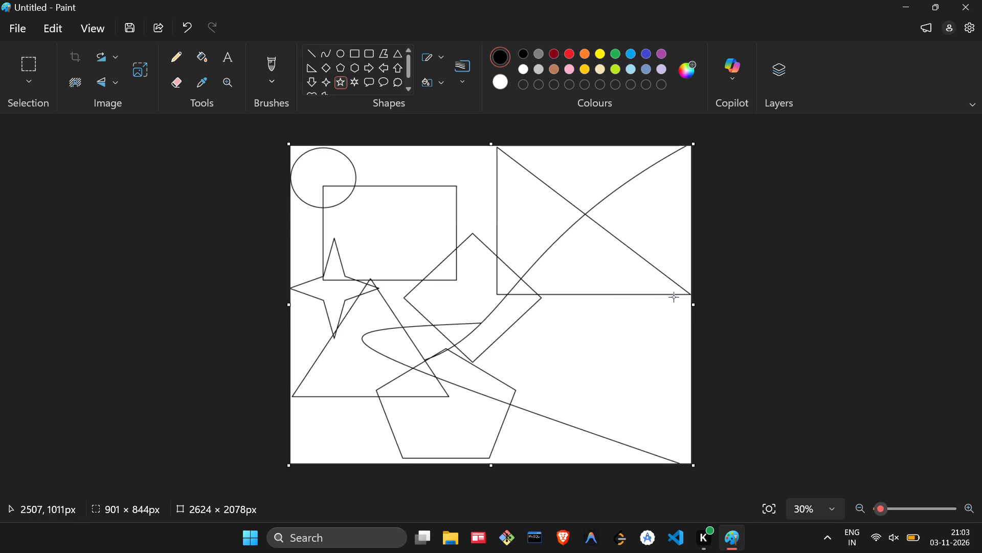
drag(675, 295, 503, 457)
drag(638, 369, 642, 375)
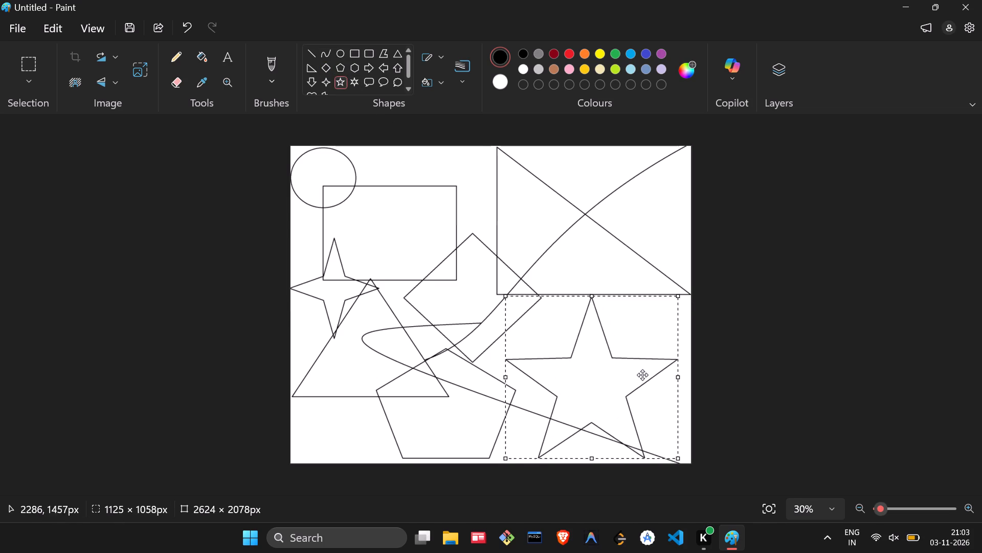
drag(642, 375, 643, 373)
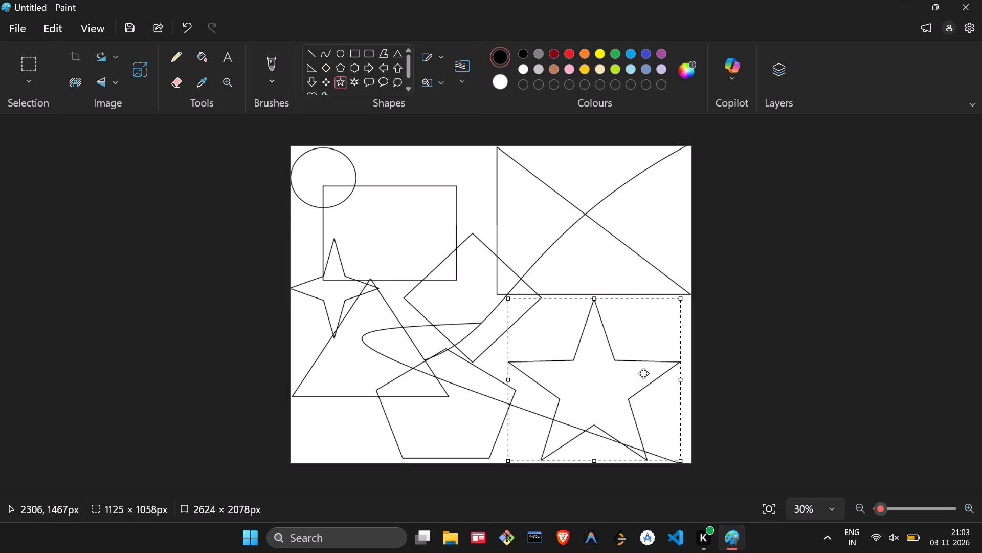
drag(643, 373, 654, 373)
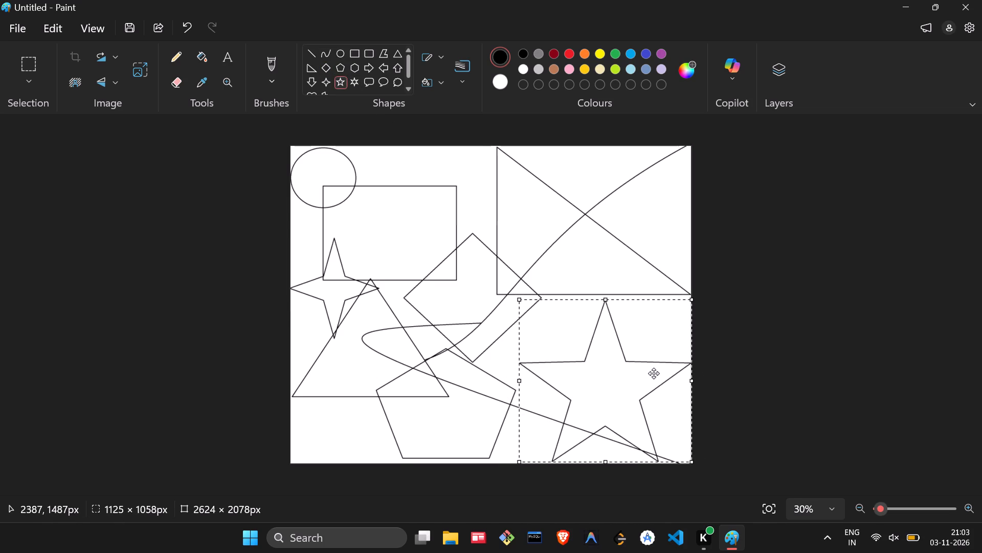
drag(654, 373, 653, 373)
drag(605, 299, 605, 294)
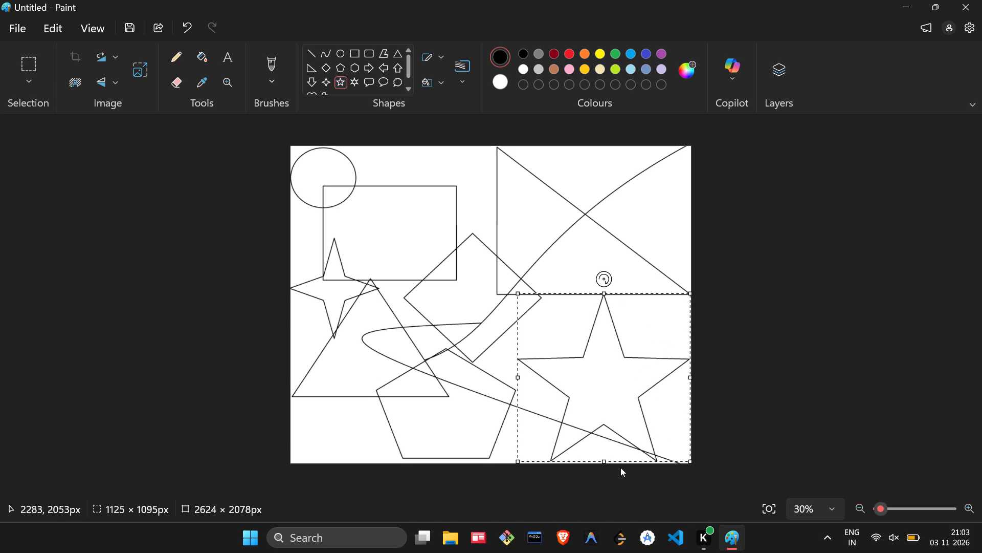
drag(609, 458, 609, 470)
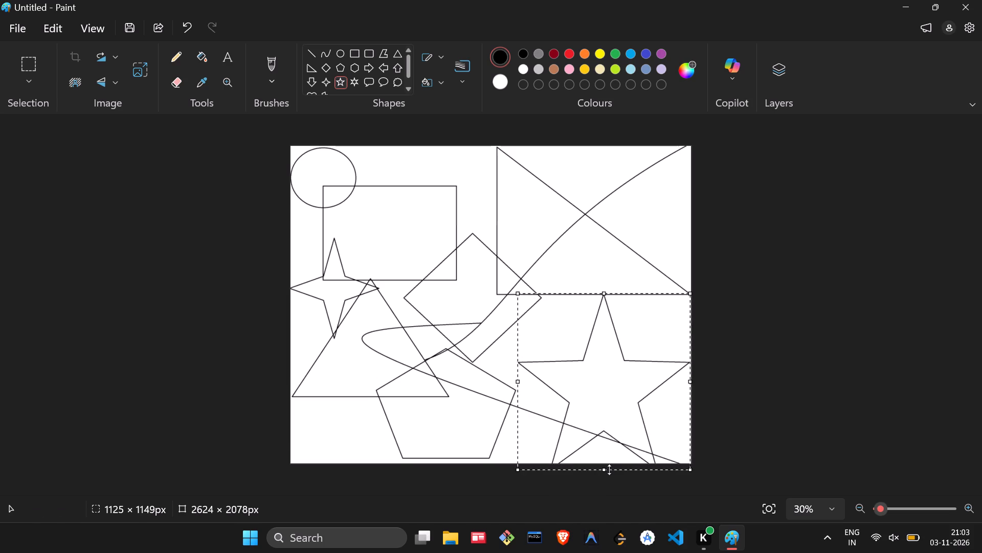
drag(609, 470, 610, 467)
click(812, 387)
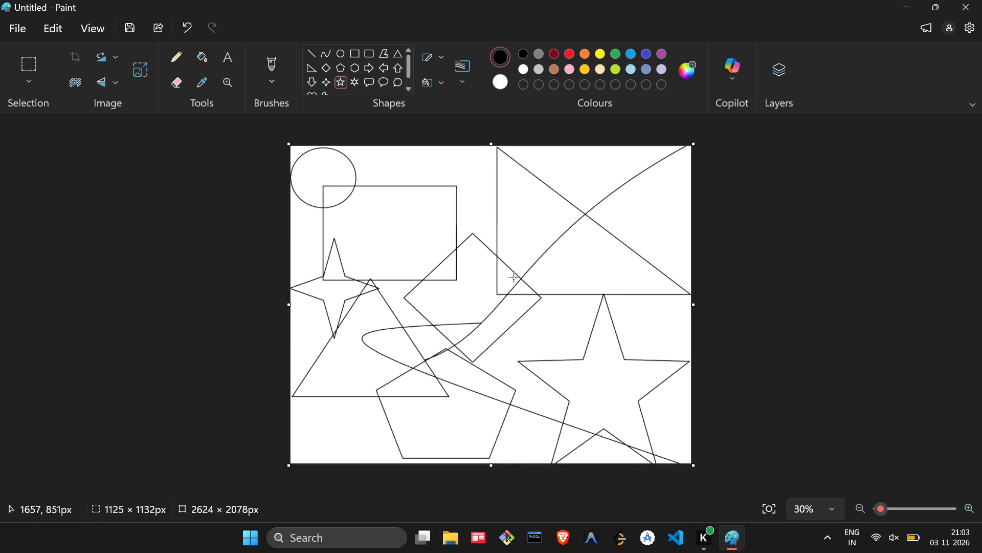
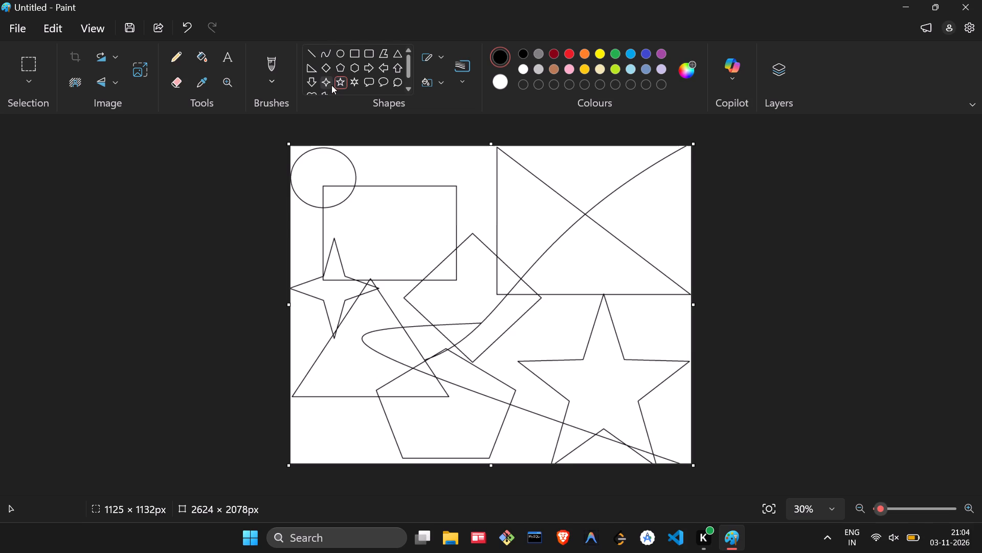
Draw a heart about 646 × 753 px and fit it into the canvas's lower-left corner, overlapping the triangle and pentagon.
scroll(331, 85, down, 1)
click(310, 89)
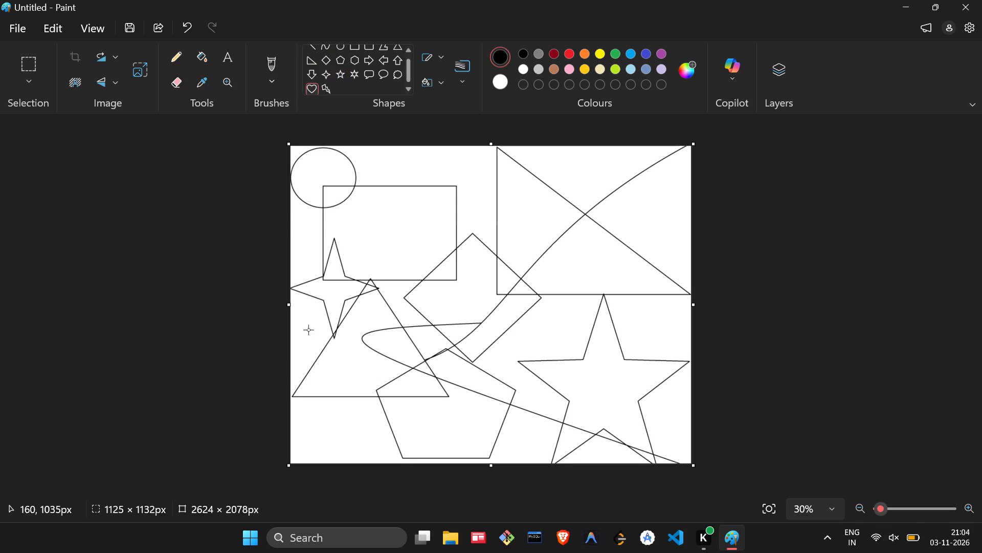
drag(355, 342, 265, 455)
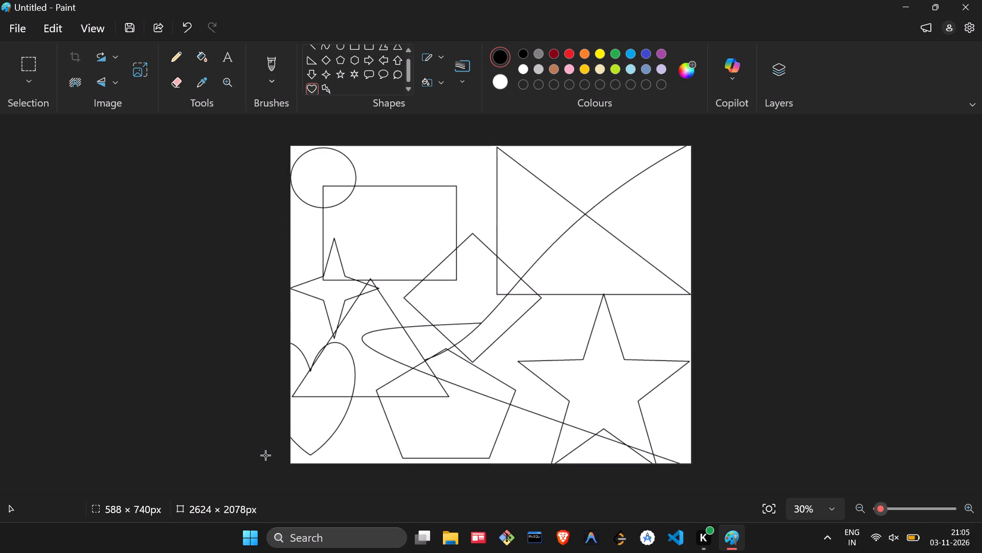
drag(265, 455, 269, 457)
drag(314, 409, 347, 416)
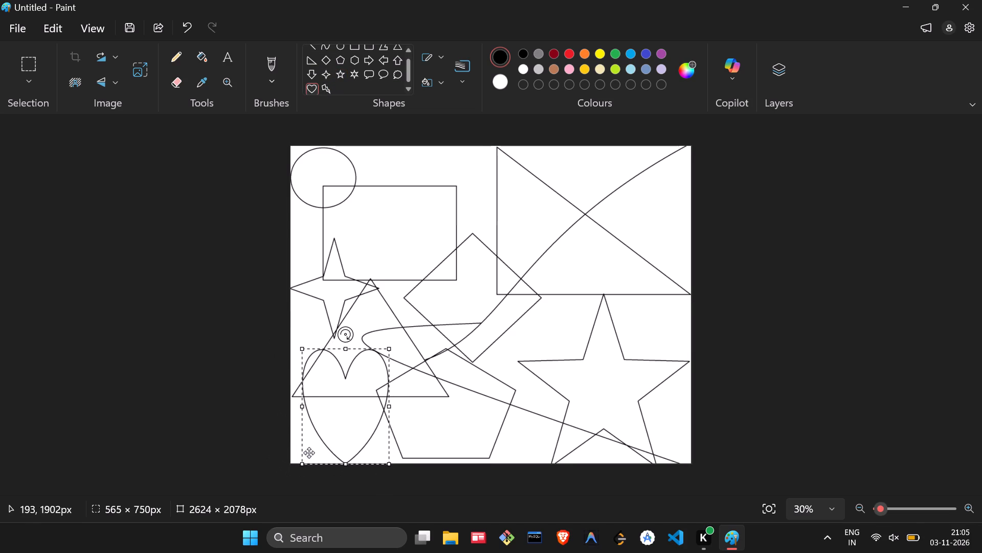
drag(301, 464, 290, 464)
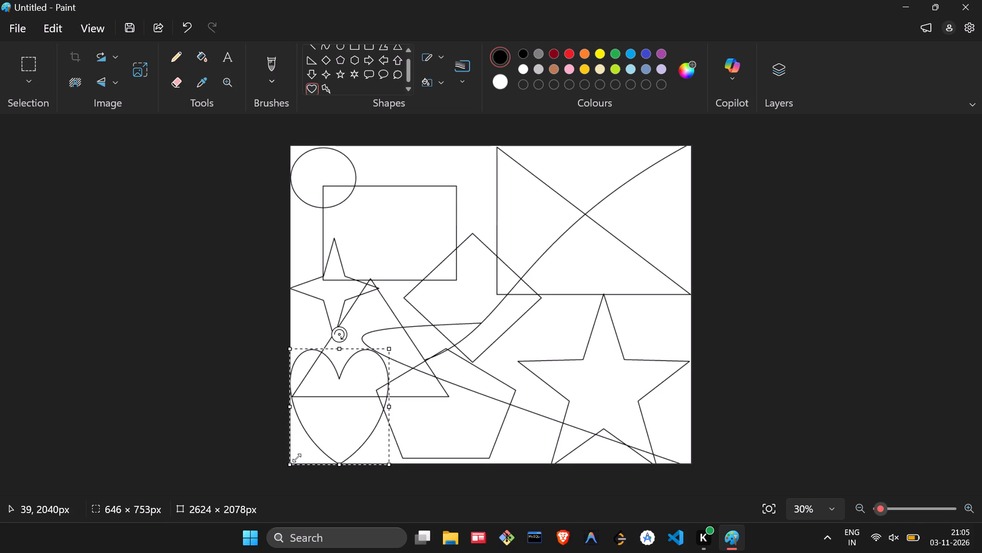
click(728, 129)
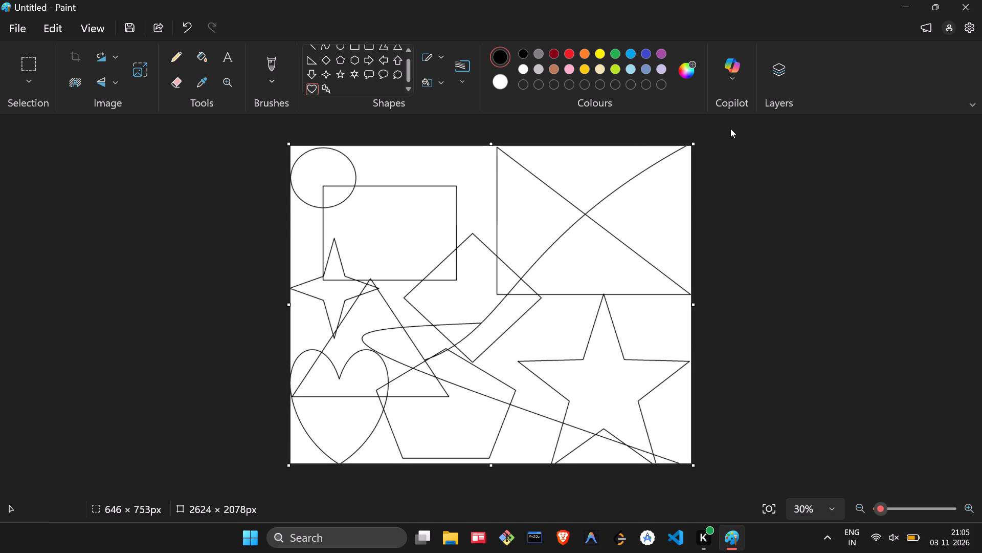
Draw a short, slightly slanted line from the pentagon's base down past the canvas's bottom edge, about 67 × 177 px.
scroll(337, 76, up, 2)
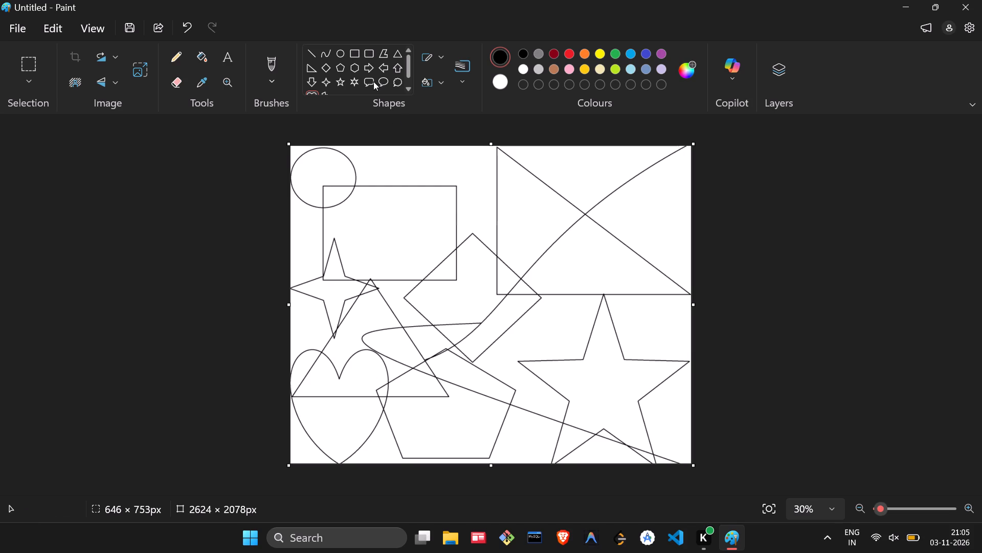
click(310, 50)
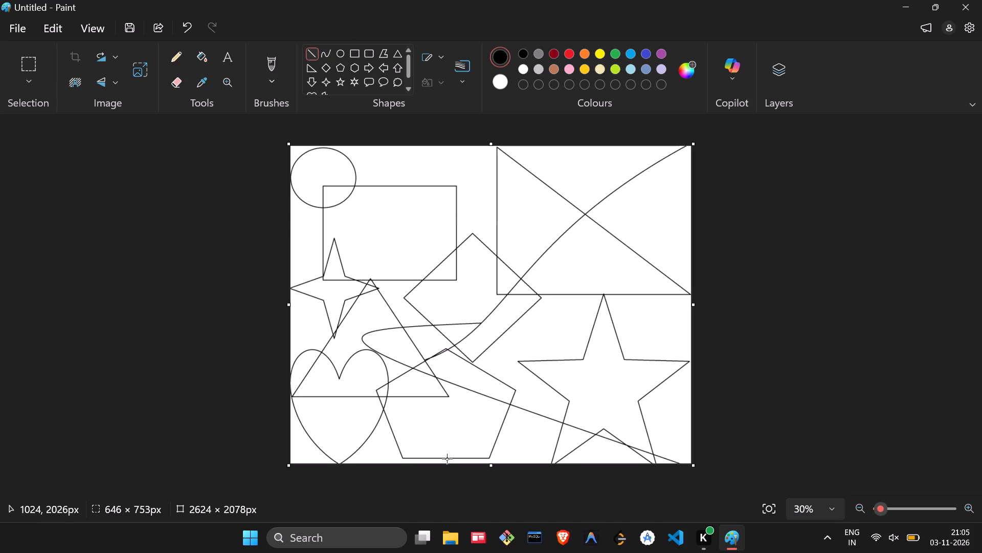
drag(444, 458, 434, 485)
click(478, 485)
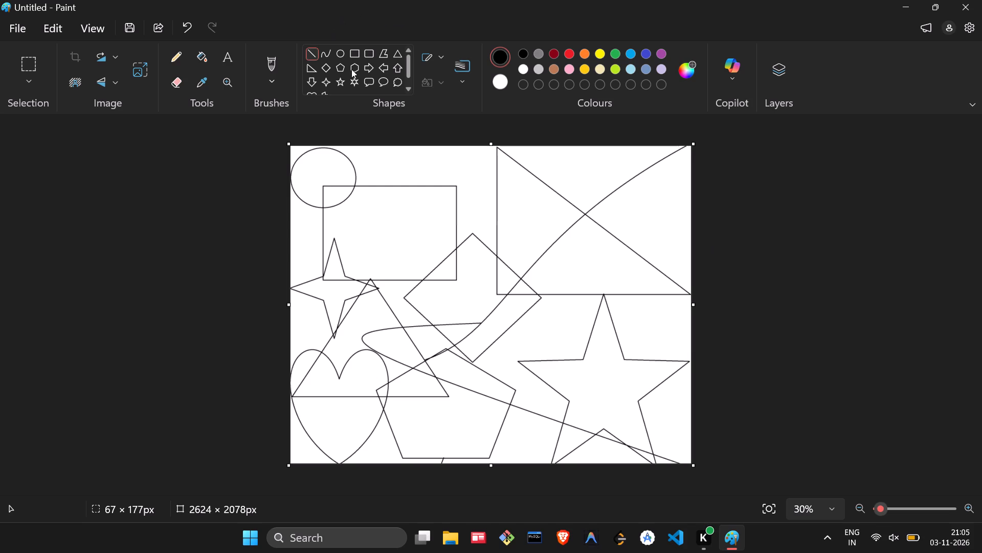
Draw a lightning bolt about 1071 × 844 px and move it to the canvas's top edge, overlapping the rectangle and right triangle.
scroll(356, 73, down, 1)
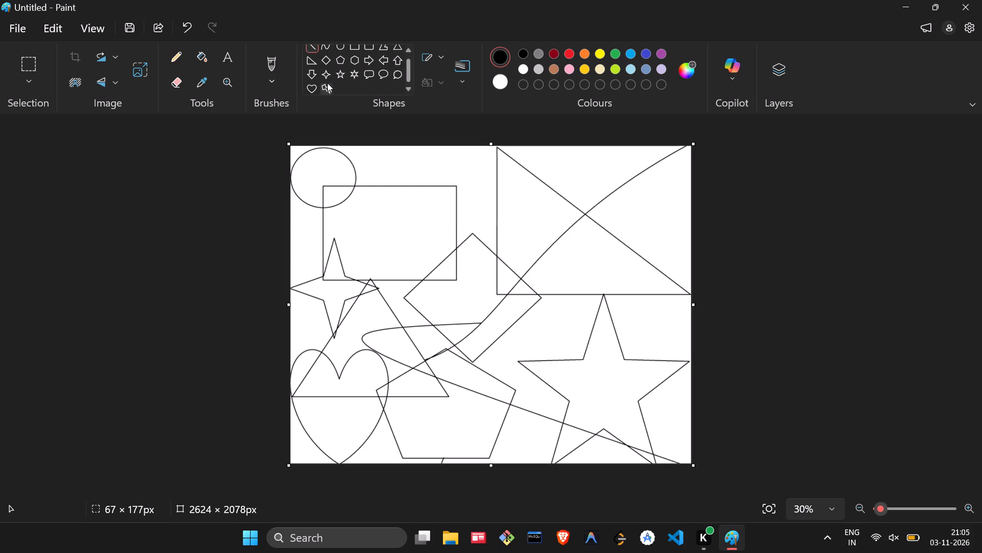
click(329, 88)
drag(658, 151, 494, 280)
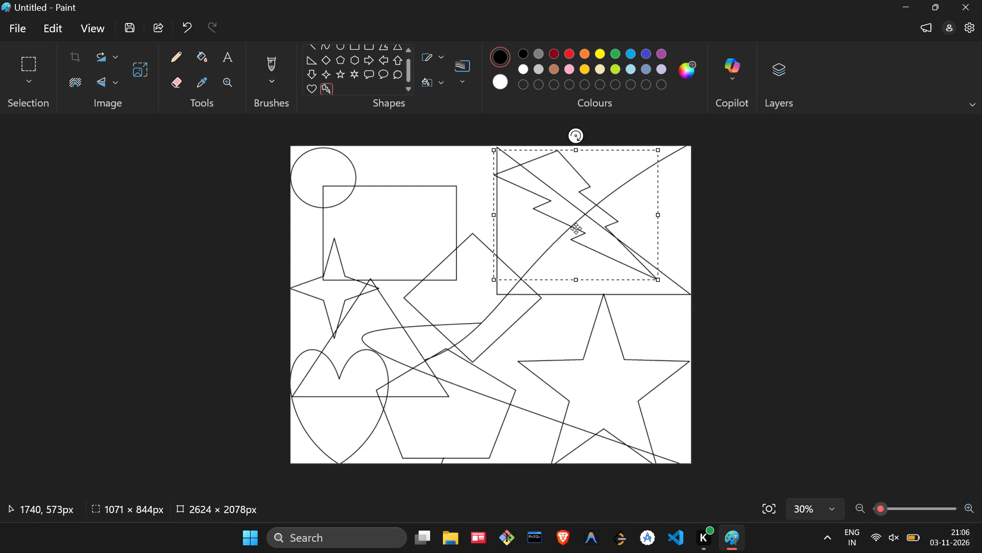
drag(597, 219, 500, 235)
drag(500, 235, 503, 214)
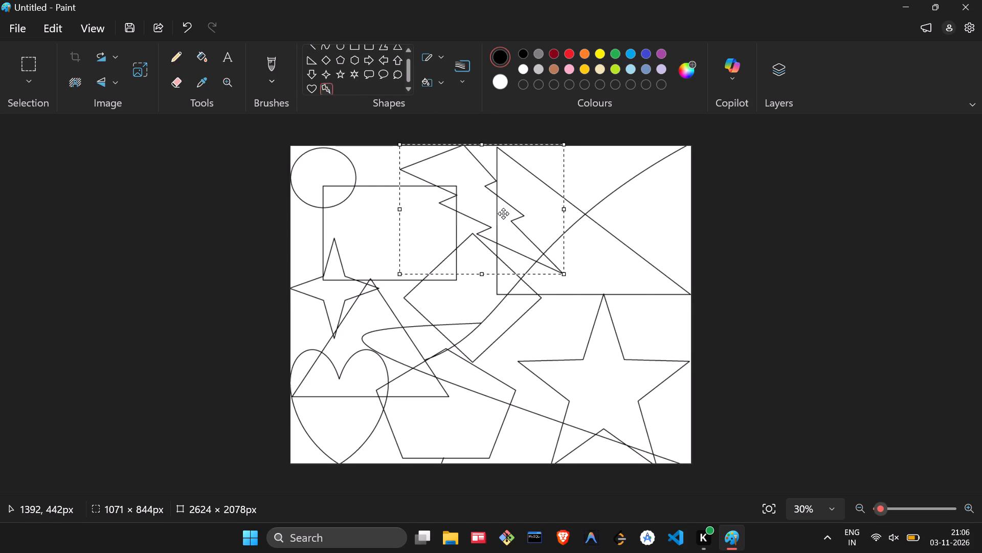
drag(503, 214, 495, 213)
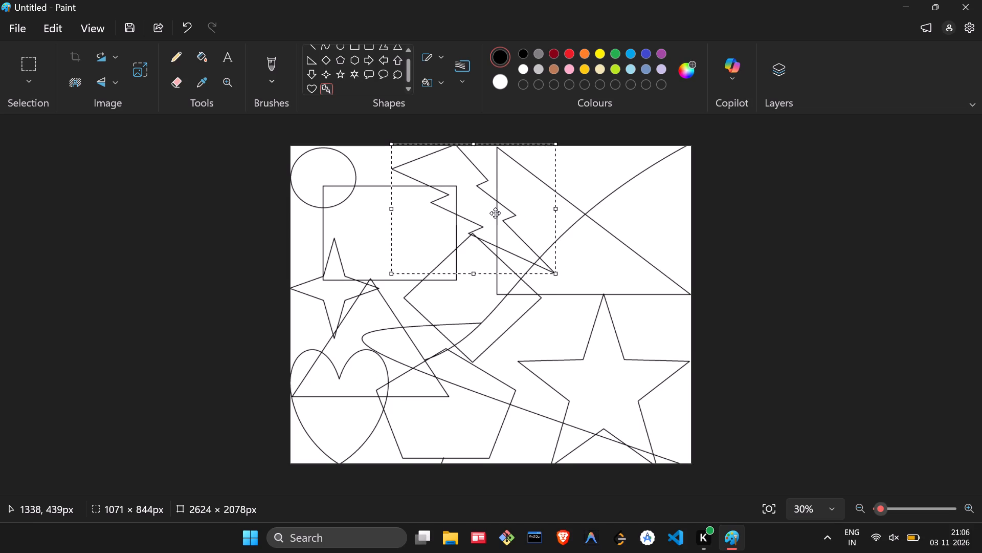
drag(495, 213, 494, 211)
click(830, 224)
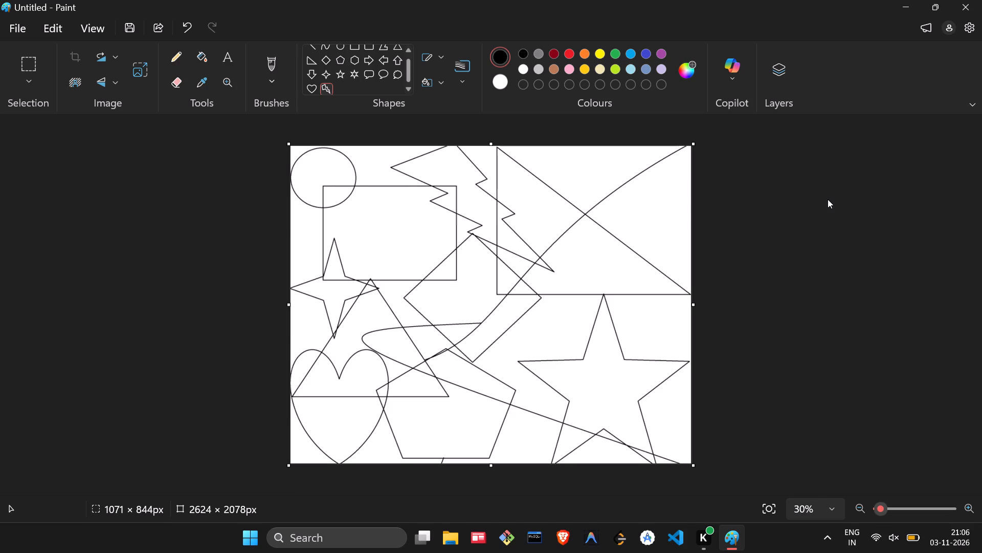
scroll(754, 402, up, 1)
click(754, 402)
Set dark red as the drawing colour and activate the Fill tool.
click(552, 55)
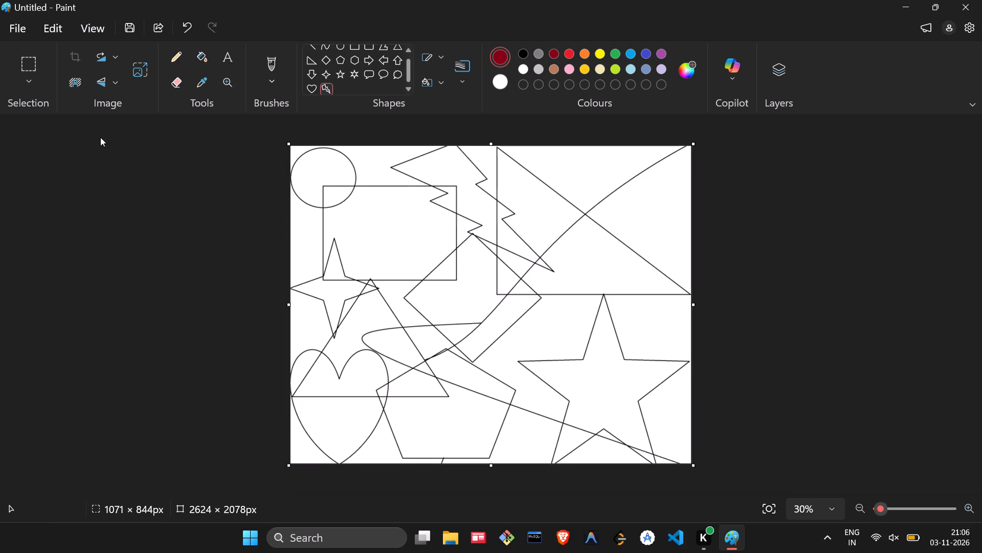
click(202, 56)
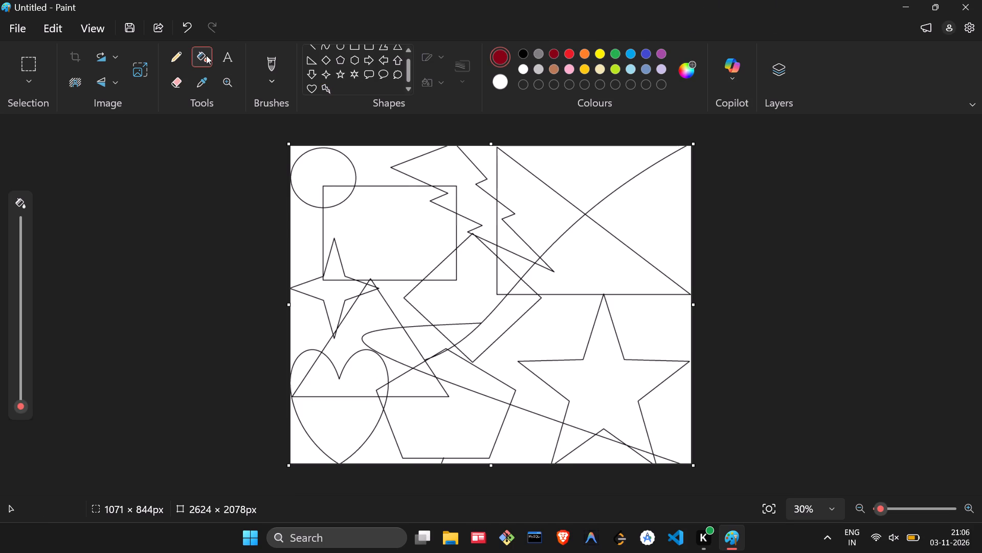
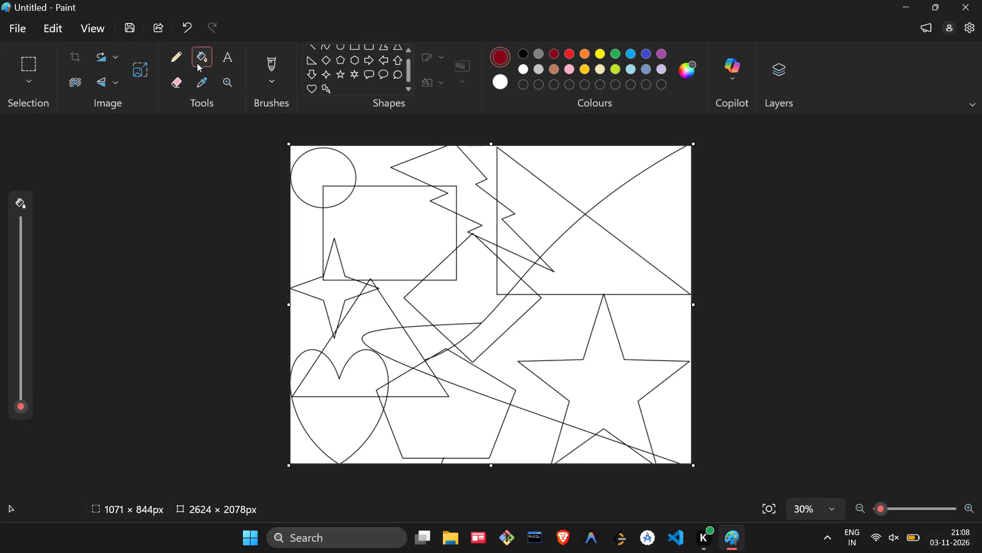
With the Fill tool active, change the drawing colour to green for filling the outlined regions.
click(200, 62)
click(616, 57)
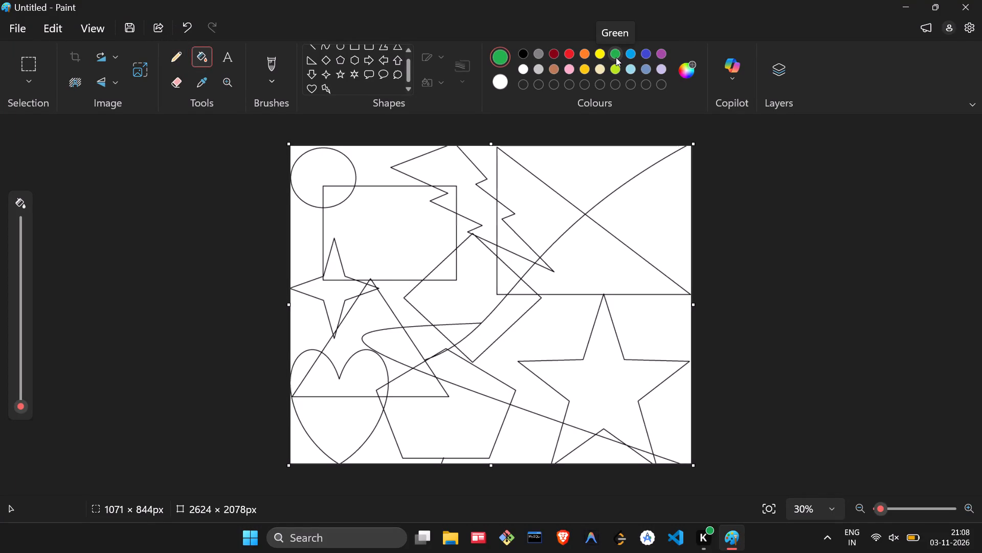
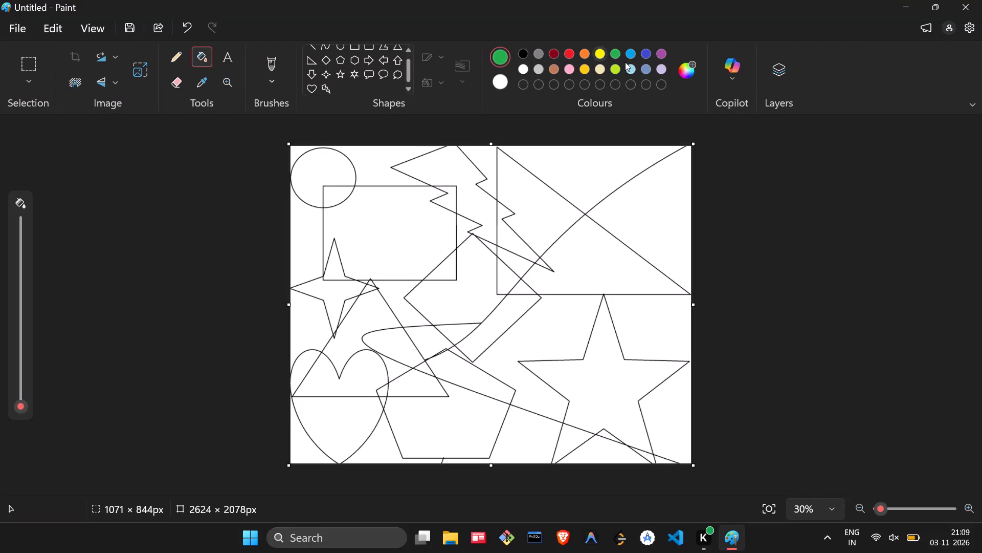
Fill the large main region of the upper rectangle with blue-grey.
click(627, 51)
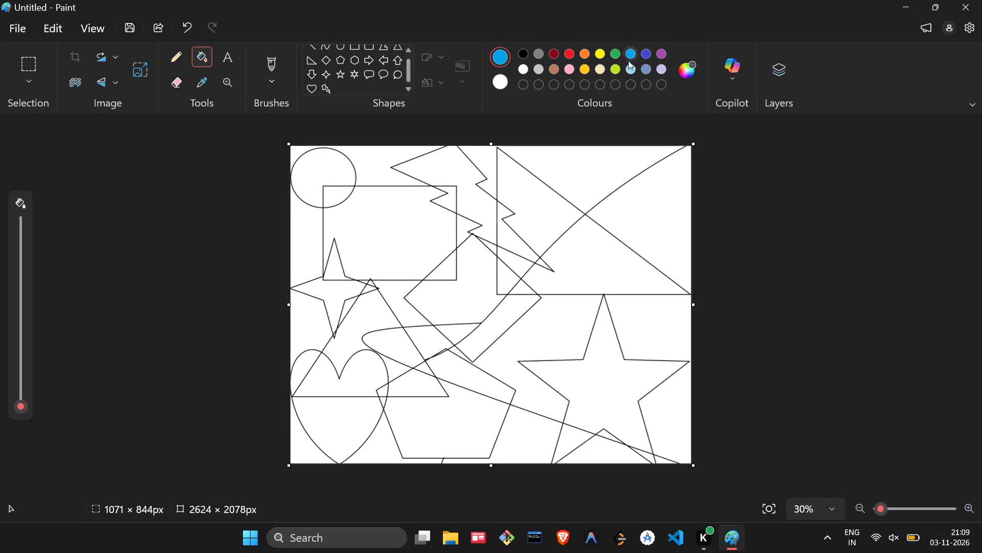
click(644, 71)
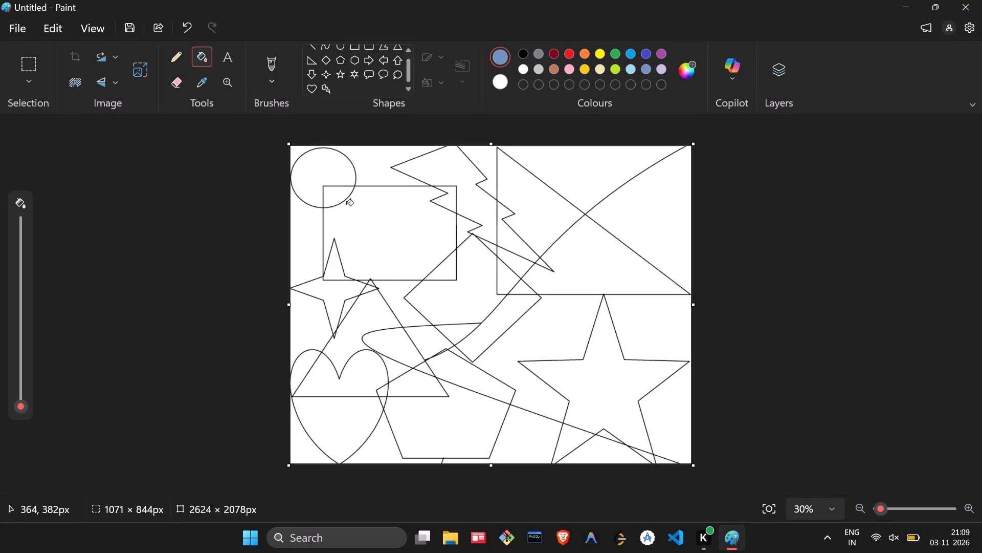
click(346, 204)
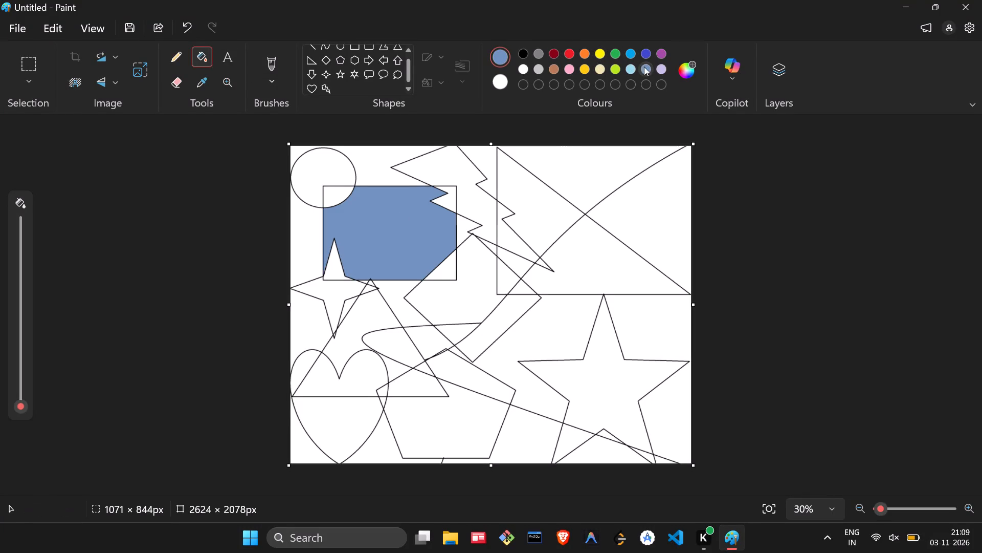
Fill the outer area to the right of the large five-pointed star with lavender.
click(663, 67)
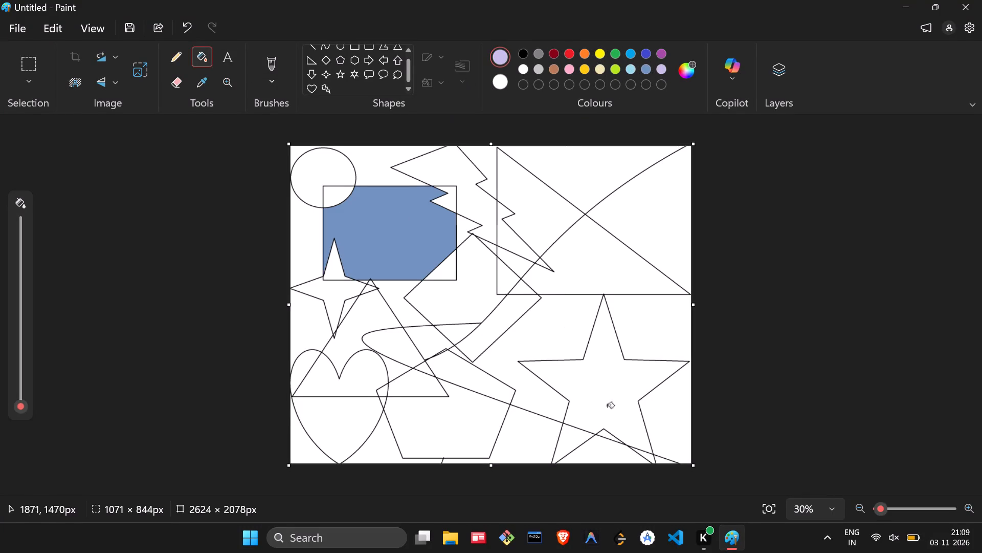
click(667, 424)
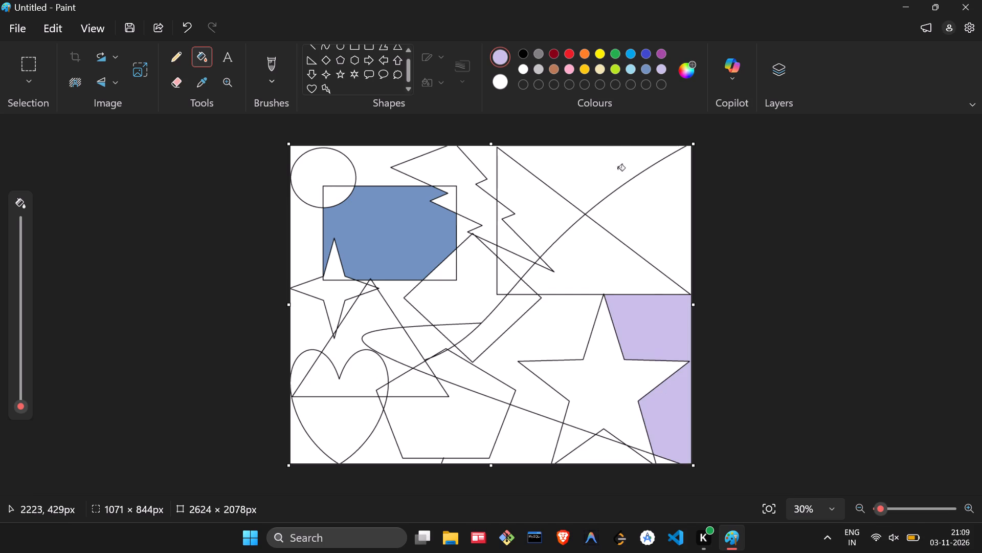
Fill the sections of the lightning bolt on both sides of the large triangle's vertical edge with brown.
click(562, 52)
click(556, 71)
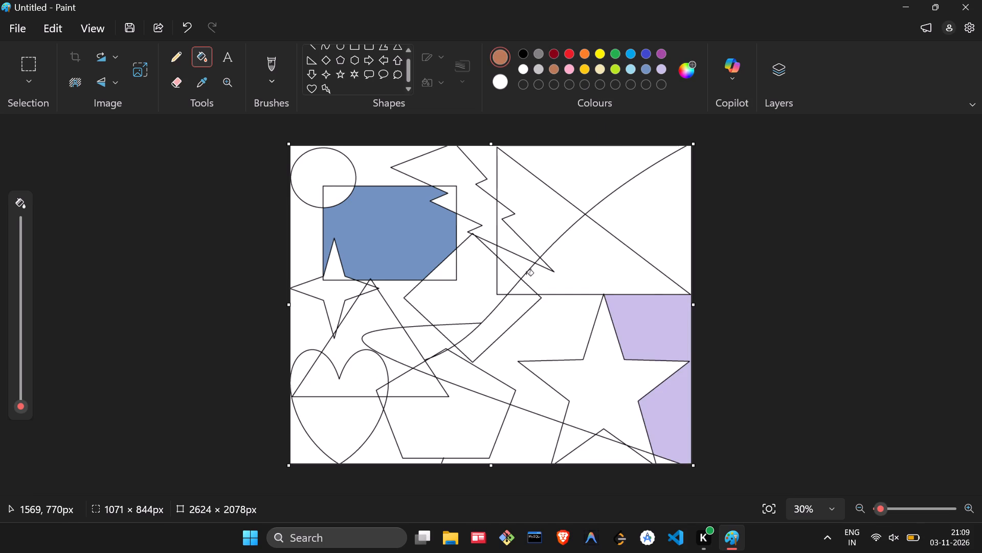
click(500, 227)
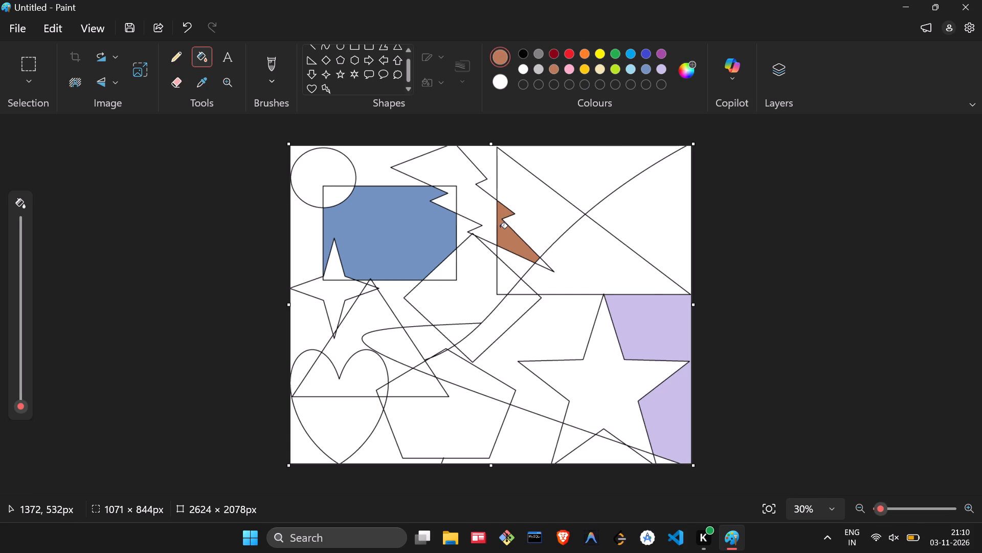
click(482, 203)
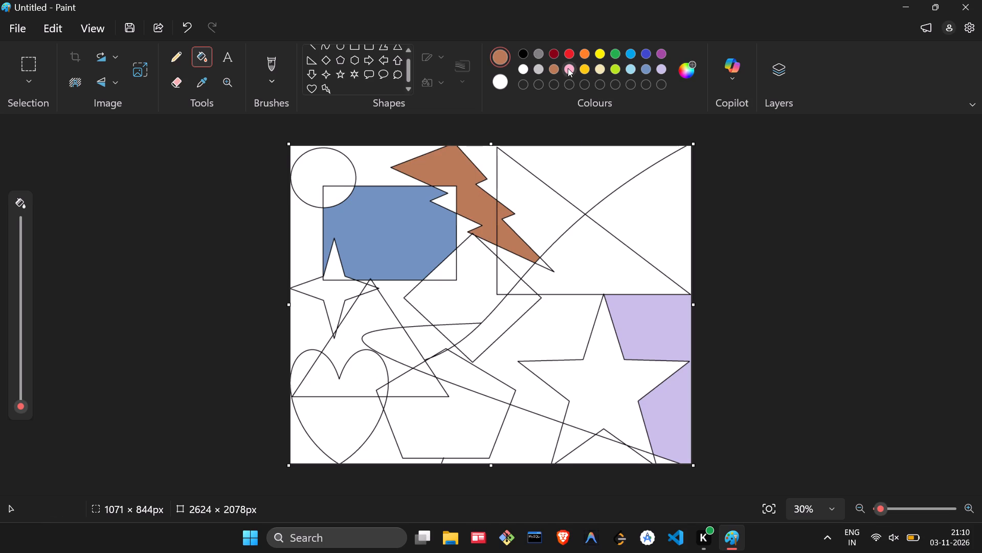
click(553, 68)
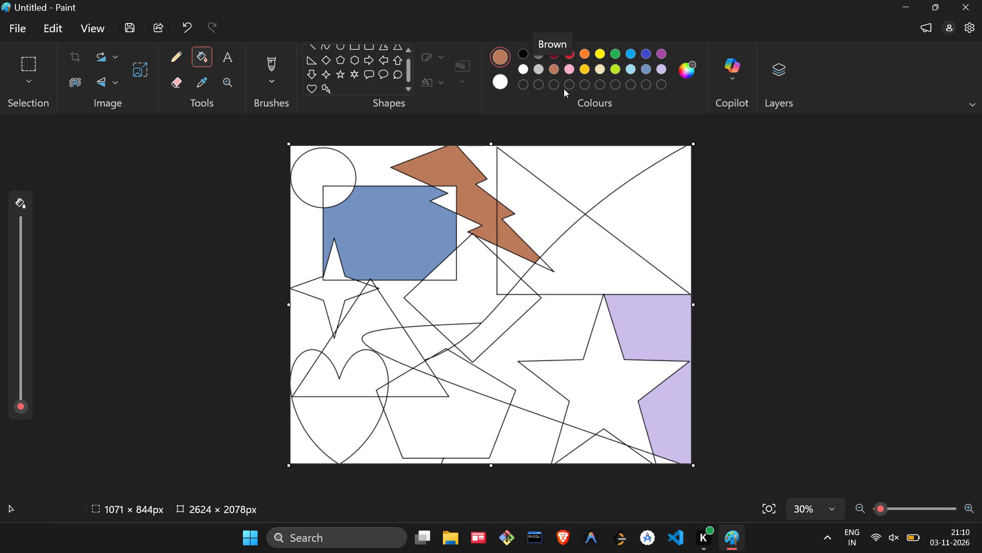
click(544, 265)
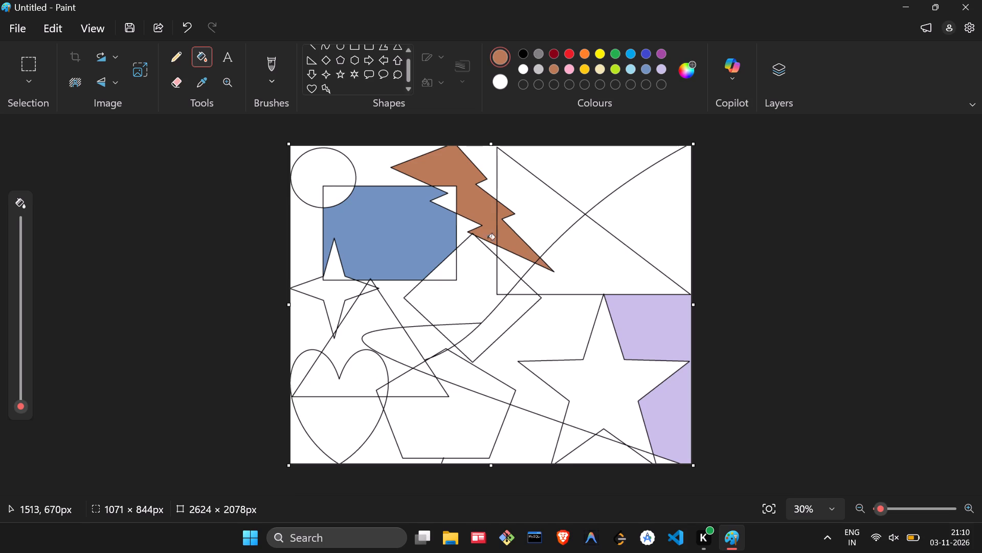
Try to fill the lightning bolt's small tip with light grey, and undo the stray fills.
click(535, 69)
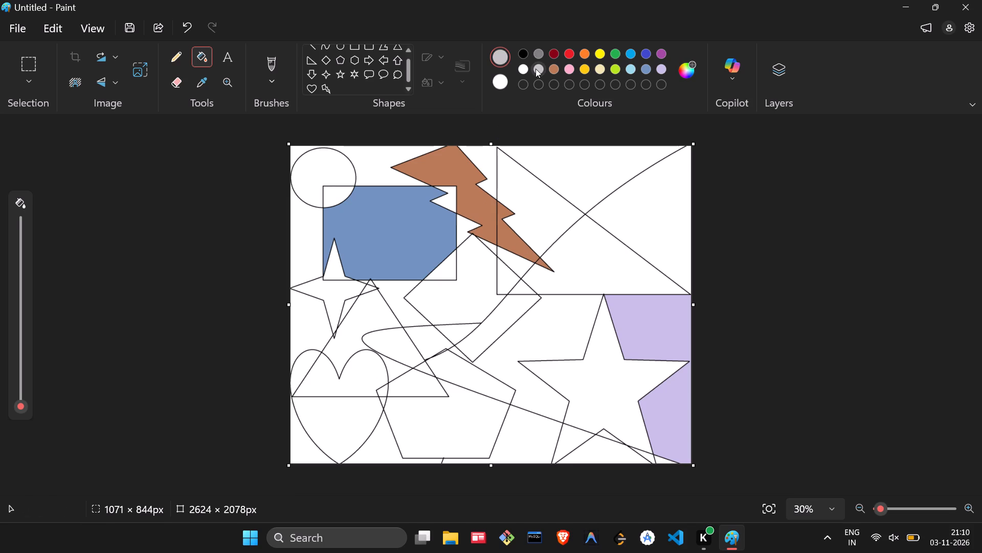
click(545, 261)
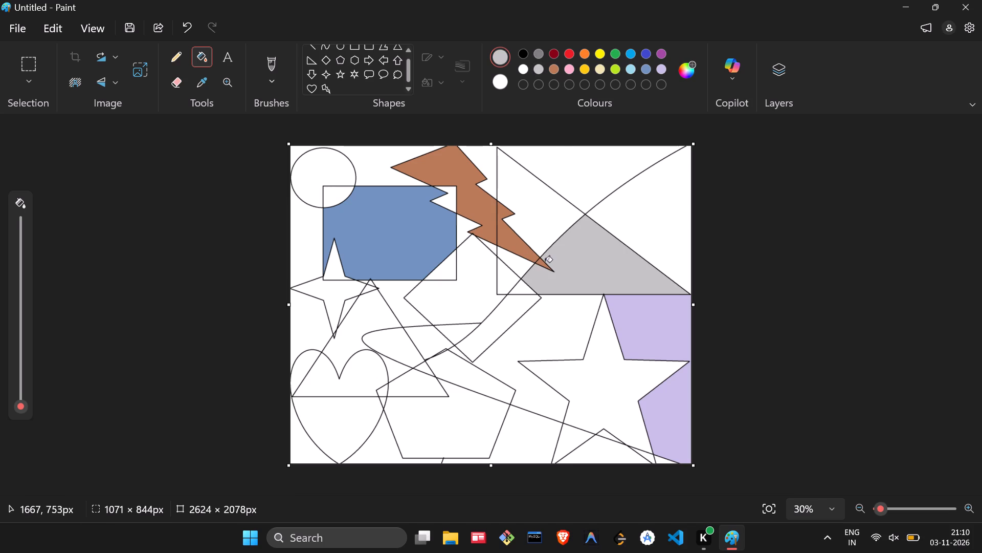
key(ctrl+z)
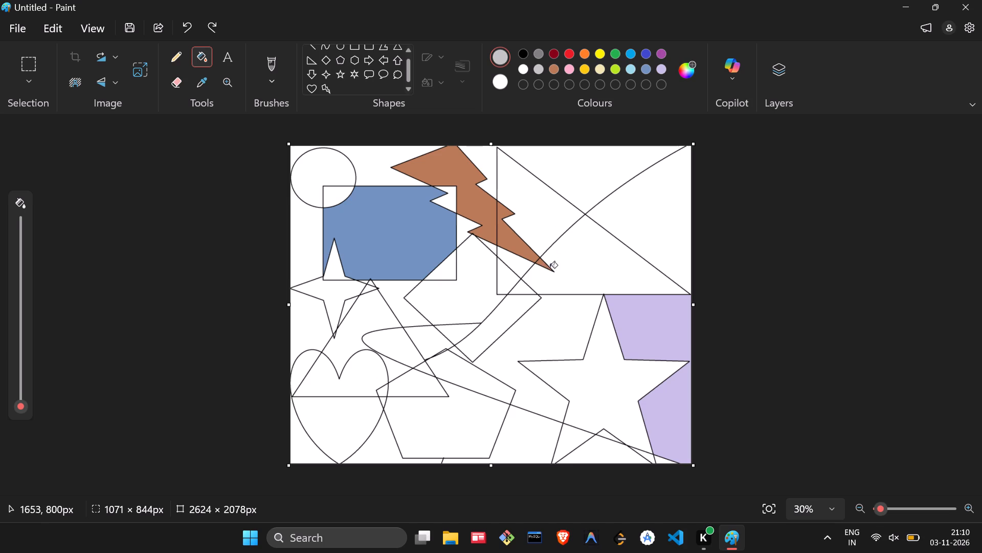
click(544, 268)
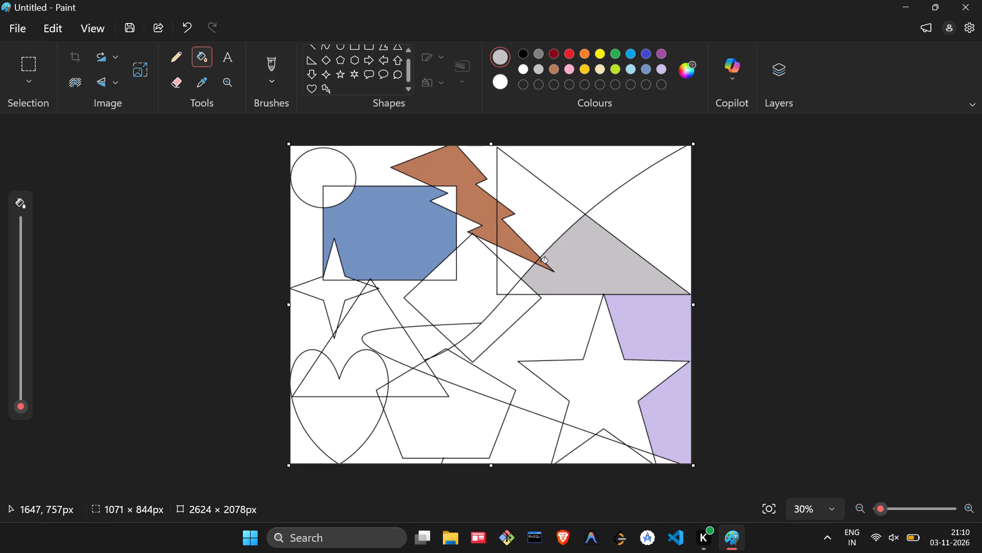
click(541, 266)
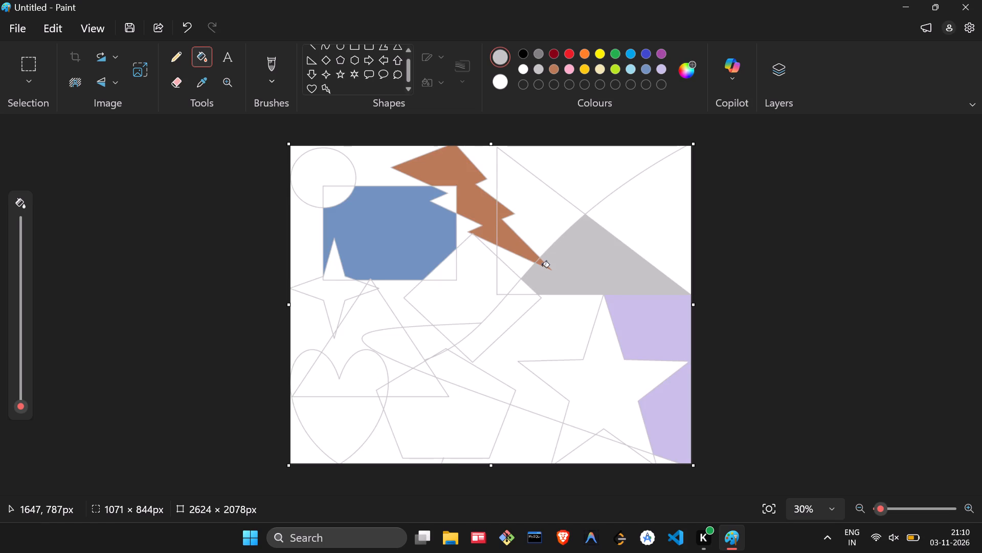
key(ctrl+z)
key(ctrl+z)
Fill the lightning bolt's small tip and its part overlapping the blue rectangle's corner with light grey.
ctrl+scroll(542, 266, up, 11)
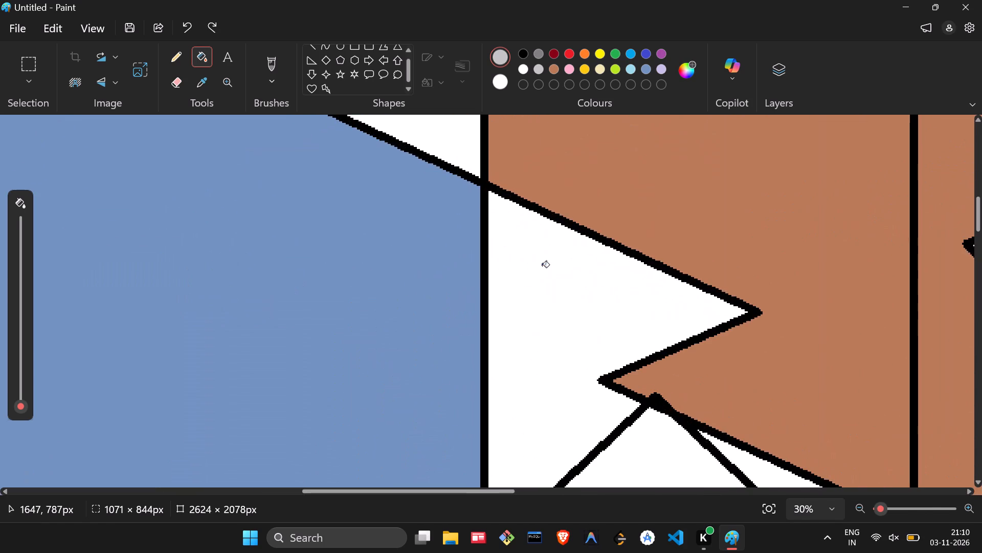
scroll(784, 323, left, 4)
scroll(784, 323, down, 3)
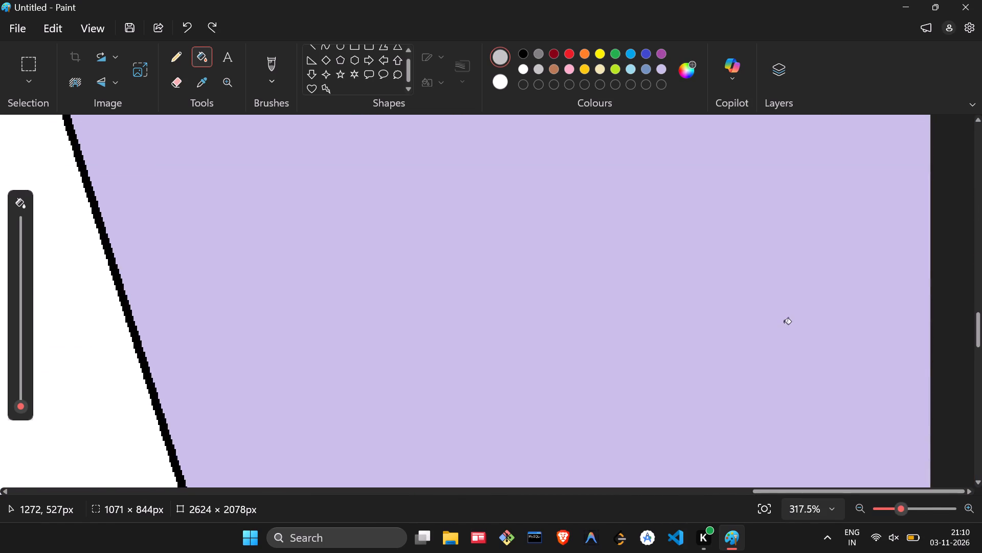
ctrl+scroll(784, 323, down, 10)
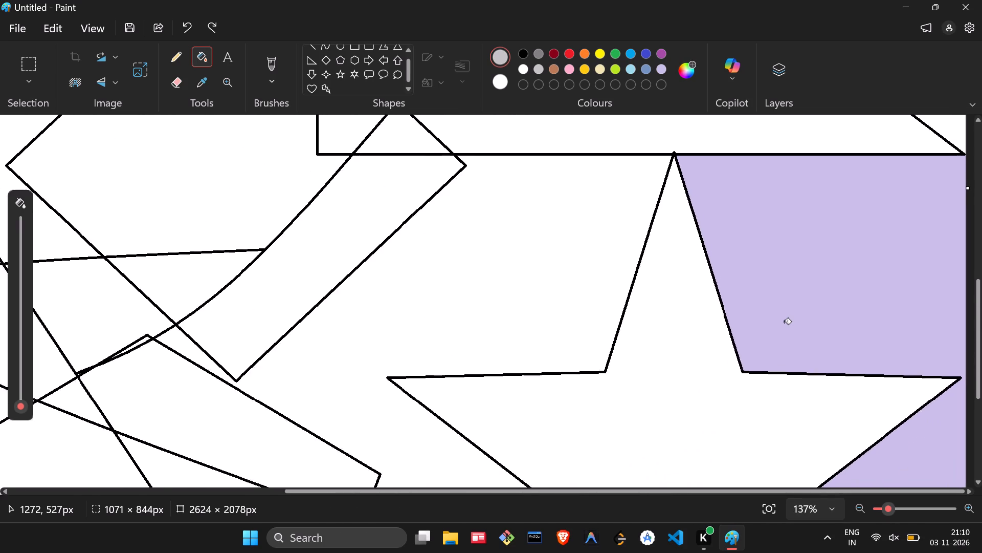
scroll(784, 323, left, 1)
ctrl+scroll(784, 323, down, 2)
ctrl+scroll(784, 323, left, 1)
ctrl+scroll(784, 323, down, 1)
ctrl+scroll(784, 323, left, 1)
ctrl+scroll(784, 323, down, 1)
ctrl+scroll(784, 323, left, 1)
ctrl+scroll(784, 323, down, 2)
ctrl+scroll(784, 323, left, 1)
ctrl+scroll(784, 323, down, 1)
ctrl+scroll(784, 323, left, 1)
ctrl+scroll(784, 323, down, 1)
ctrl+scroll(784, 323, left, 1)
ctrl+scroll(784, 323, down, 1)
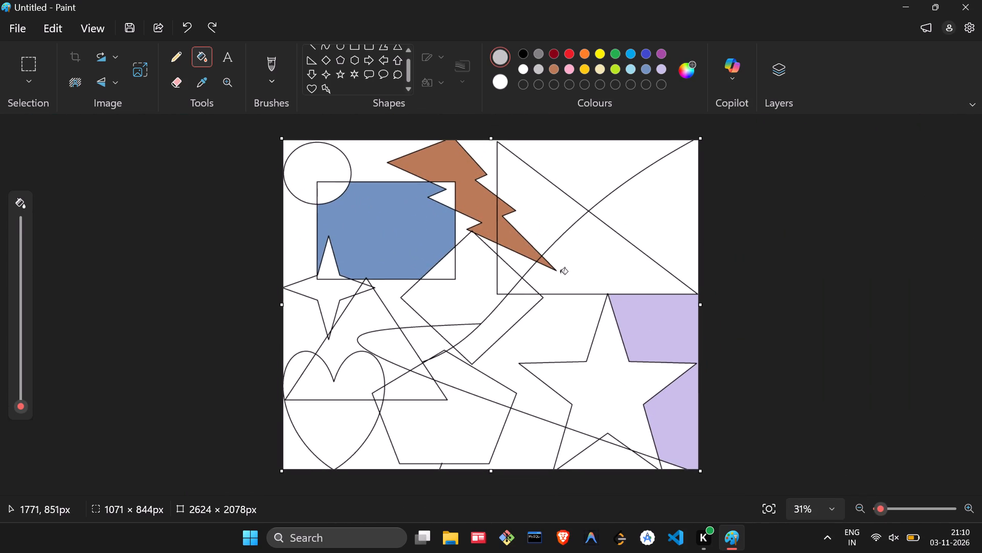
click(543, 262)
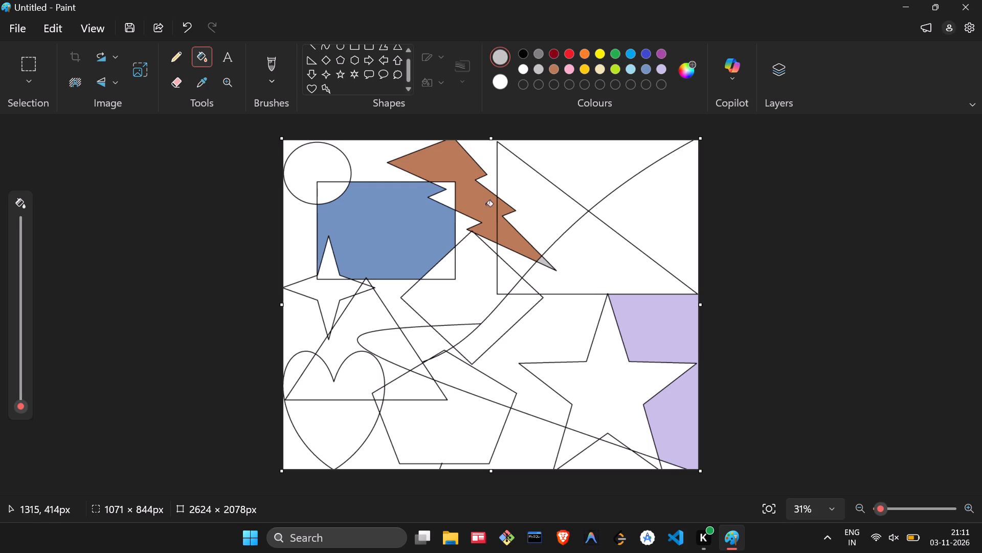
click(446, 186)
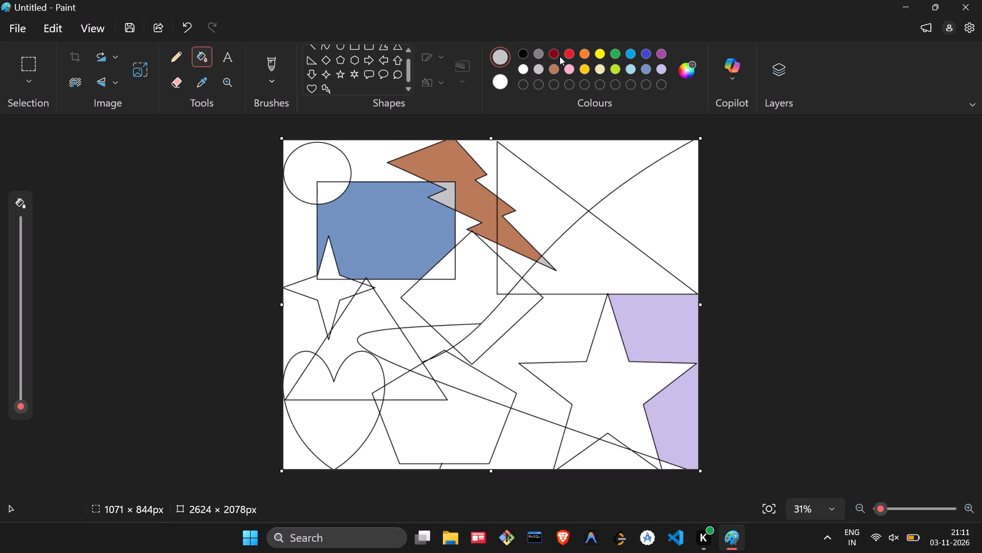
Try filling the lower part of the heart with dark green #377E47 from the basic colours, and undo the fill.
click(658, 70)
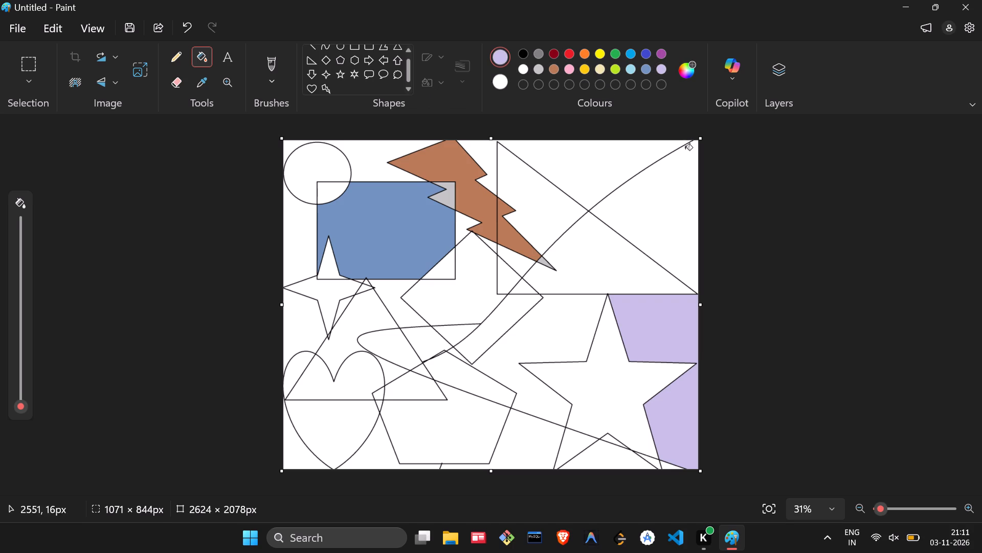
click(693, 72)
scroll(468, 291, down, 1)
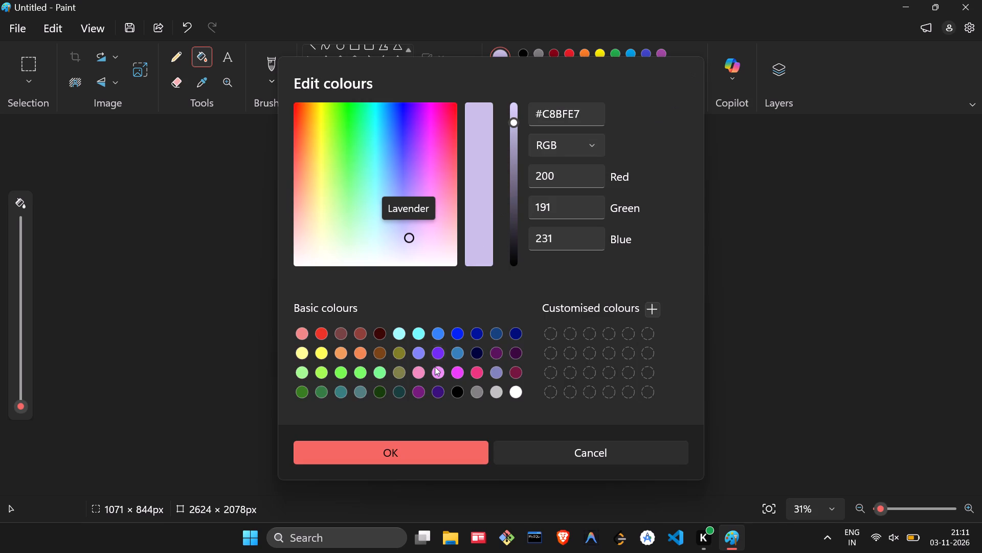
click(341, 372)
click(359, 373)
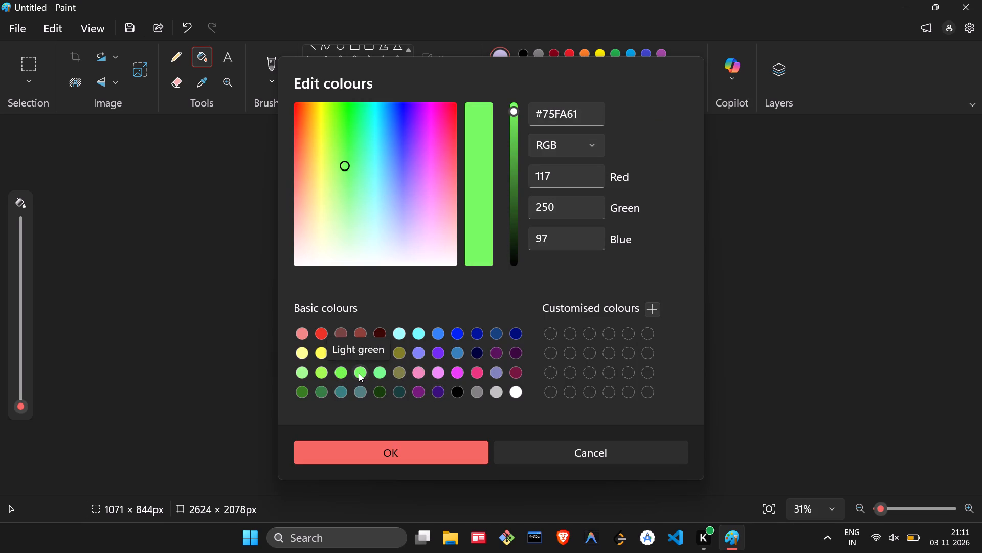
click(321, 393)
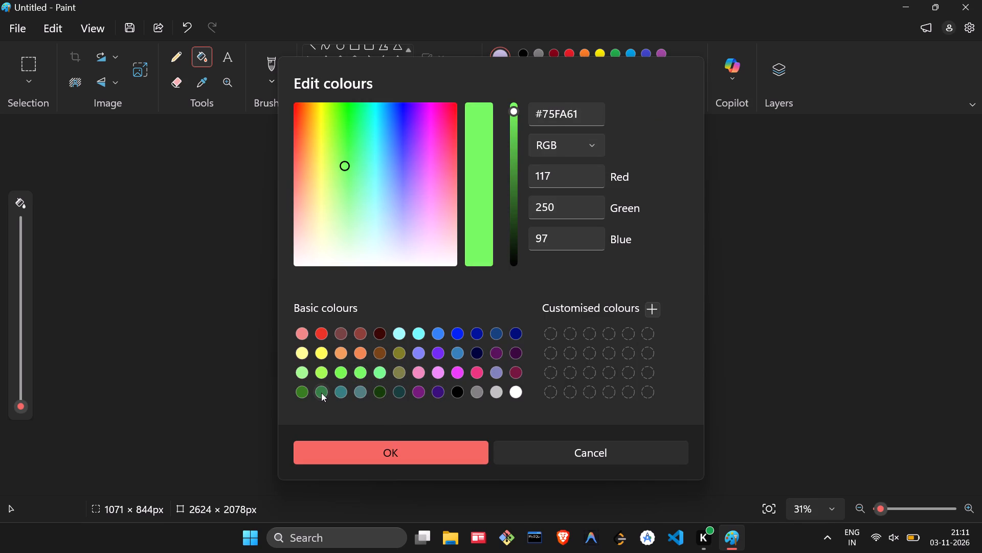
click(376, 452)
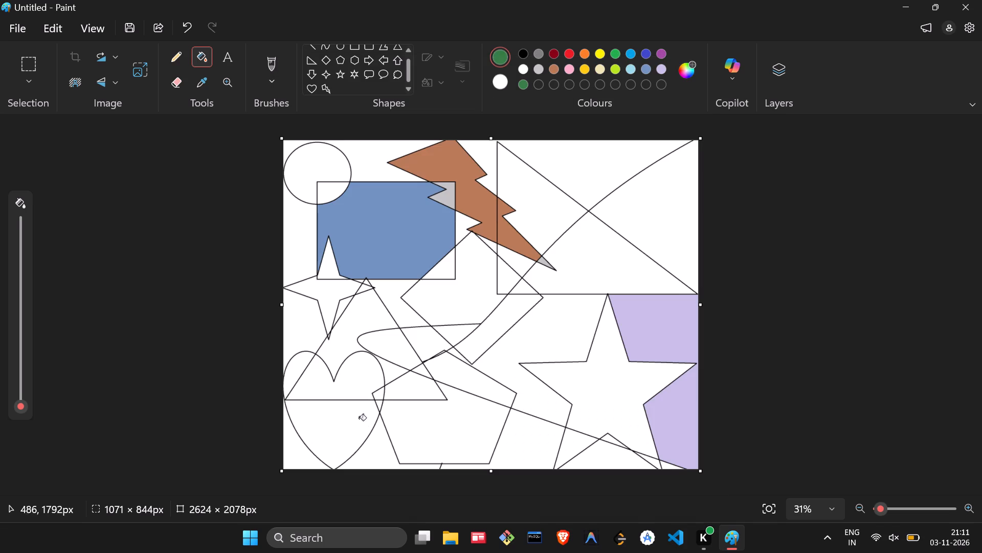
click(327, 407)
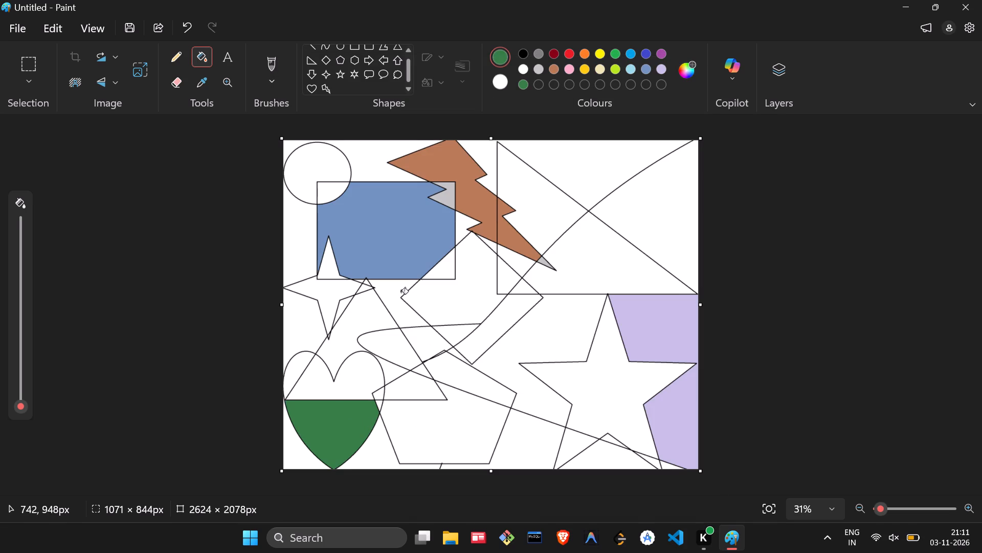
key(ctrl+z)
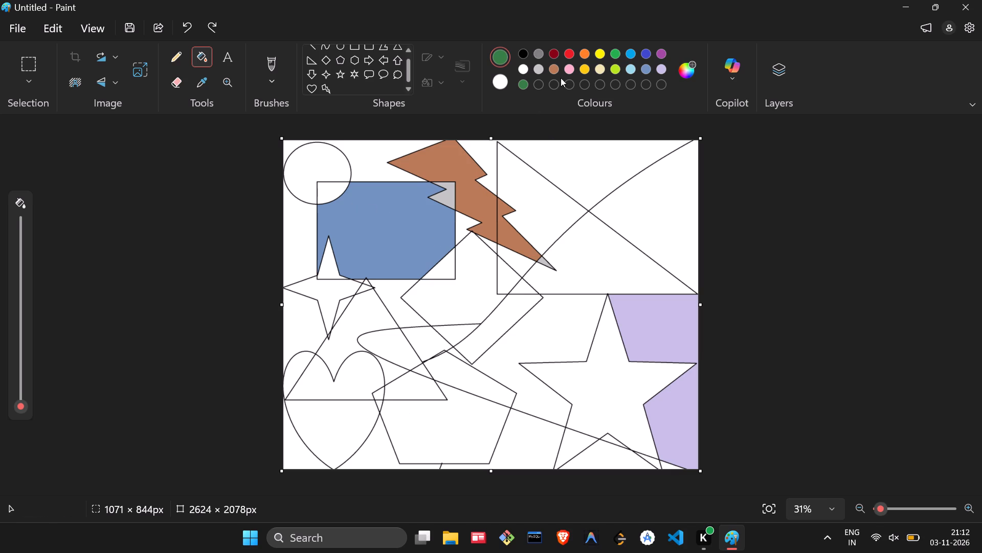
Choose purple #741B7C from the basic colours and fill the large lower region of the pentagon.
click(681, 62)
scroll(325, 430, down, 1)
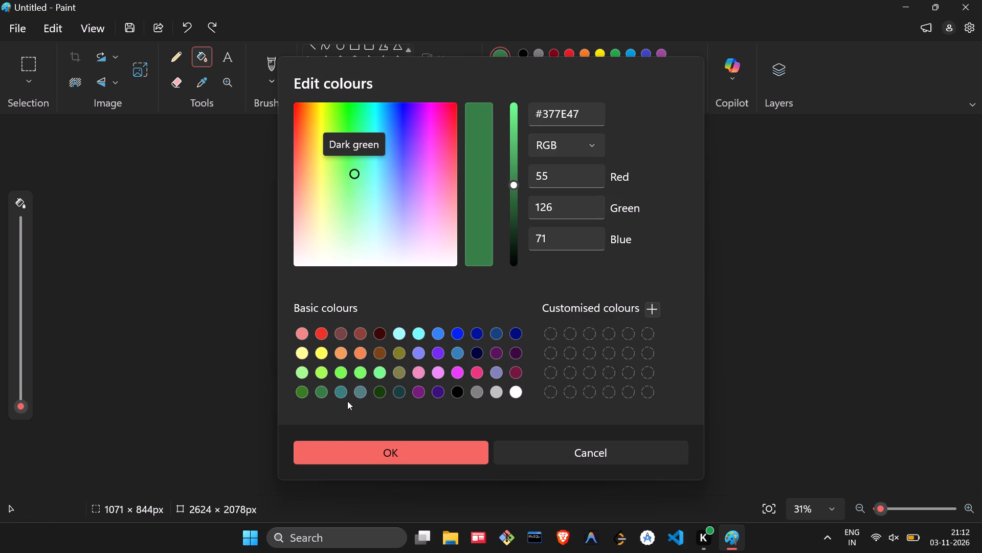
click(424, 394)
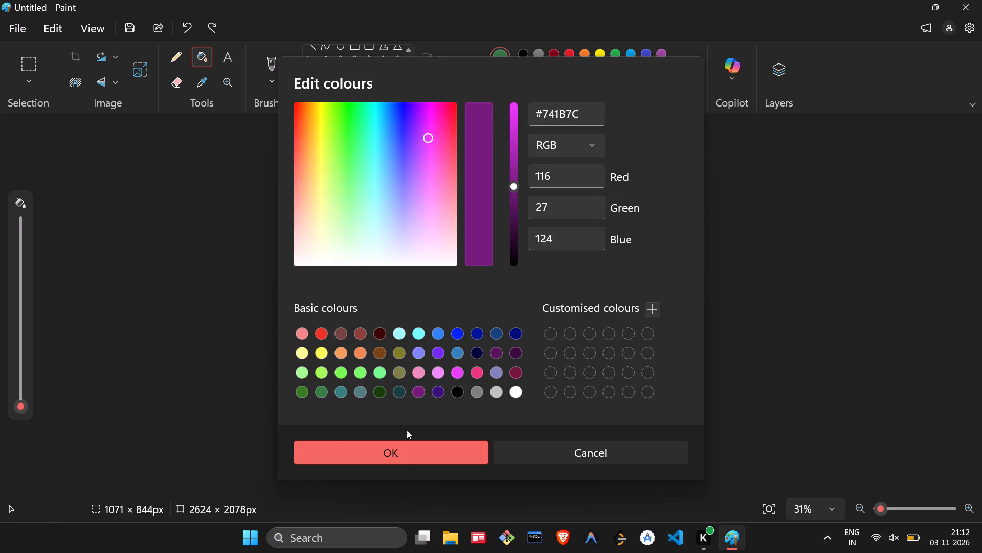
click(407, 454)
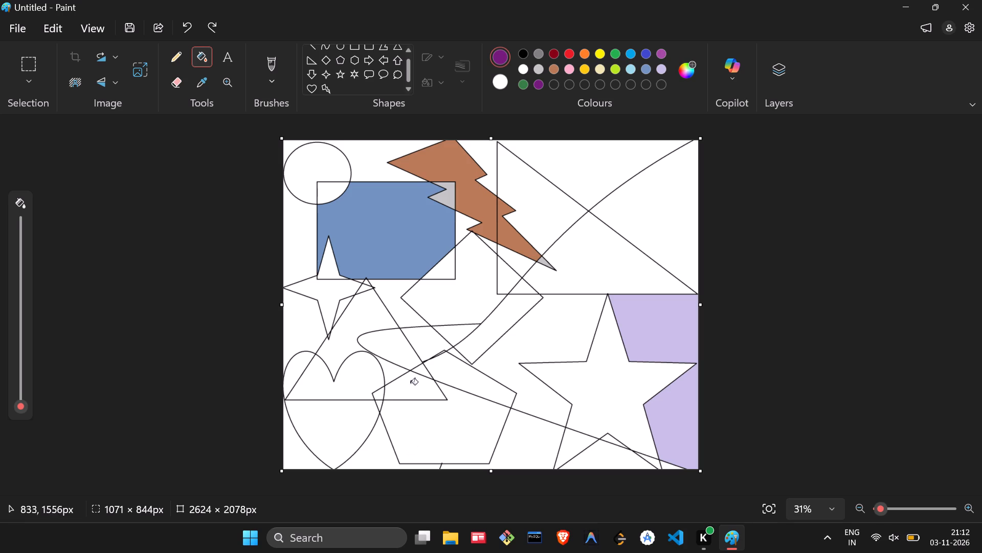
click(459, 409)
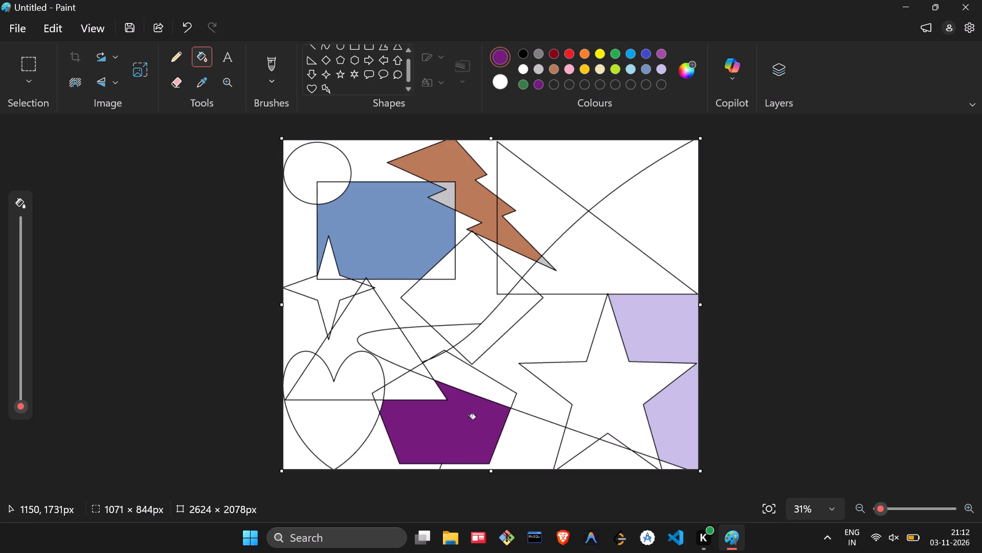
Fill the circle's region outside the rectangle with pale yellow.
click(604, 69)
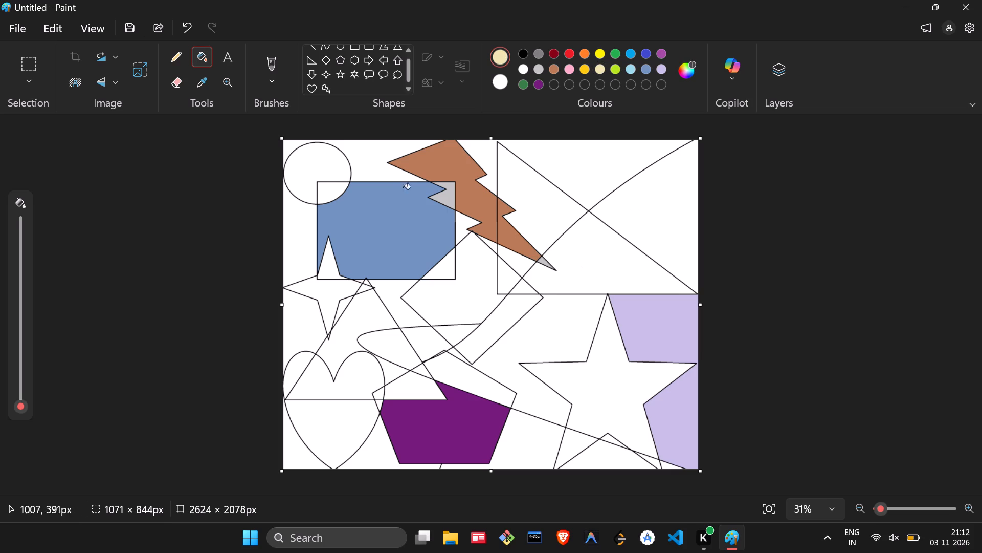
click(313, 180)
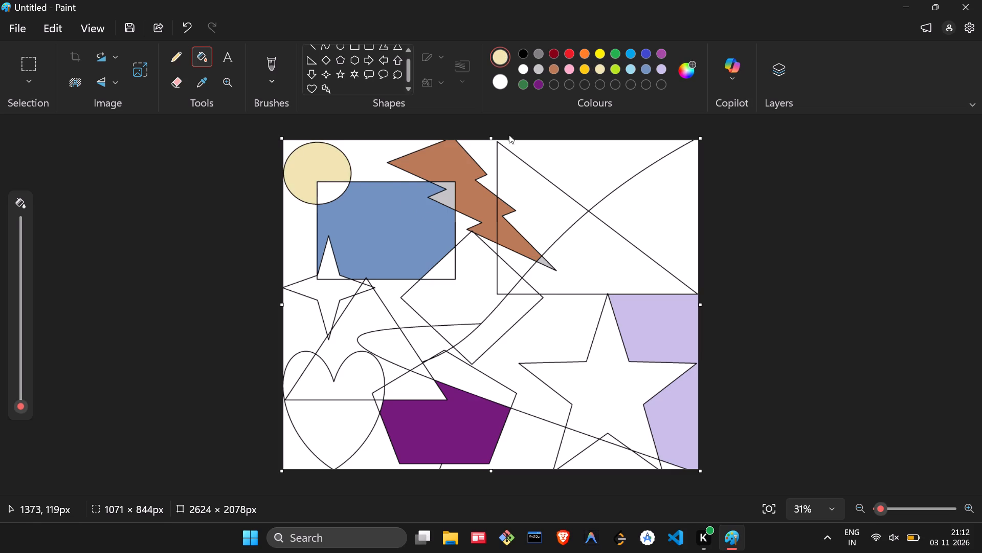
Recolour the circle's region outside the rectangle with light pink.
click(568, 65)
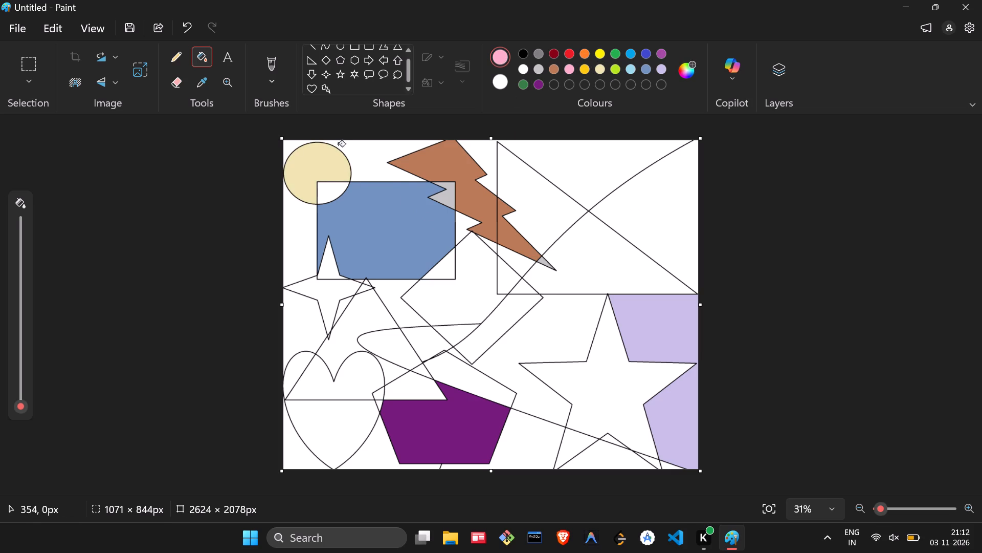
click(325, 155)
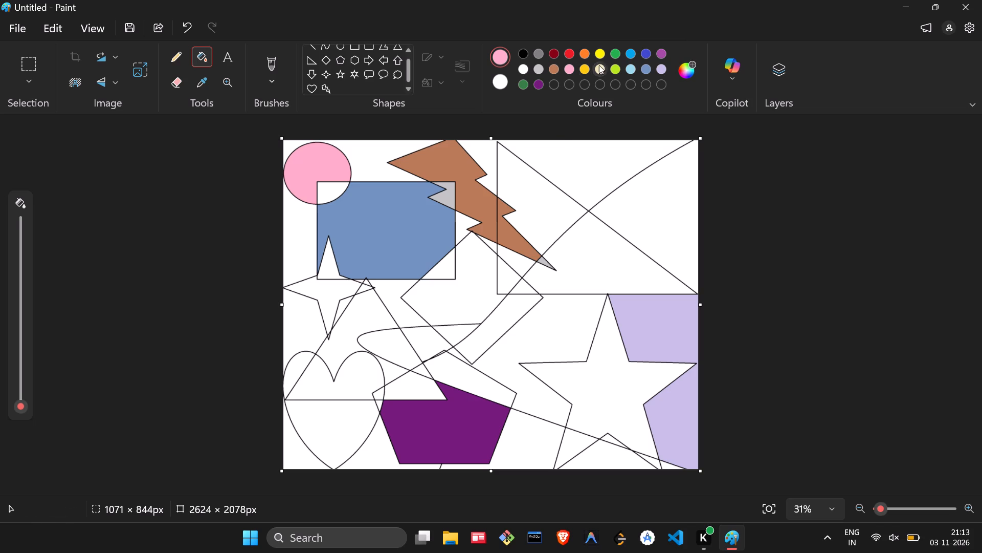
Fill the diamond's large region outside the blue rectangle, bounded by the curve and the triangle's vertical edge, with lime green.
click(613, 71)
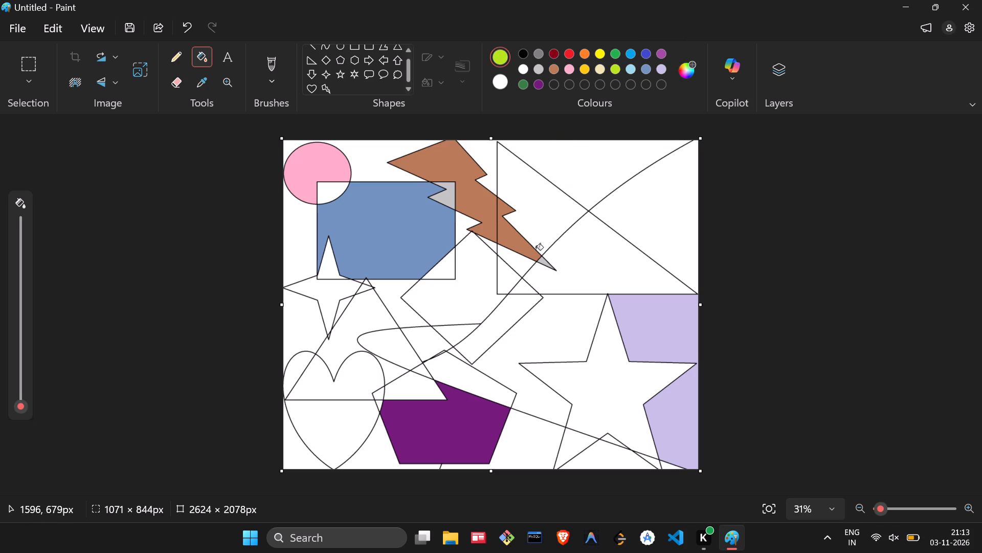
click(492, 292)
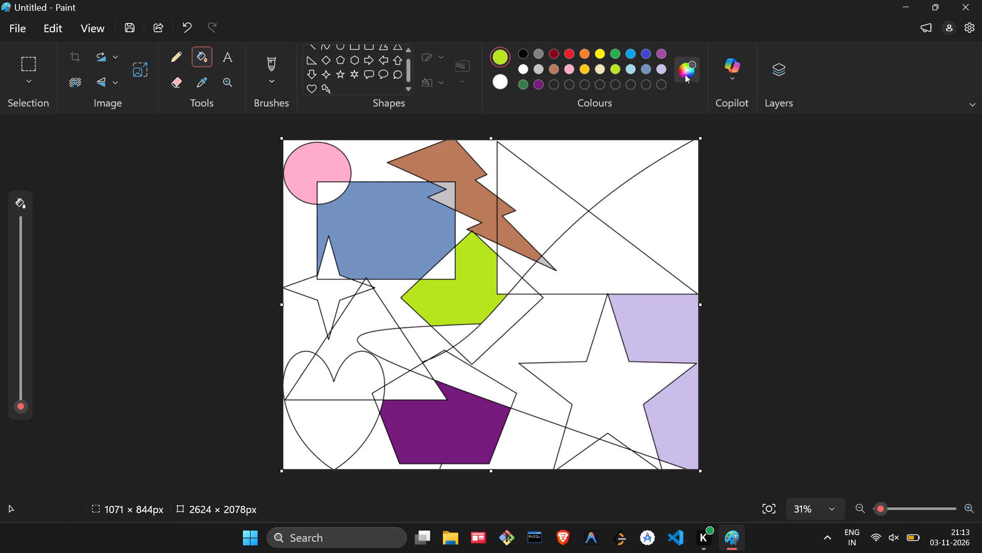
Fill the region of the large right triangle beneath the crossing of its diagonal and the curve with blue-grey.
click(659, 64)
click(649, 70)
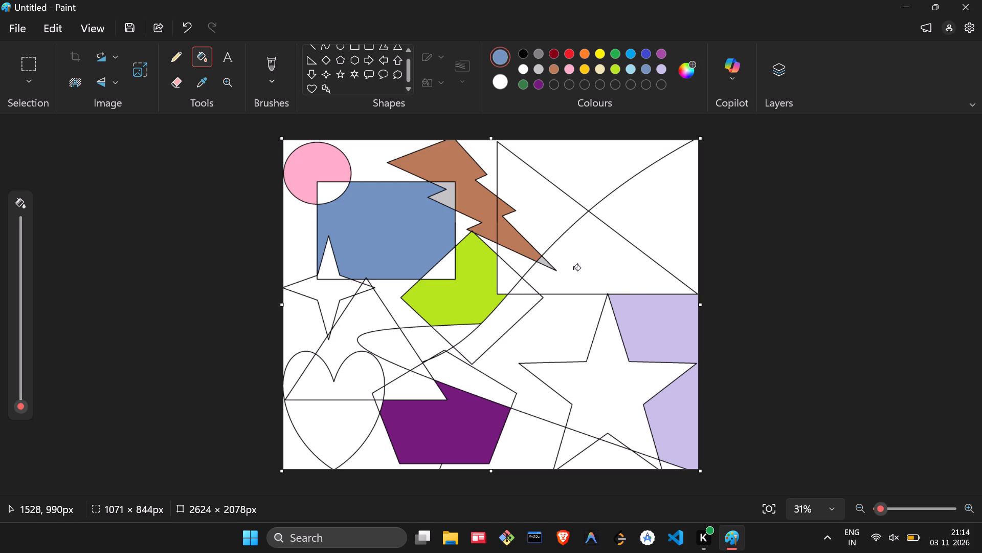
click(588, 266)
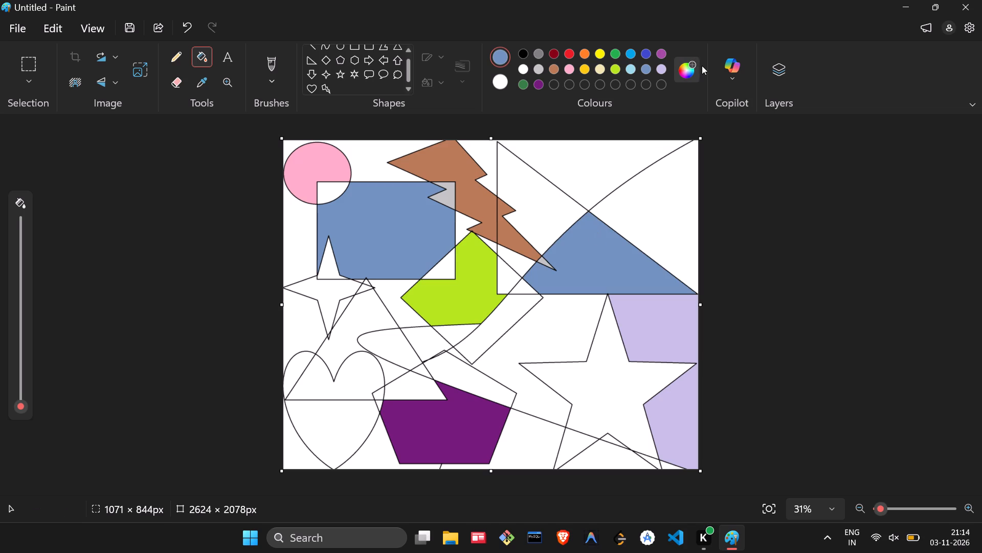
Choose olive brown #818049 from the basic colours and fill the large right triangle's region beneath the diagonal and curve crossing.
click(688, 75)
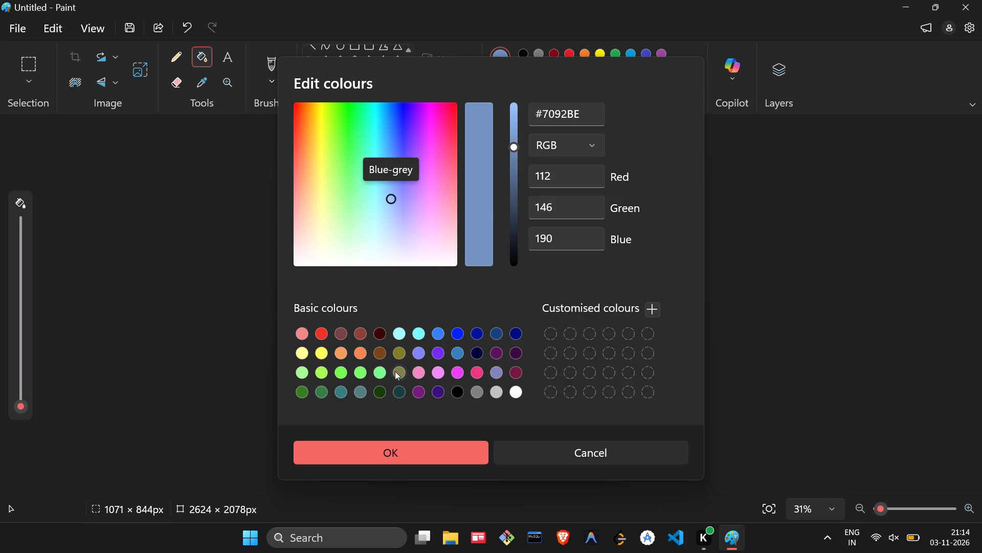
click(395, 371)
click(399, 444)
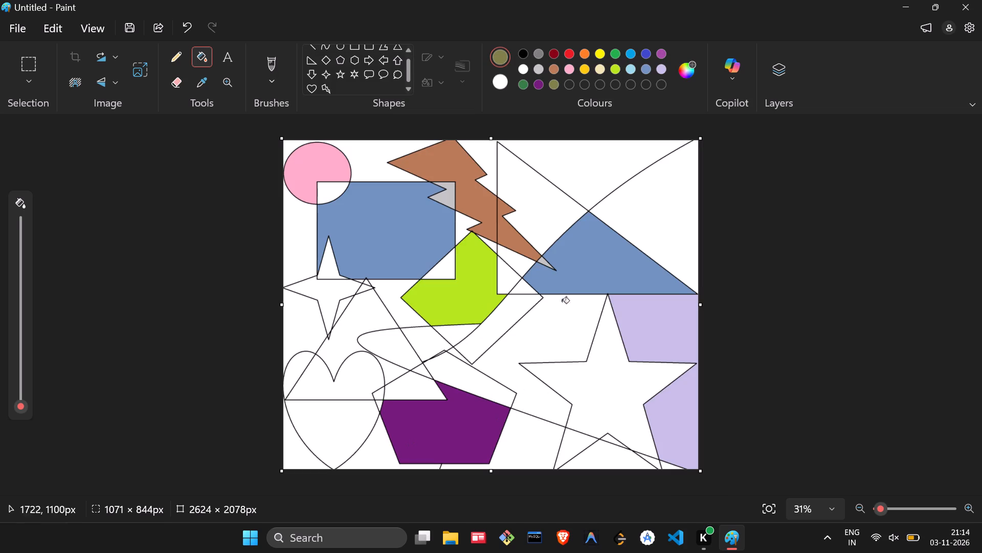
click(591, 263)
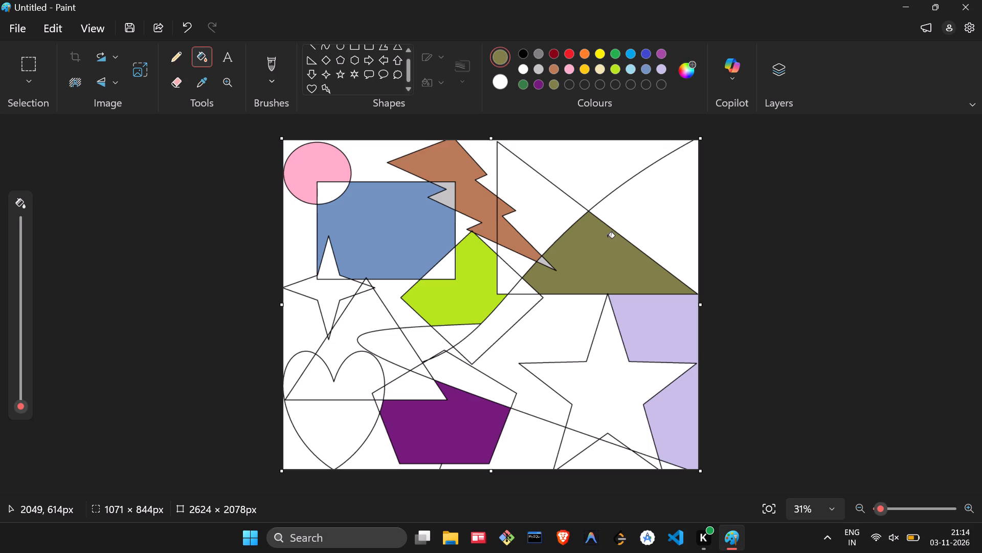
Choose very dark navy from the basic colours and fill the area between the large star's lower points, below the curve.
click(694, 67)
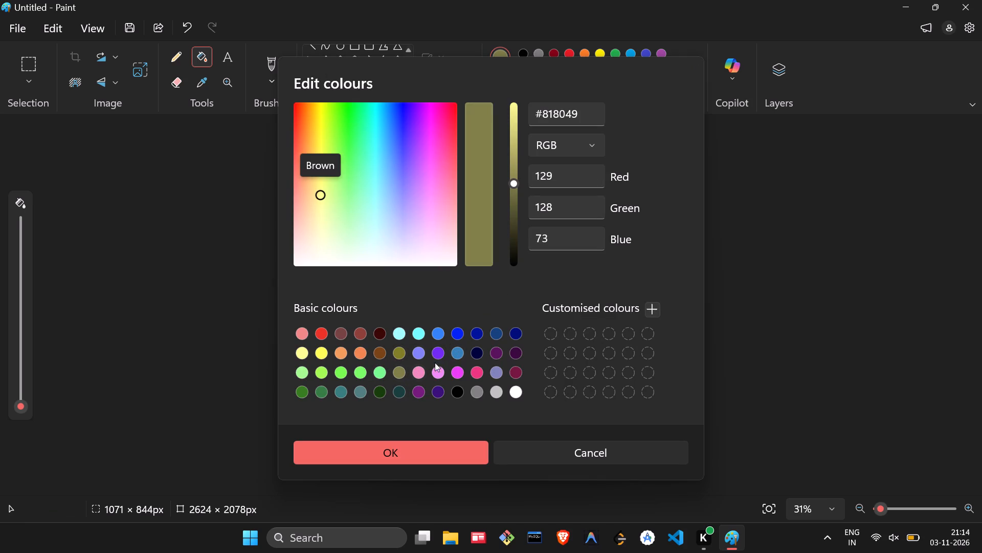
click(422, 355)
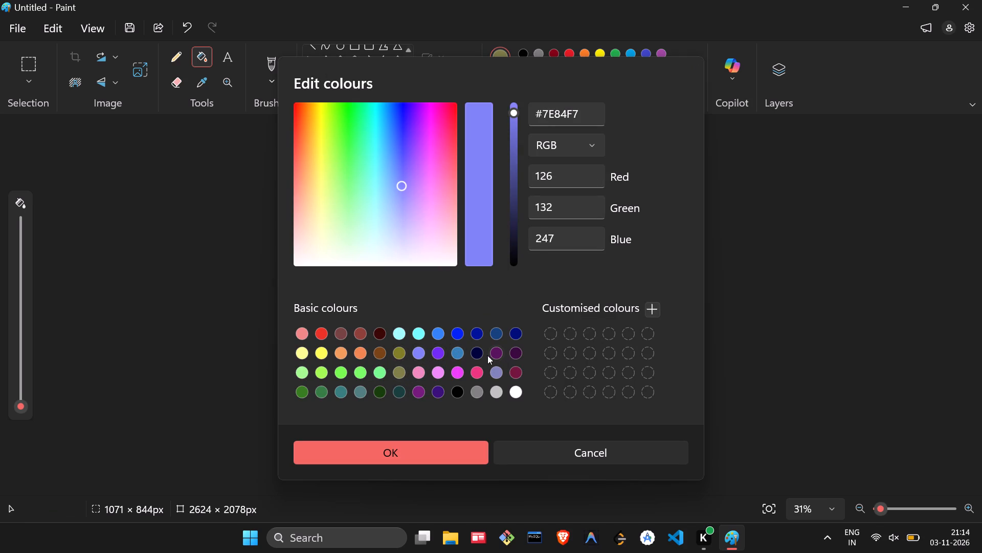
click(481, 355)
drag(455, 452, 449, 452)
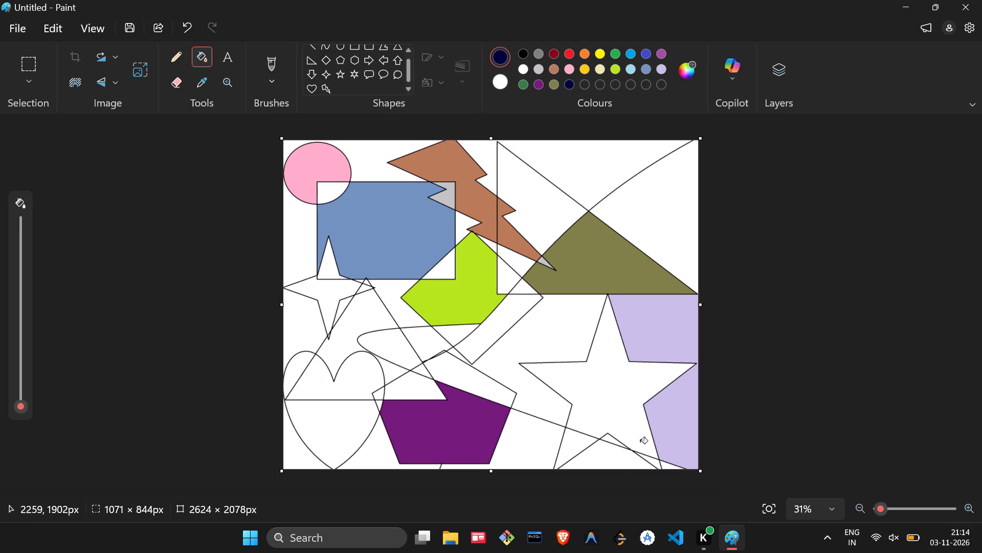
click(611, 468)
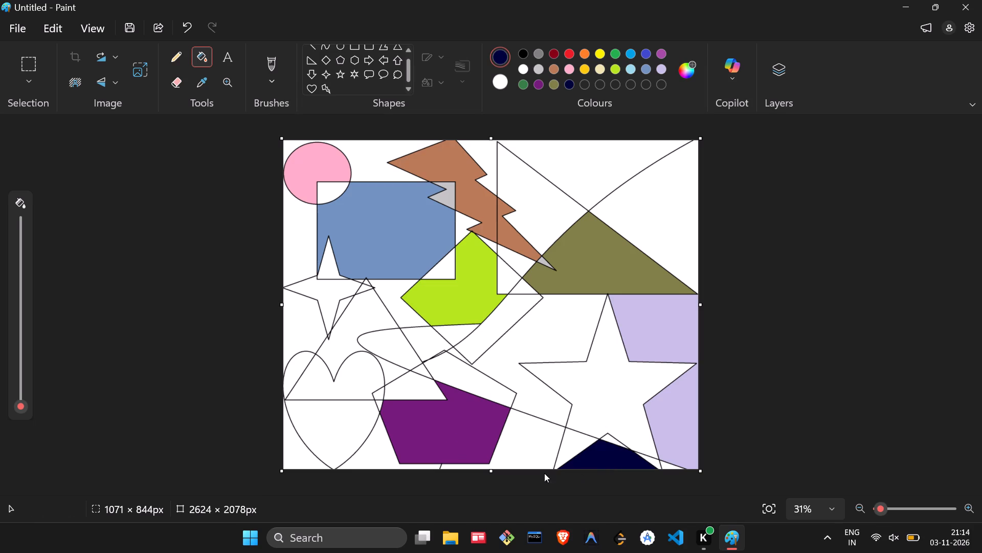
Fill the background around the circle, between the bolt and right triangle, above the line crossing, and between four-point star and heart with dark navy.
click(307, 255)
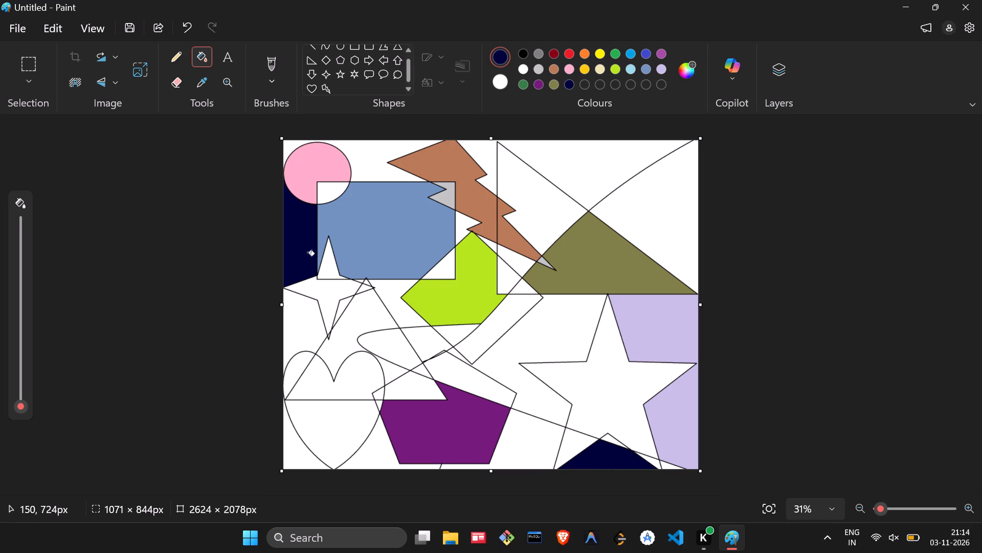
click(286, 151)
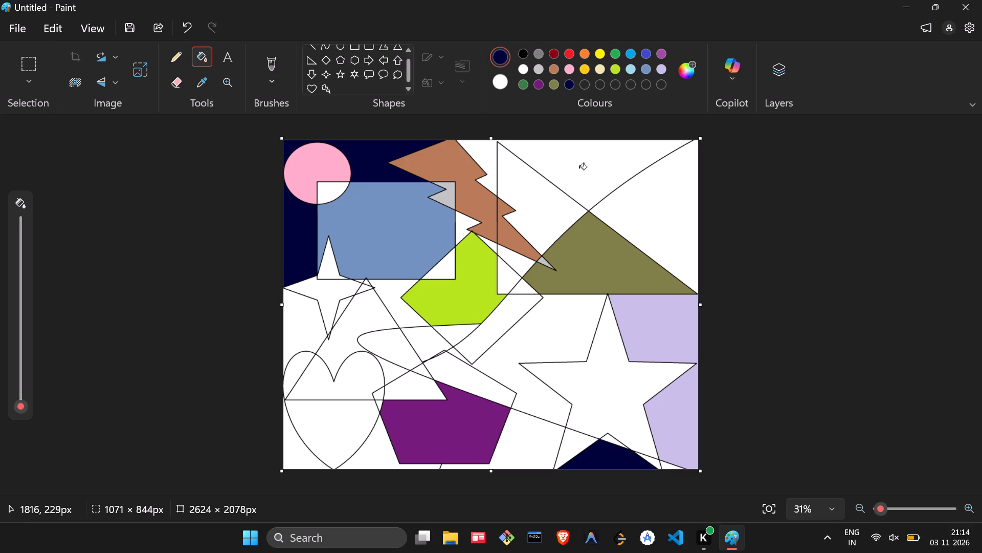
click(487, 157)
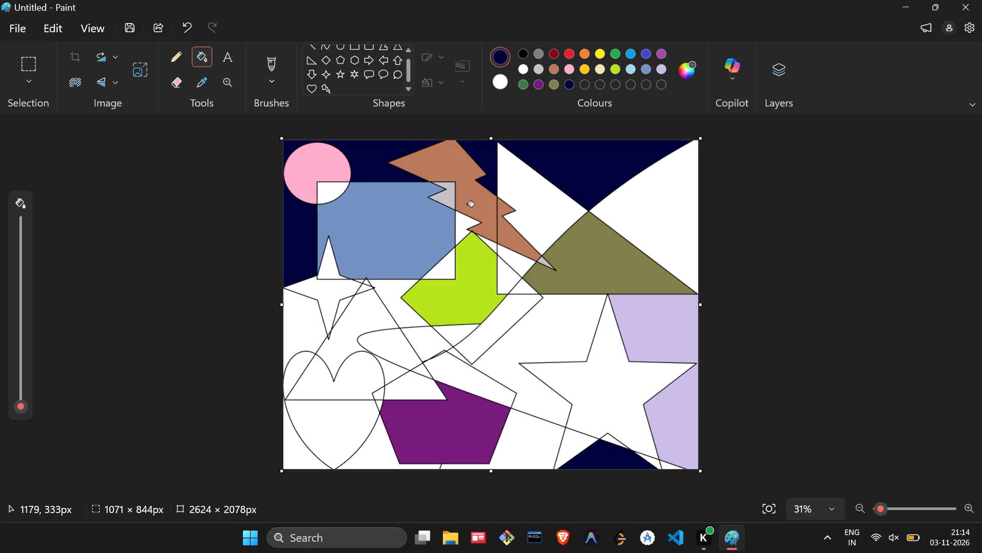
click(294, 330)
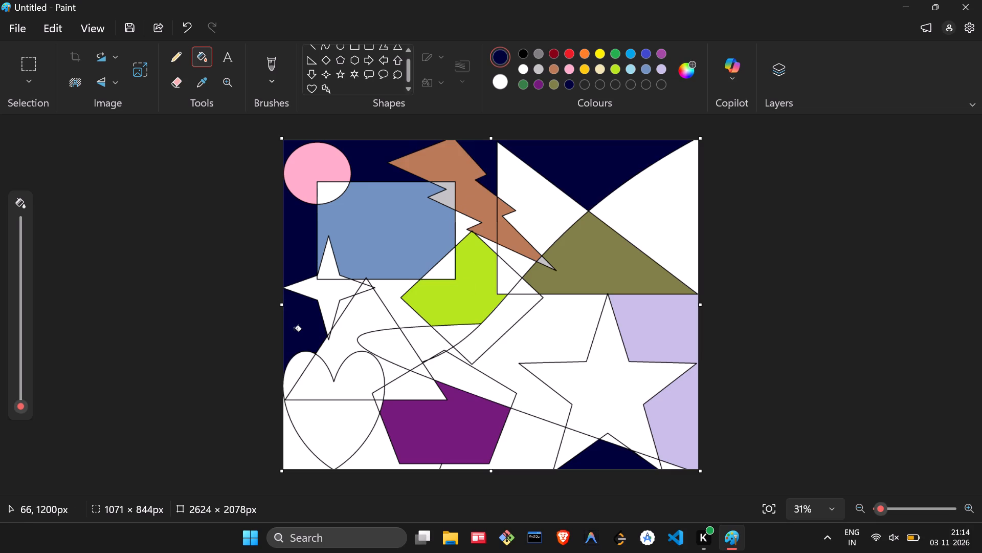
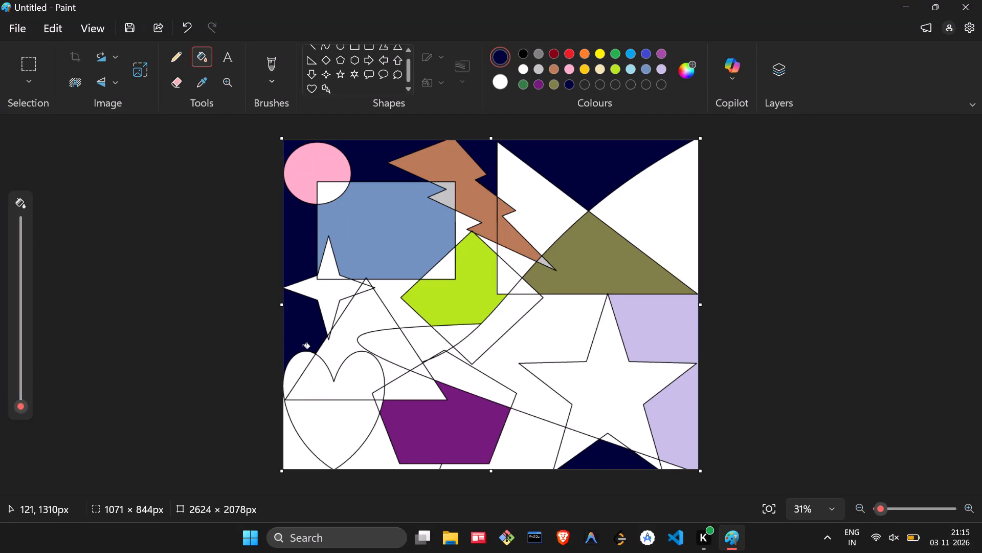
Fill the background beneath the heart's left side, between the heart and pentagon, and between the pentagon and large star with dark navy.
click(296, 452)
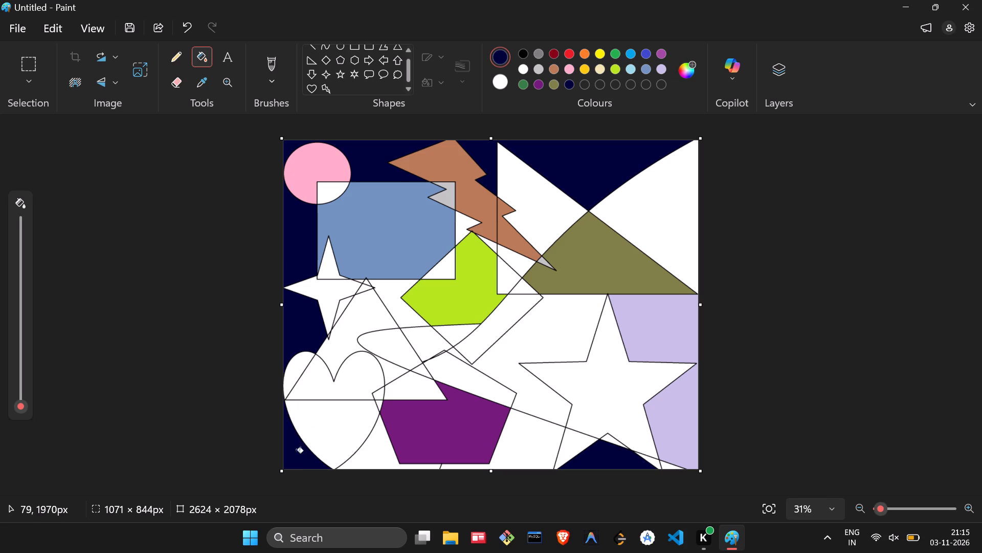
click(363, 463)
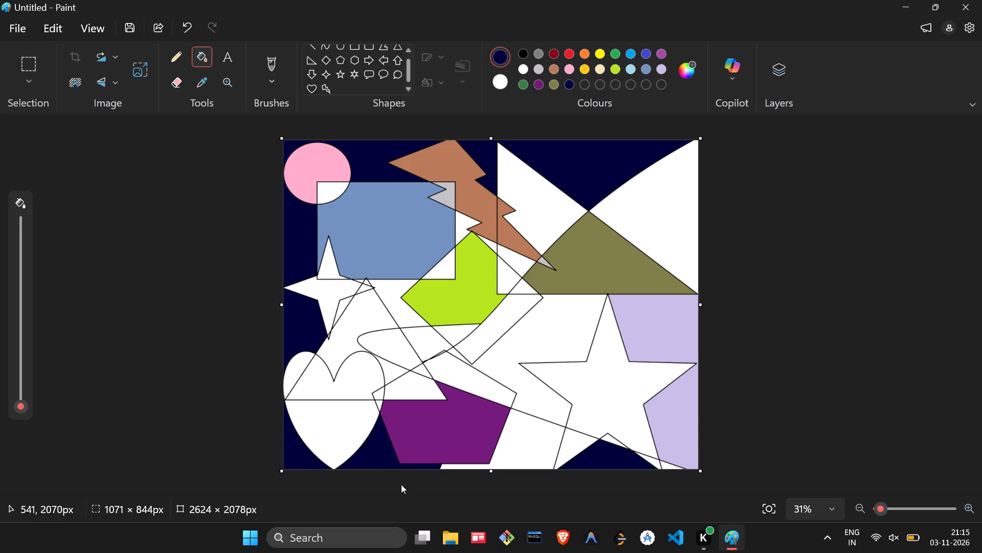
click(505, 463)
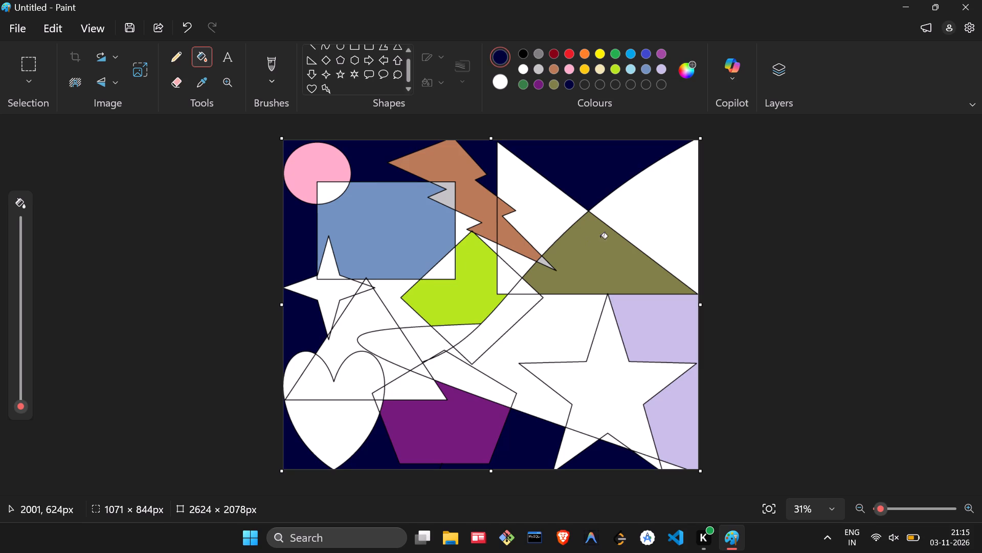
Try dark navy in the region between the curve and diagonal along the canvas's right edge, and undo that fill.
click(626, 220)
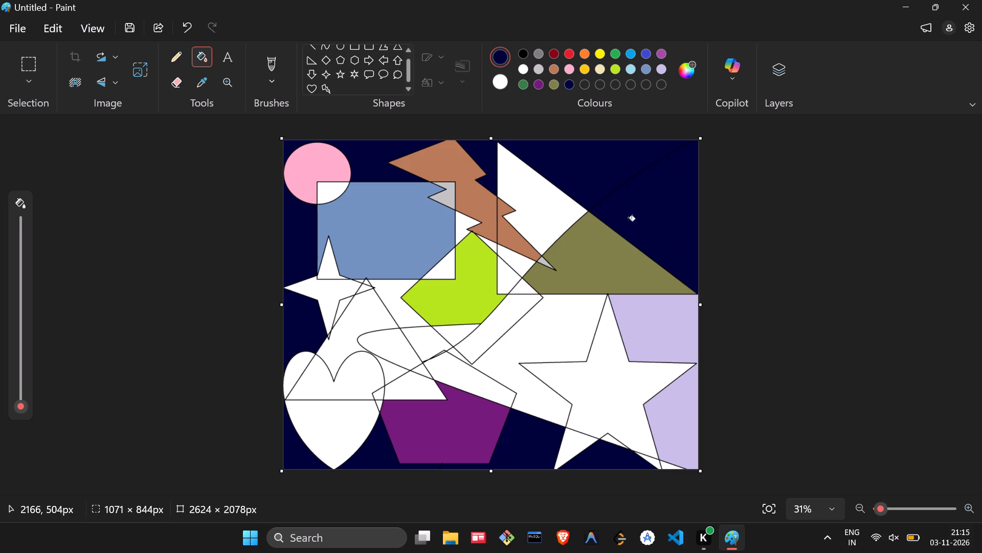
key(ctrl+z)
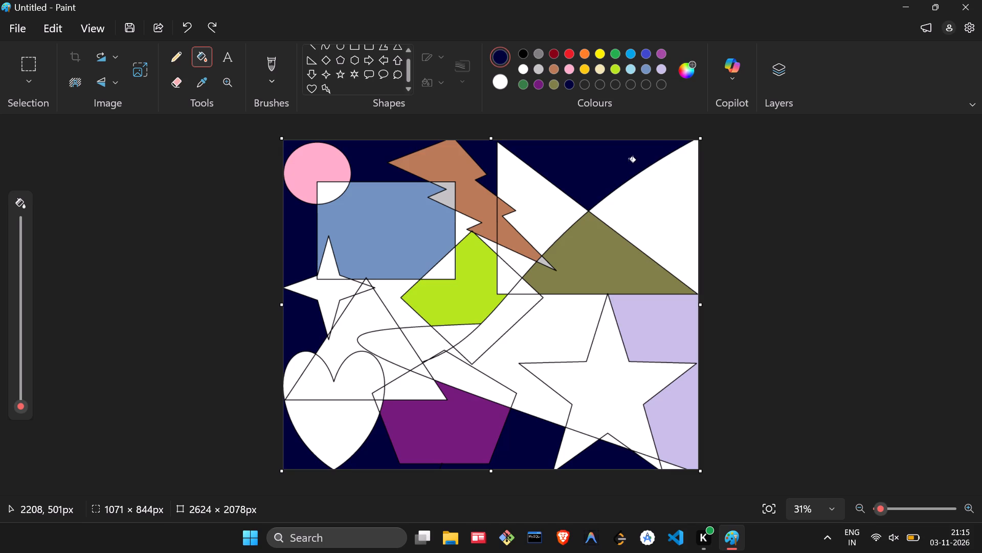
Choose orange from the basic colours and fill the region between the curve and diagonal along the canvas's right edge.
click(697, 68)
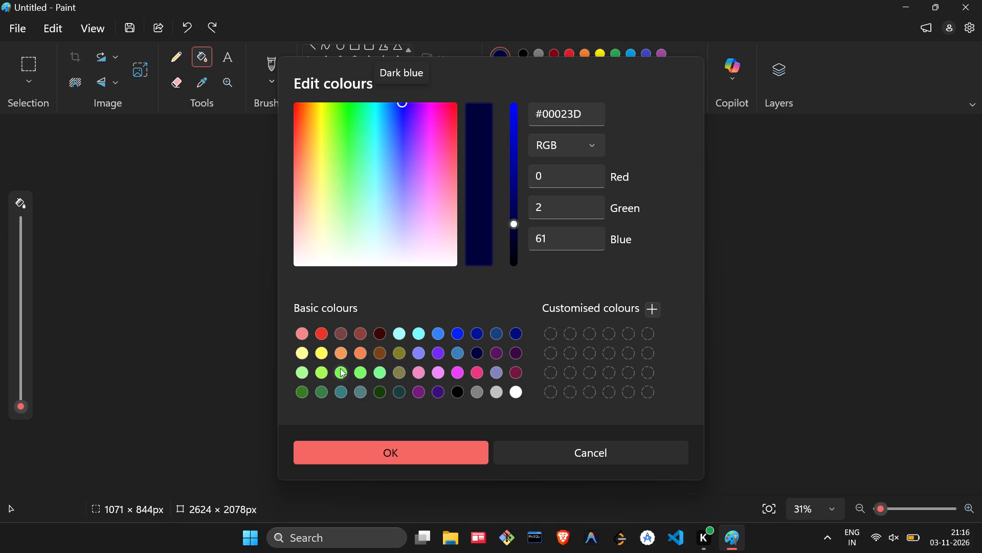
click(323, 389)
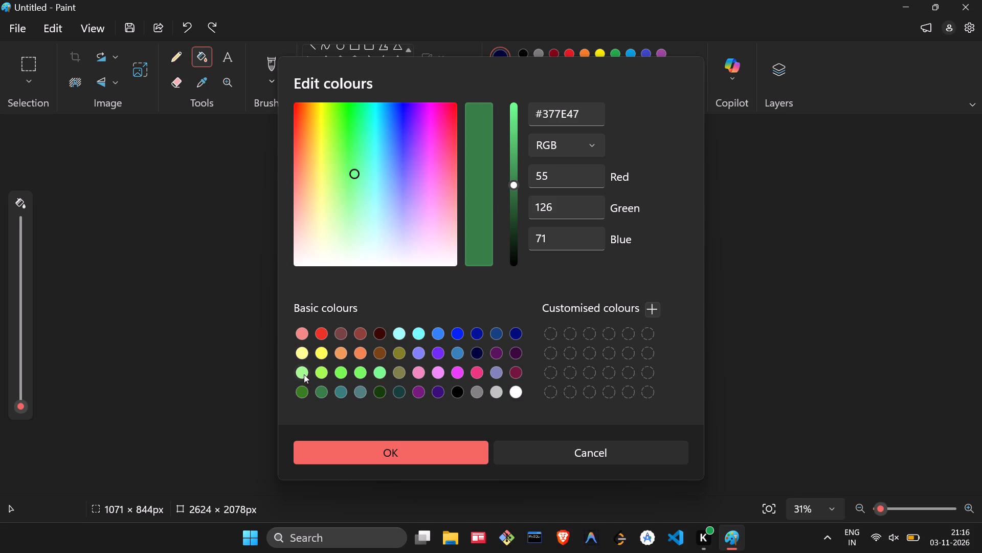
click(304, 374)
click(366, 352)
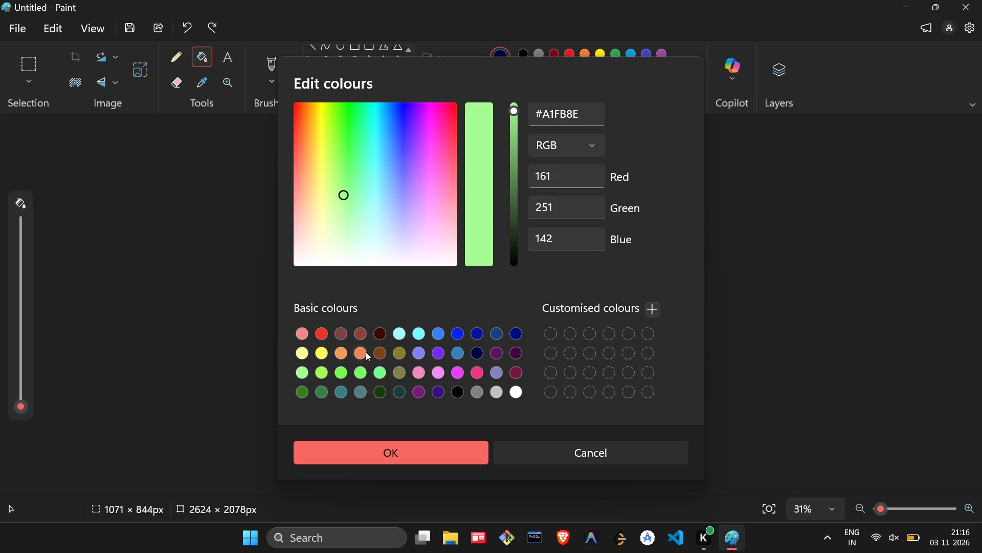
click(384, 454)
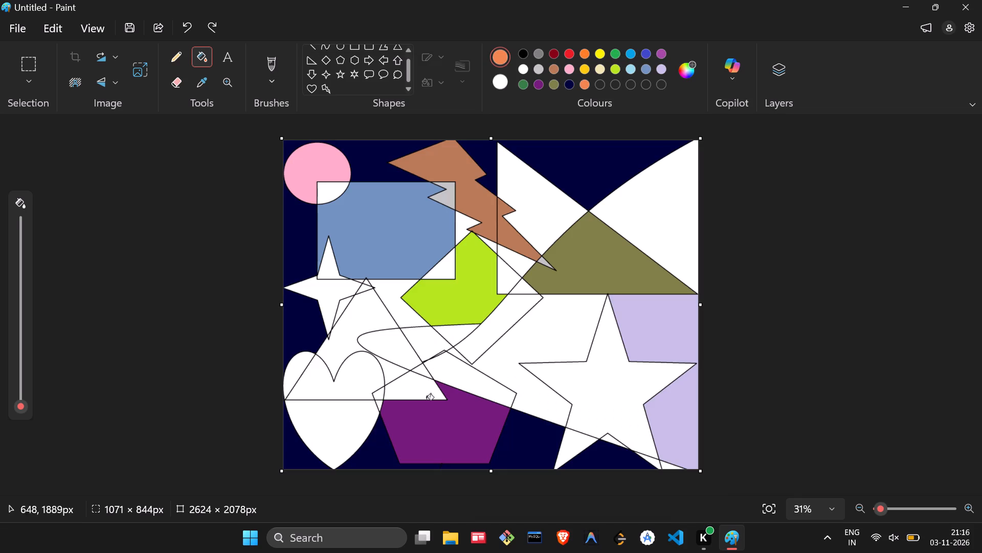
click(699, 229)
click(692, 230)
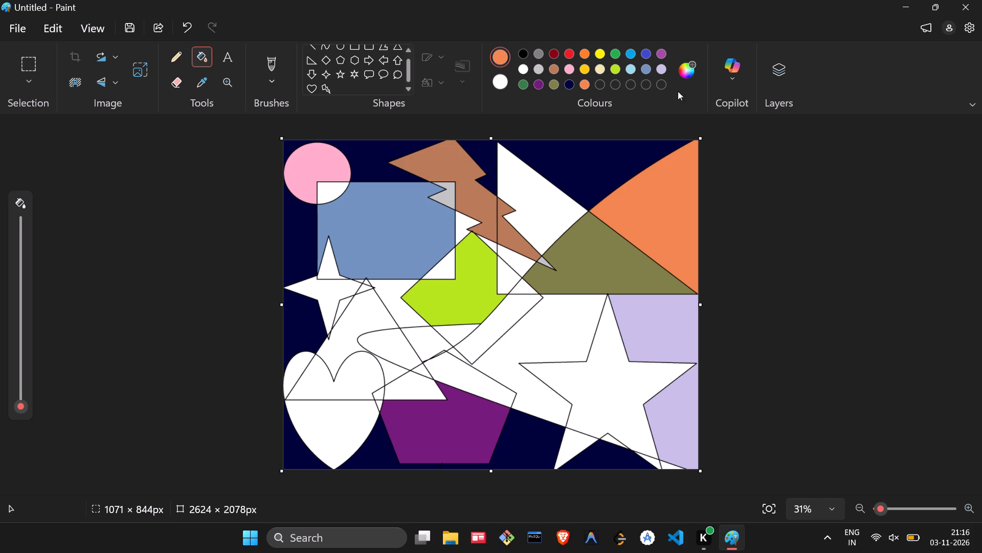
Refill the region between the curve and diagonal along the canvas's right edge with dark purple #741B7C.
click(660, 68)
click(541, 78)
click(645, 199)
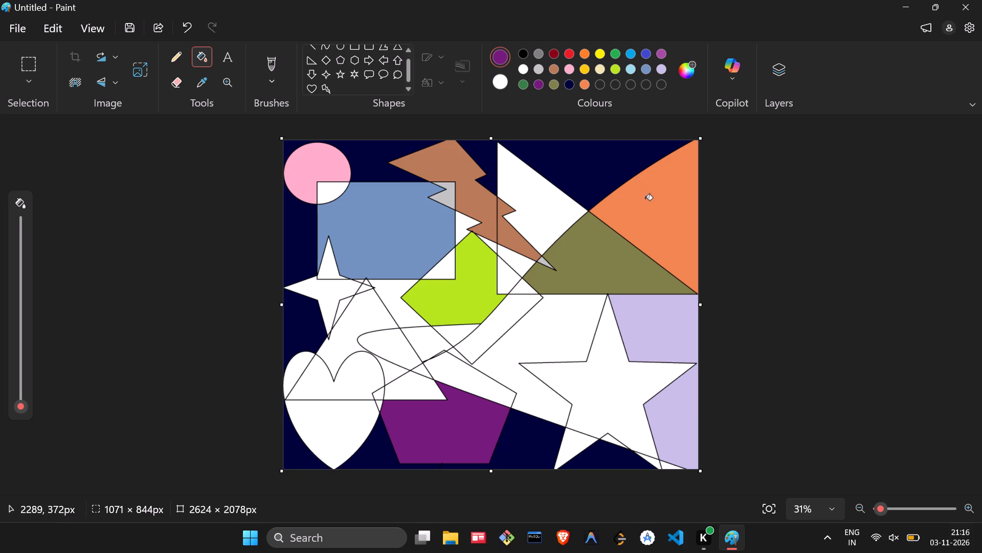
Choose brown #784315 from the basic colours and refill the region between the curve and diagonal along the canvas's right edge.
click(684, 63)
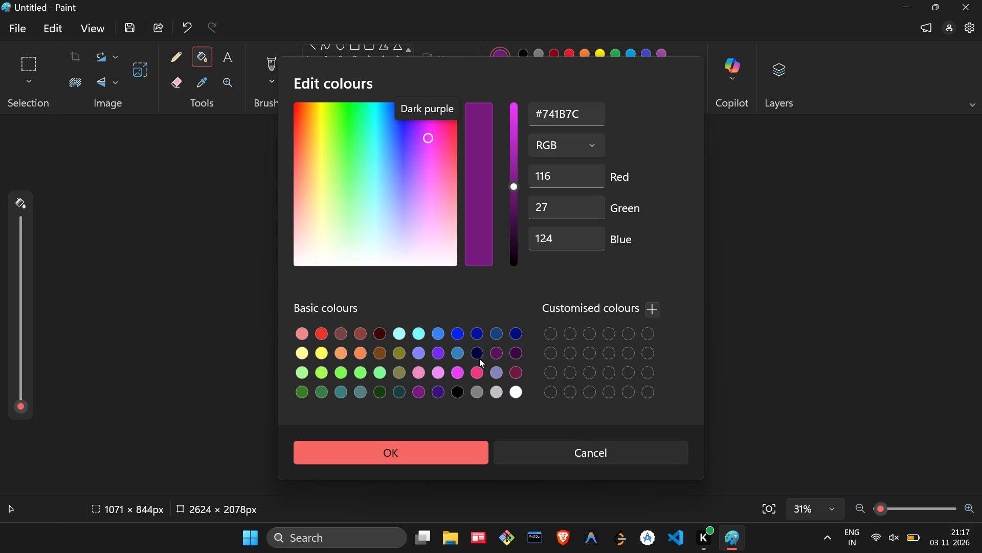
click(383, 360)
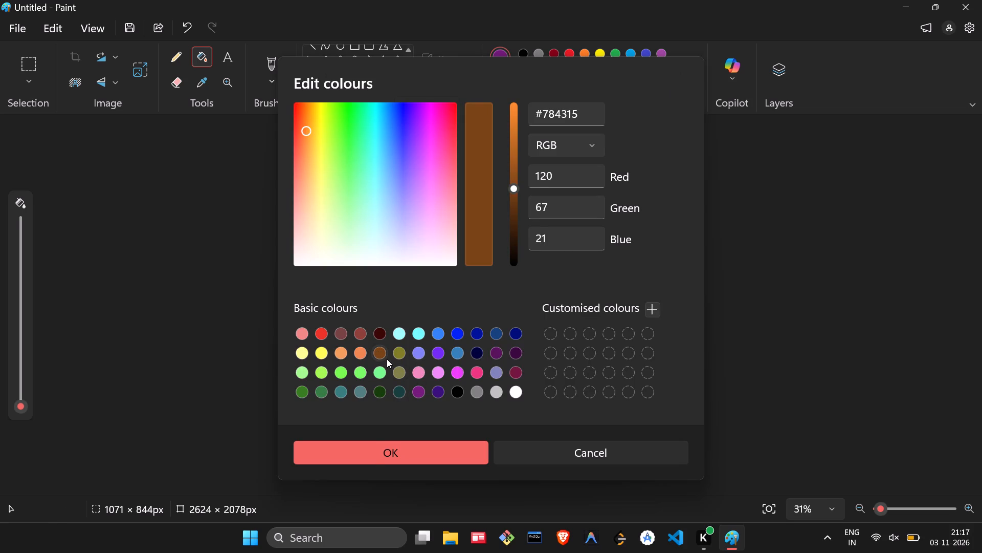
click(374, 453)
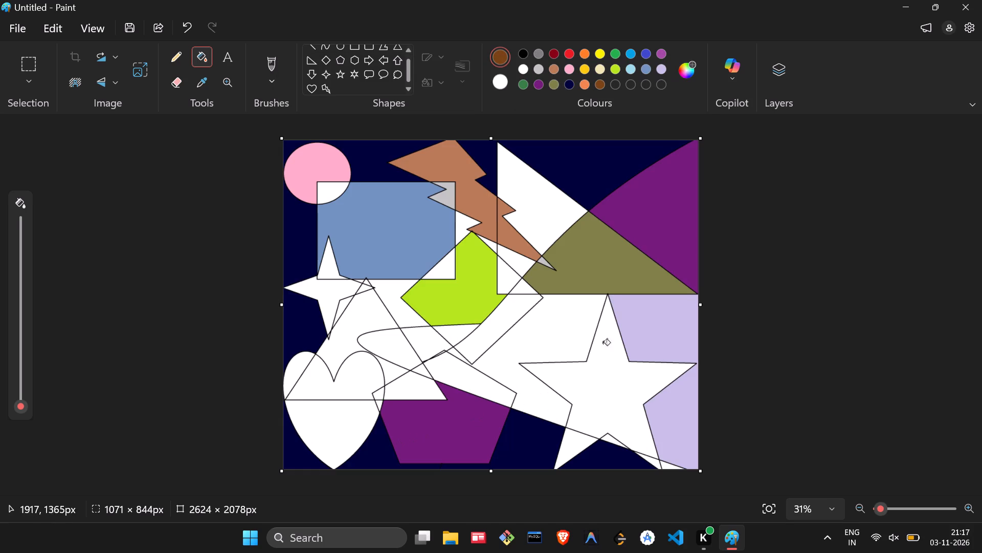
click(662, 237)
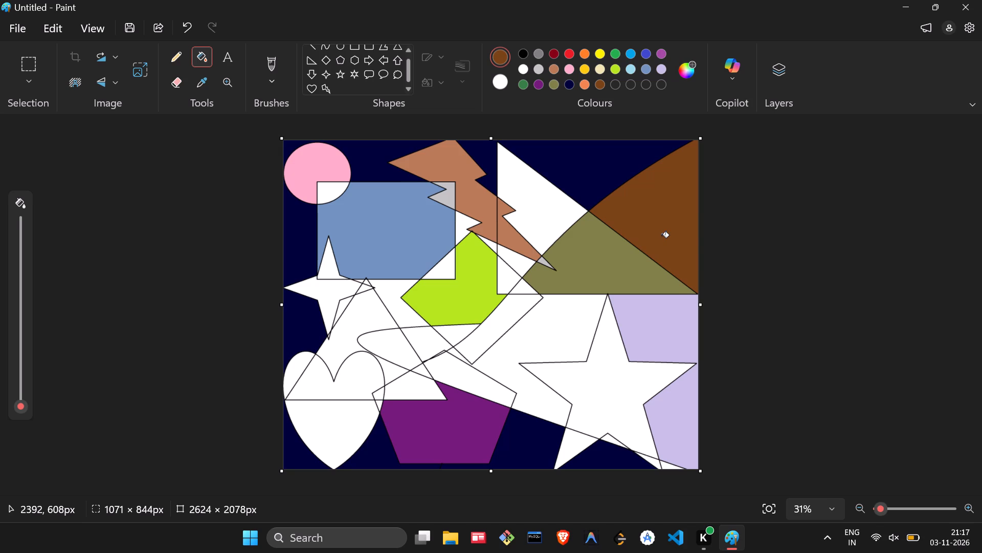
Choose light cyan #73FBFD from the basic colours and fill the region between the curve and diagonal along the canvas's right edge.
click(687, 68)
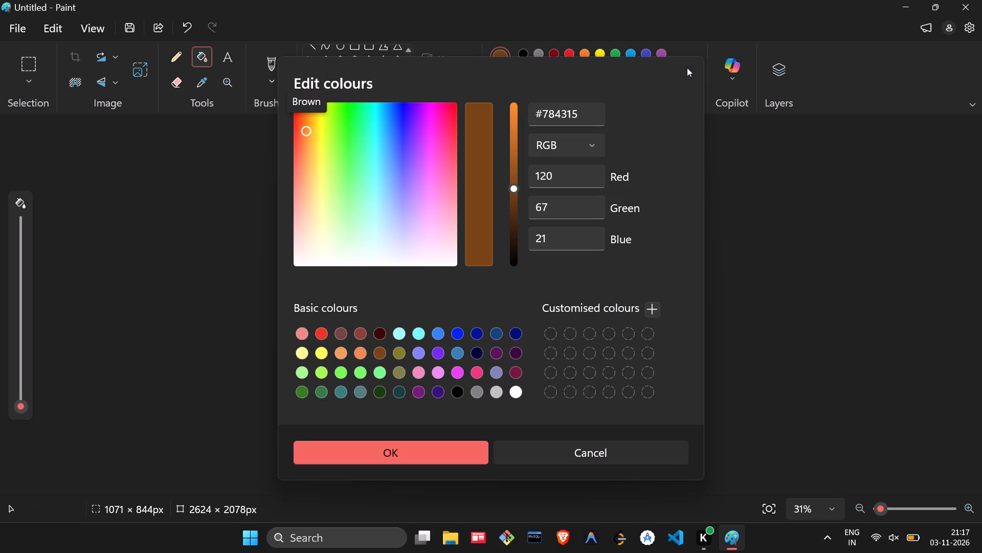
click(417, 331)
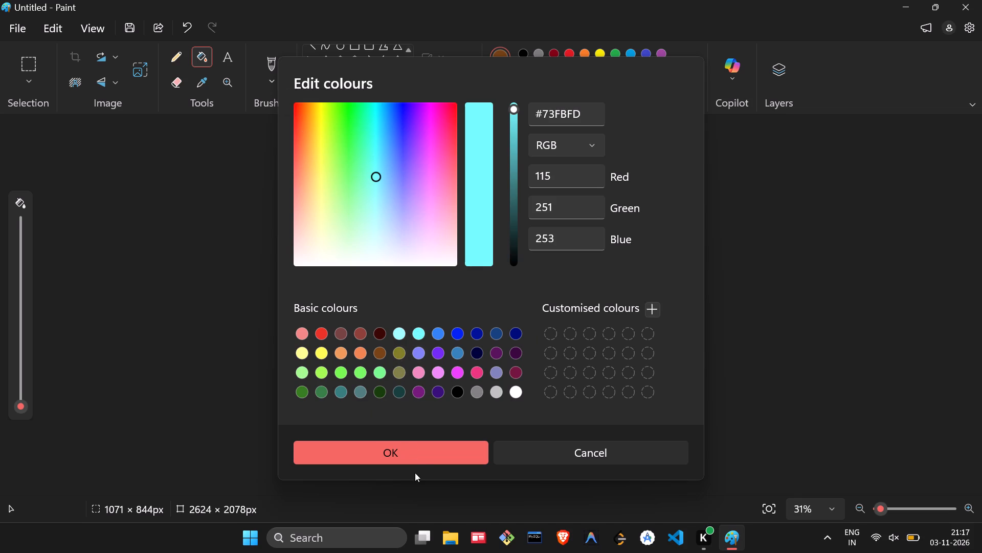
click(415, 455)
click(652, 241)
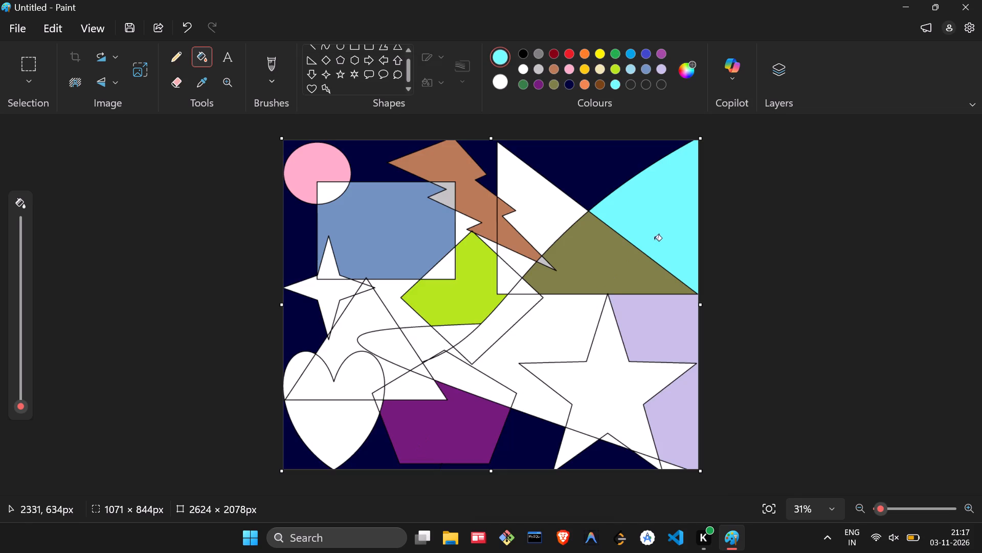
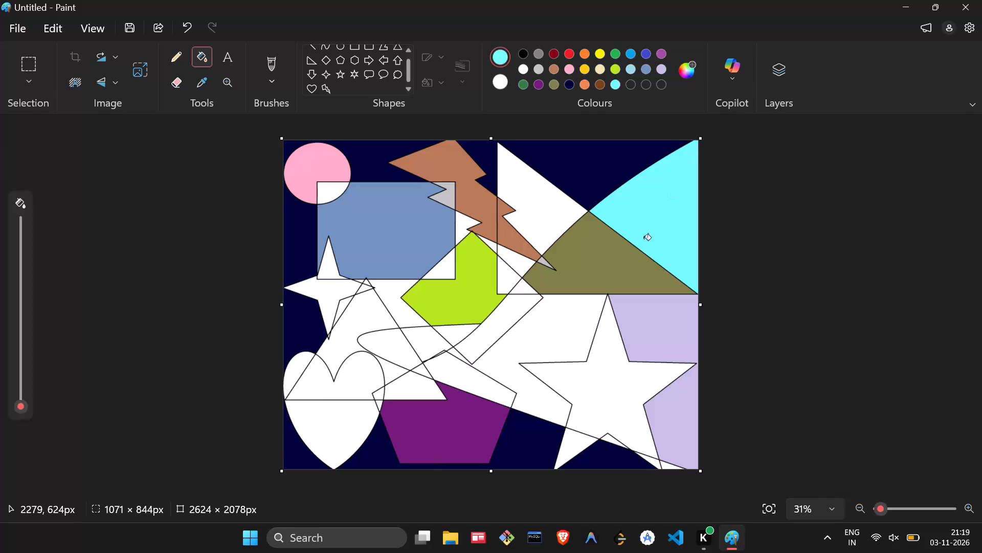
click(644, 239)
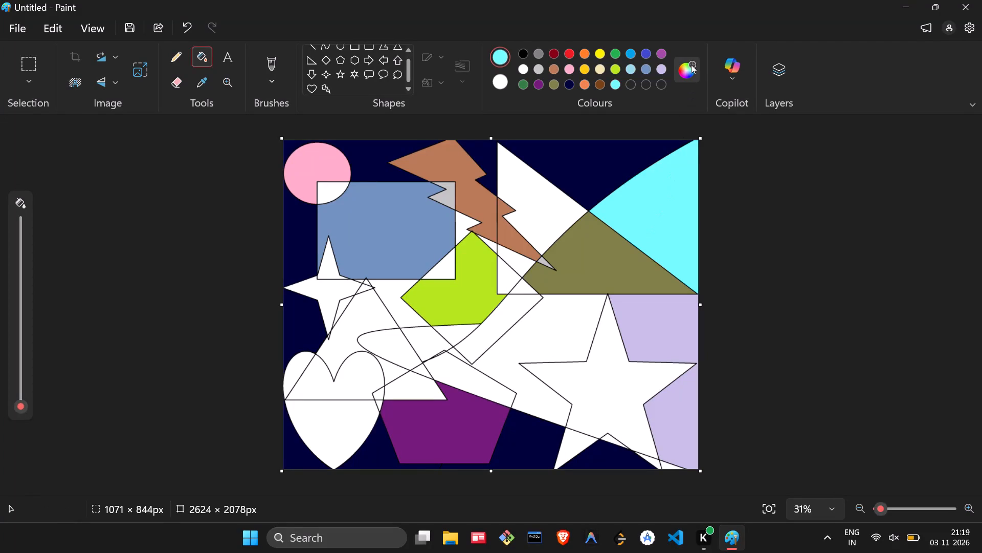
Open the colour editor for the current fill colour.
click(691, 65)
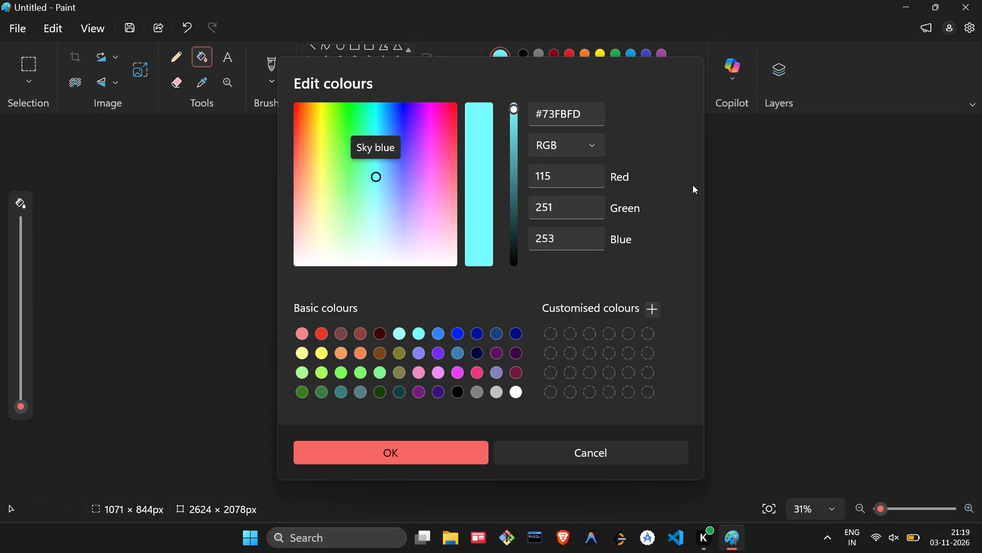
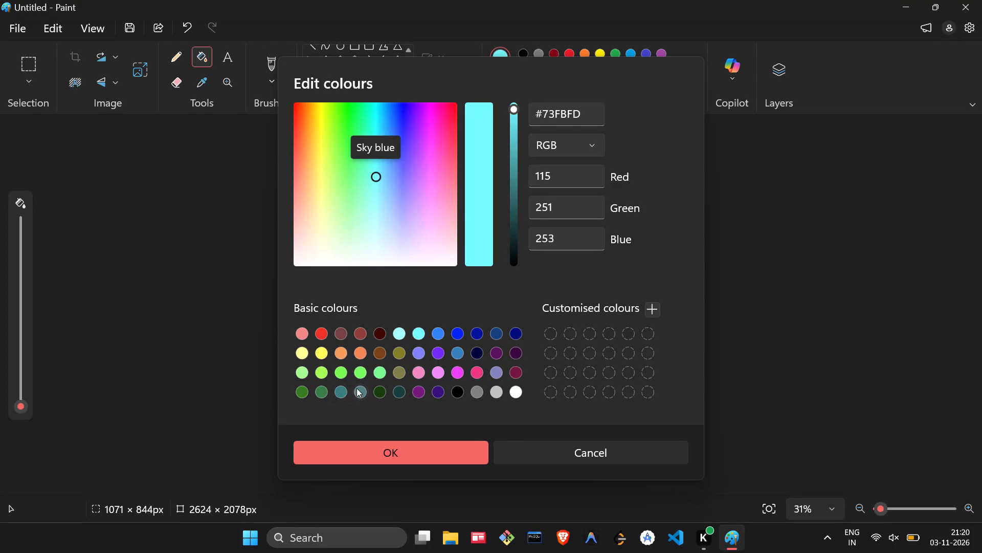
Fill the sky-blue region between the curve and the large triangle's sloping edge with teal #507F80.
click(356, 388)
click(373, 456)
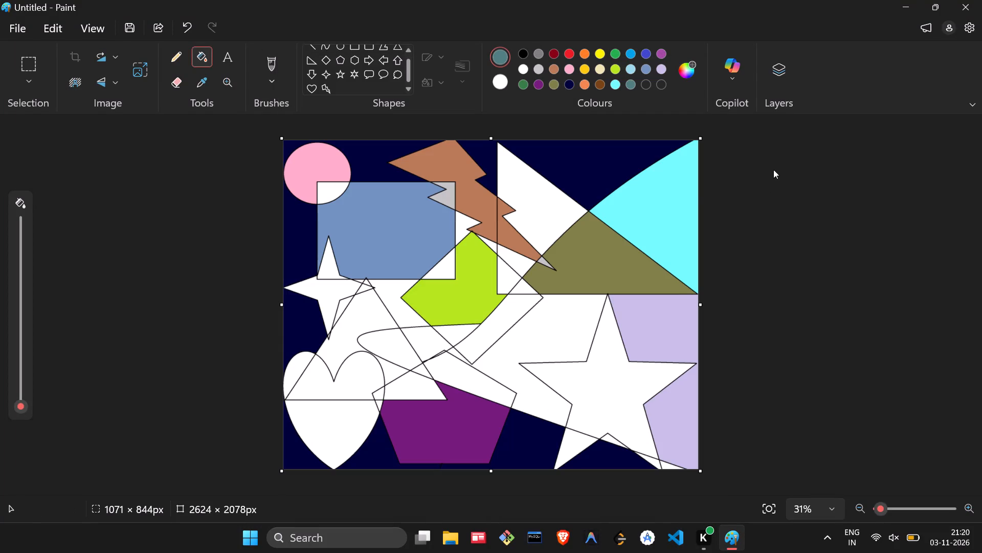
click(684, 190)
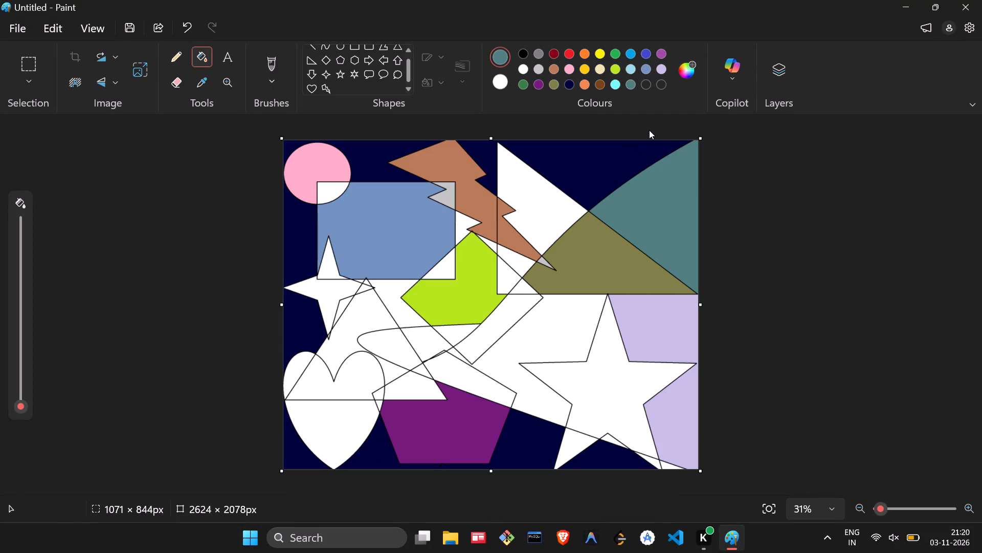
Fill the diamond's lower-right section beyond the curve with dark blue #16417C.
click(690, 67)
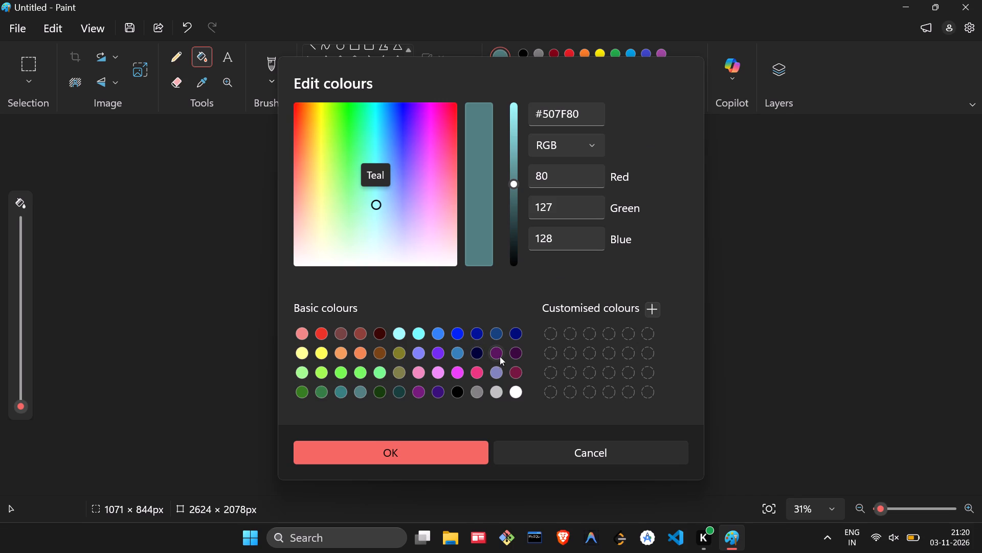
click(494, 331)
click(440, 457)
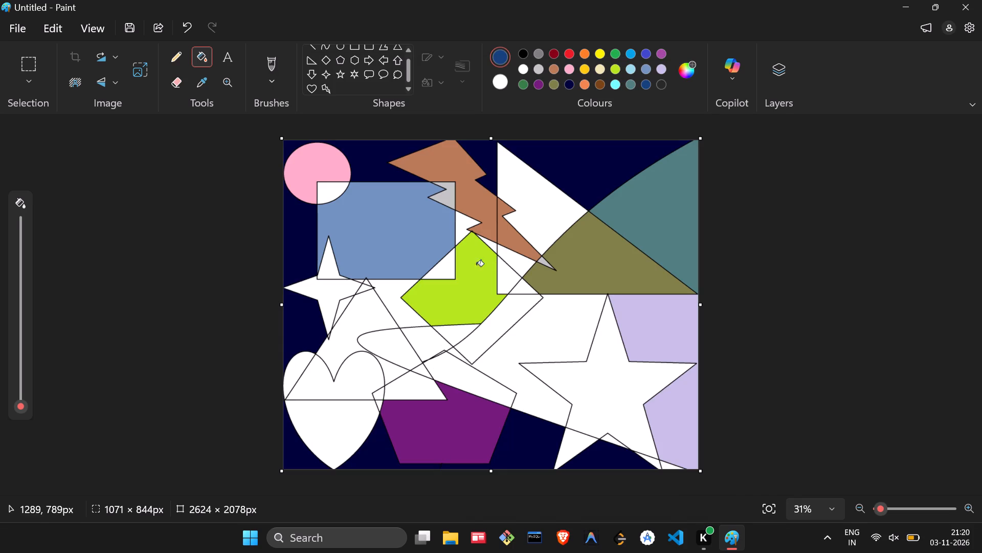
click(492, 331)
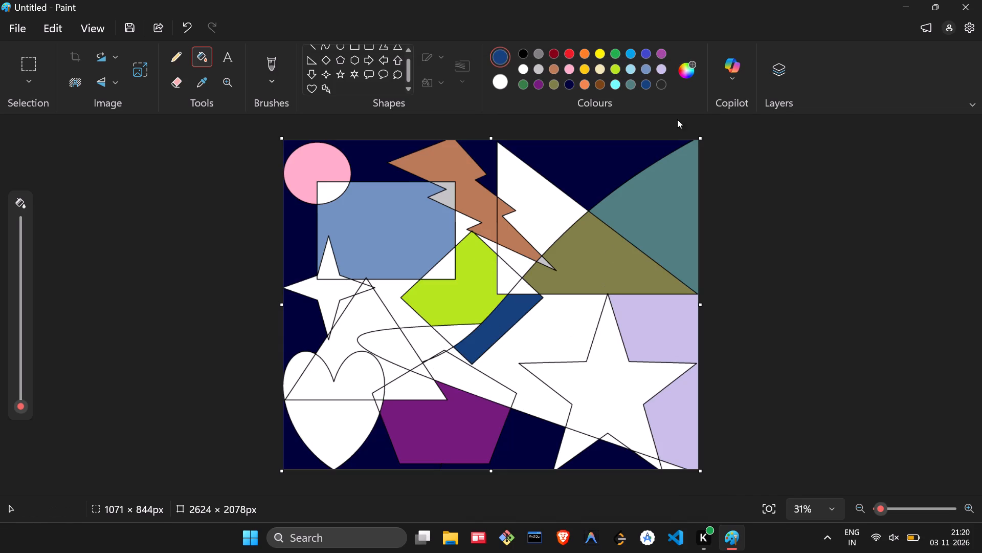
Fill the large right triangle's white area beside the lightning bolt with dark green #377D22.
click(684, 70)
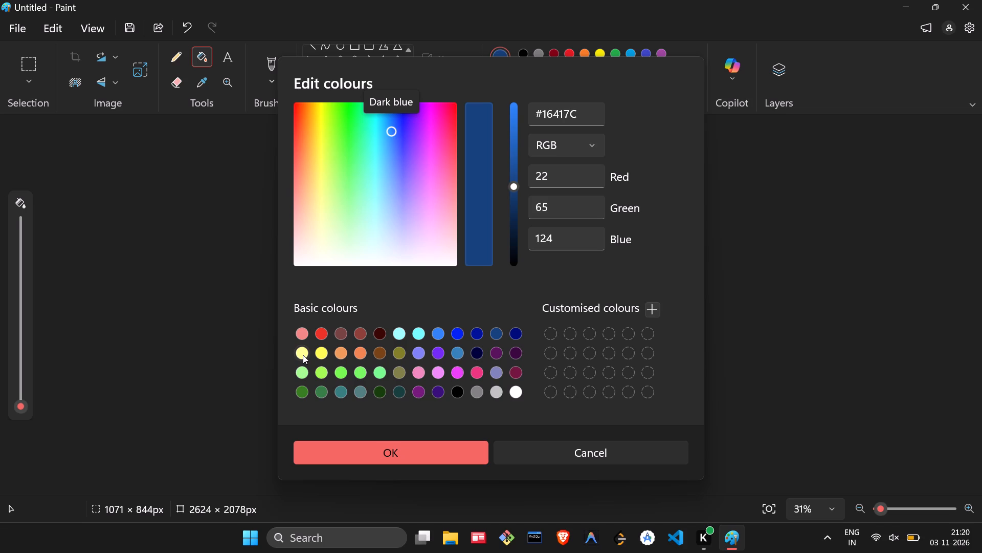
click(303, 391)
click(332, 443)
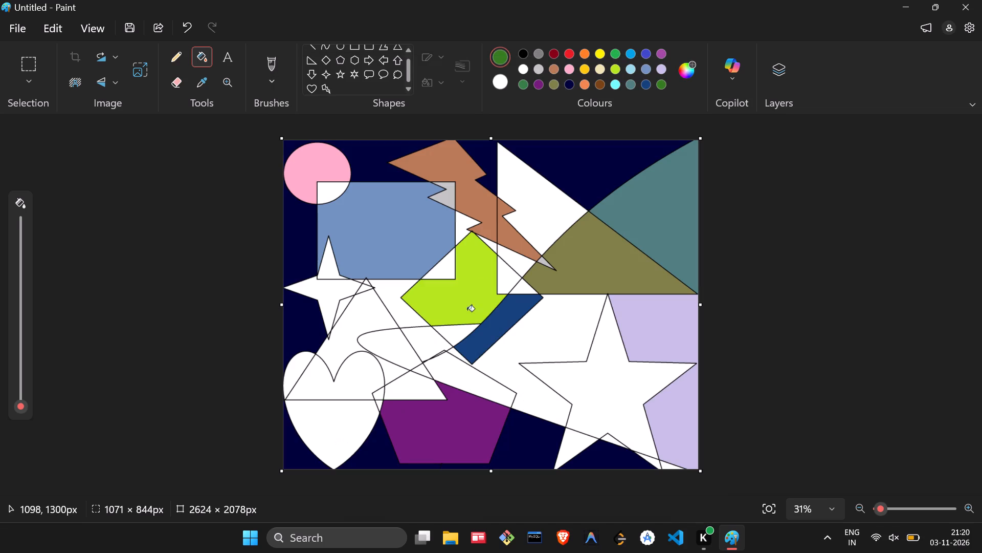
click(570, 205)
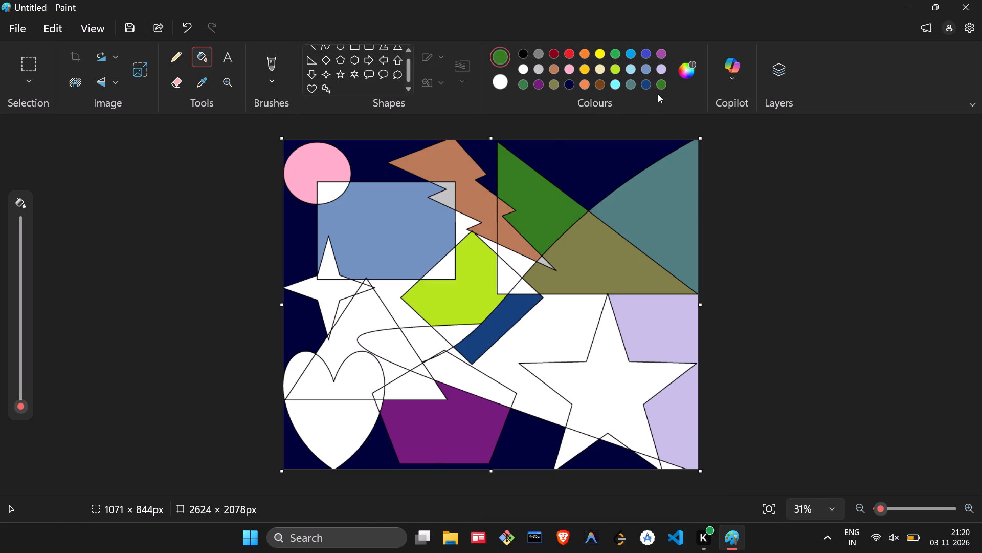
Fill the white background region between the diamond and the large five-pointed star with lavender #7F82BB.
click(684, 70)
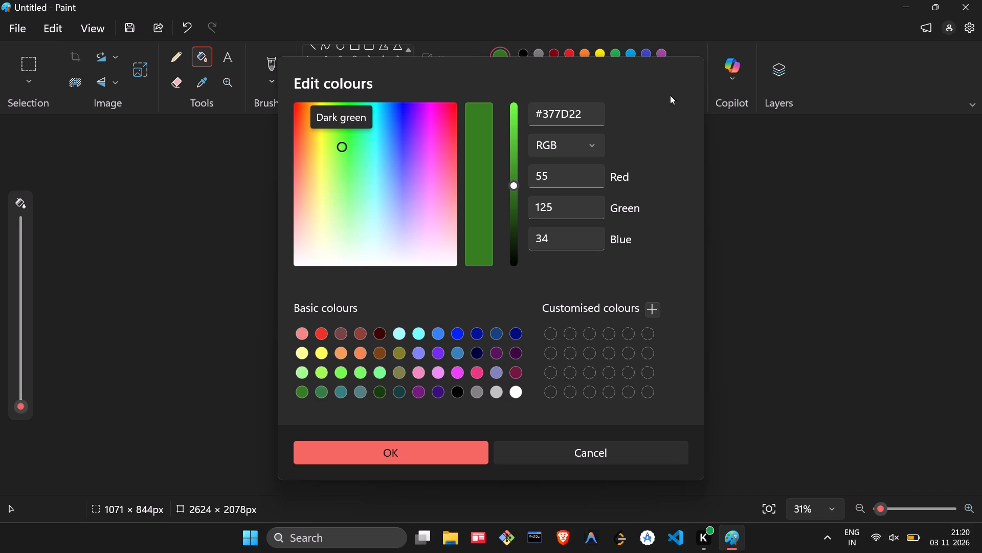
click(499, 371)
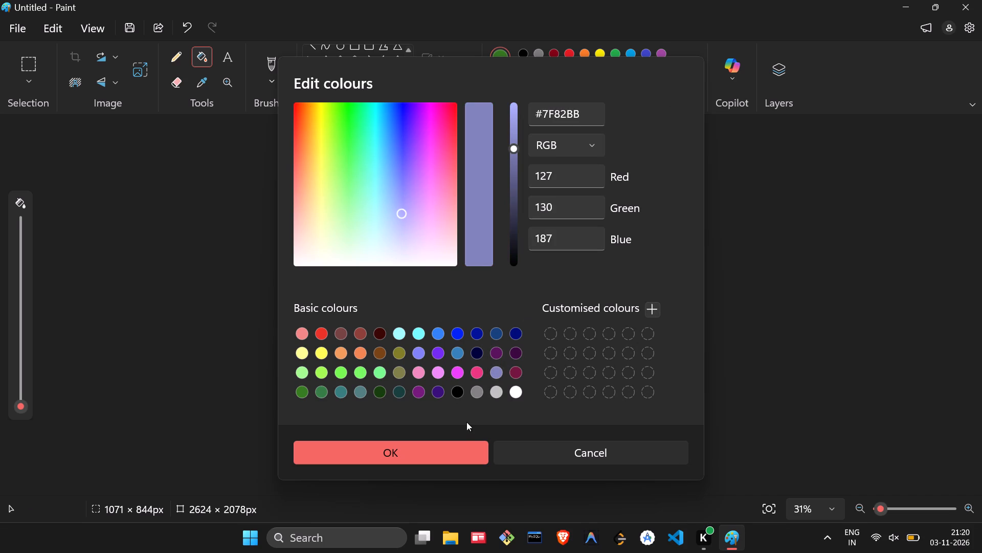
click(449, 445)
click(548, 315)
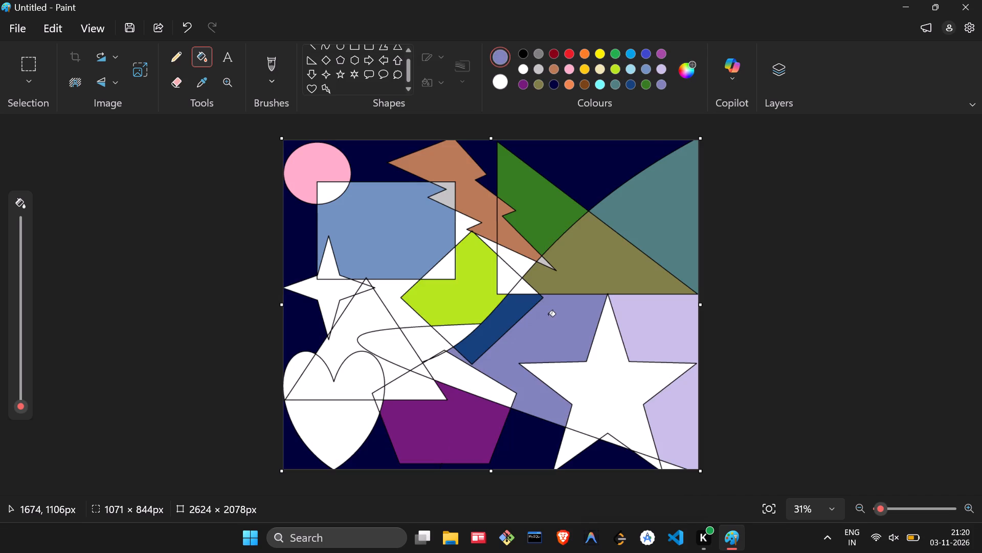
Fill the three white gaps between the lightning bolt and diamond, plus the large star's main body, with dark blue #00129A.
click(696, 78)
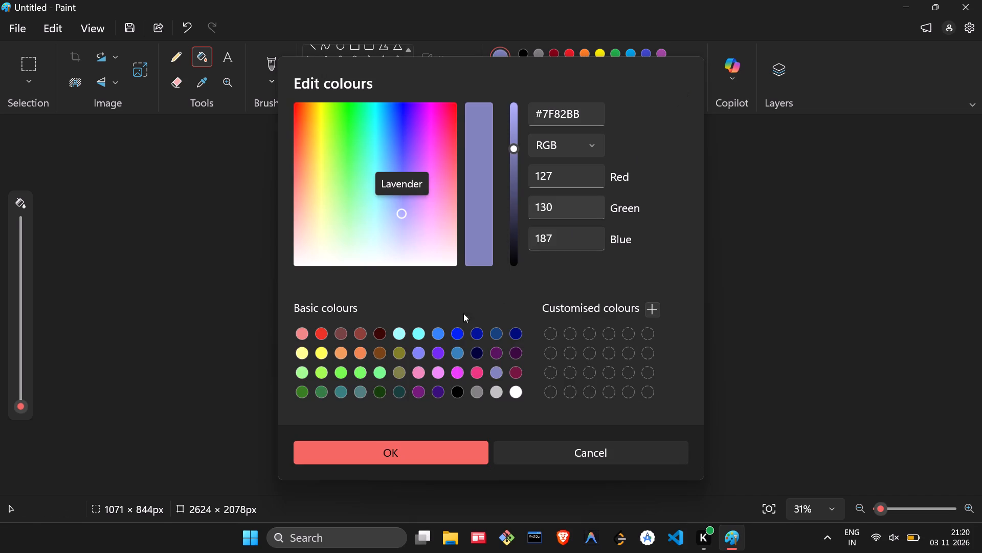
click(462, 329)
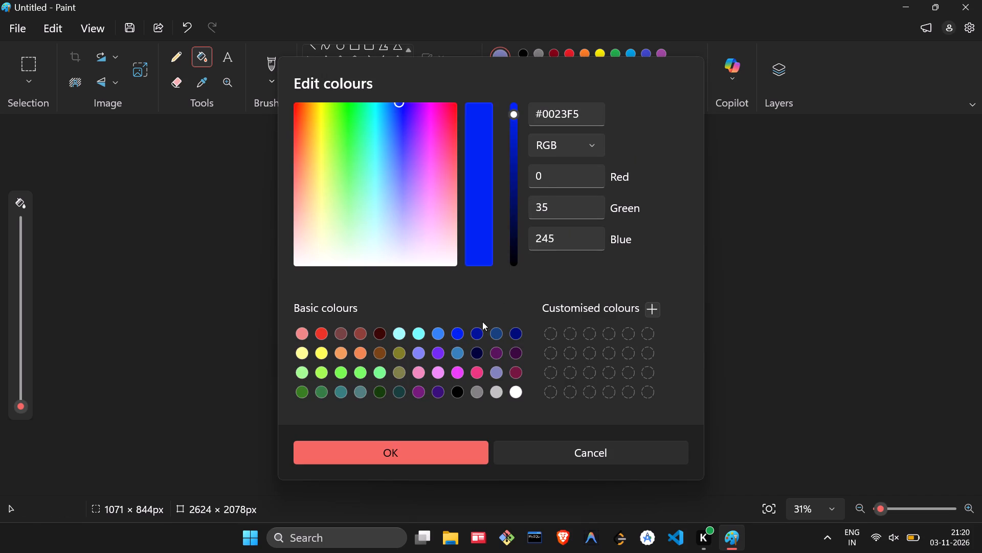
click(480, 326)
click(445, 444)
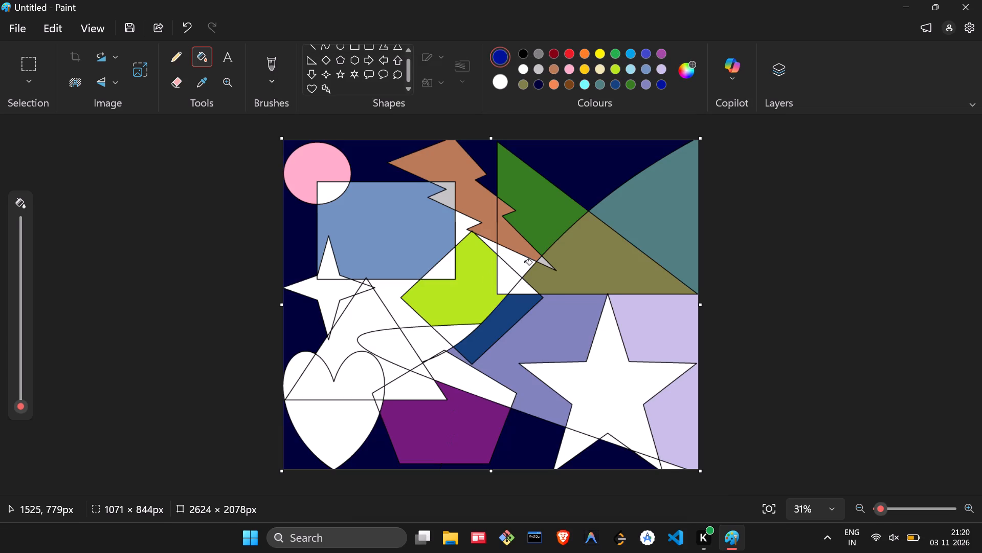
click(525, 265)
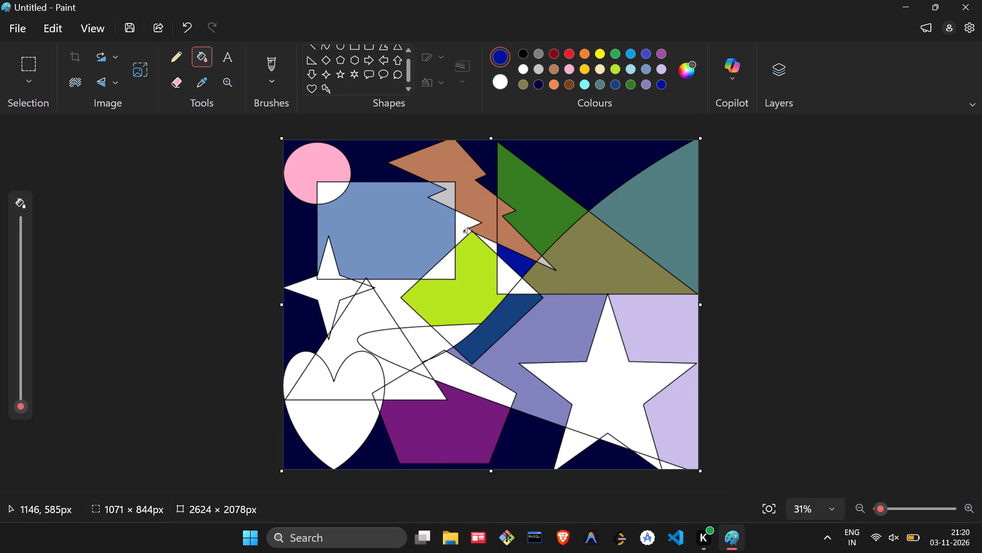
click(464, 233)
click(489, 245)
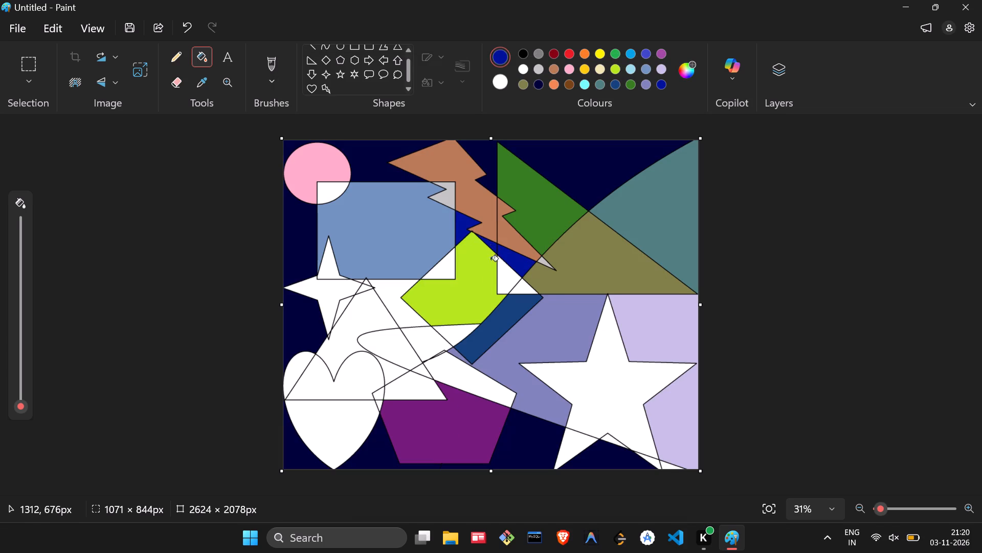
click(614, 386)
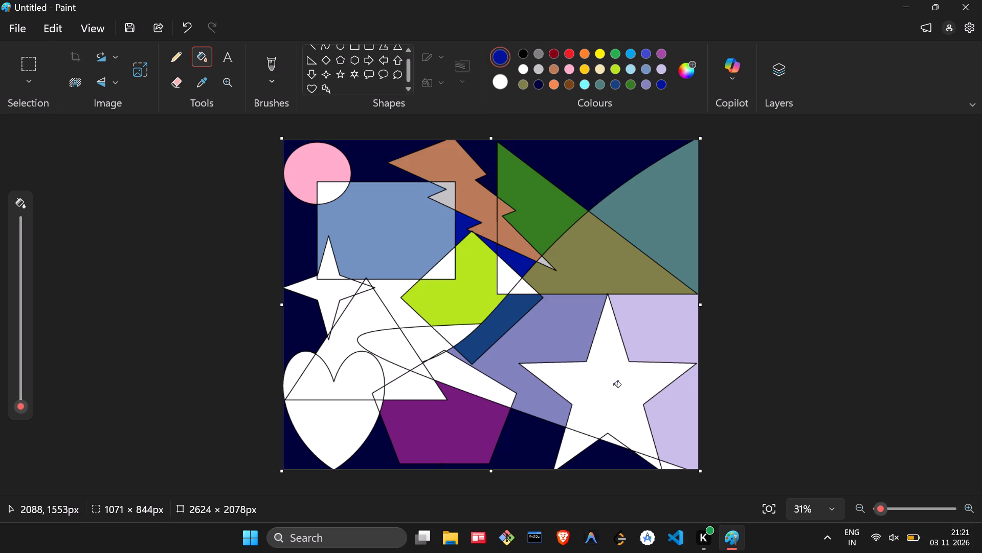
Mix a blue-grey fill colour, #6C8B9A, and fill the white triangle's area above the heart with it.
click(698, 70)
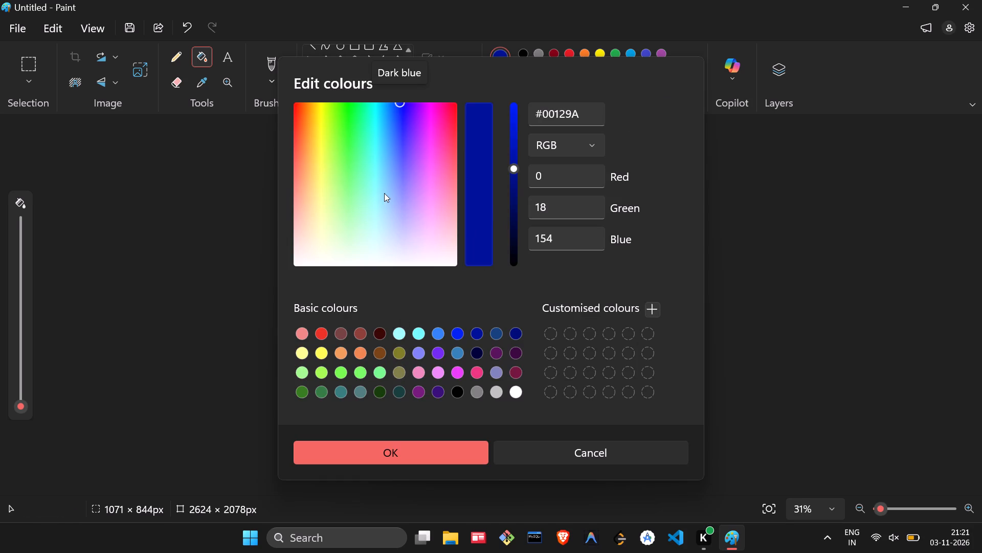
drag(384, 193, 384, 217)
click(435, 449)
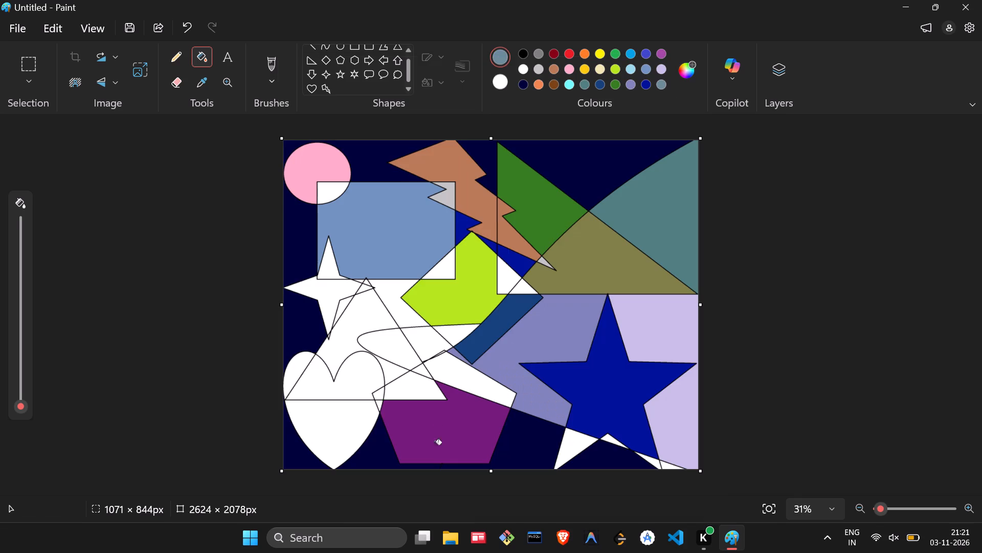
click(358, 329)
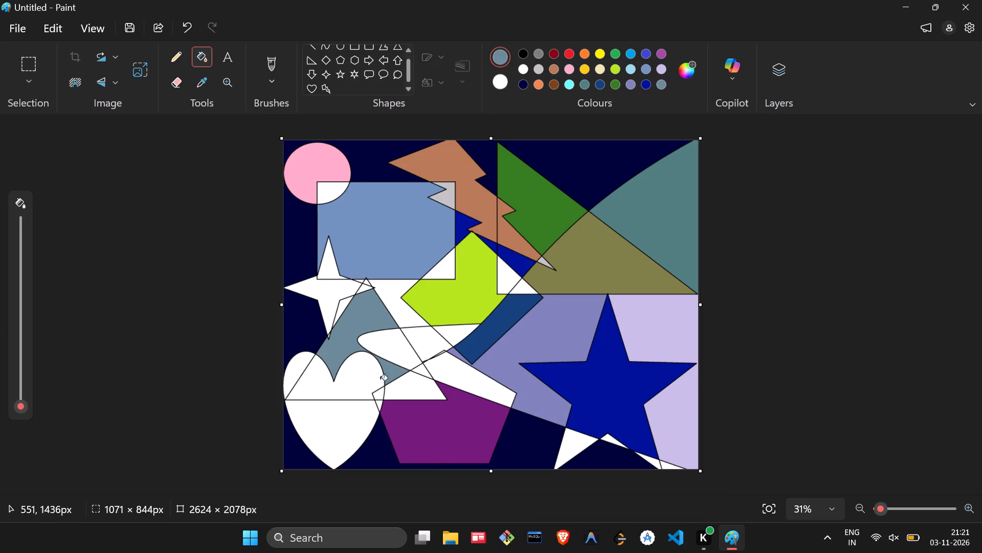
Fill the heart's lower part, its sliver overlapping the pentagon, the curve's tip inside the triangle and the circle-rectangle overlap with pink #EA3680.
click(683, 76)
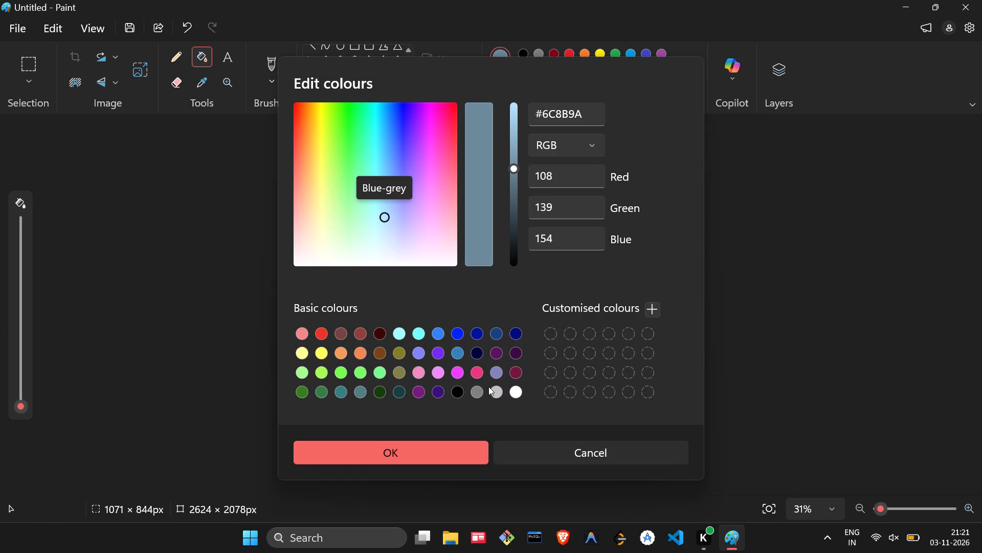
click(476, 390)
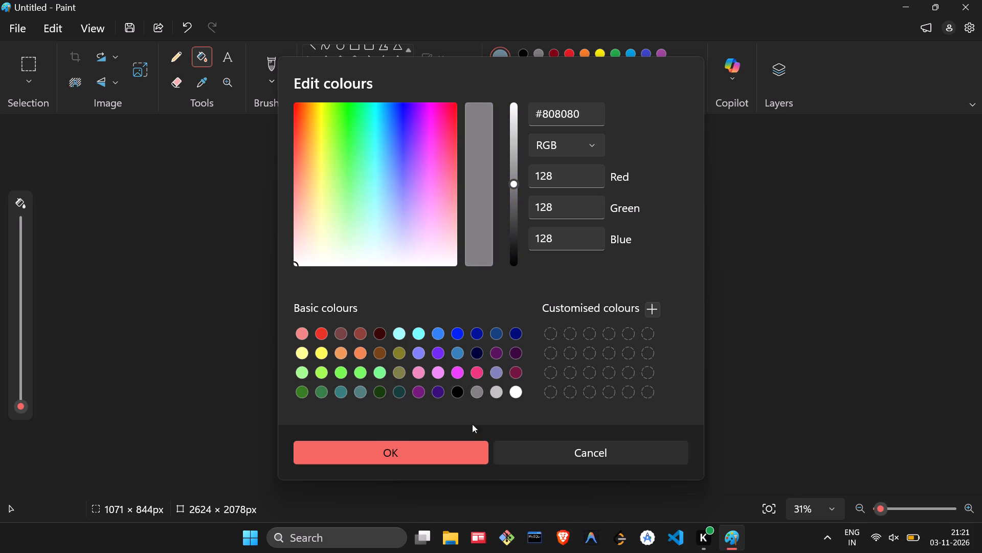
click(478, 368)
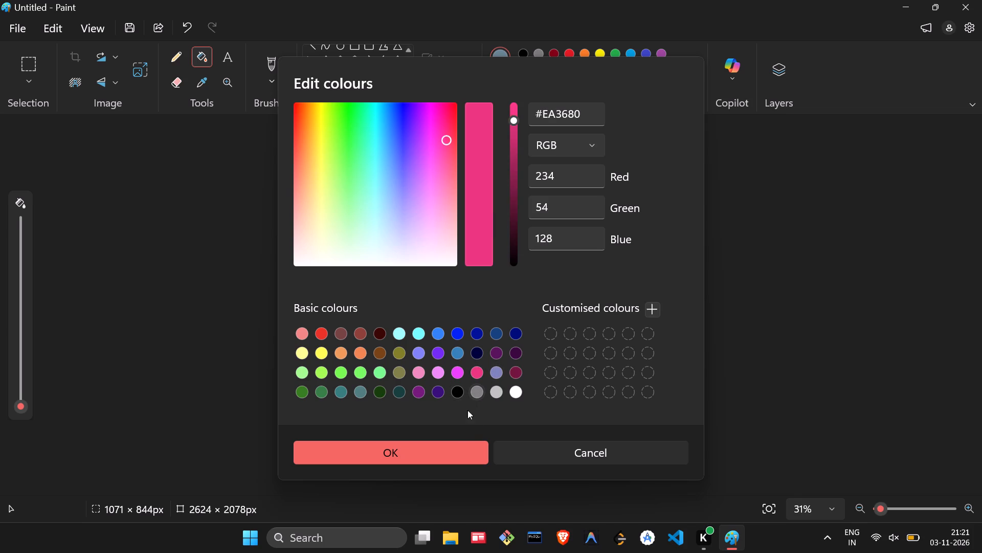
click(459, 444)
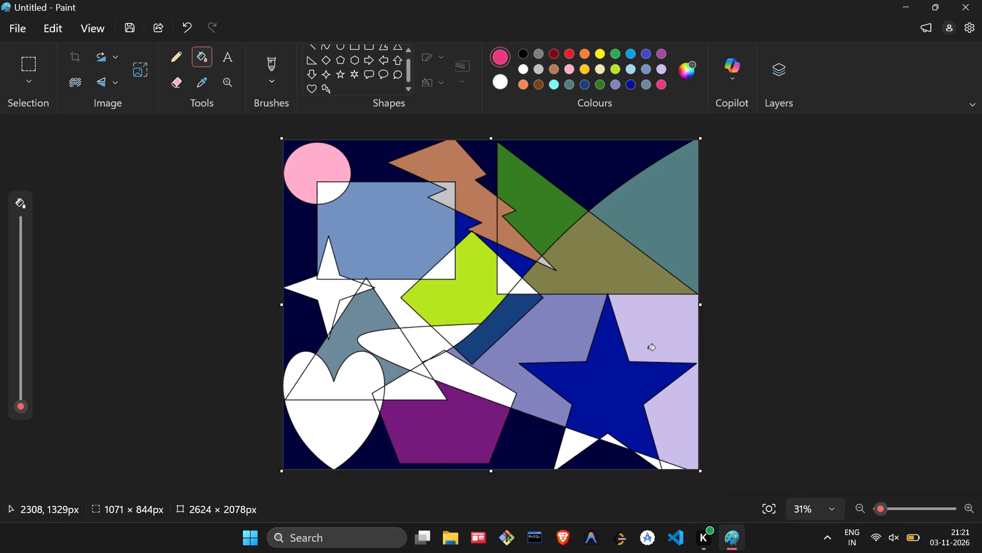
click(347, 414)
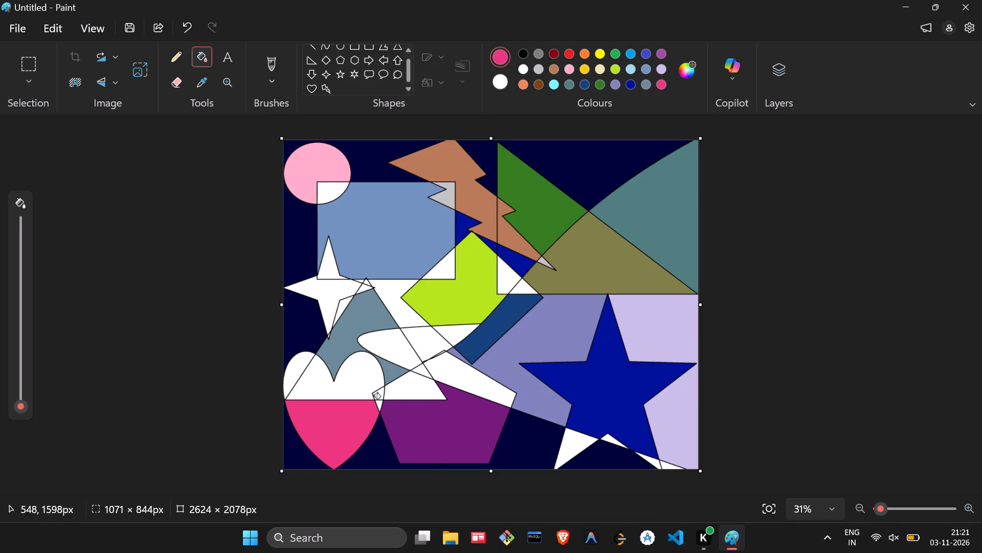
click(380, 405)
click(412, 355)
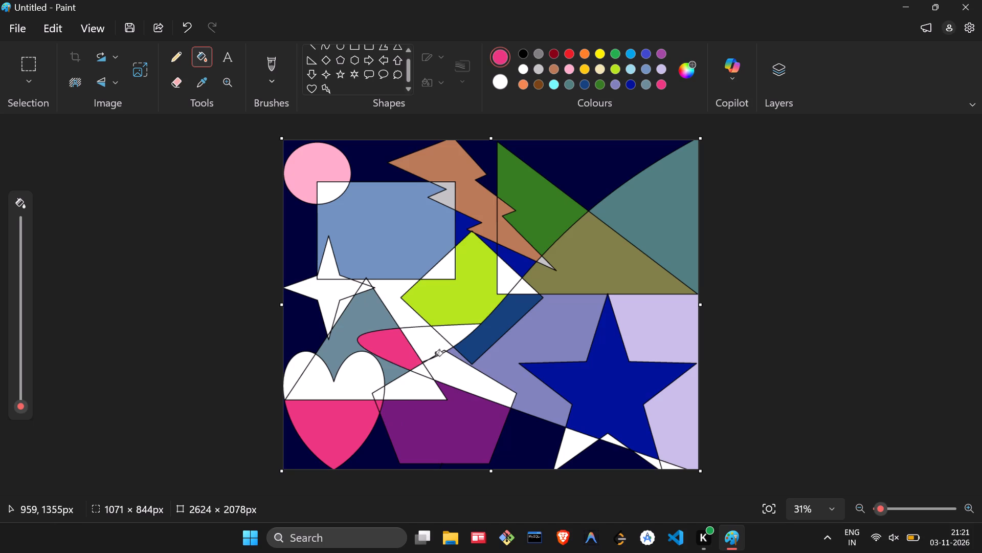
click(330, 193)
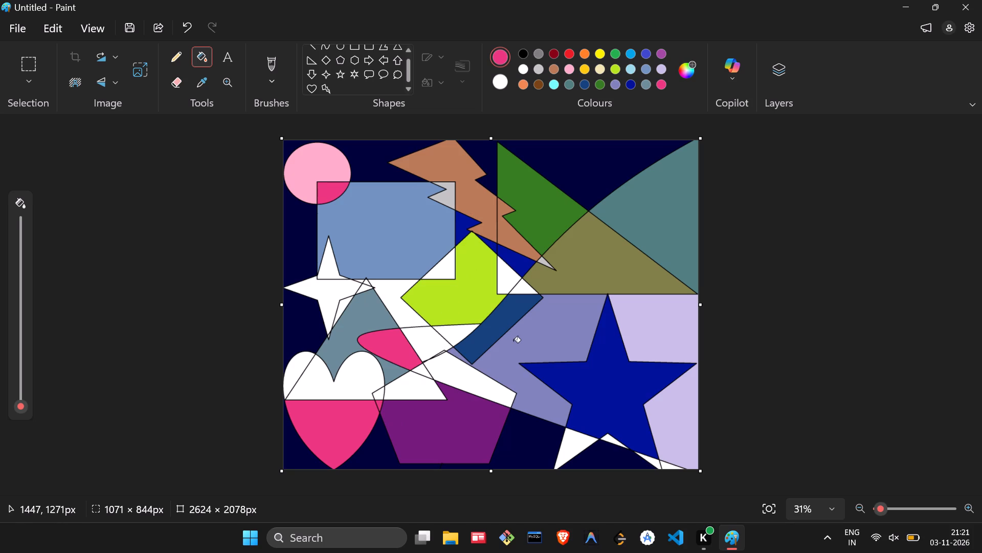
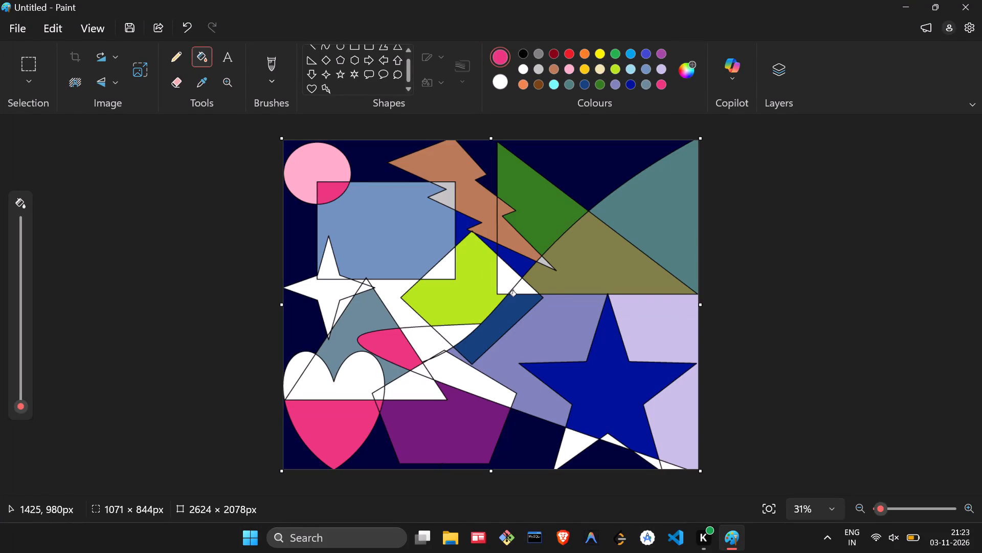
Mix an orange fill colour, #EA852C, and fill the curve's white area between the pink tip and the diamond with it.
click(677, 79)
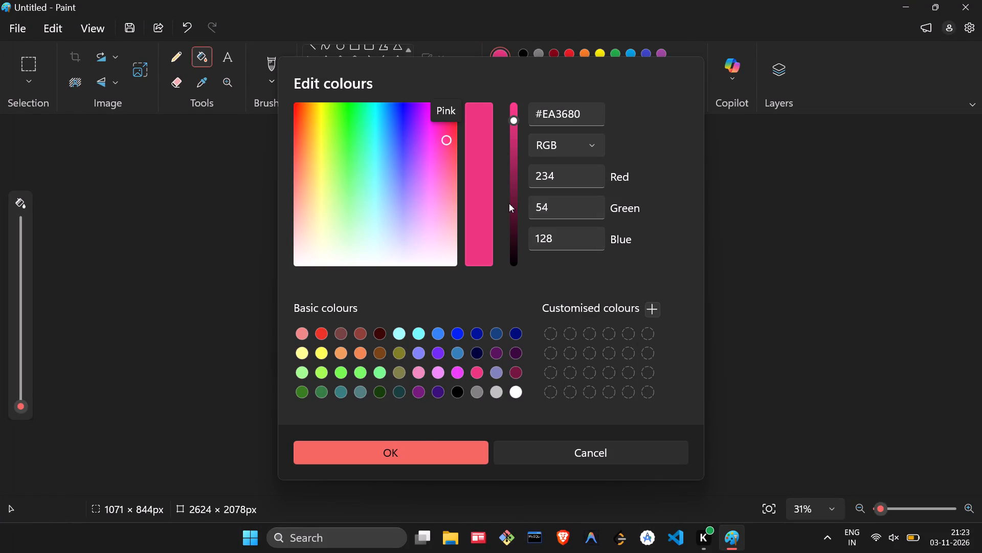
drag(373, 167, 337, 235)
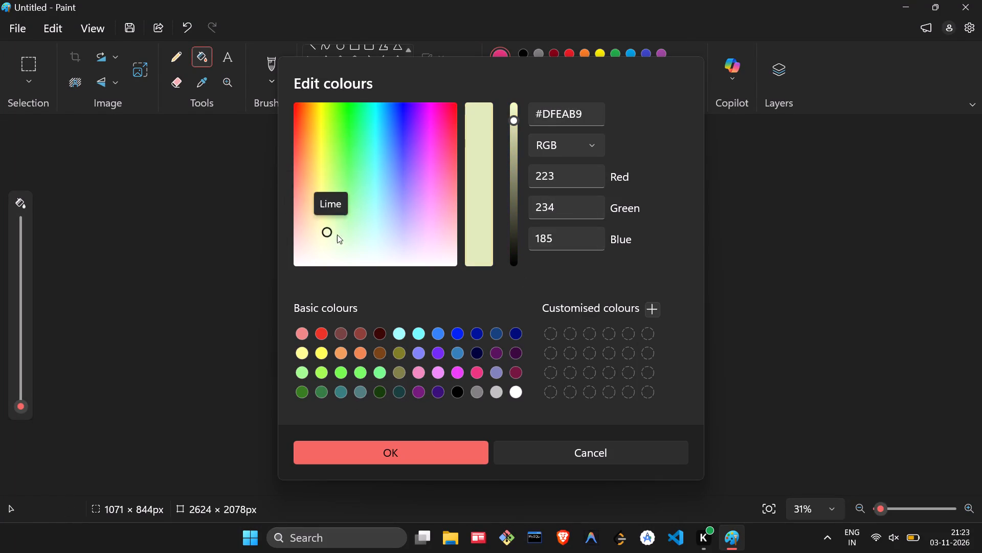
drag(337, 235, 367, 177)
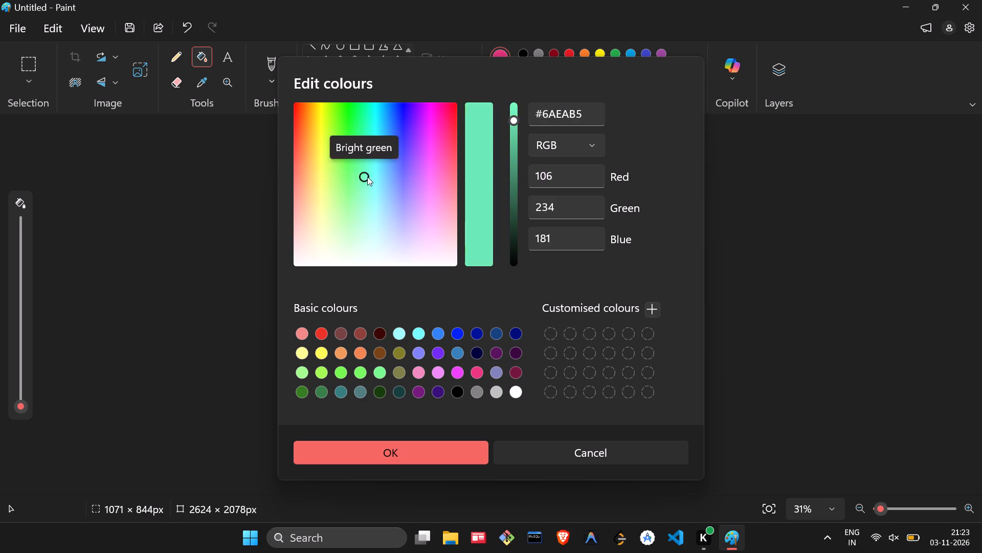
drag(367, 177, 311, 176)
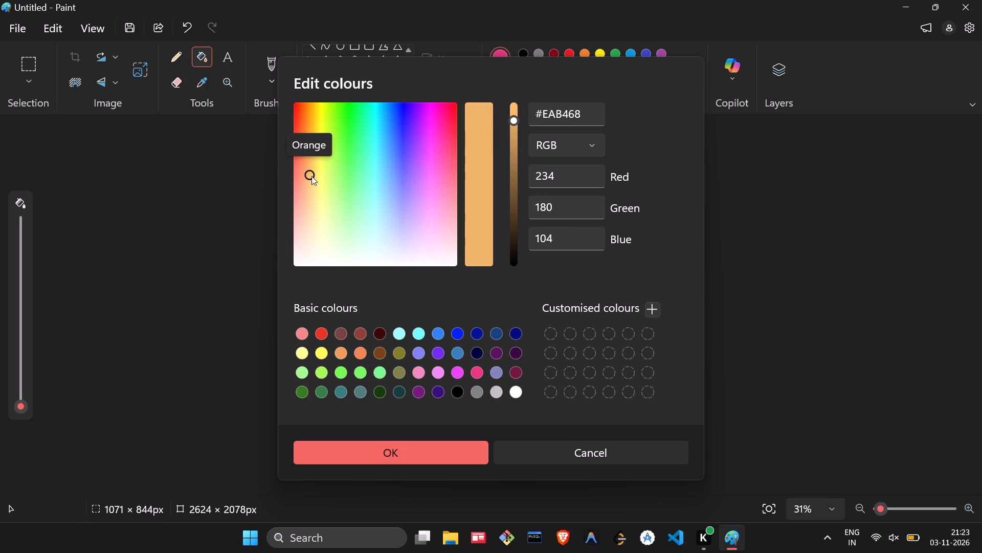
drag(311, 176, 333, 123)
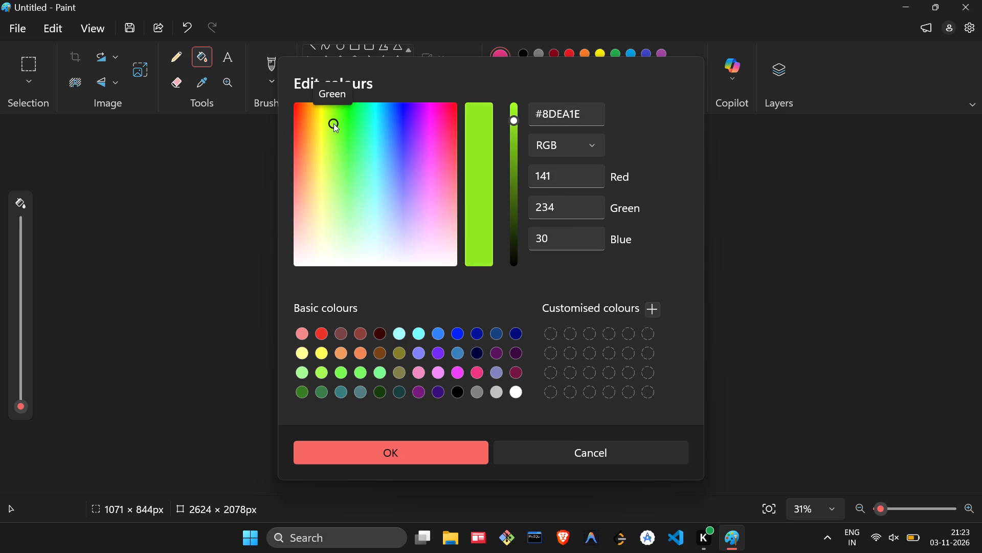
drag(333, 123, 310, 131)
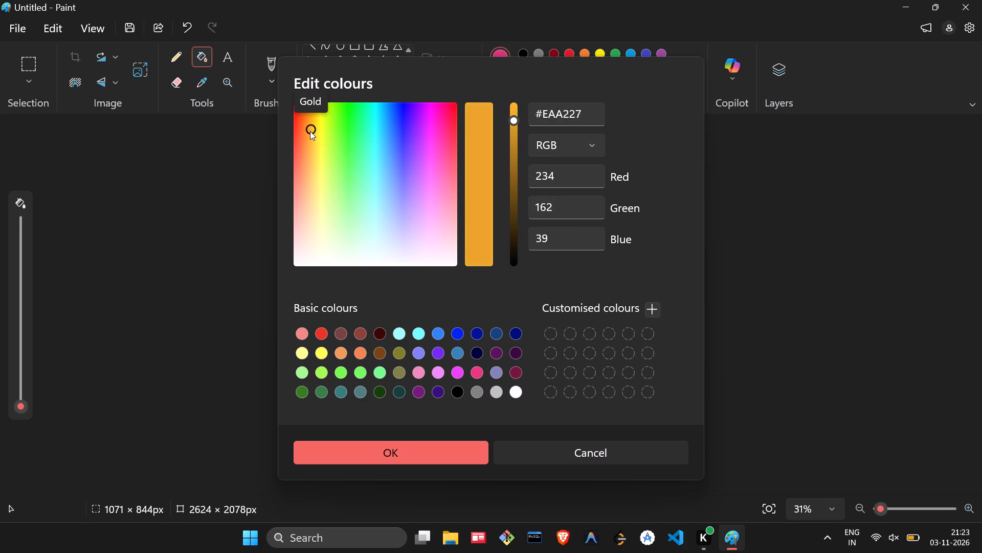
drag(310, 131, 306, 133)
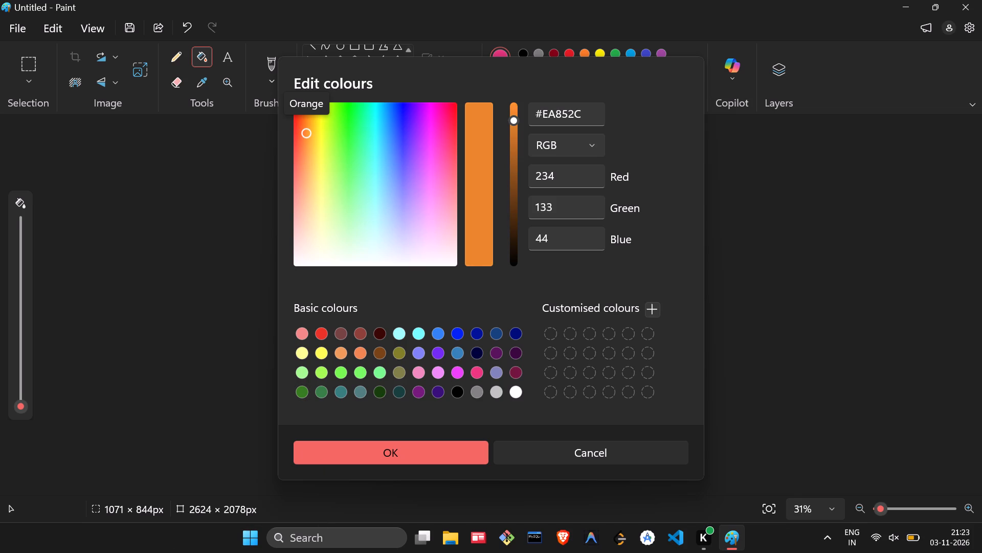
click(394, 453)
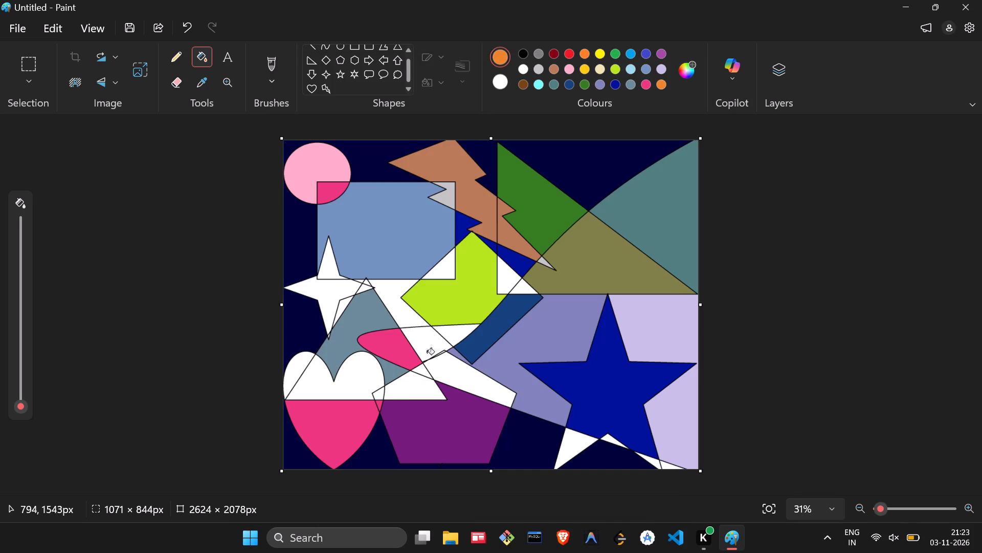
click(431, 339)
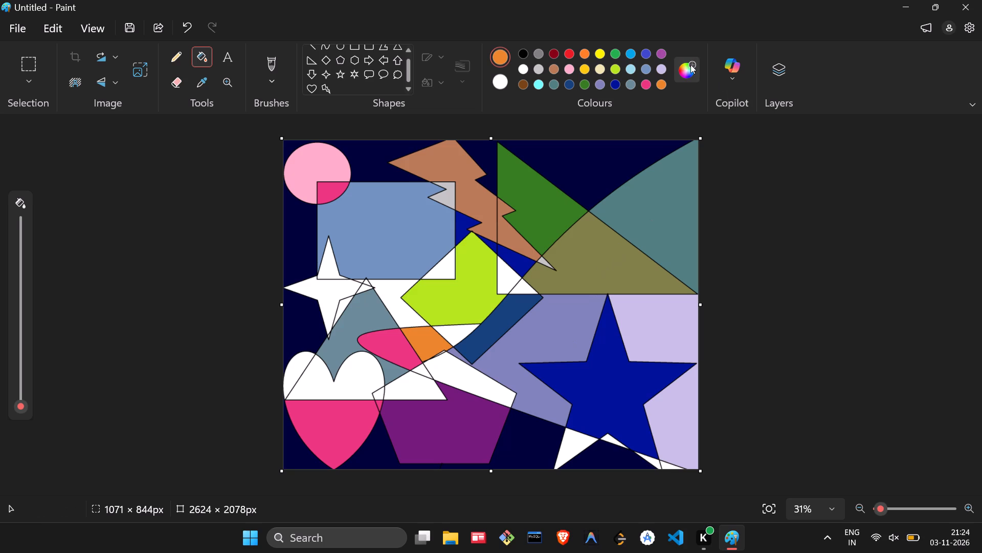
Fill the white gap between the blue-grey triangle and the lime diamond, below the rectangle, with blue #3580BB.
click(675, 62)
click(452, 353)
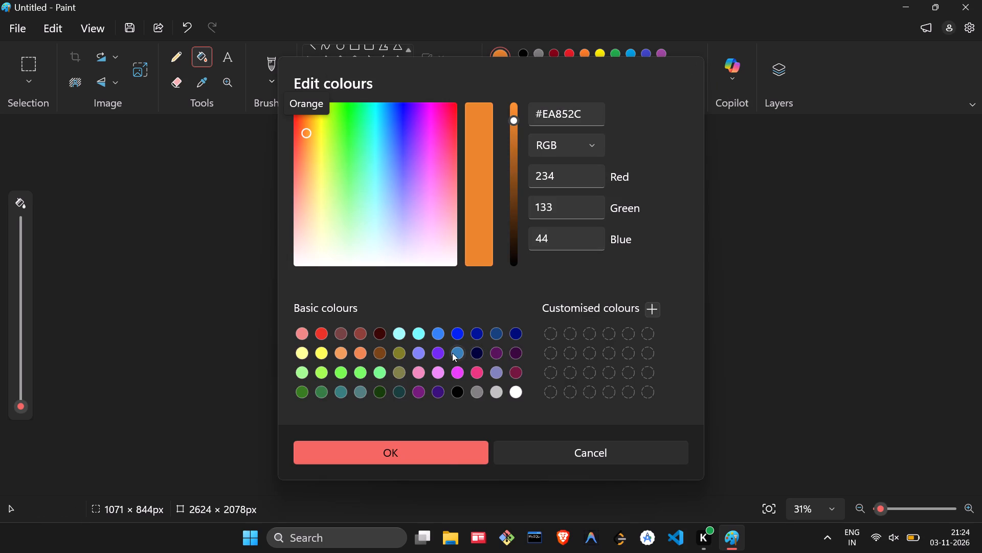
click(448, 456)
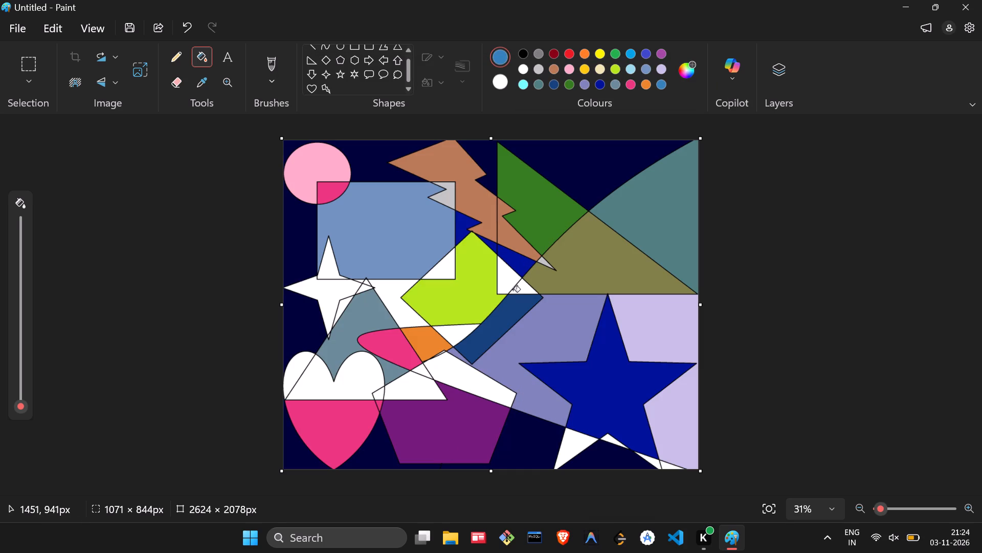
click(395, 304)
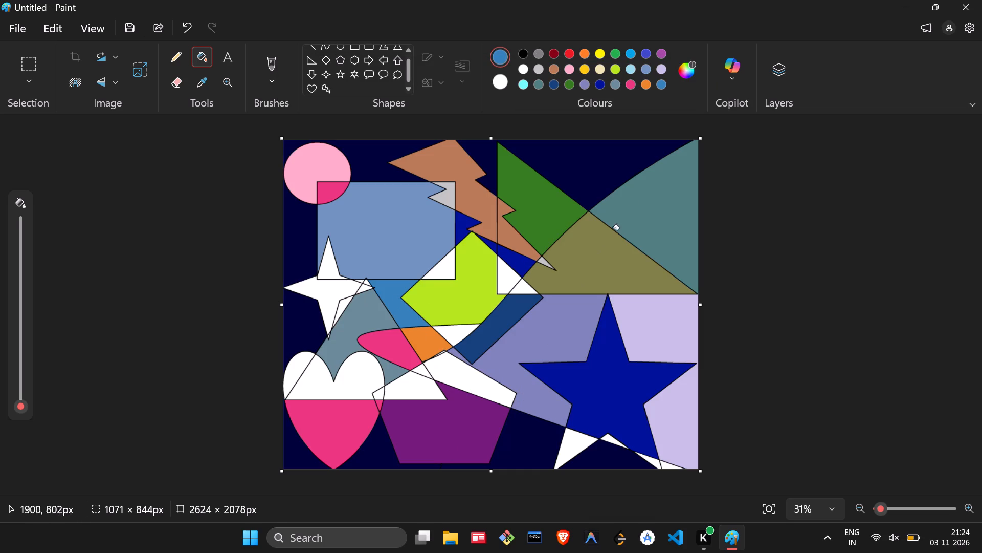
Fill the white overlap of the diamond and the large green triangle's lower corner with sky blue #9FFCFD.
click(689, 68)
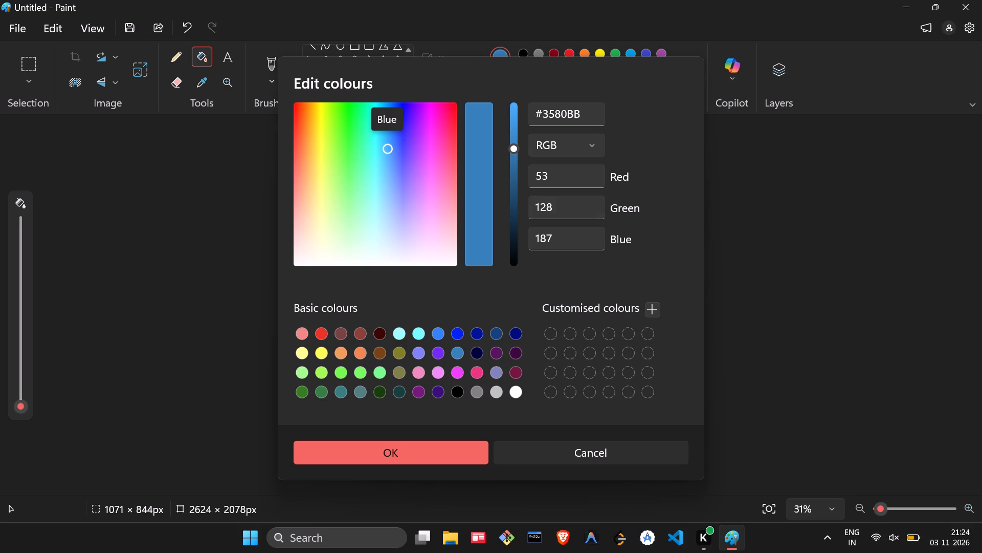
click(399, 333)
click(422, 448)
click(507, 276)
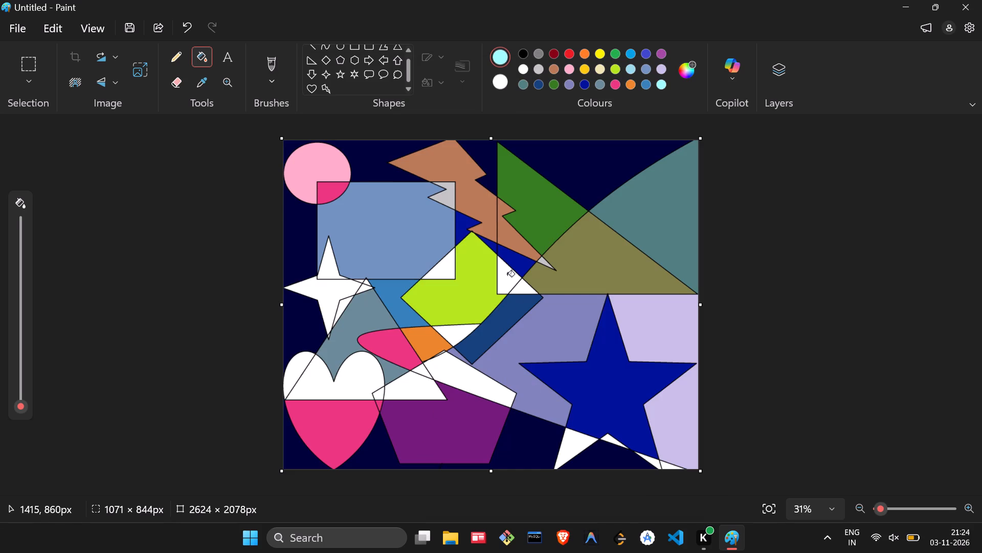
Fill the small white piece at the diamond's right corner, beside the sky-blue area, with lavender #7F82BB.
click(689, 75)
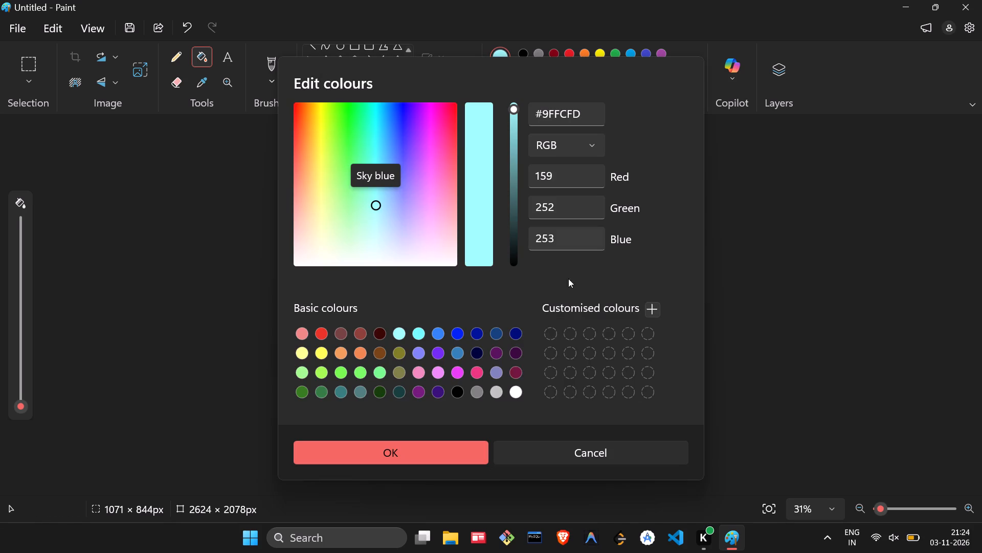
click(499, 375)
click(453, 456)
click(526, 293)
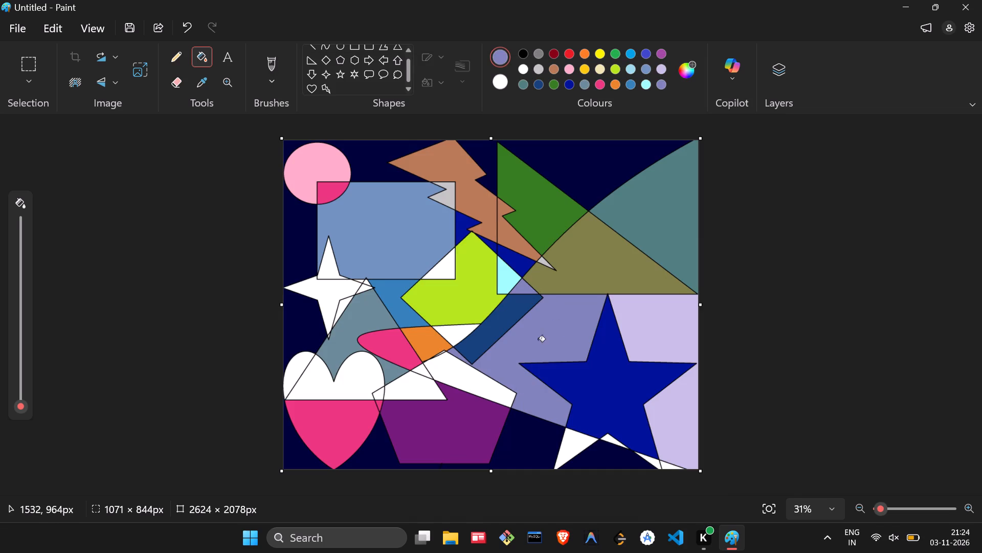
Fill the pentagon's upper-right part, the curve's white area inside the diamond and the diamond-rectangle overlap with dark green #183E0C.
click(680, 62)
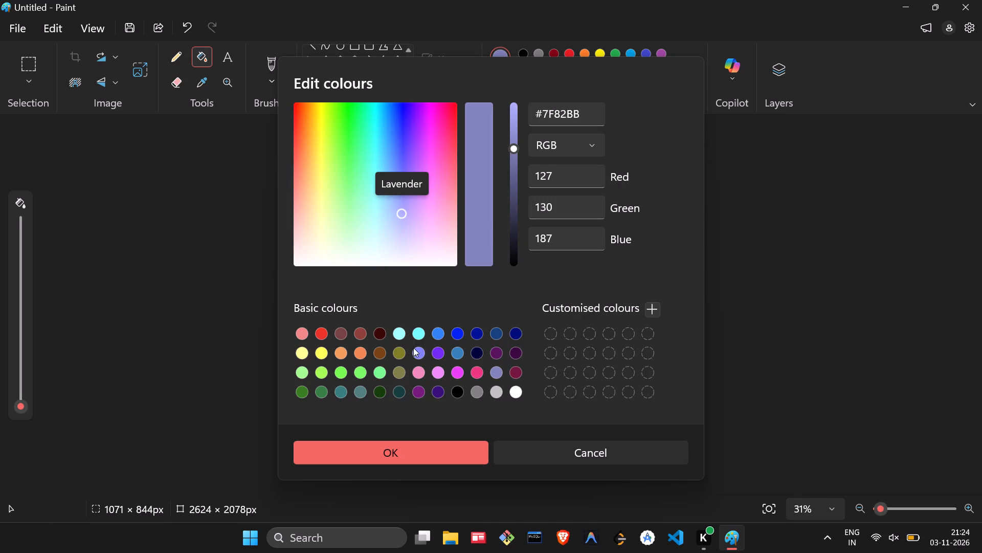
scroll(406, 347, down, 2)
scroll(406, 347, up, 1)
click(383, 391)
click(397, 462)
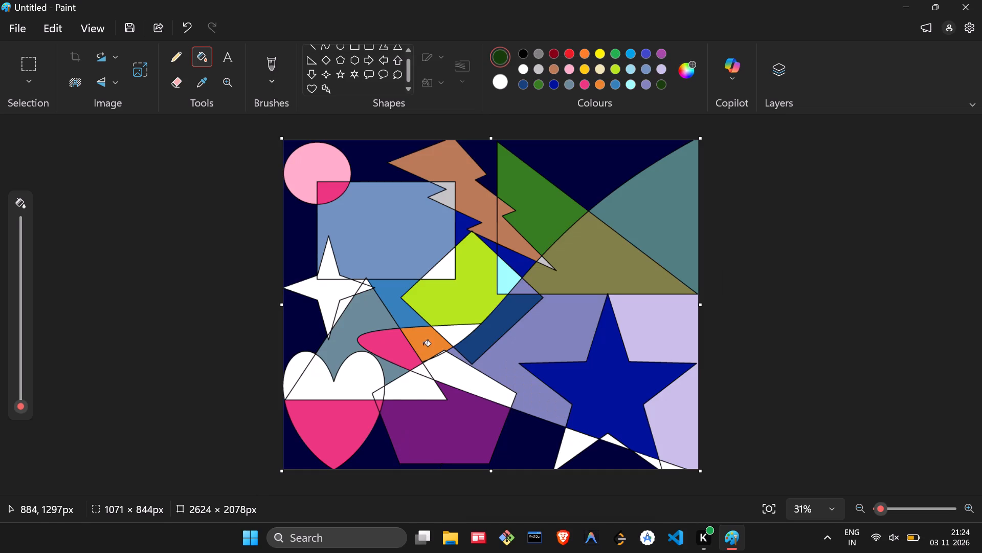
click(458, 377)
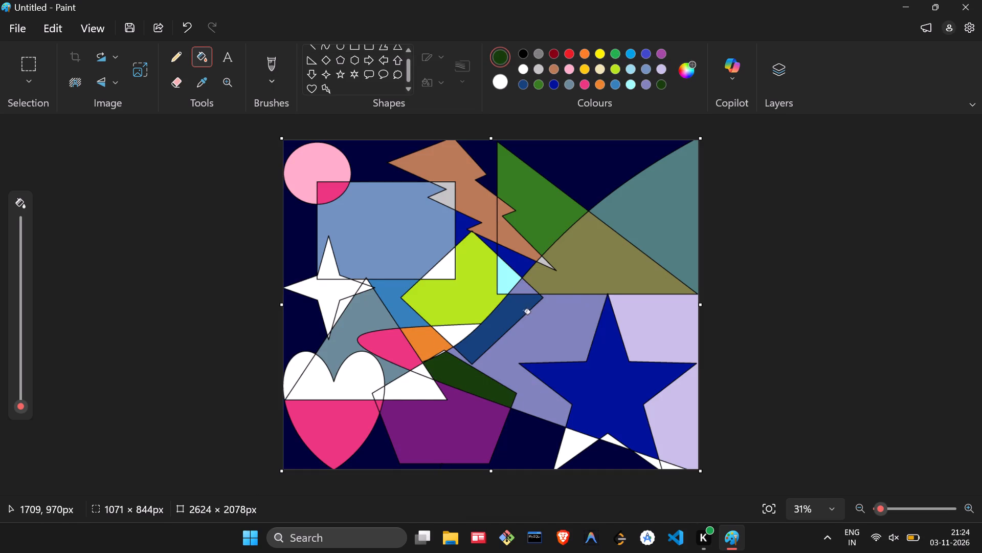
click(462, 332)
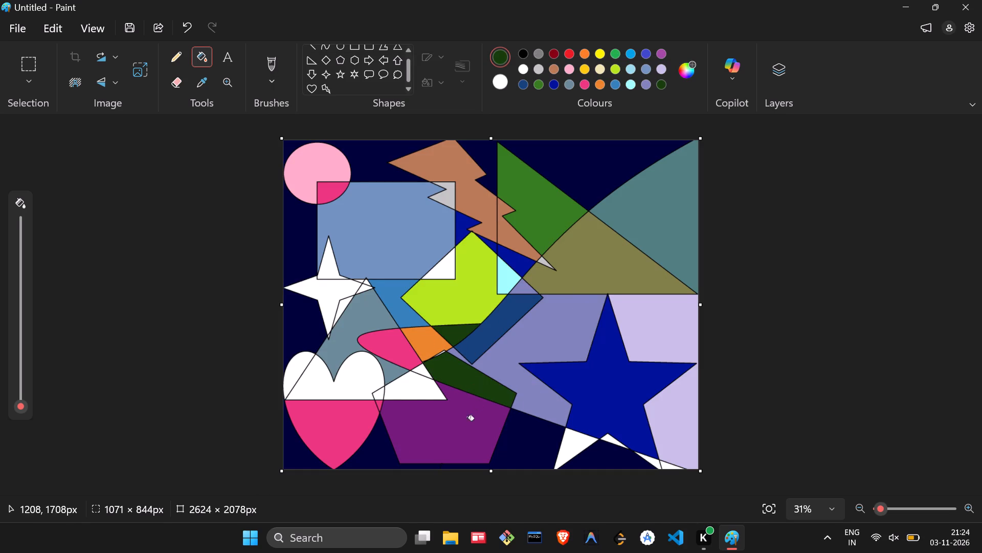
click(444, 271)
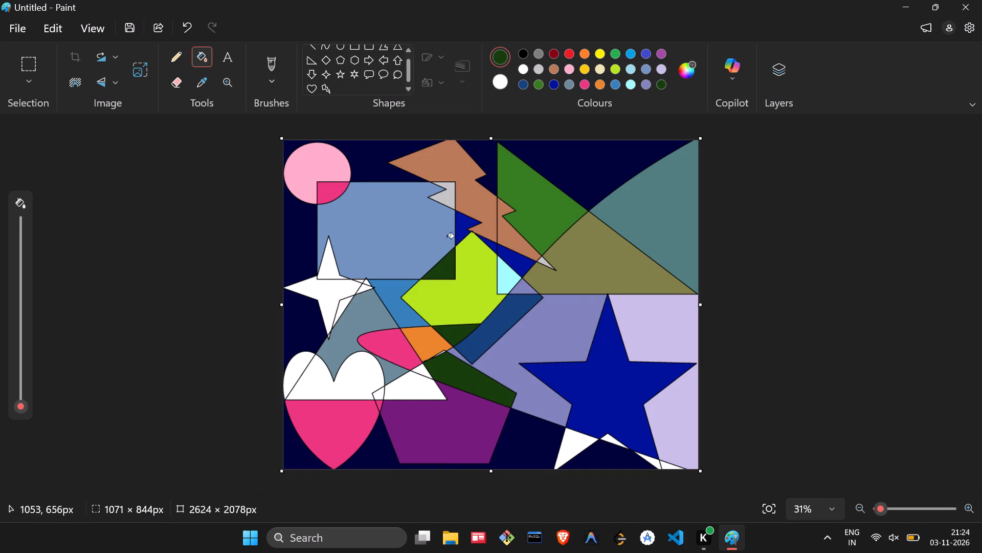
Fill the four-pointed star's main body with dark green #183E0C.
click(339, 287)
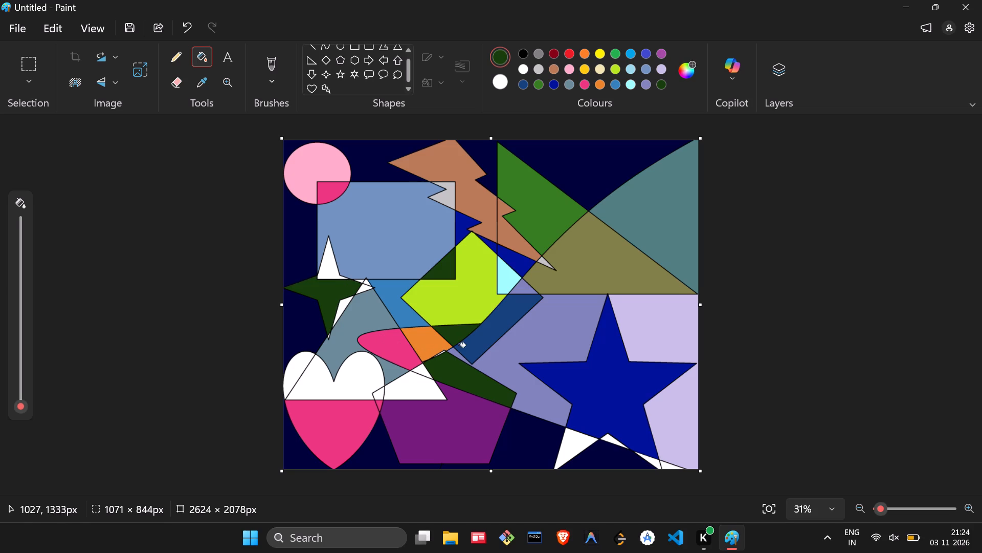
Fill the four-pointed star's main body with sky blue #9FFCFD.
click(691, 70)
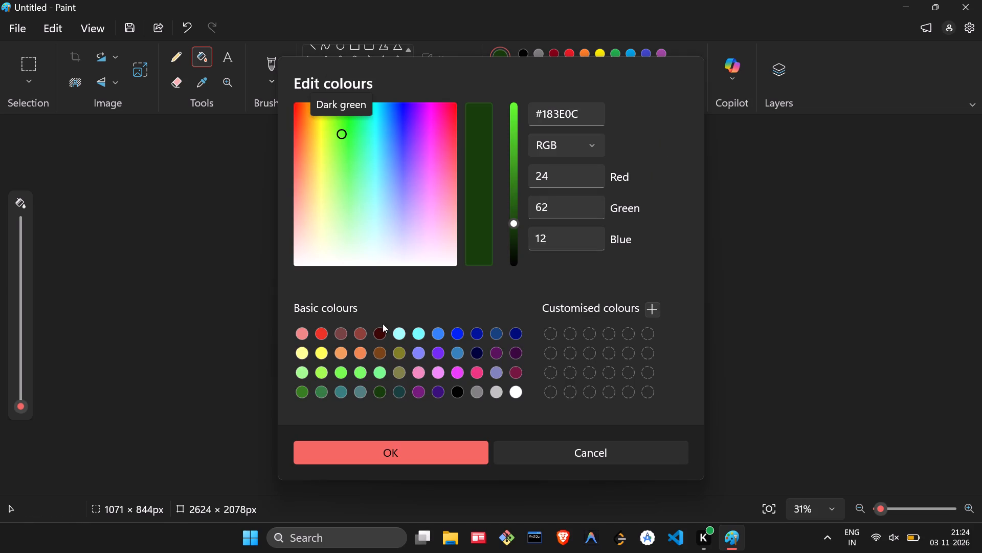
click(399, 327)
click(417, 443)
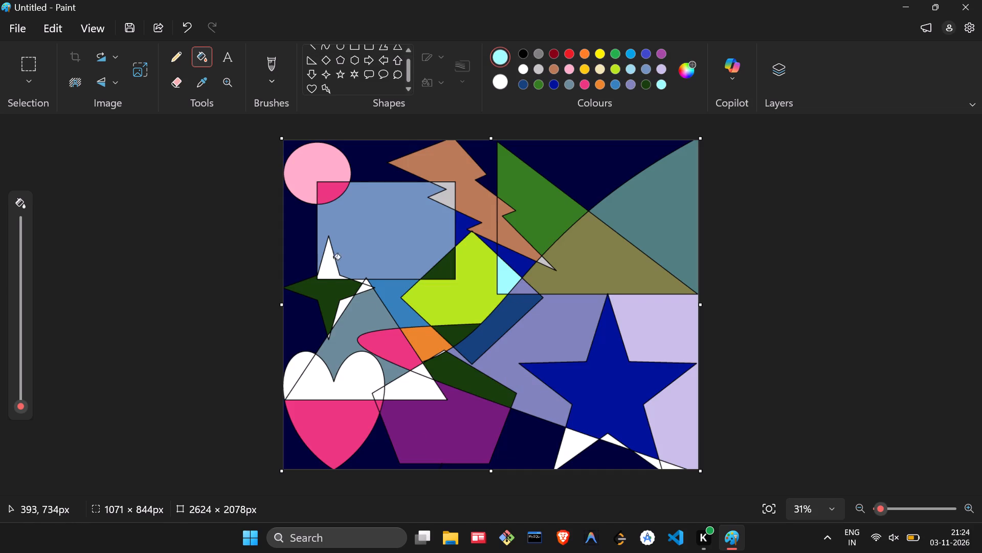
click(319, 296)
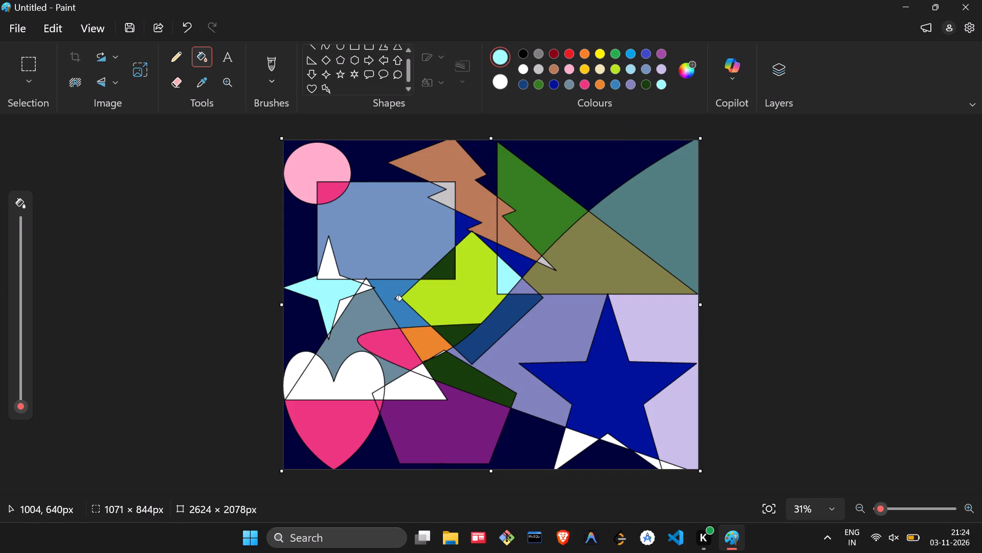
Mix a bright magenta fill colour and fill the heart's upper area overlapping the triangle with it.
click(686, 66)
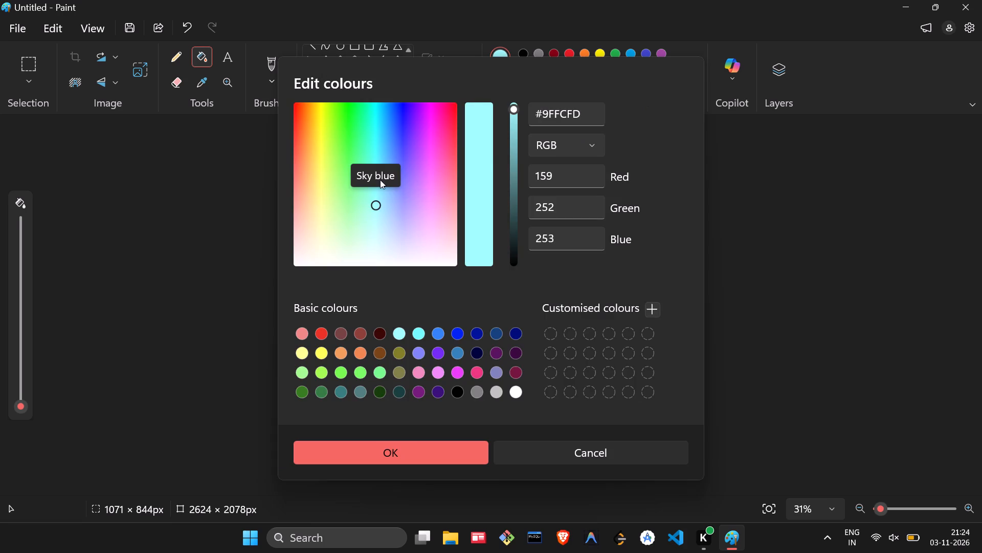
drag(435, 139, 433, 108)
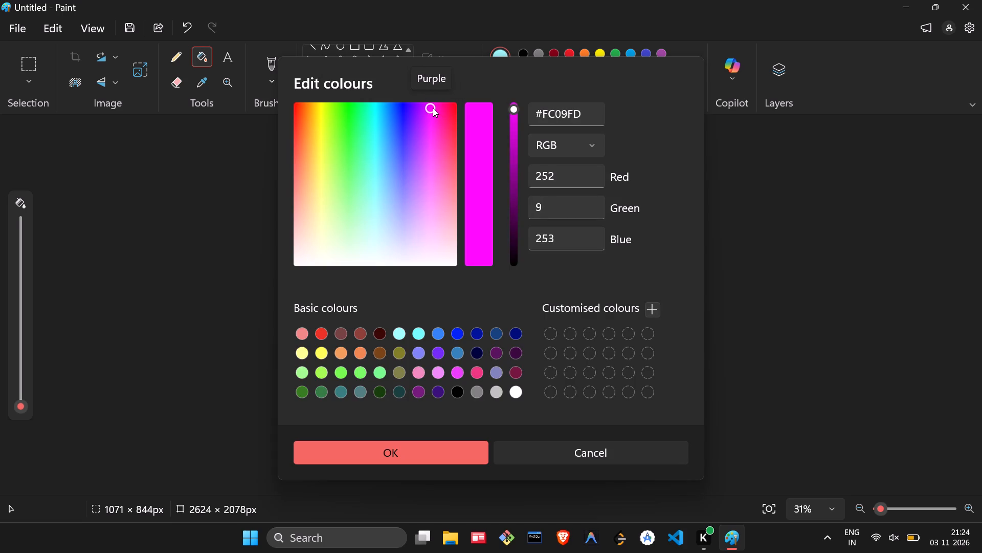
drag(433, 108, 426, 114)
click(410, 445)
click(359, 361)
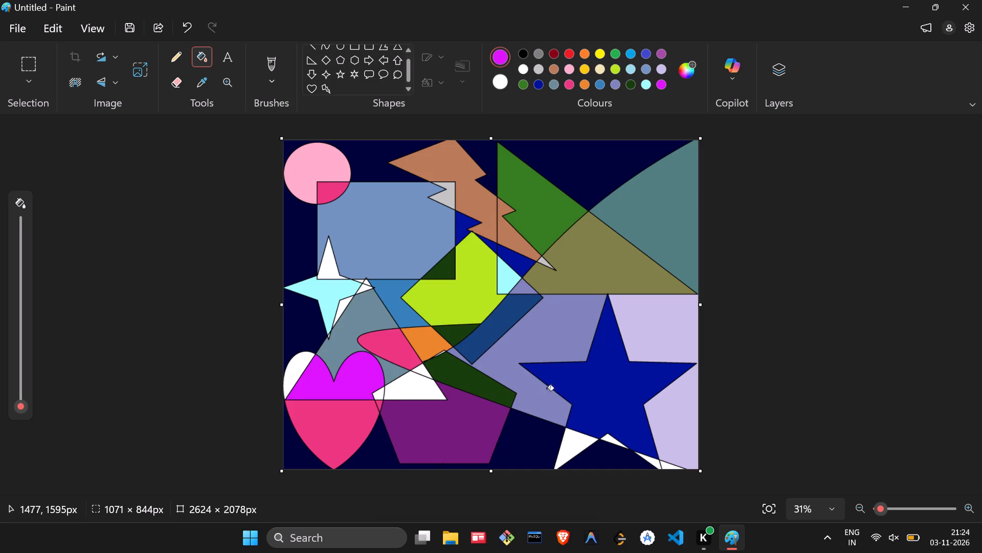
Fill the four white pieces at the large star's base and the four-pointed star's top point with the bright magenta.
click(577, 446)
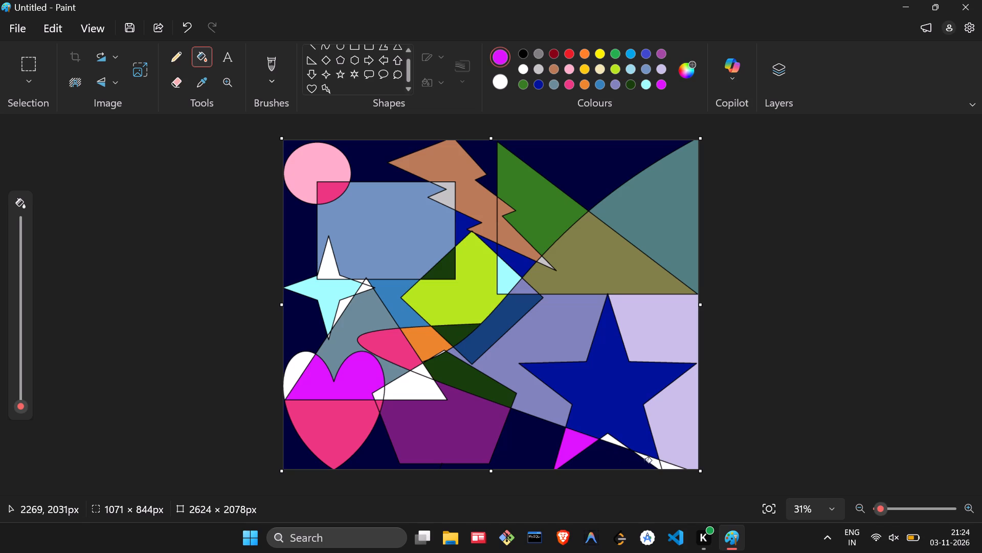
click(657, 465)
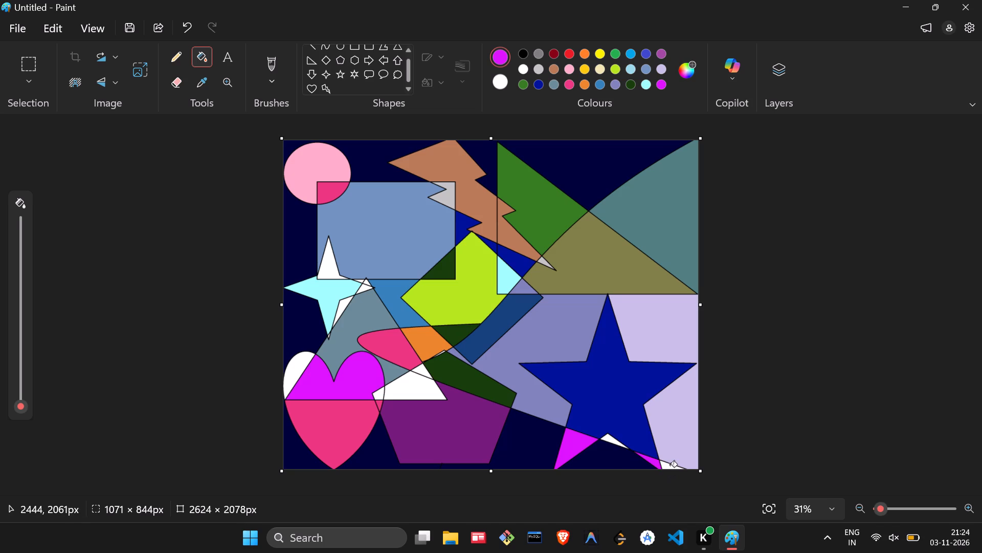
click(670, 465)
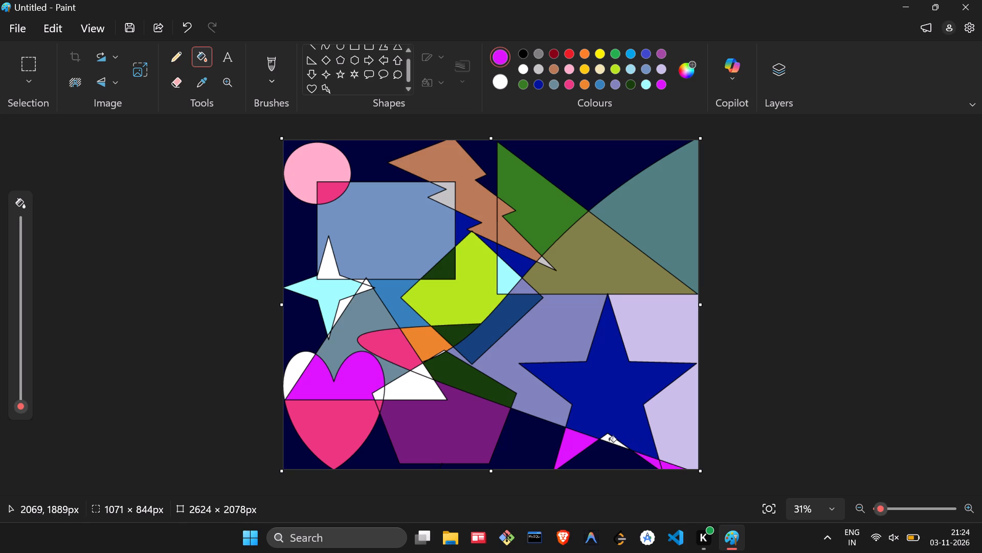
click(609, 441)
click(333, 275)
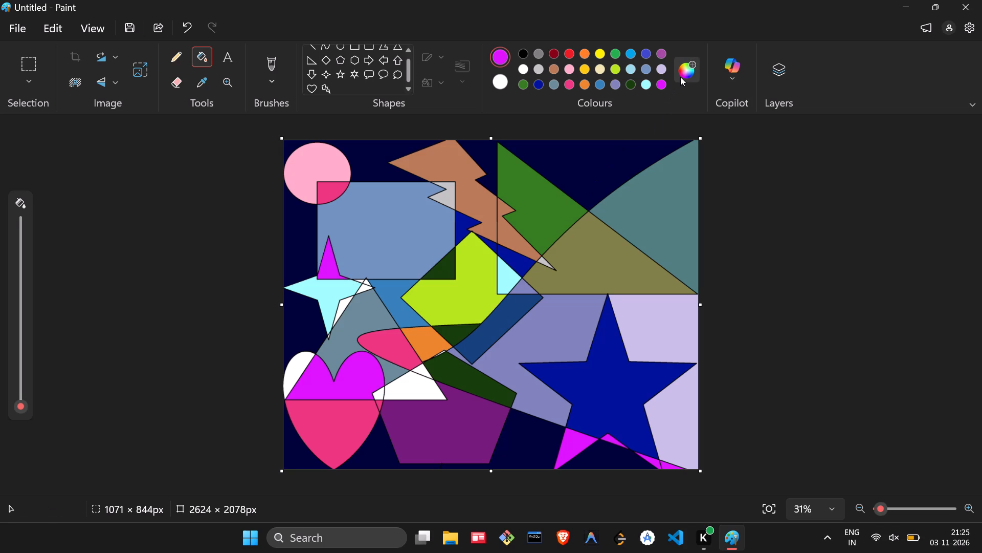
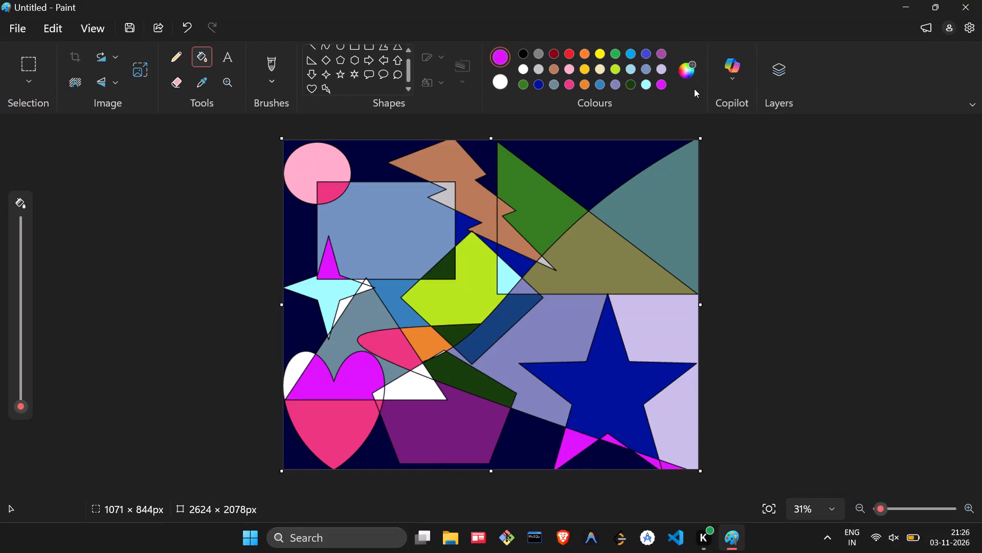
Choose the basic mint green and fill the triangle-pentagon overlap, the lightning bolt's lower tip and its overlap with the rectangle.
click(694, 87)
click(690, 81)
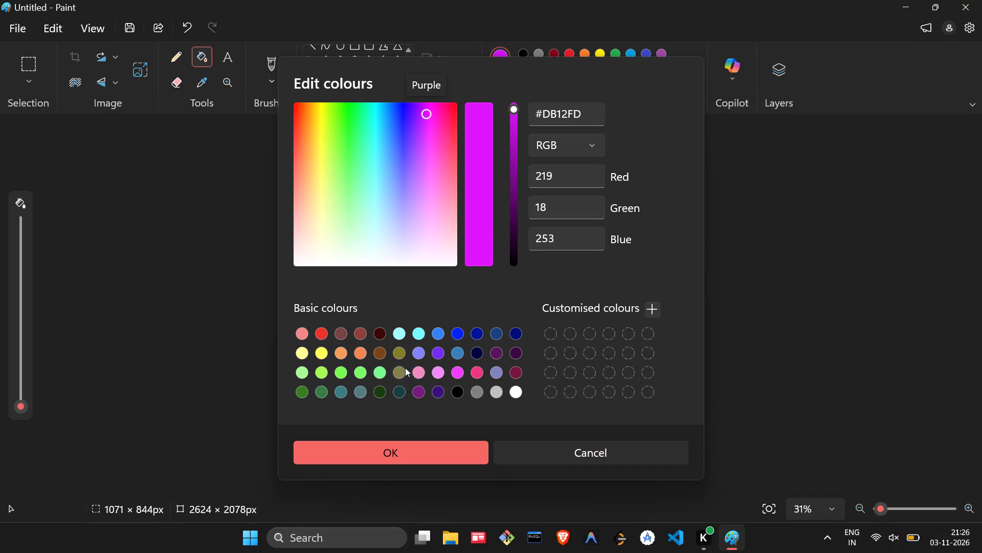
click(383, 371)
click(390, 456)
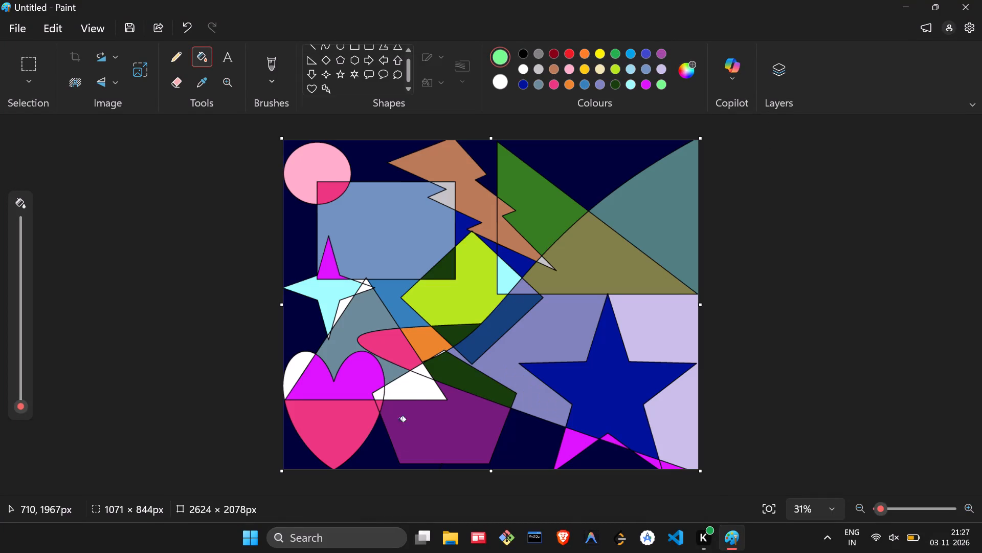
click(410, 398)
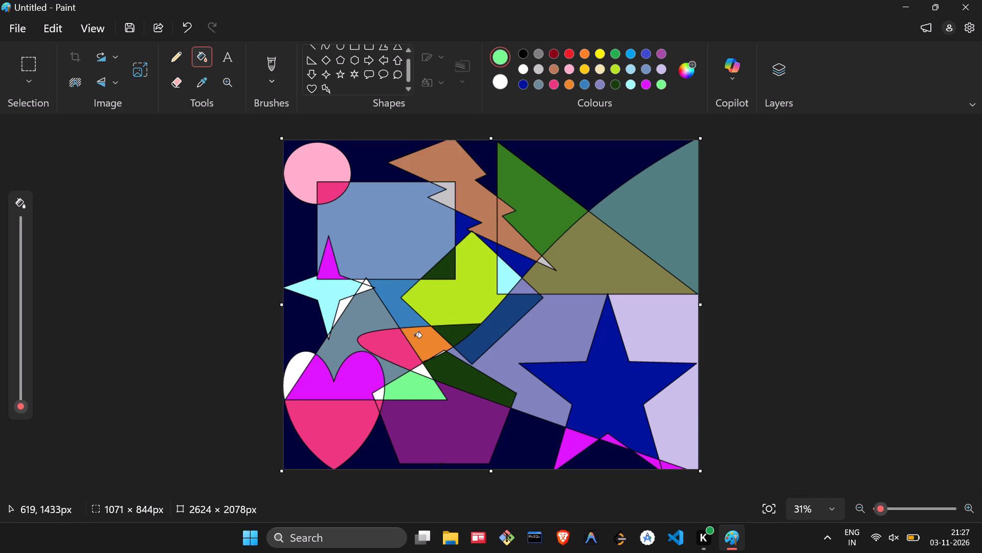
click(542, 261)
click(447, 194)
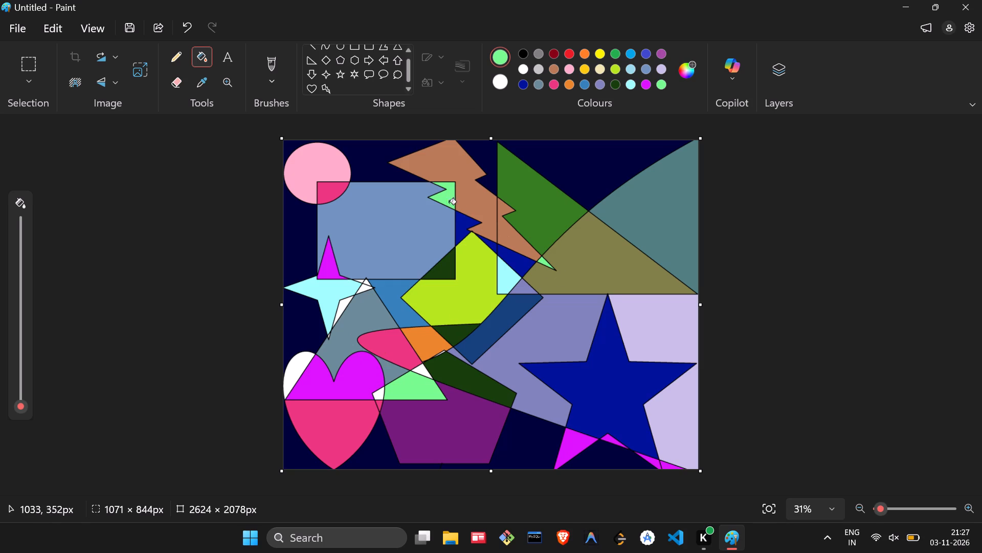
Fill the four-pointed star's white pieces overlapping the grey triangle and the heart's outer left lobe with mint green.
click(343, 311)
click(367, 289)
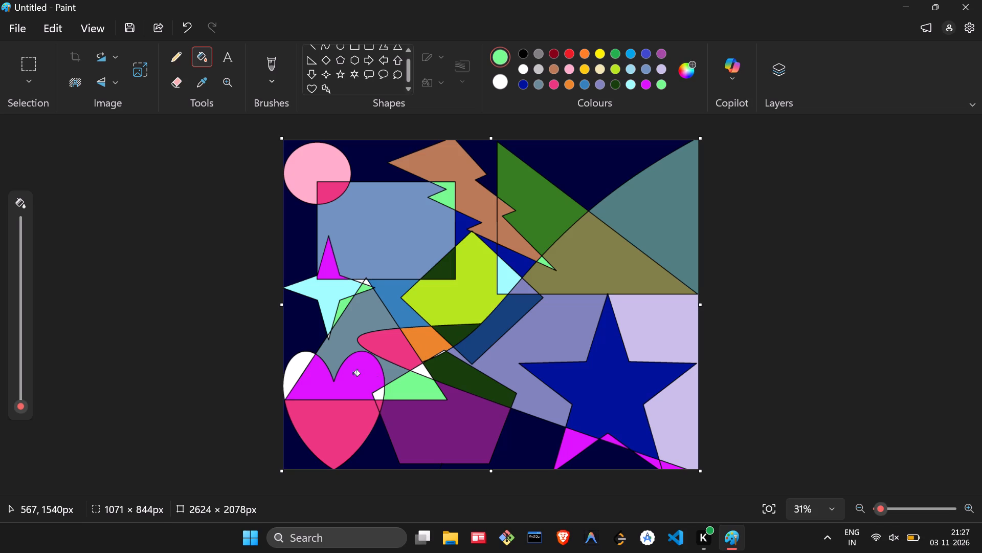
click(305, 369)
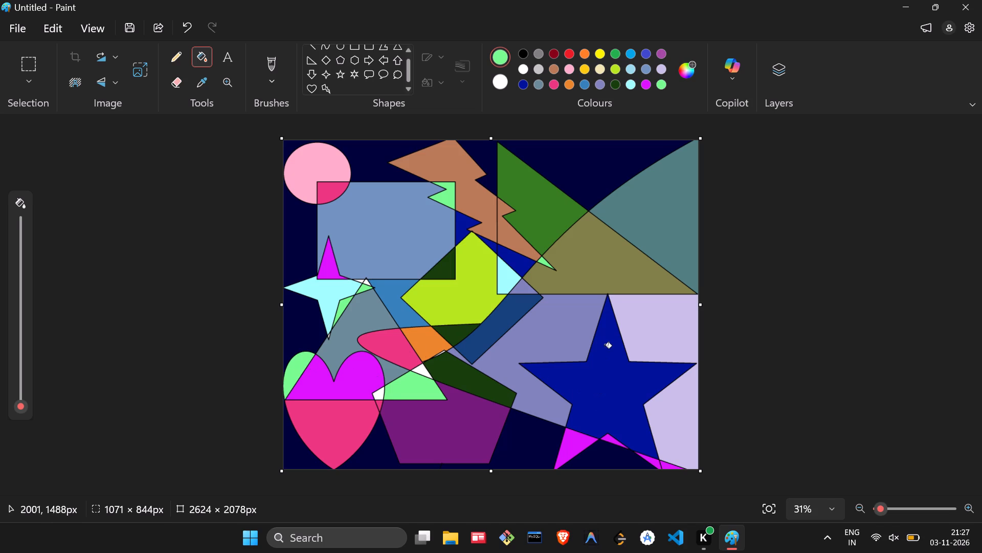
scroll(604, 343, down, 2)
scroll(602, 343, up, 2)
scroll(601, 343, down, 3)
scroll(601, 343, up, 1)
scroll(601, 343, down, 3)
Start saving the drawing as a PNG image in the Pictures folder.
key(ctrl+s)
key(Return)
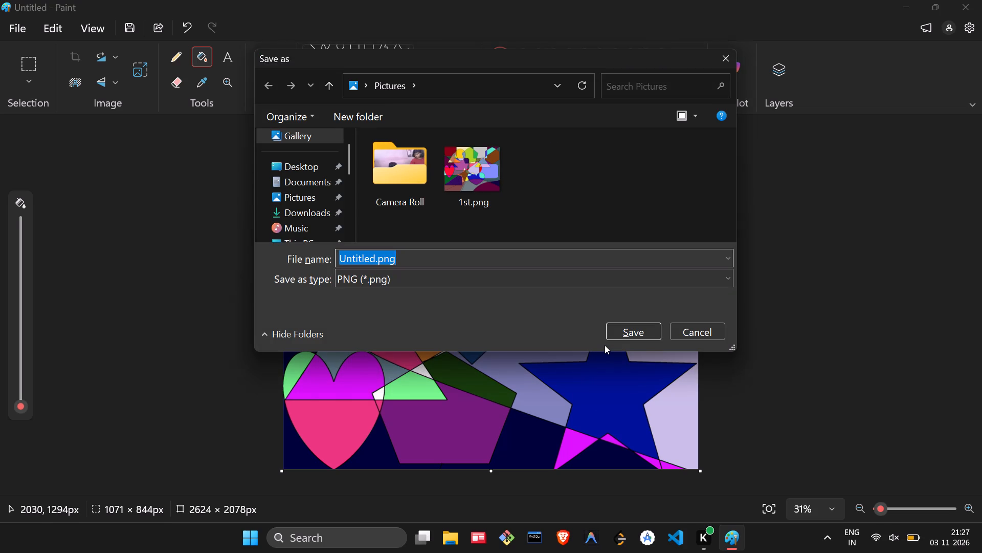
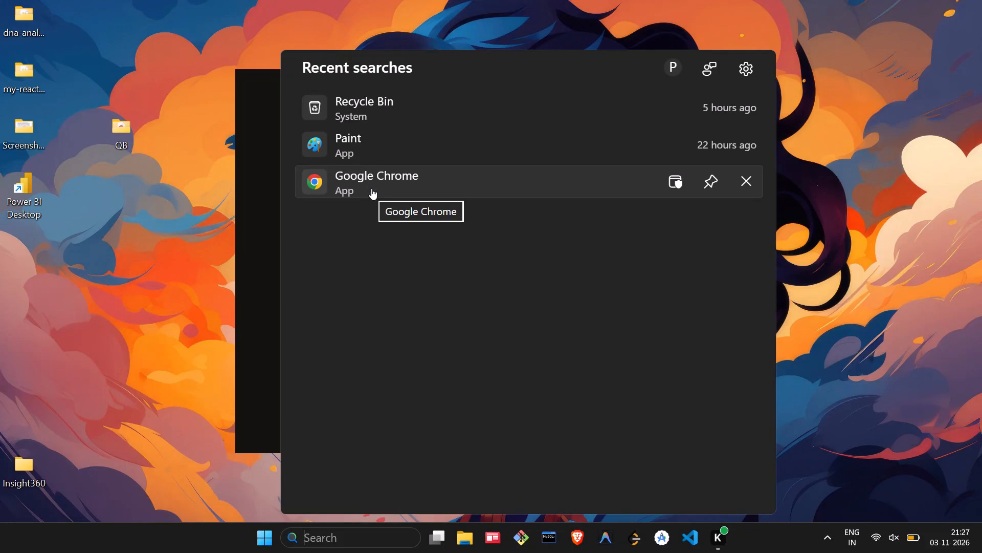
Open Paint with a blank canvas.
click(377, 147)
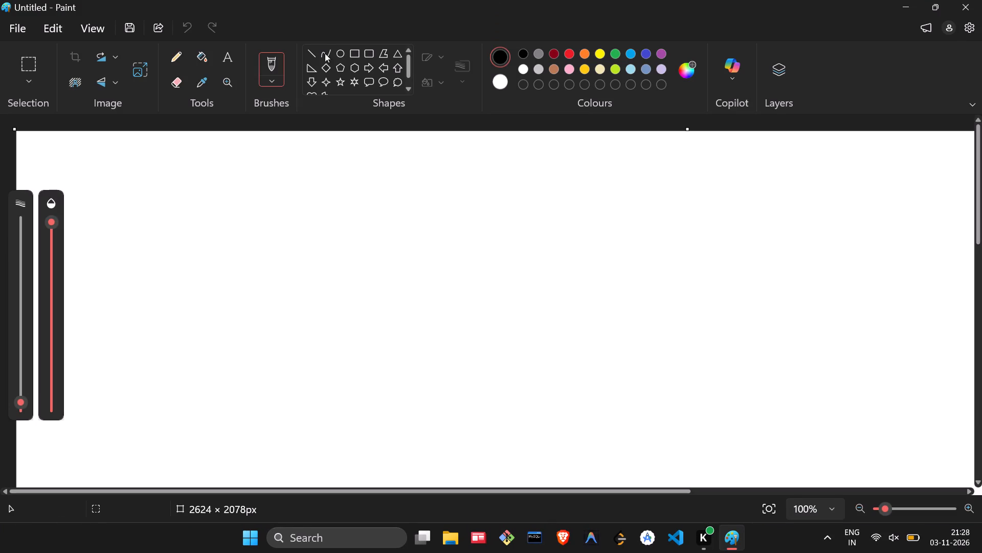
Draw a black-outlined circle about 2061 × 2066 px, nearly spanning the canvas height and centred on it.
ctrl+scroll(380, 318, down, 10)
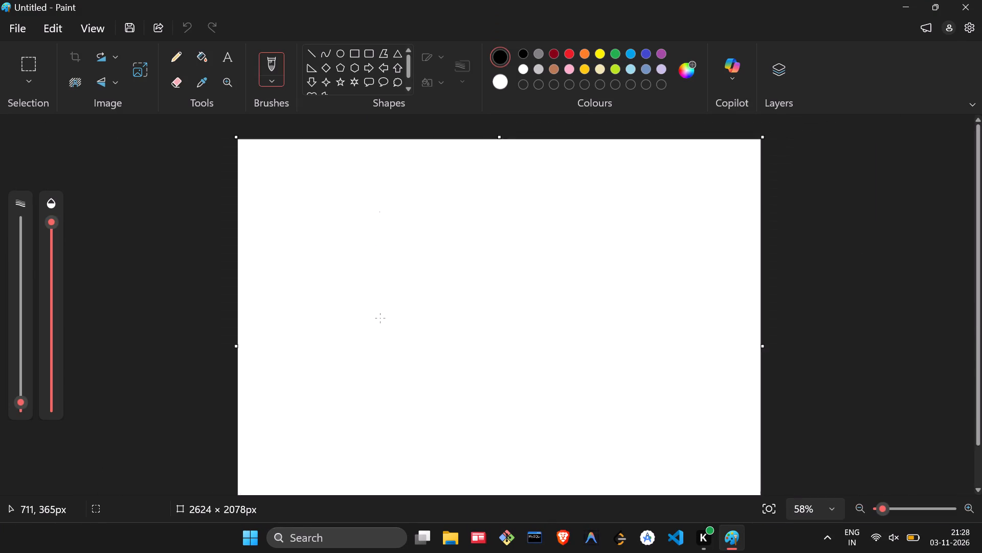
click(380, 318)
scroll(380, 318, down, 1)
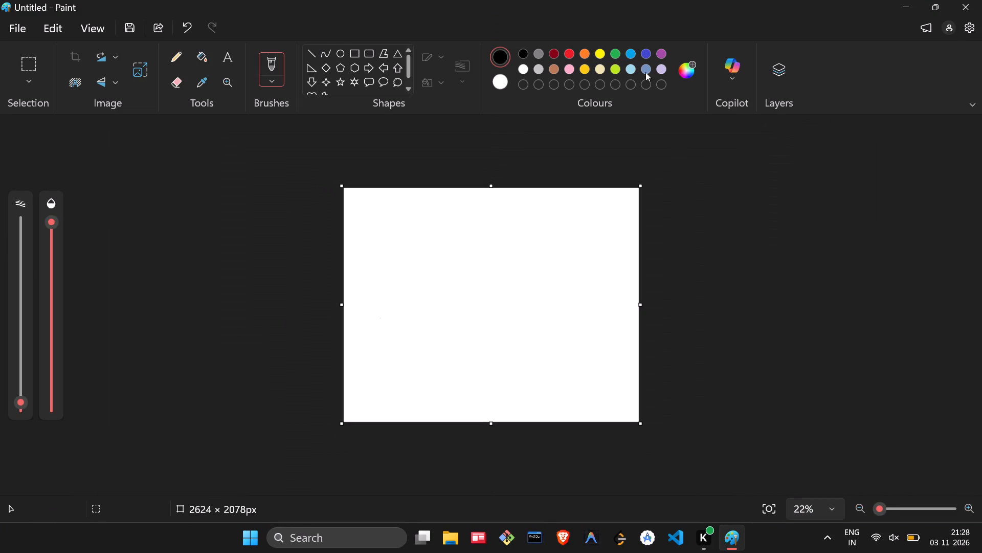
click(341, 46)
click(341, 48)
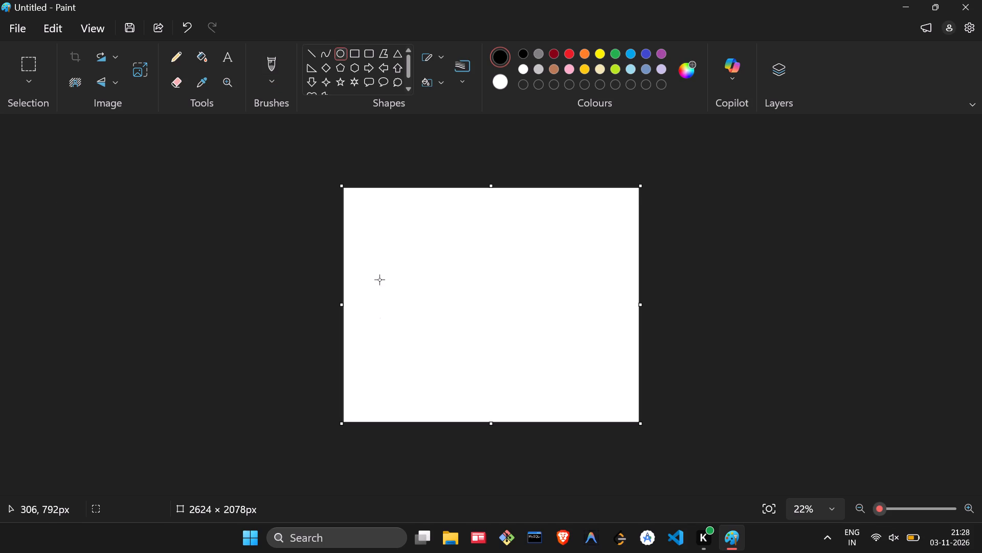
drag(389, 232, 617, 409)
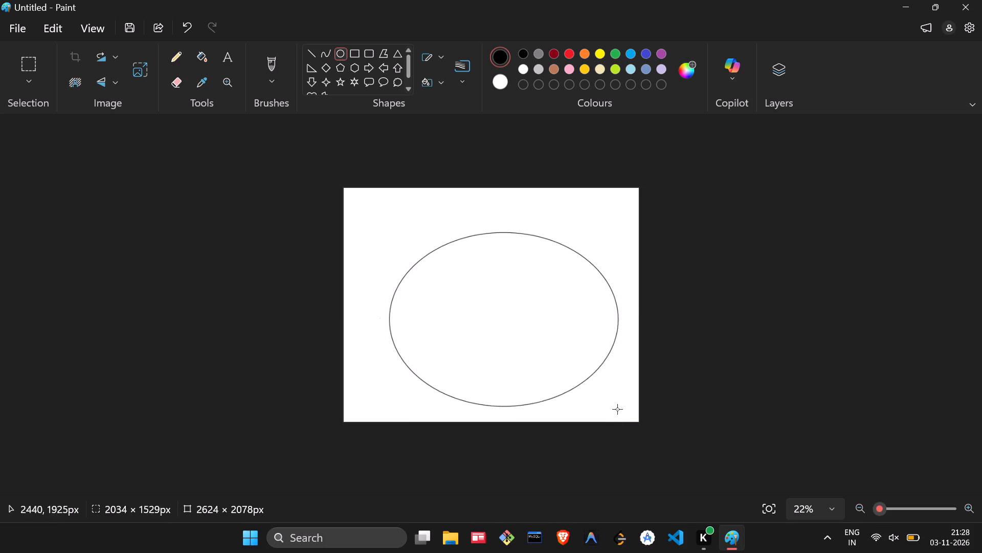
drag(617, 409, 621, 430)
drag(510, 371, 494, 340)
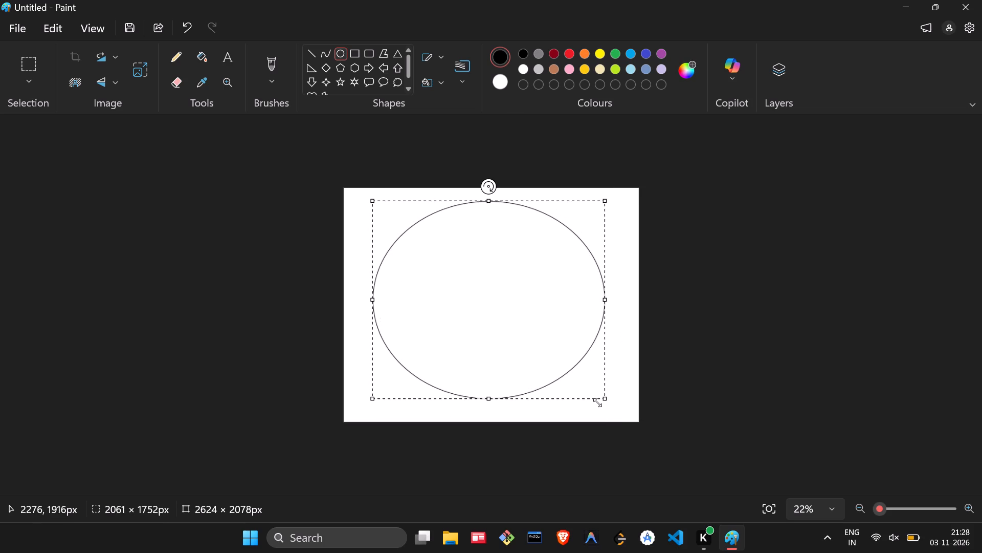
drag(493, 401, 492, 422)
drag(488, 204, 488, 189)
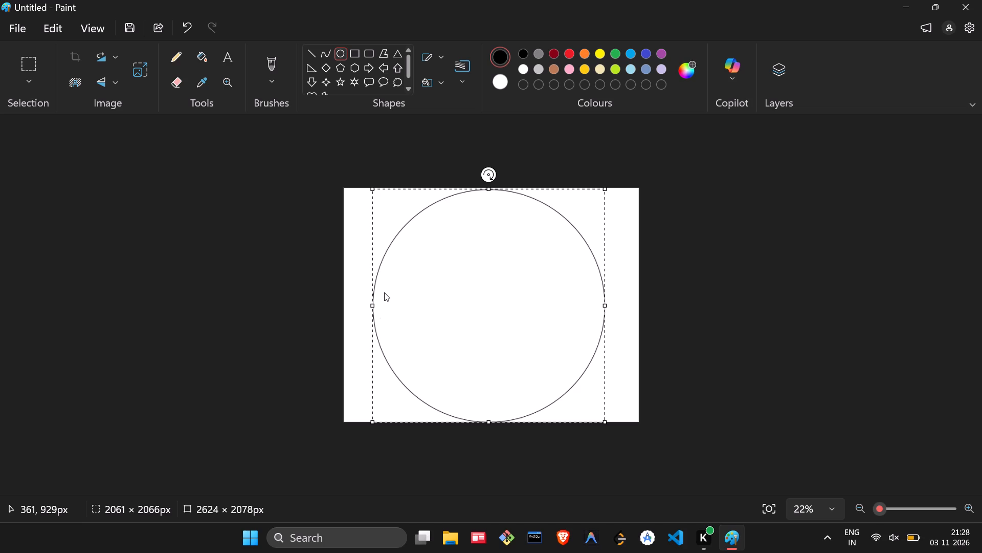
Draw a second circle about 1742 × 1810 px inside the first, centred to leave an even ring between them.
click(345, 50)
drag(410, 238, 487, 388)
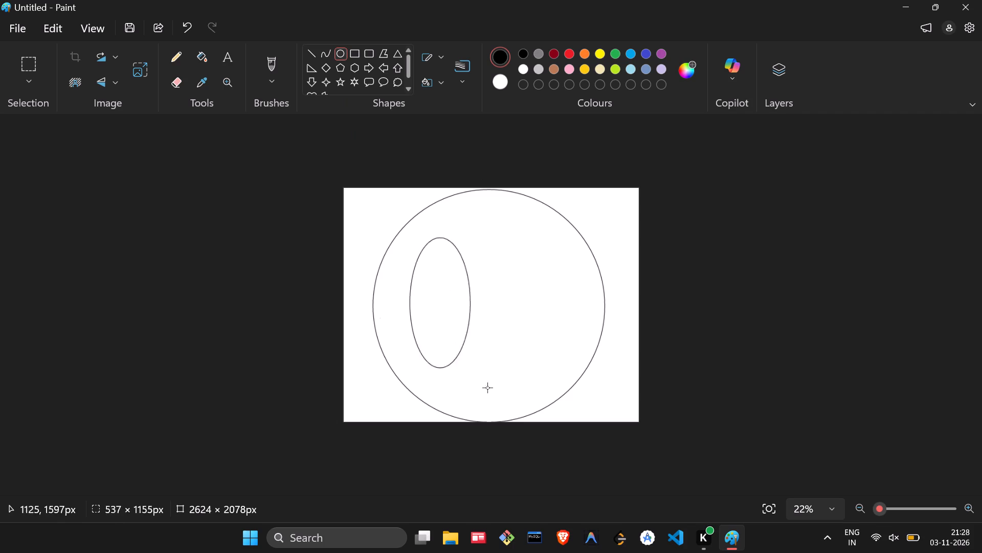
drag(487, 388, 586, 405)
drag(544, 344, 544, 342)
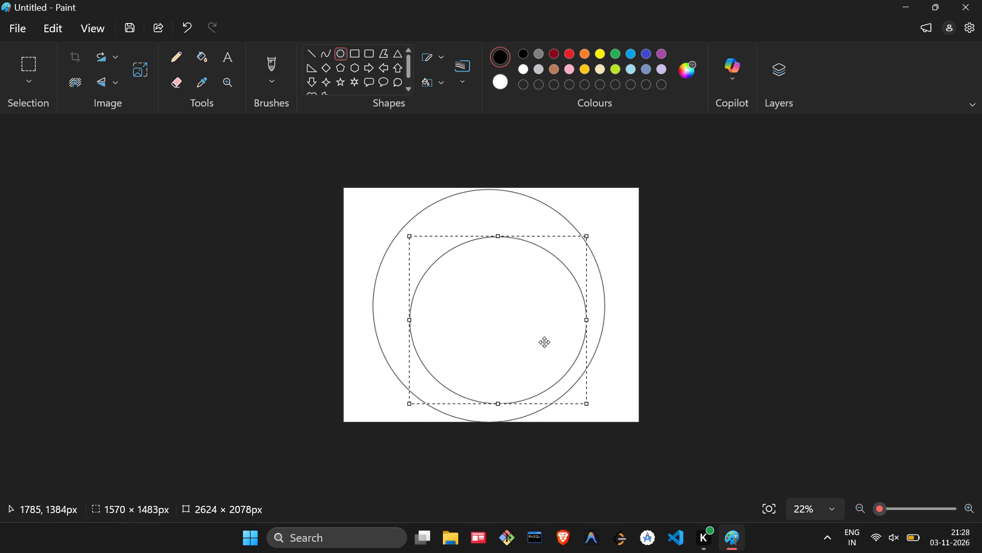
drag(544, 342, 529, 312)
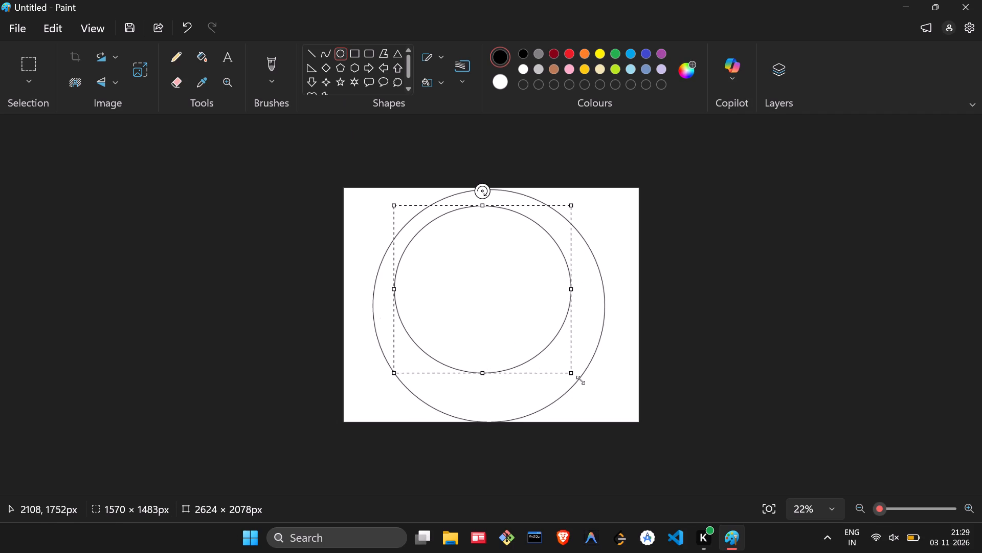
drag(574, 374, 591, 402)
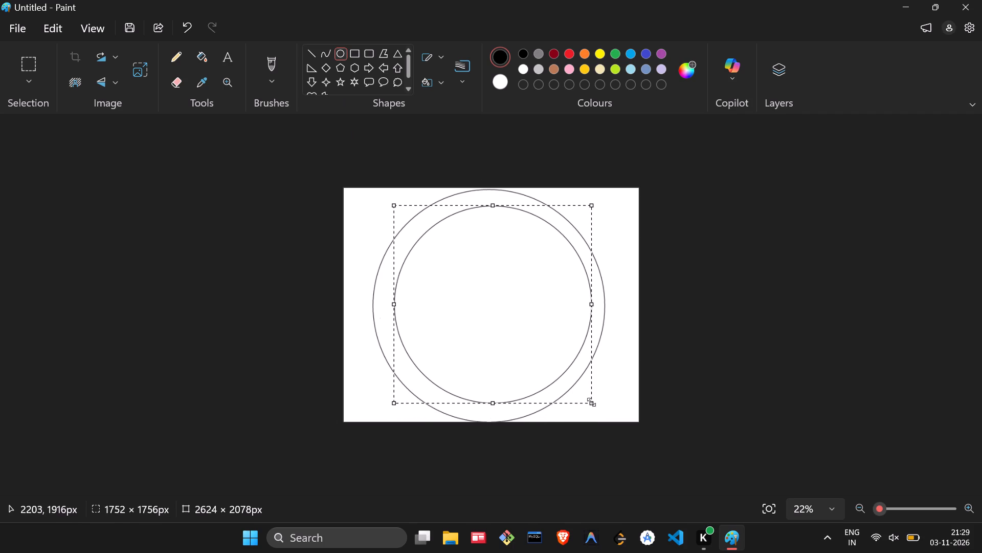
drag(591, 402, 588, 410)
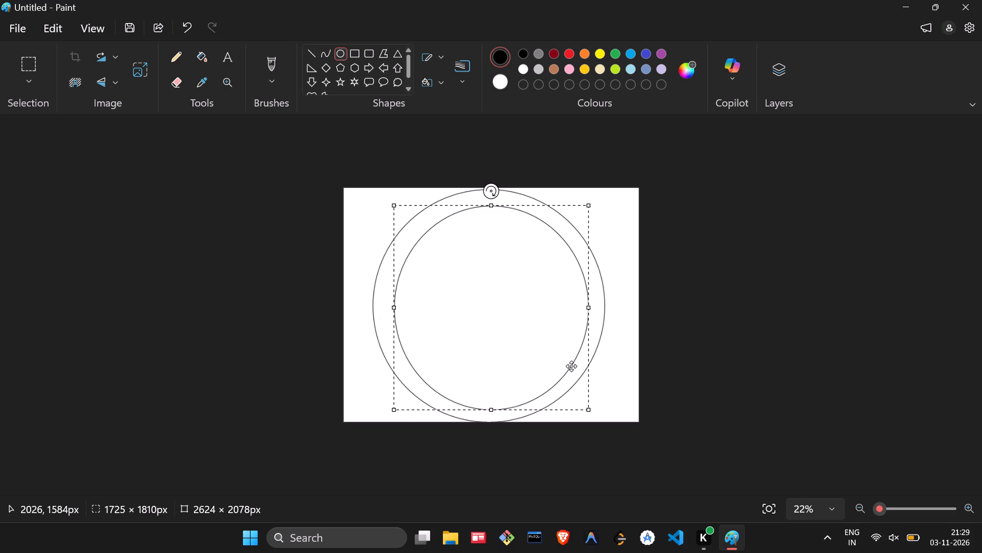
click(531, 357)
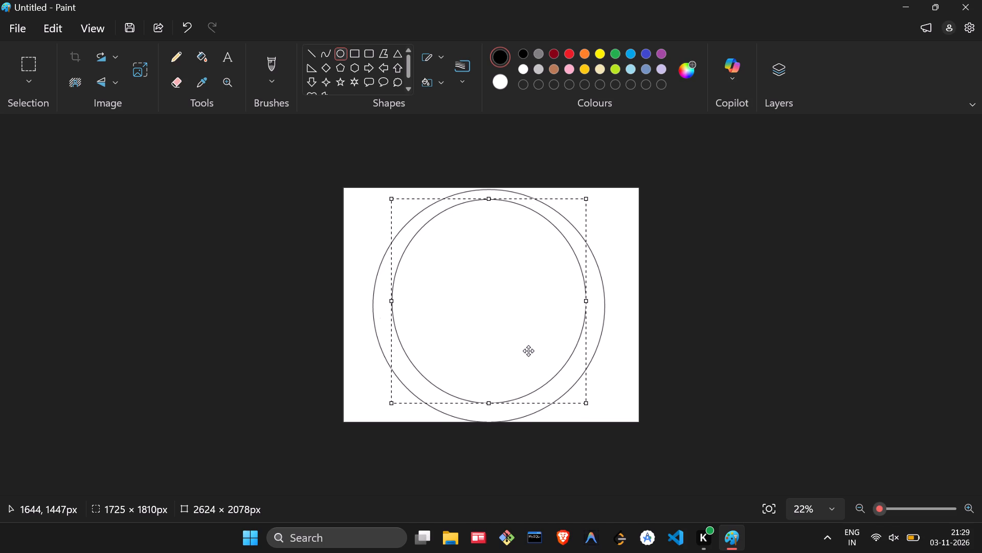
drag(593, 308, 599, 310)
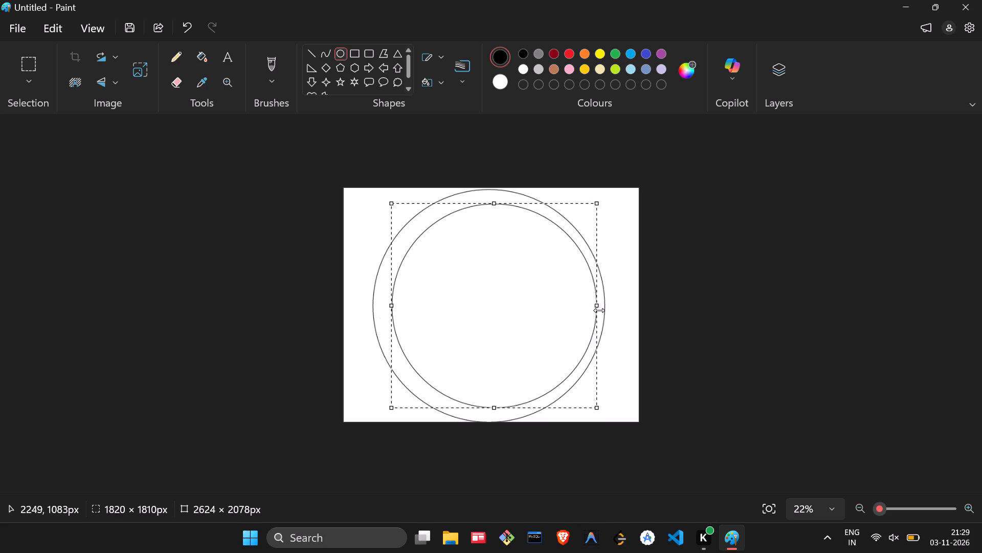
drag(599, 310, 593, 316)
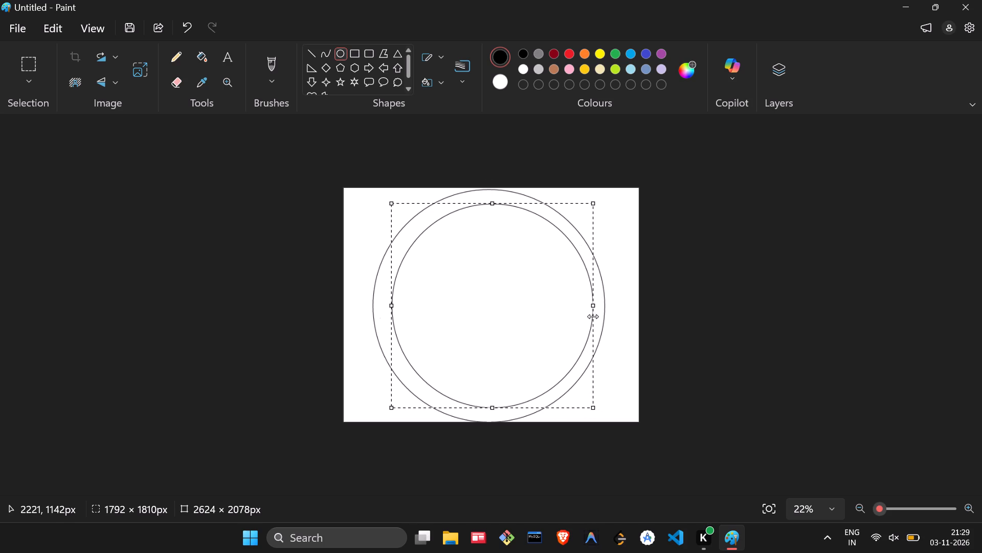
drag(593, 316, 586, 319)
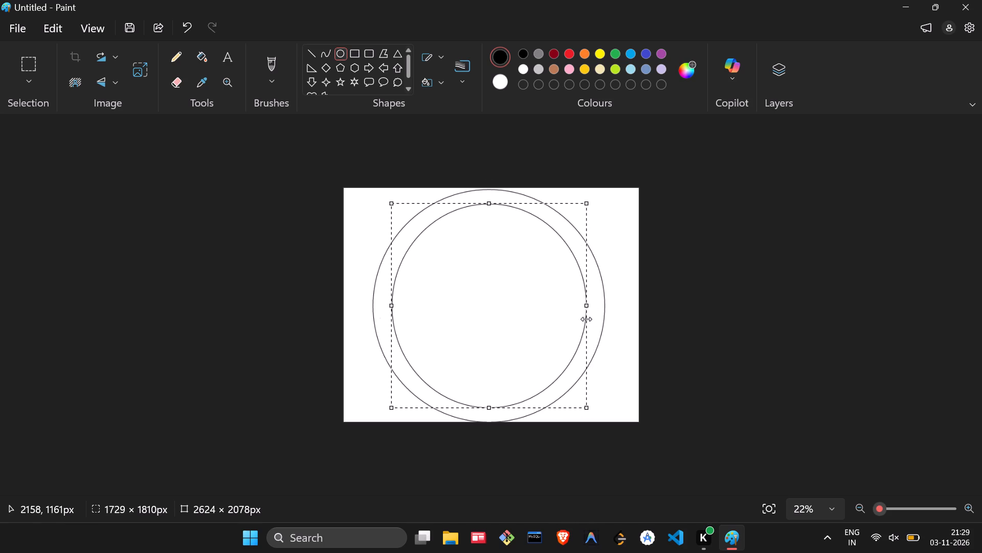
drag(586, 319, 588, 323)
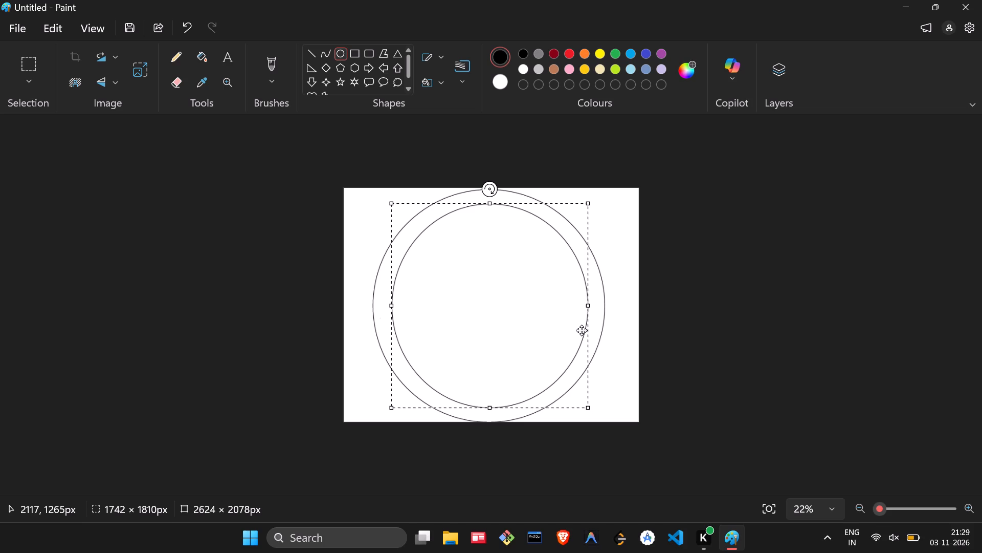
click(749, 295)
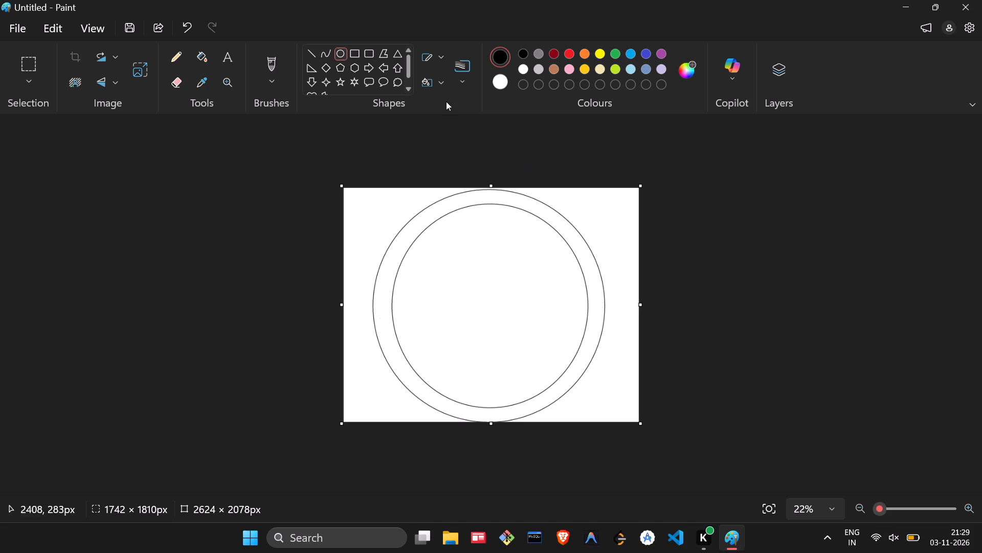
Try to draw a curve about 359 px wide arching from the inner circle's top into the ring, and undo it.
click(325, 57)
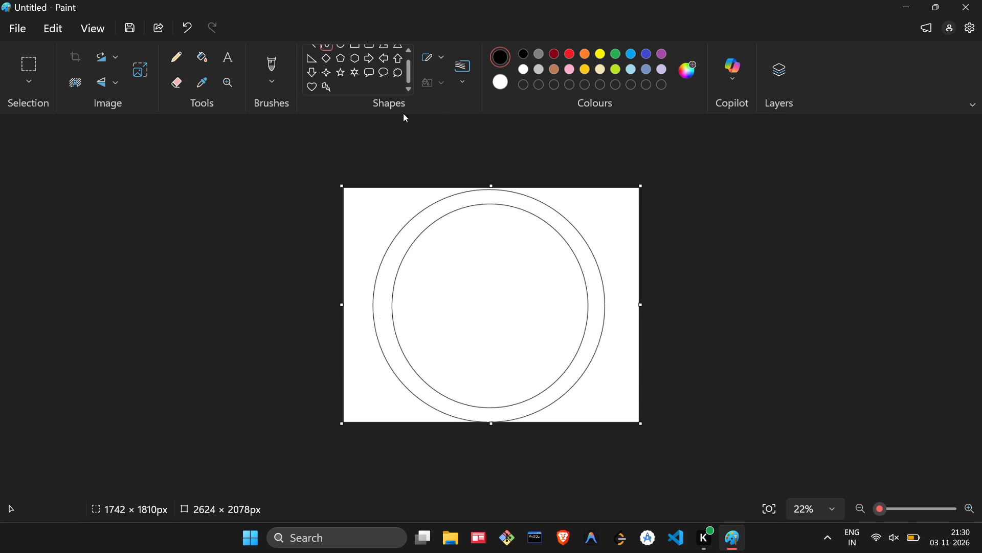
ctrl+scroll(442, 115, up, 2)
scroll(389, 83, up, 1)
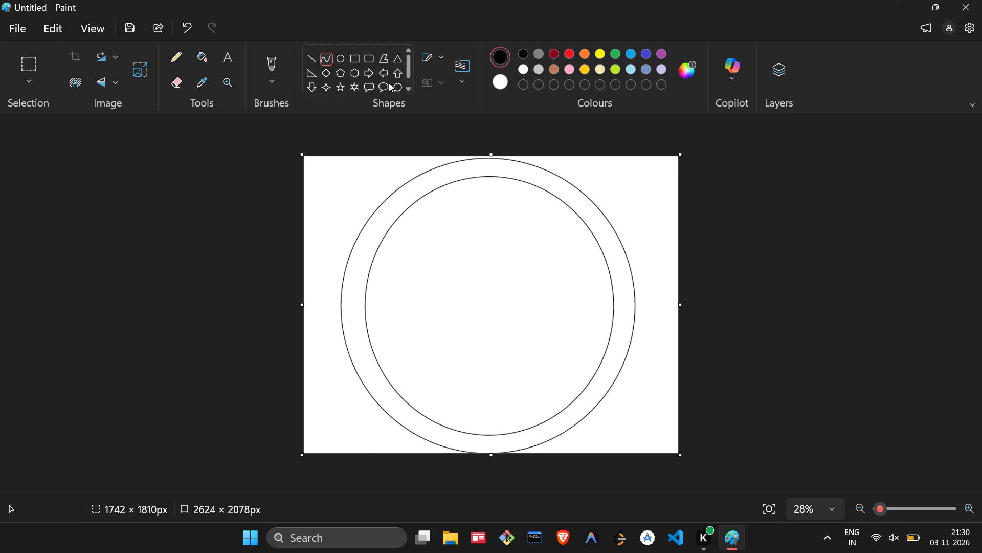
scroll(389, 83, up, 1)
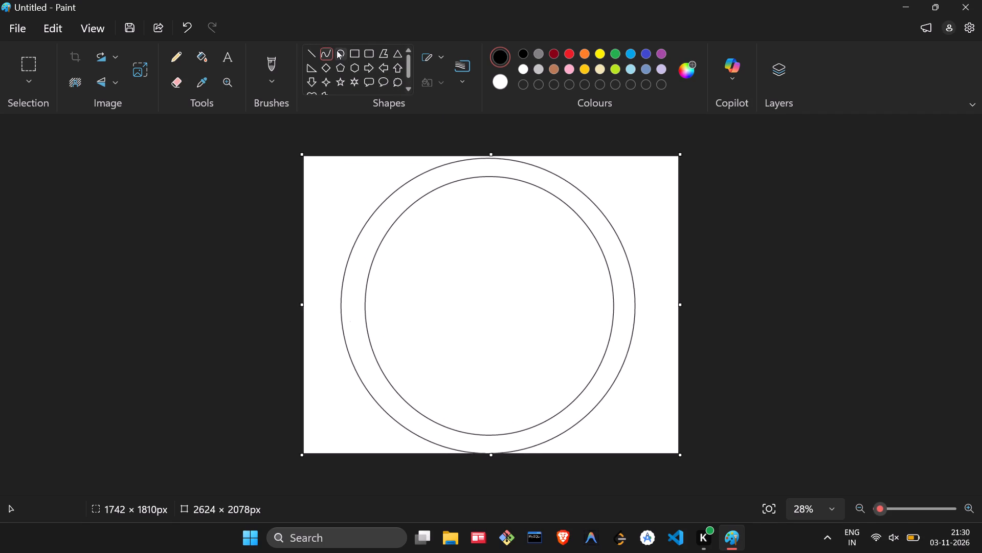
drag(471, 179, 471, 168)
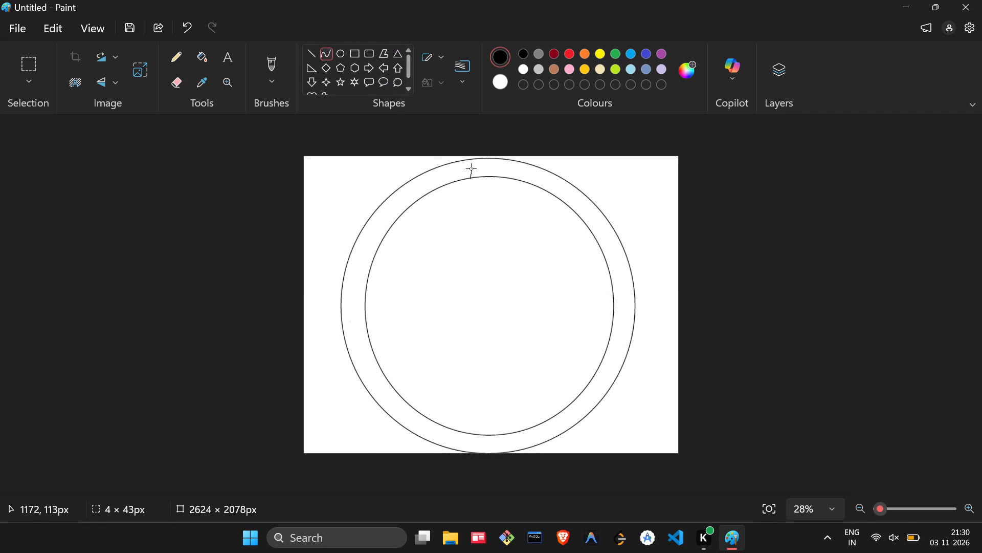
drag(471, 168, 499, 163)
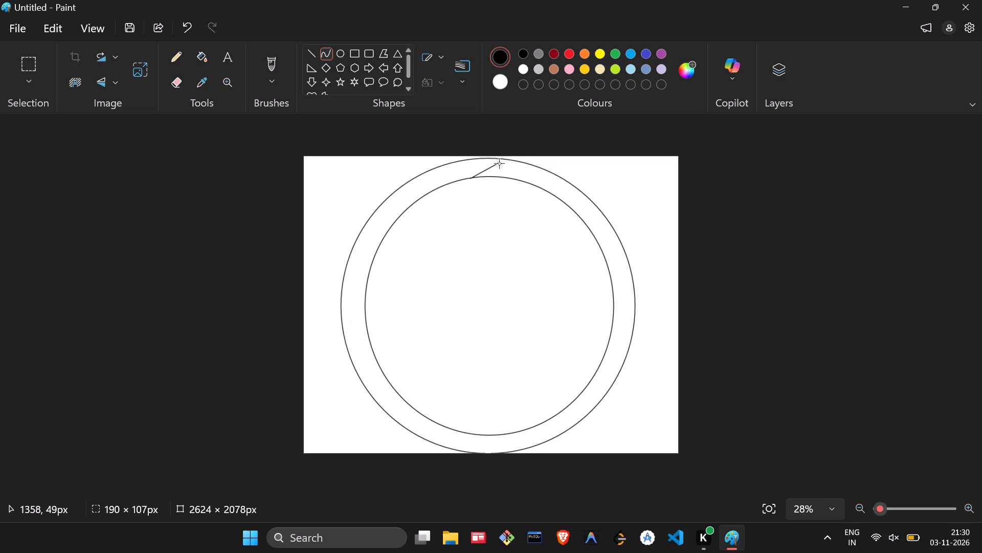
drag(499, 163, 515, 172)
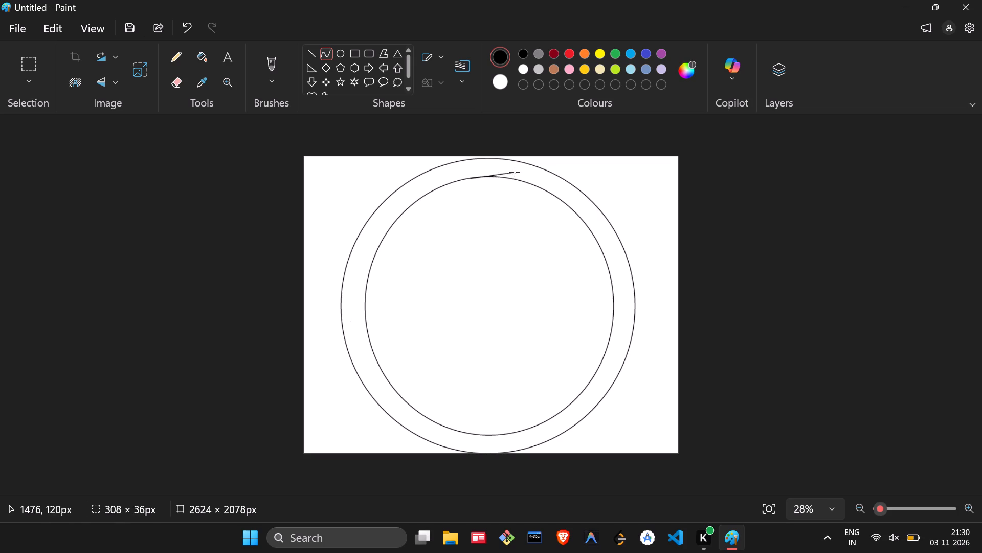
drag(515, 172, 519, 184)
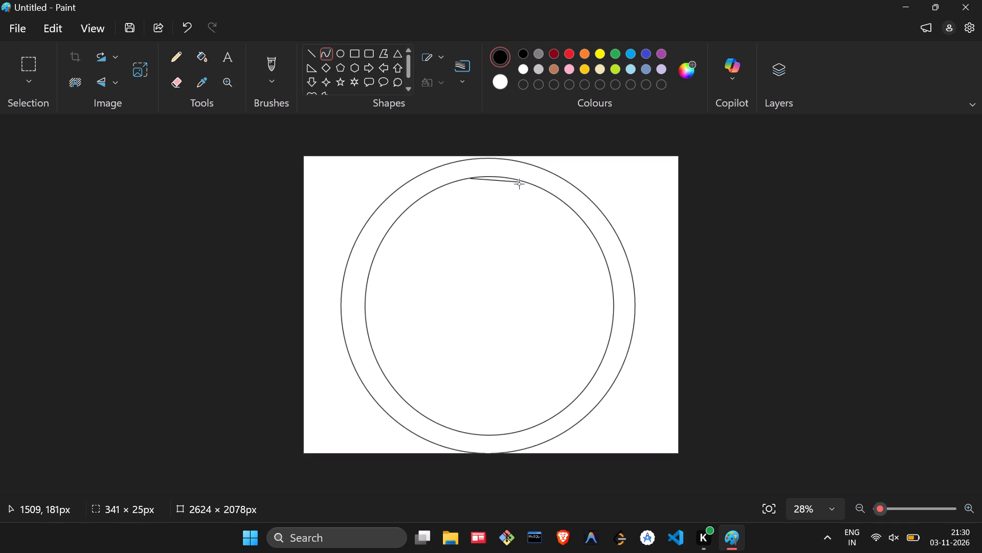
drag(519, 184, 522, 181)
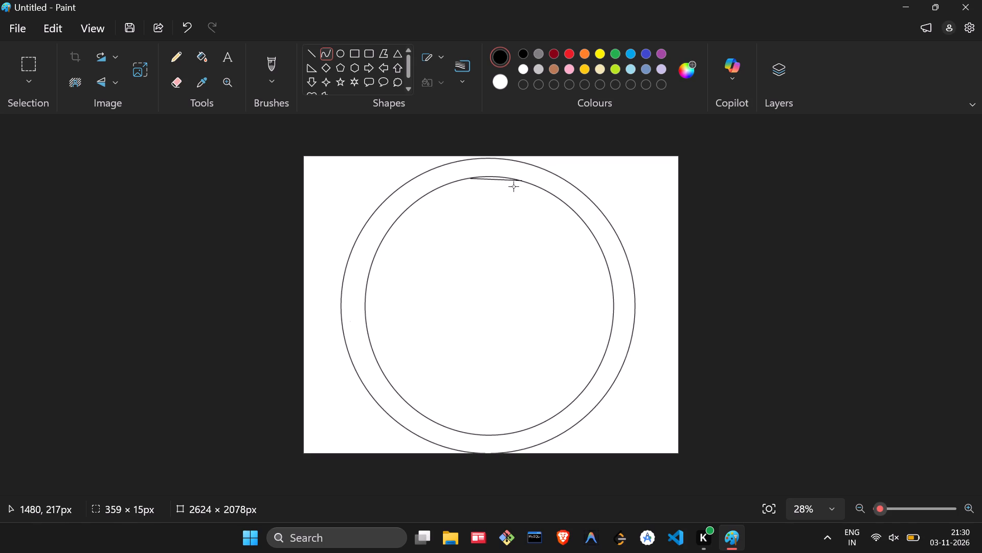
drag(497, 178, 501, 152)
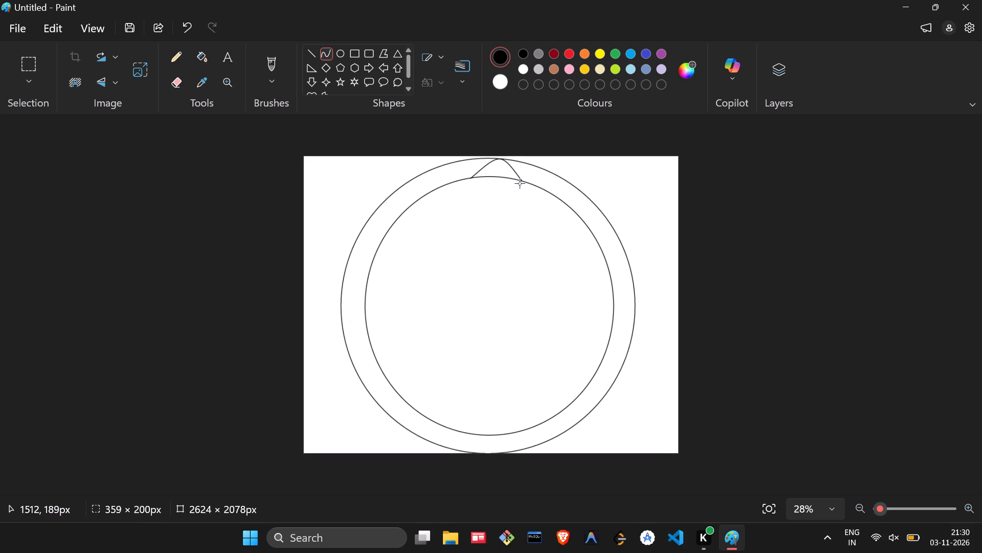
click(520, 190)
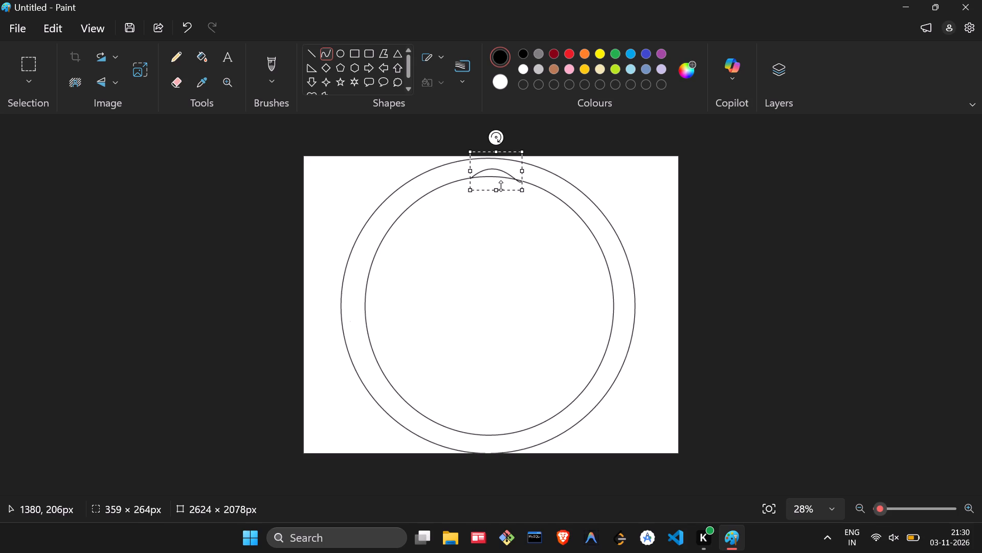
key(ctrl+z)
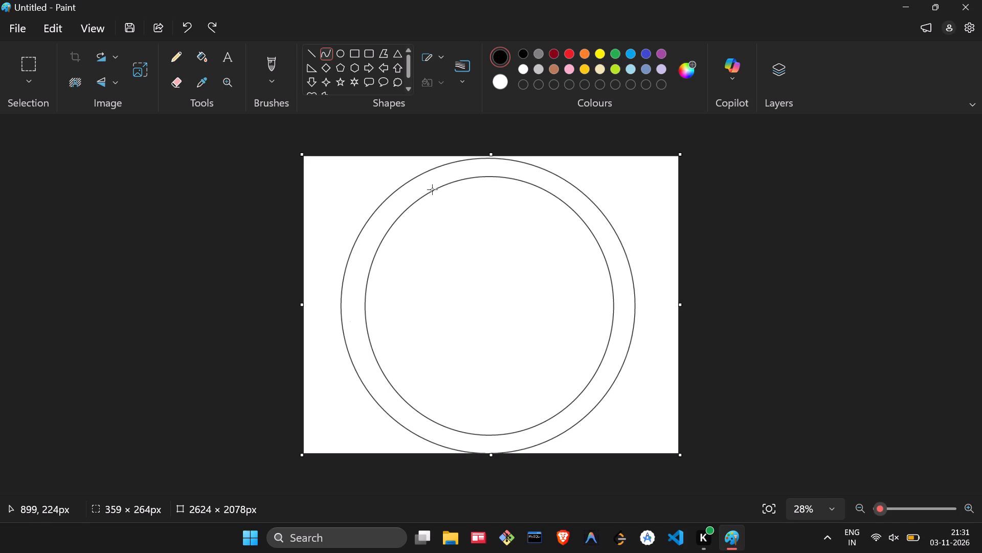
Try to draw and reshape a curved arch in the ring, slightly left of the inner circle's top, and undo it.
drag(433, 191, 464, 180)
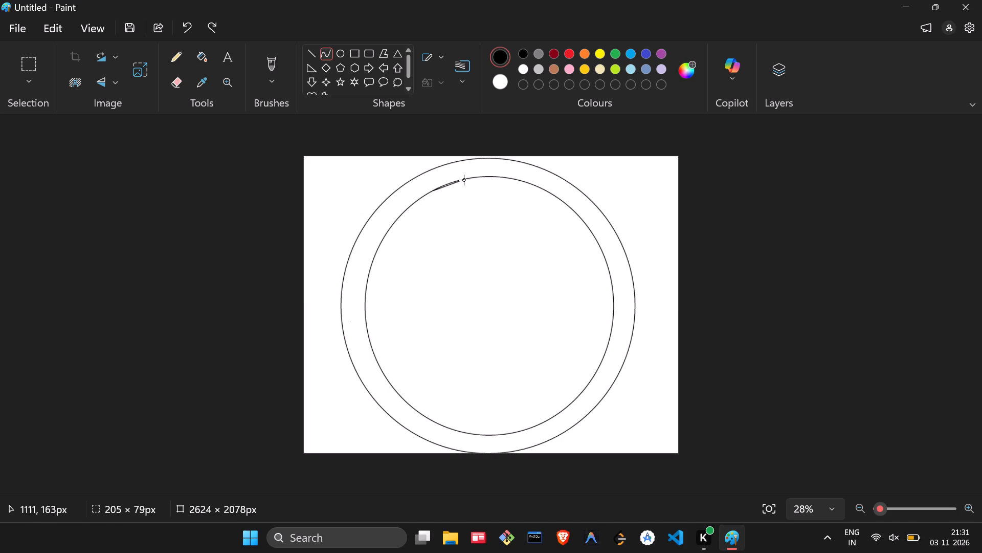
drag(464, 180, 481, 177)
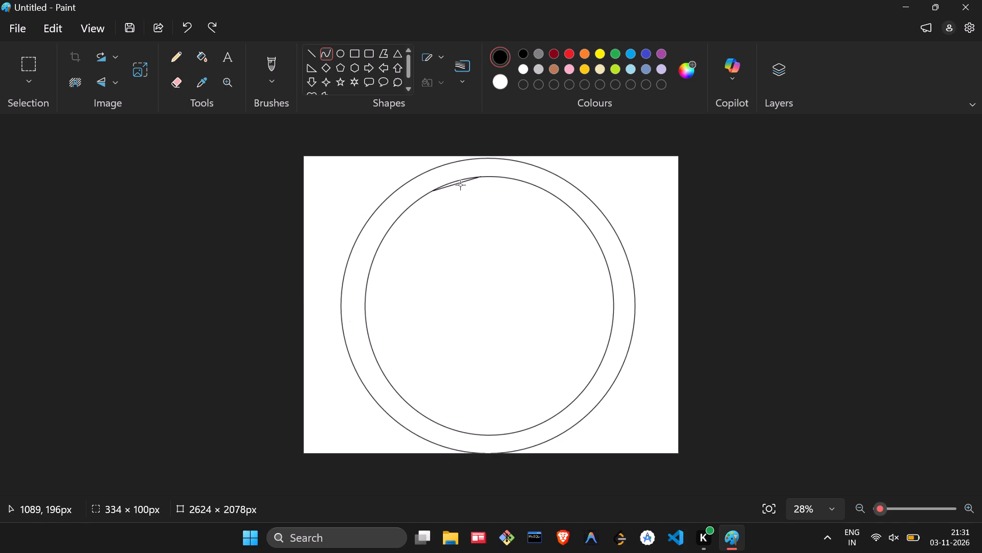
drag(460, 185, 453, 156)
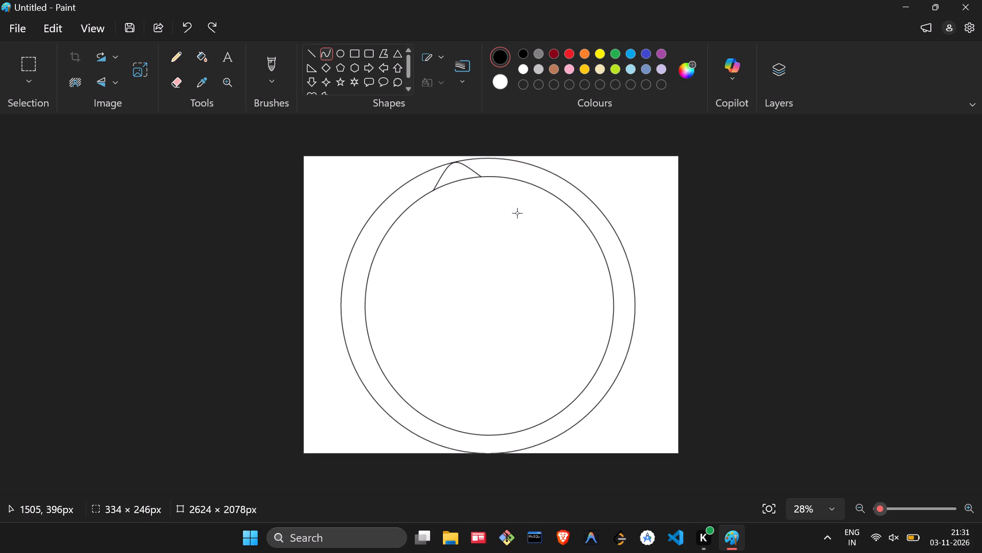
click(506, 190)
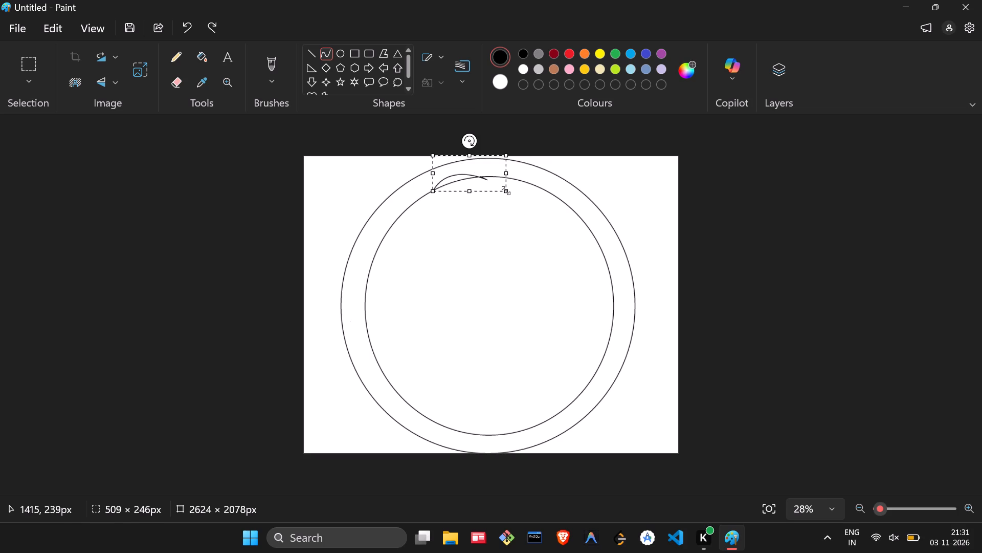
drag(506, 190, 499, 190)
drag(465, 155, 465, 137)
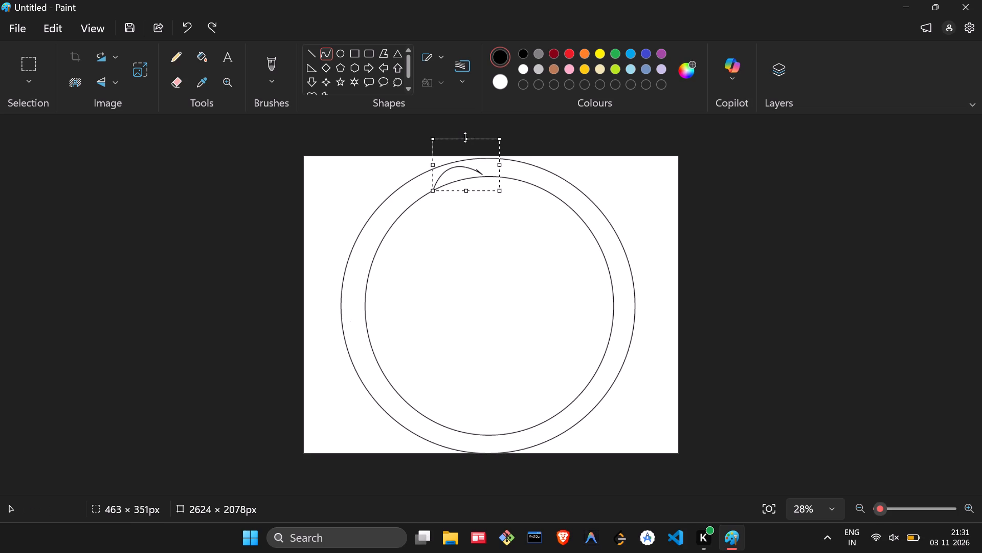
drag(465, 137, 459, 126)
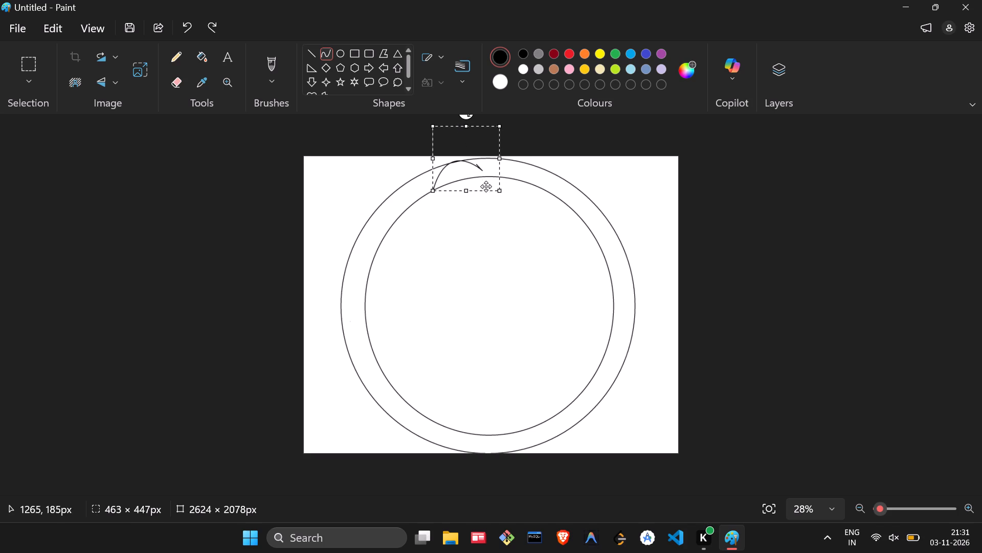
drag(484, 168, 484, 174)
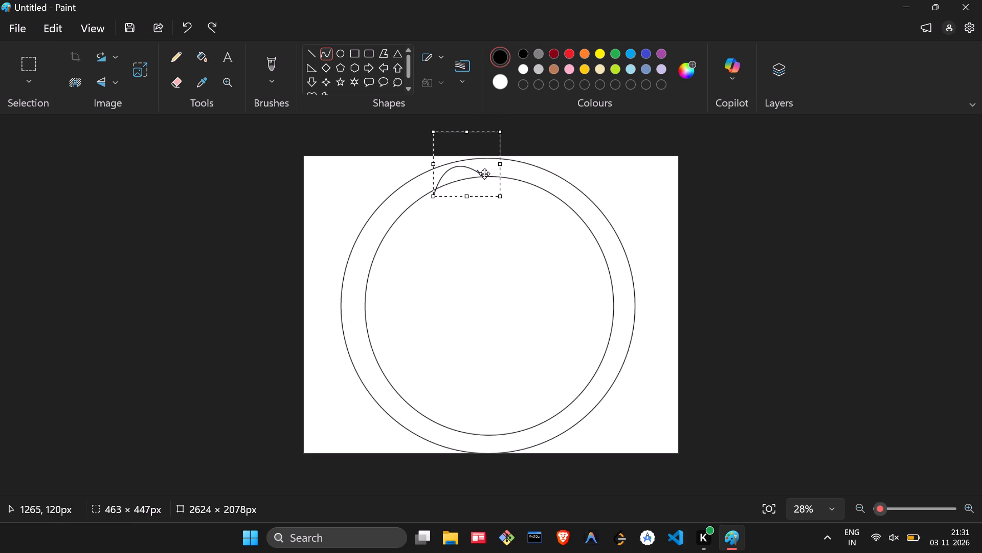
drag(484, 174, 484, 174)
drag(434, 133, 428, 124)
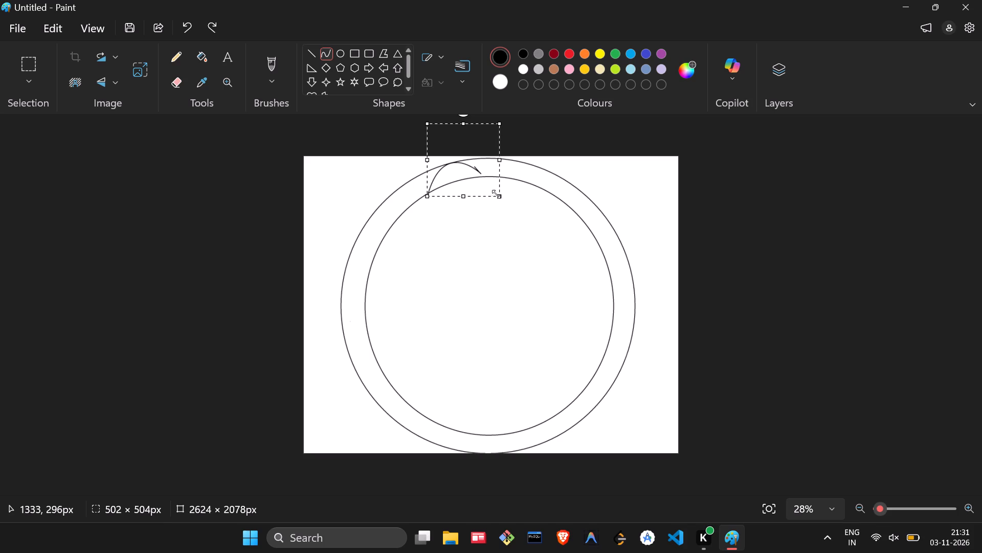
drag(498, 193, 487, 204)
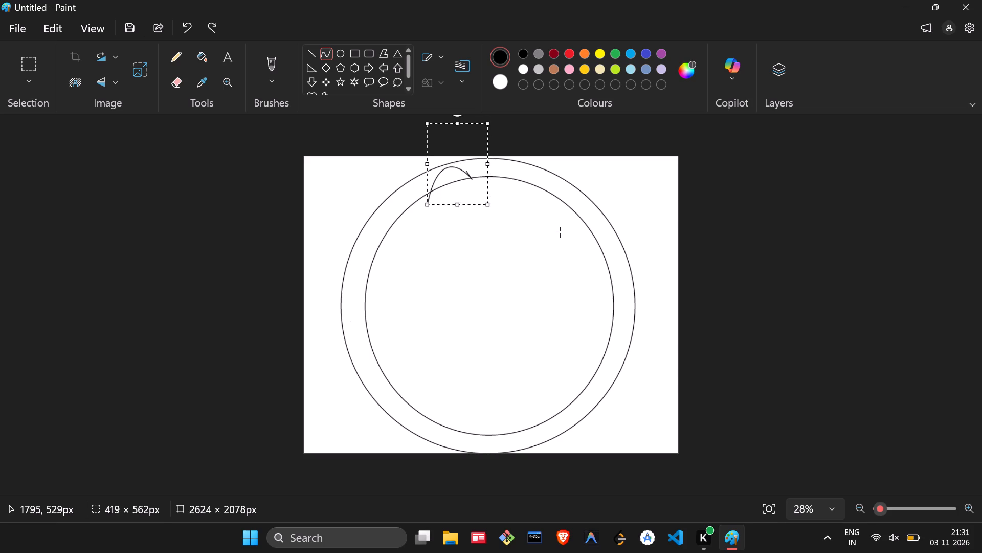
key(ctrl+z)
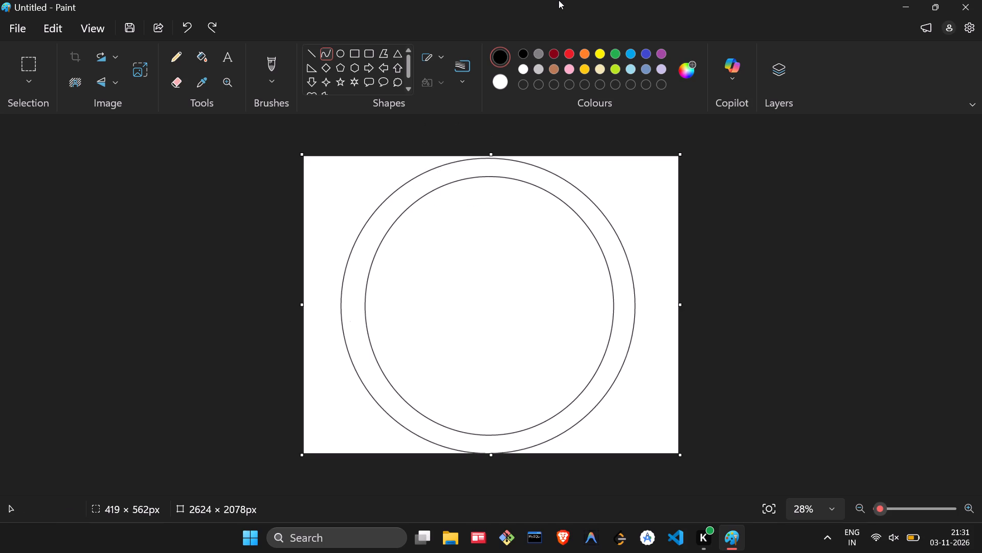
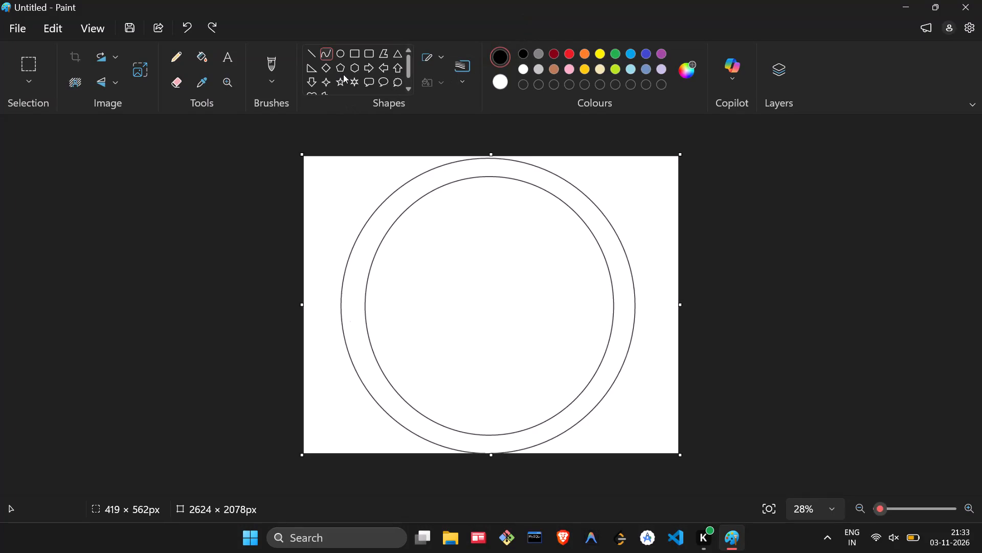
Draw a curved arch about 222 × 208 px from the inner circle up to the outer circle, slightly left of the ring's top.
click(323, 52)
drag(431, 190, 461, 180)
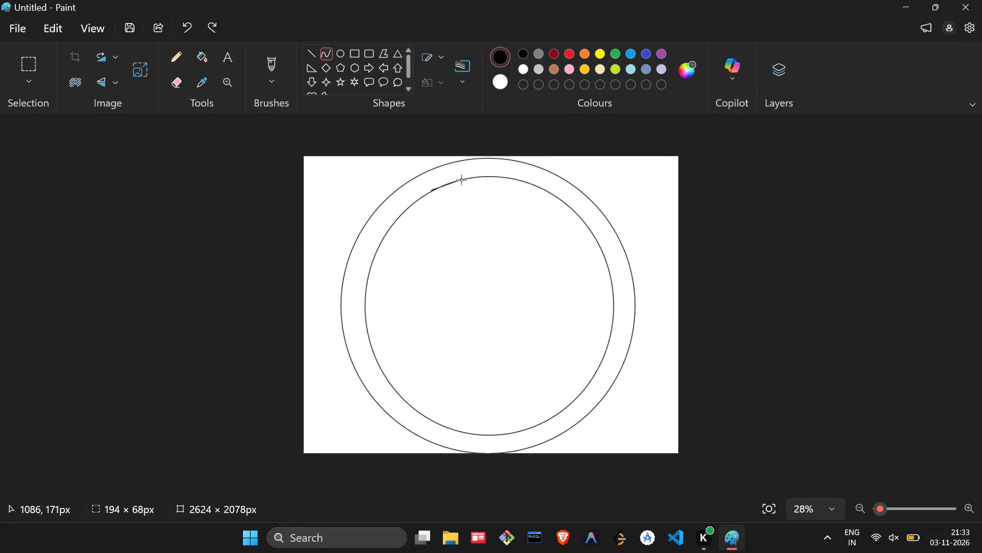
drag(461, 180, 463, 178)
drag(446, 185, 444, 165)
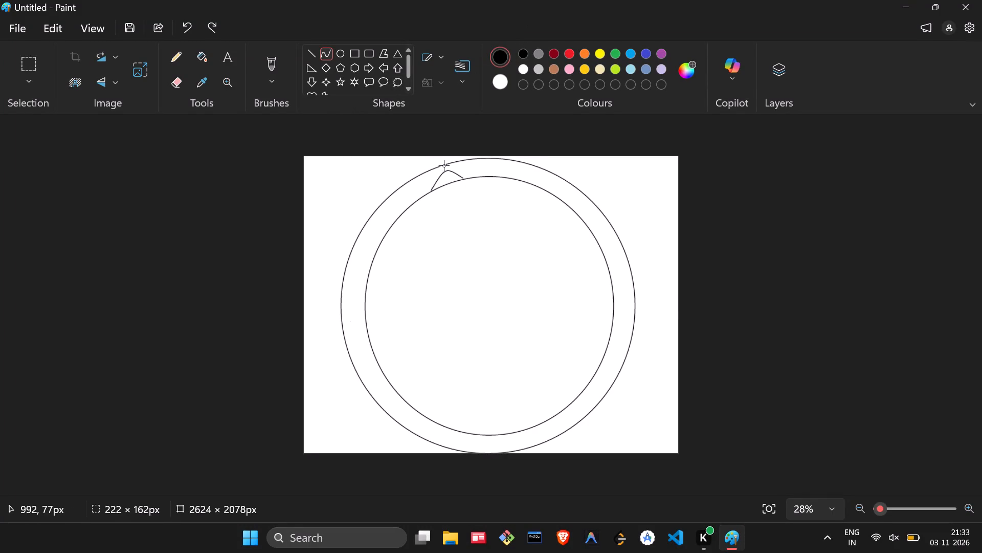
drag(444, 165, 437, 162)
drag(437, 162, 437, 161)
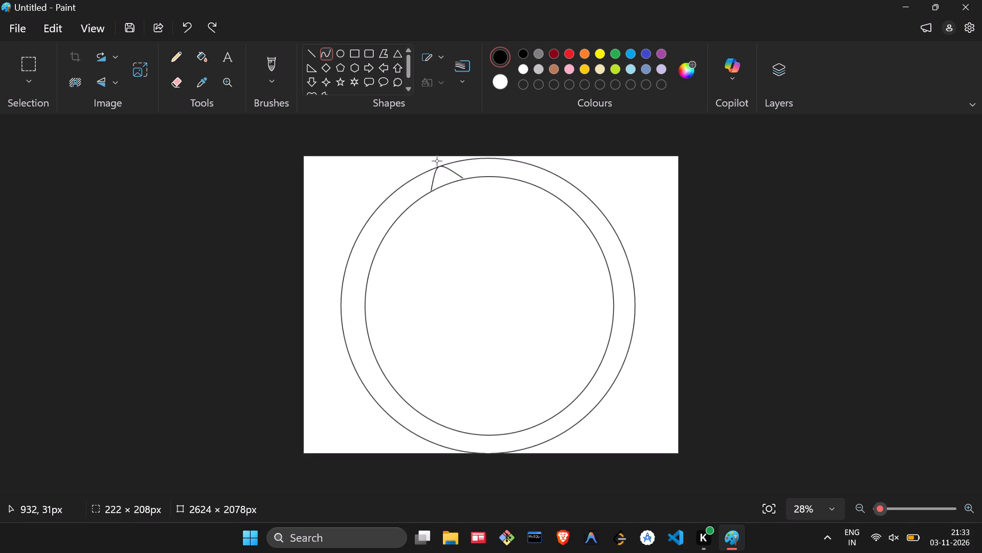
click(355, 53)
Draw a second curved arch about 182 × 178 px, from the first arch's right end to the inner circle's top.
click(328, 58)
ctrl+scroll(429, 155, up, 5)
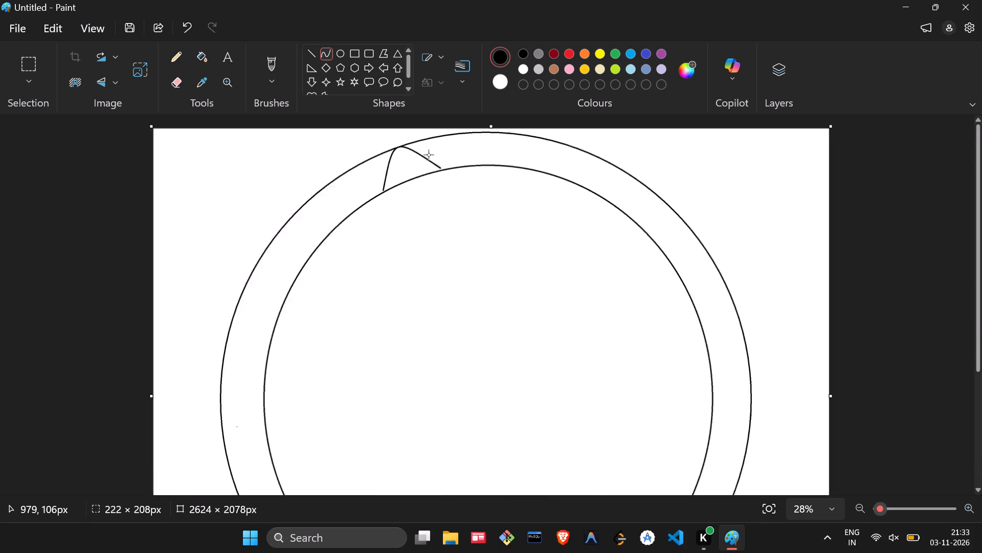
ctrl+scroll(429, 155, up, 1)
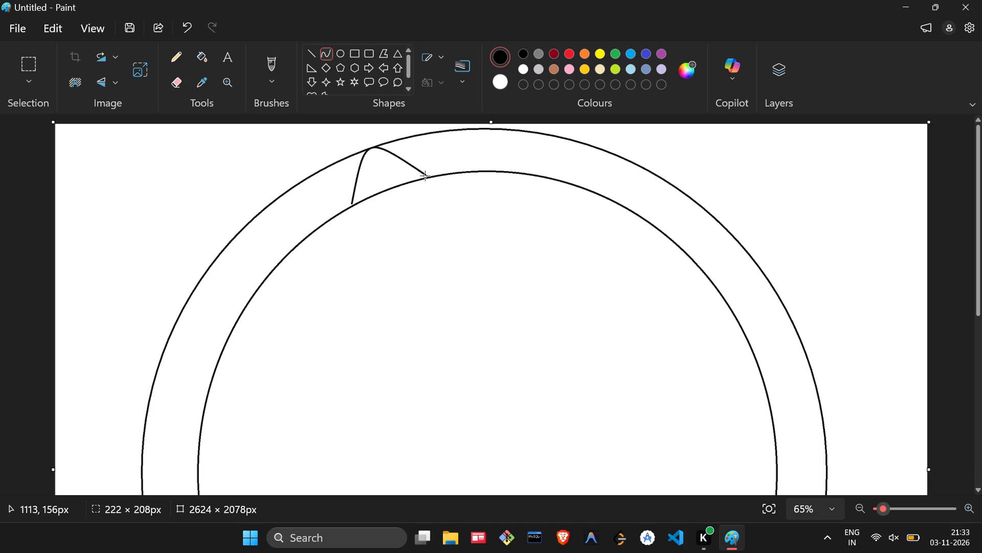
drag(425, 176, 483, 172)
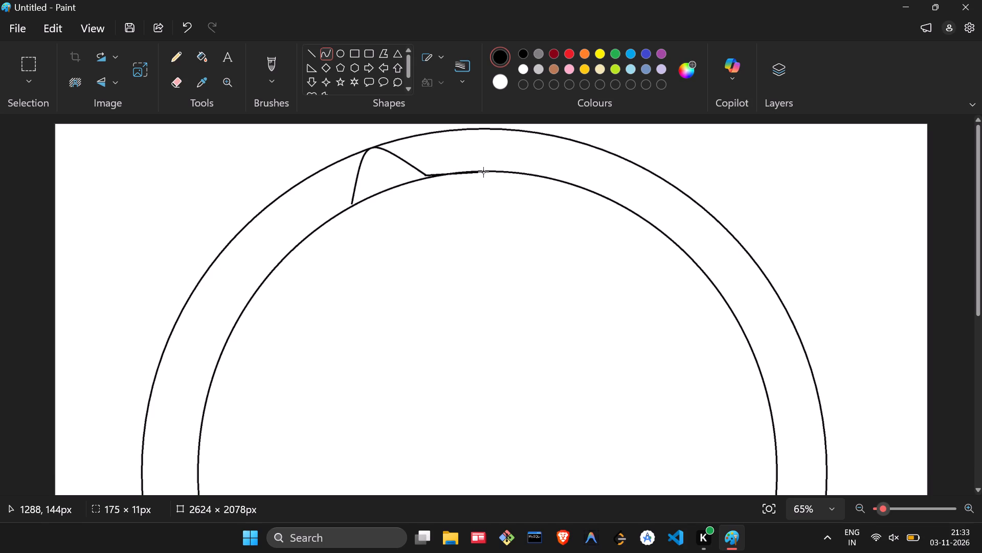
drag(483, 172, 485, 171)
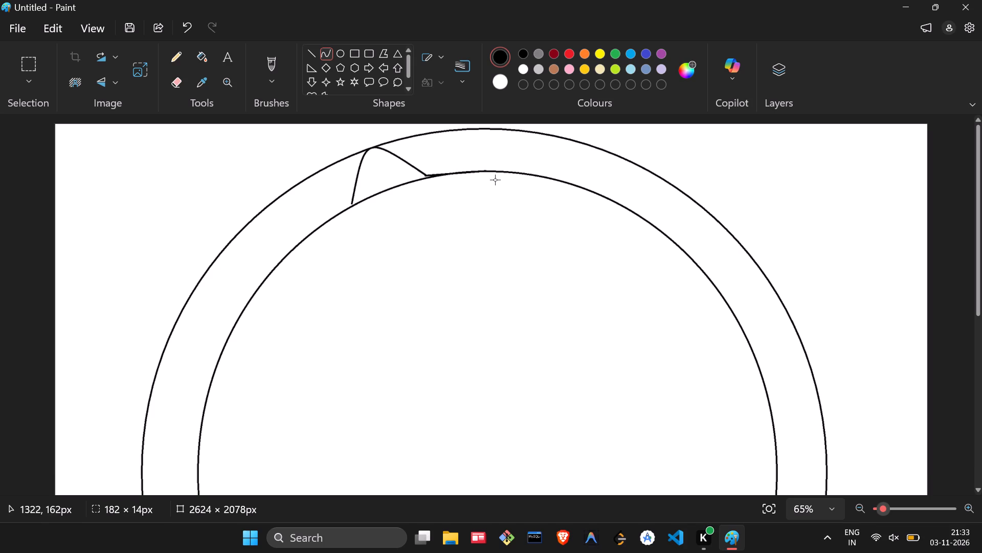
drag(460, 172, 436, 117)
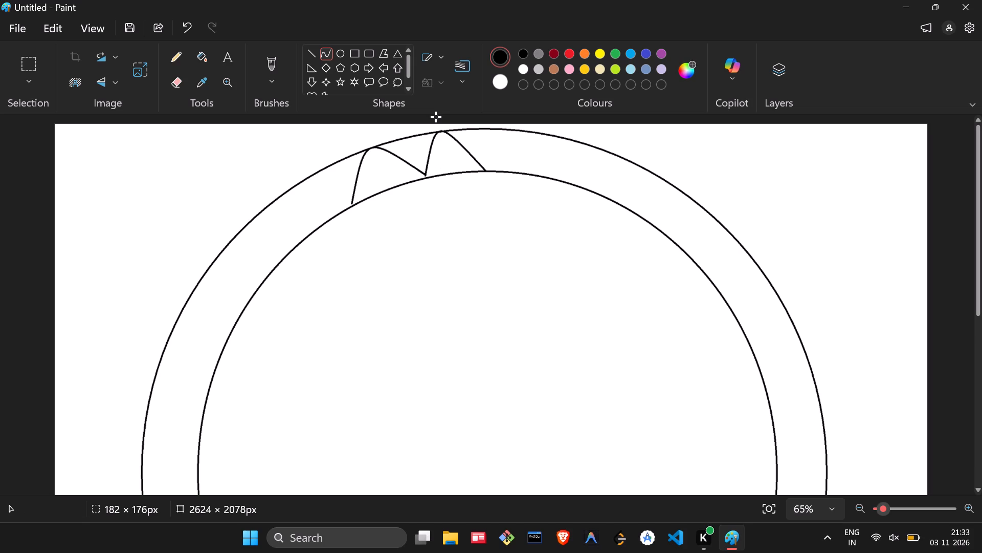
drag(426, 173, 452, 127)
drag(452, 127, 455, 113)
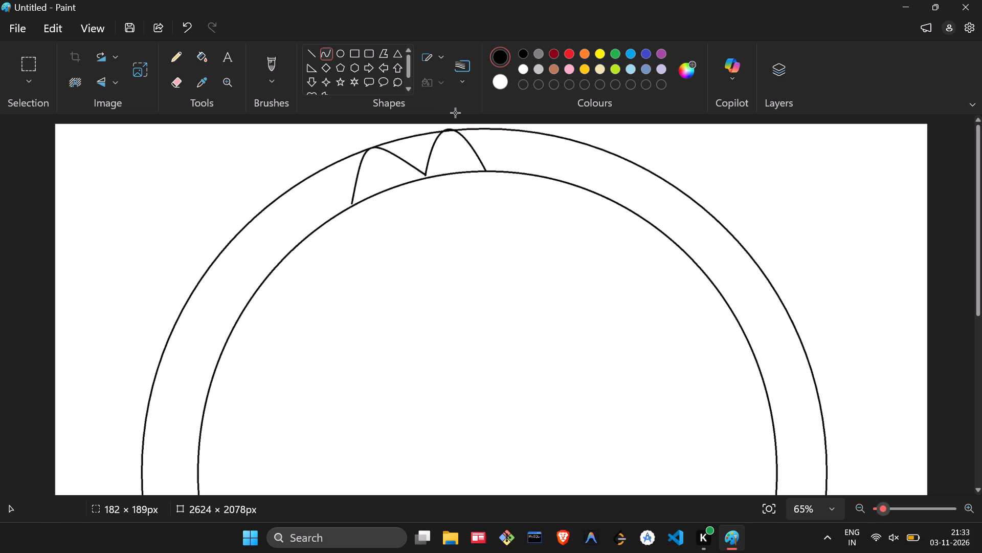
drag(455, 113, 461, 117)
drag(461, 117, 465, 116)
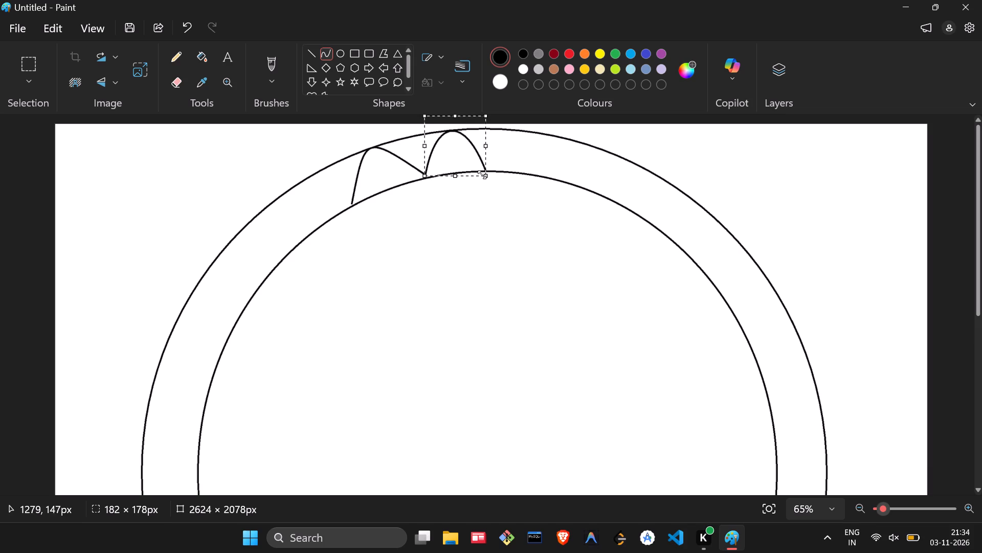
Resize the second arch to about 177 × 190 px so its ends meet the first arch and the inner circle's top.
drag(426, 173, 425, 178)
drag(487, 148, 487, 143)
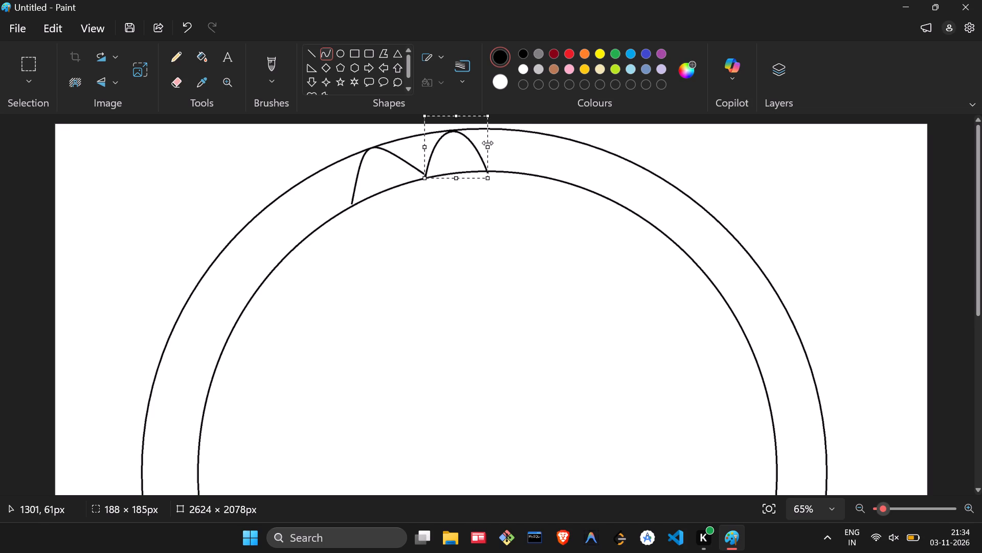
drag(487, 143, 486, 137)
drag(485, 180, 485, 173)
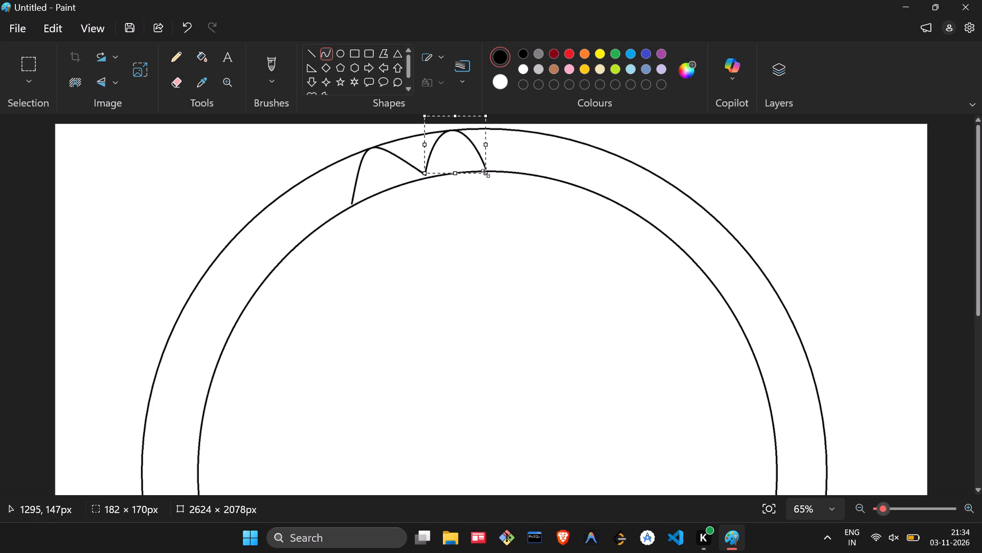
drag(485, 173, 492, 175)
scroll(441, 258, up, 1)
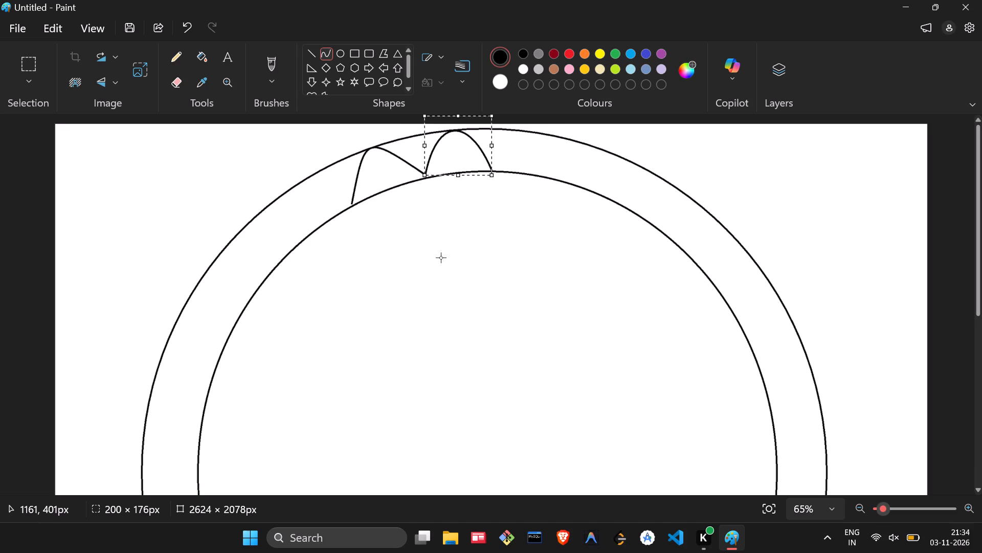
scroll(441, 258, up, 1)
ctrl+scroll(441, 258, down, 3)
scroll(441, 258, up, 1)
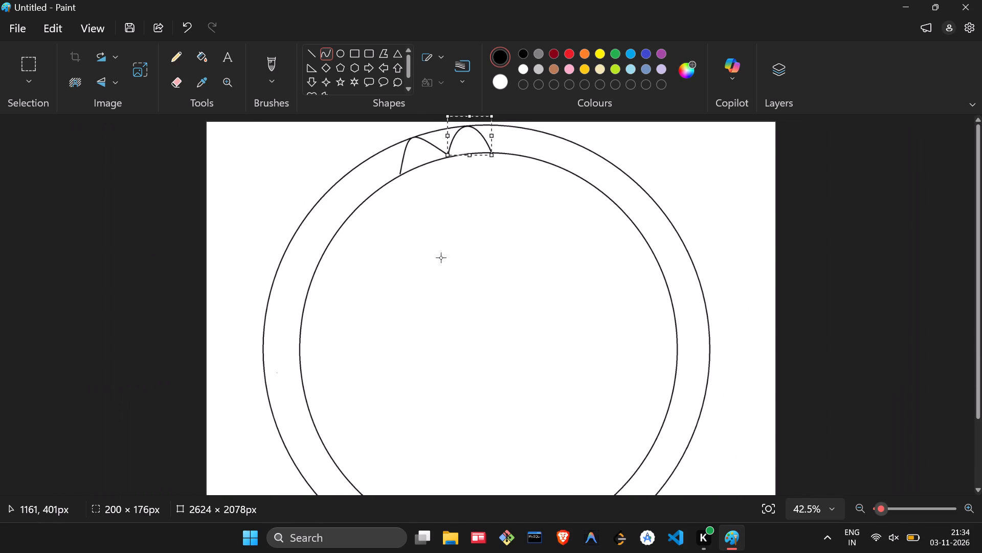
click(467, 116)
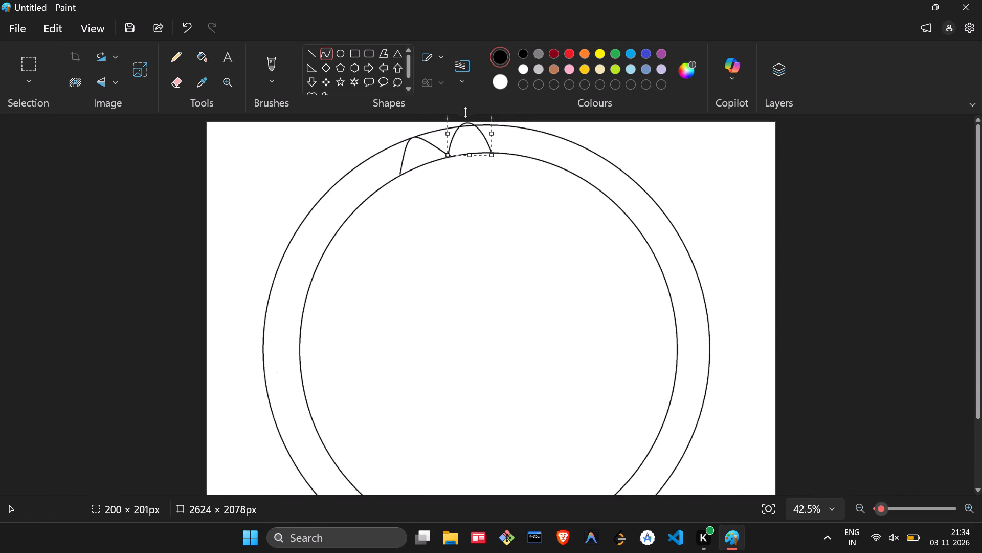
click(488, 135)
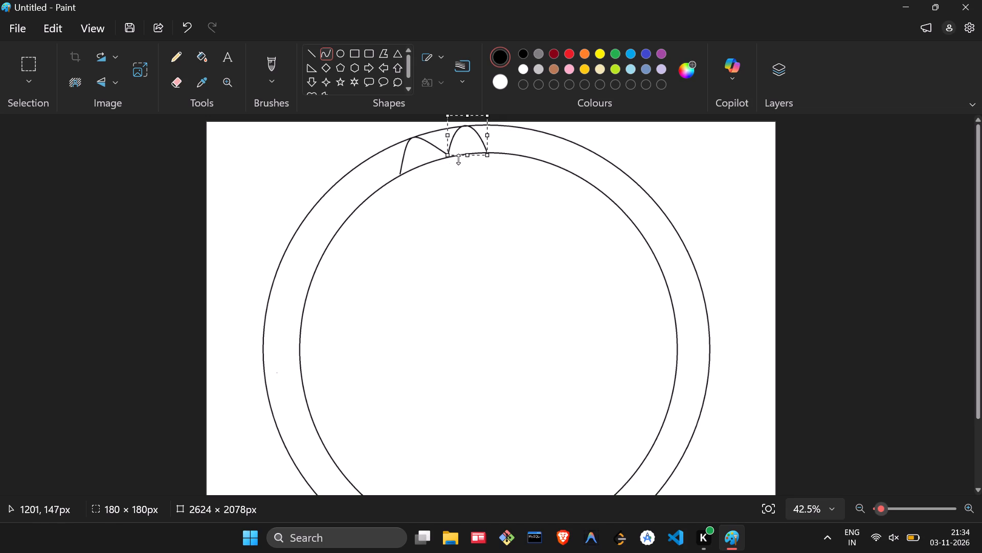
click(450, 153)
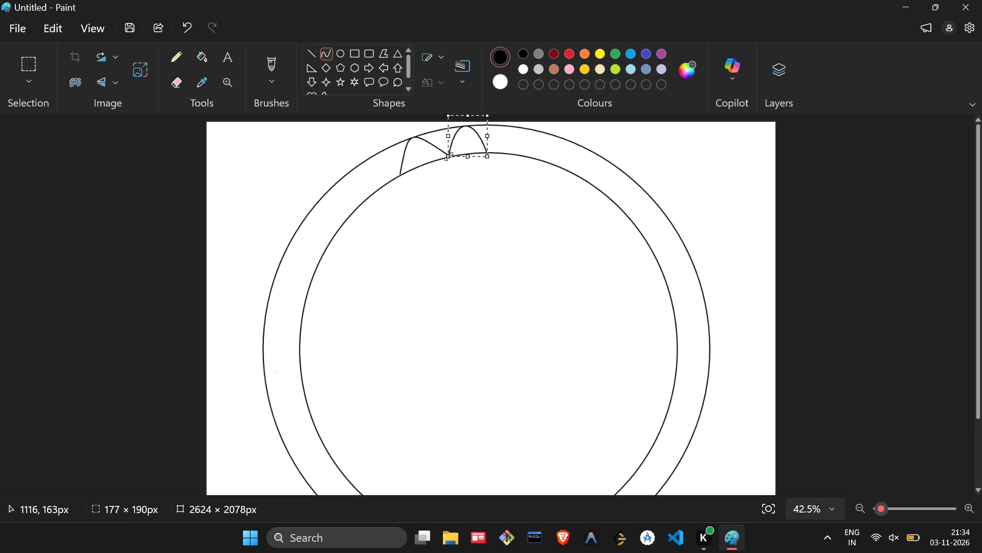
click(498, 175)
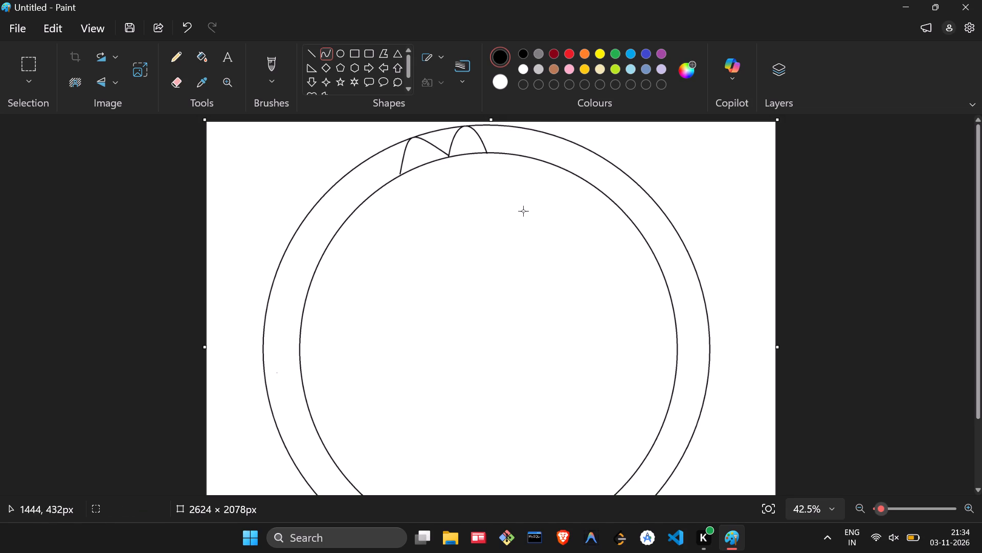
Draw a third curved arch about 184 × 180 px in the ring, starting at the second arch's right end.
click(324, 56)
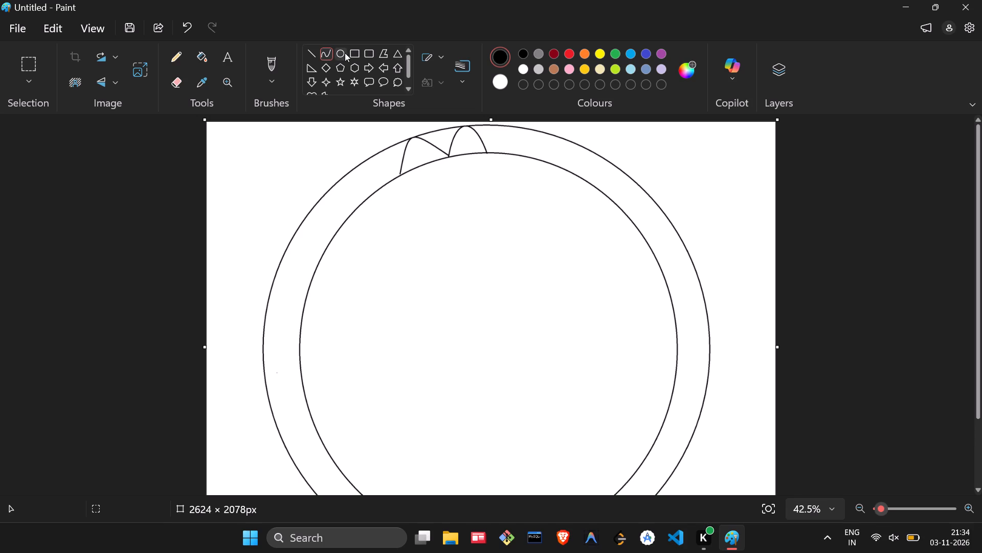
click(345, 53)
click(329, 53)
drag(486, 153, 517, 156)
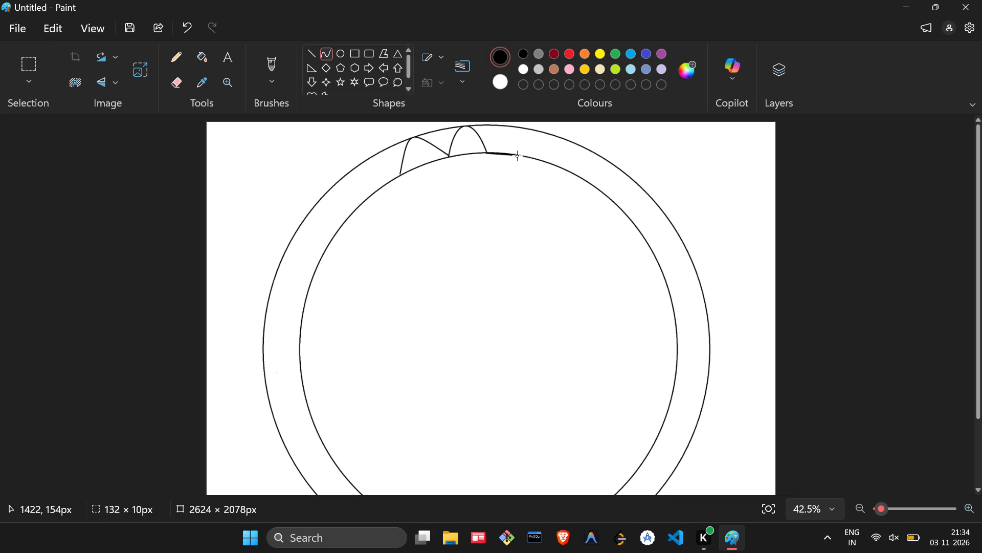
drag(517, 156, 526, 157)
drag(508, 156, 521, 119)
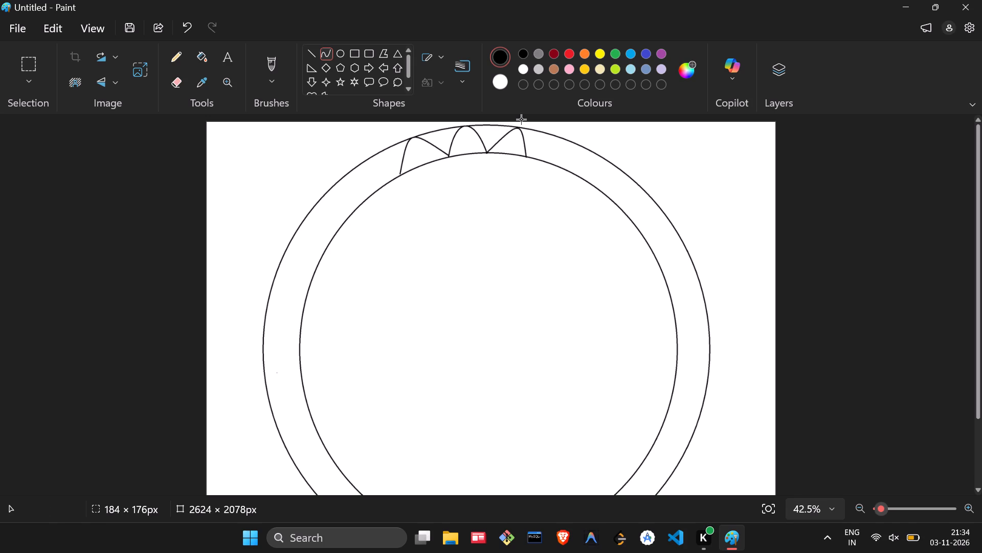
drag(521, 119, 515, 116)
drag(515, 116, 517, 118)
click(358, 51)
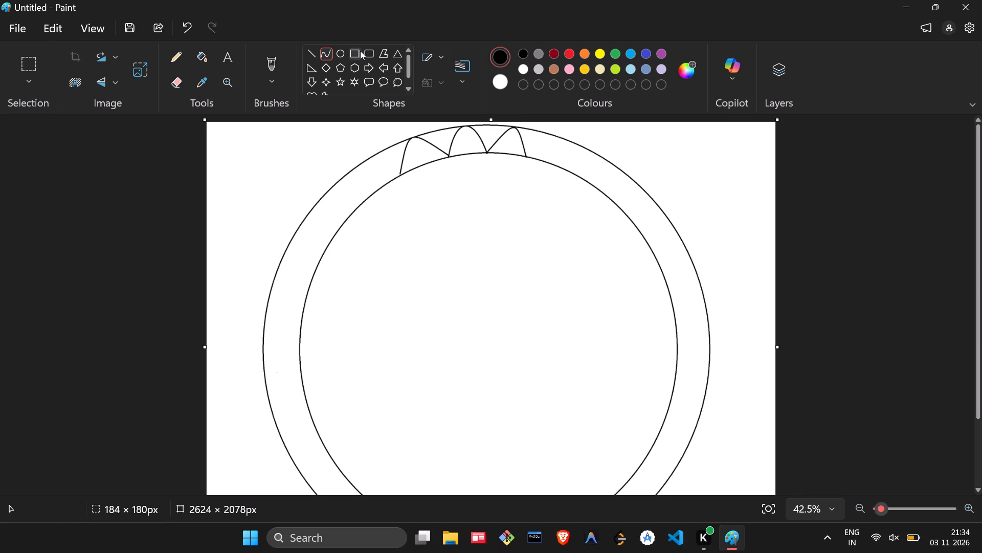
Start another curve for the row of arches in the ring.
click(322, 51)
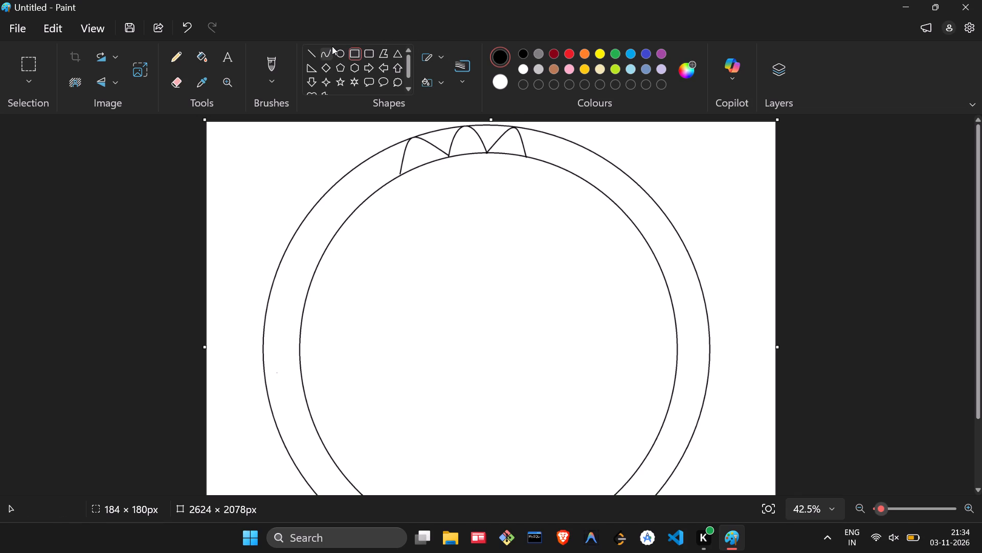
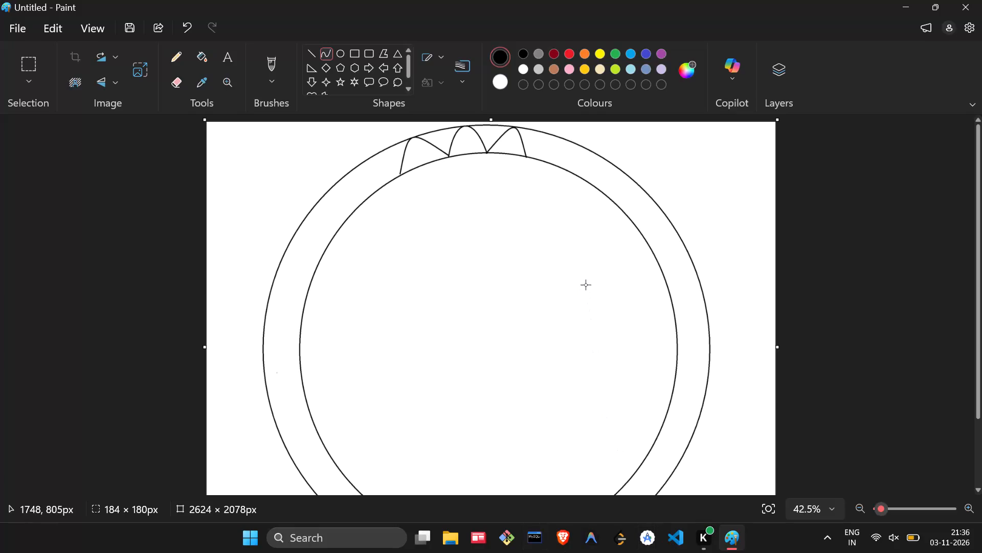
Draw a fourth curved arch about 165 × 179 px in the ring, from the third arch's right end along the inner circle.
ctrl+scroll(569, 253, up, 3)
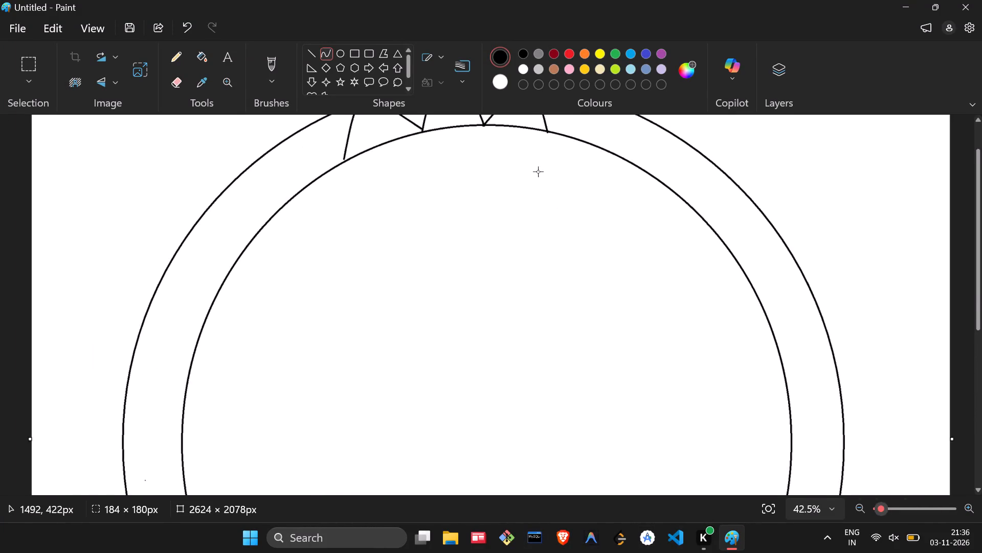
scroll(536, 155, up, 2)
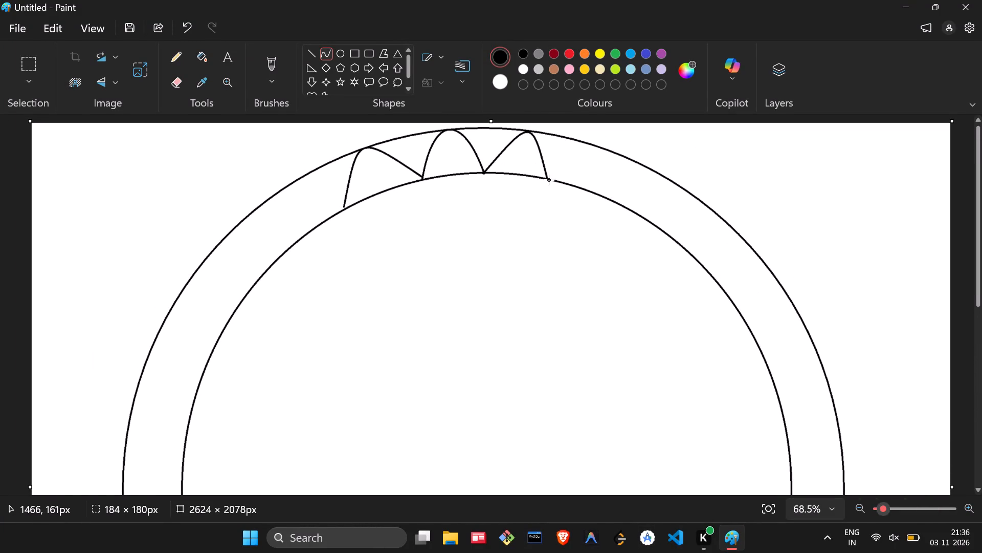
drag(549, 180, 599, 198)
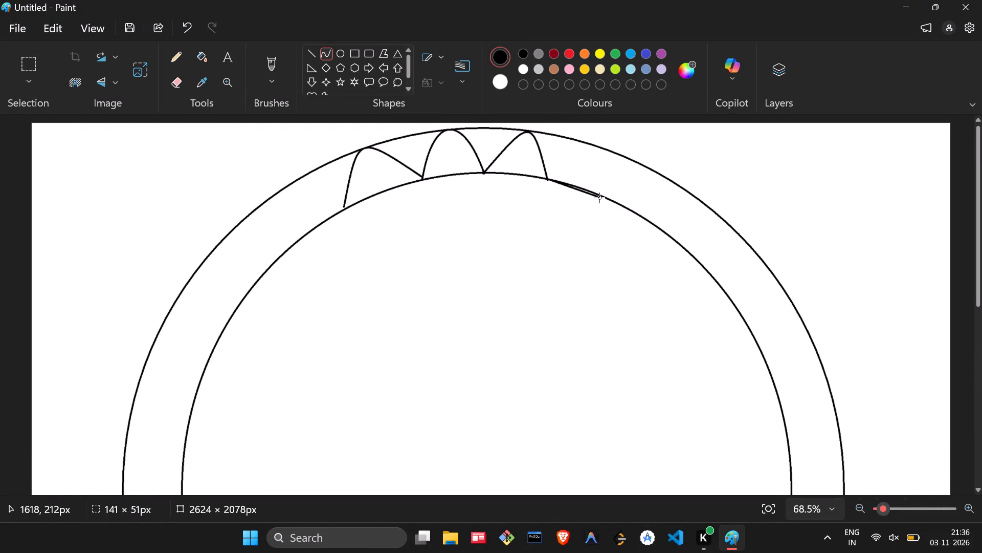
drag(599, 198, 604, 198)
drag(575, 189, 583, 181)
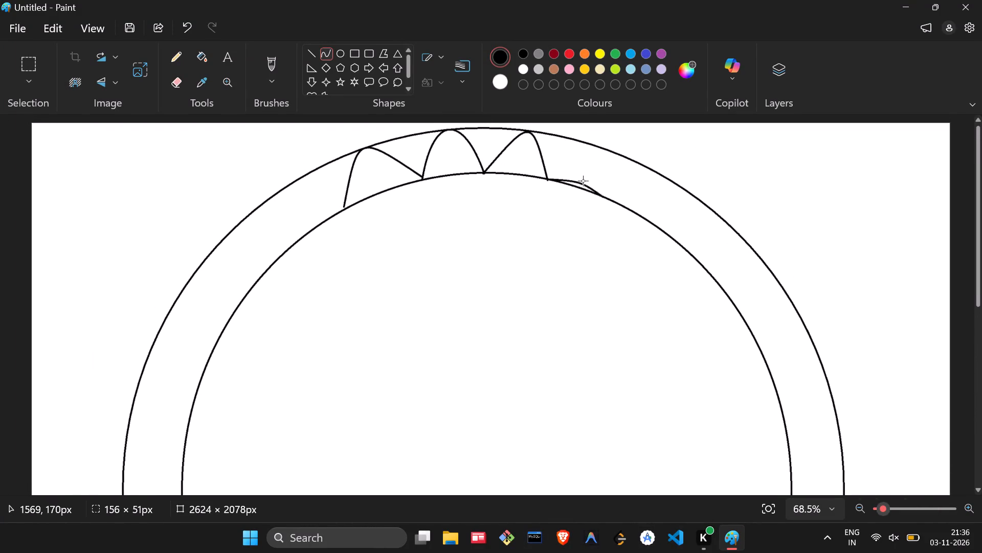
drag(583, 181, 607, 132)
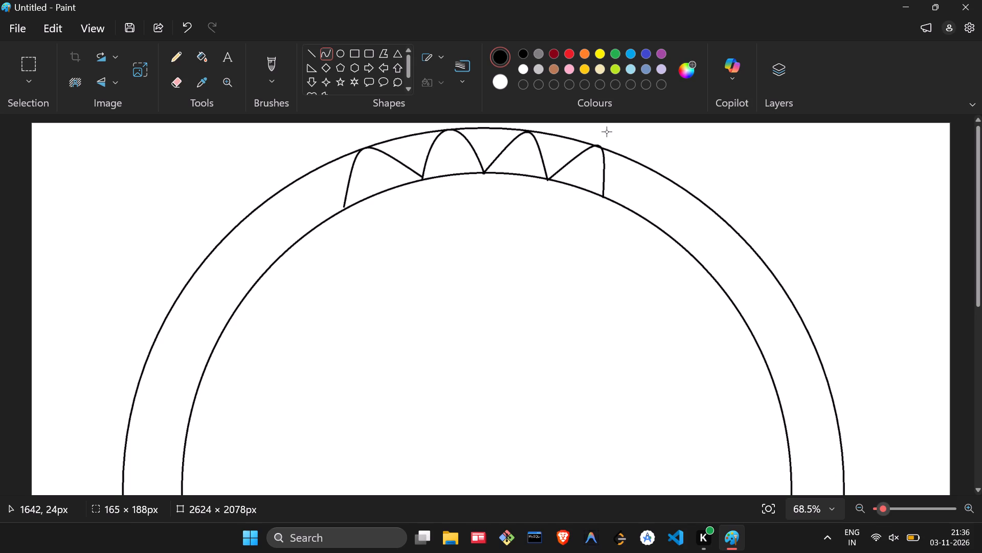
drag(607, 132, 607, 135)
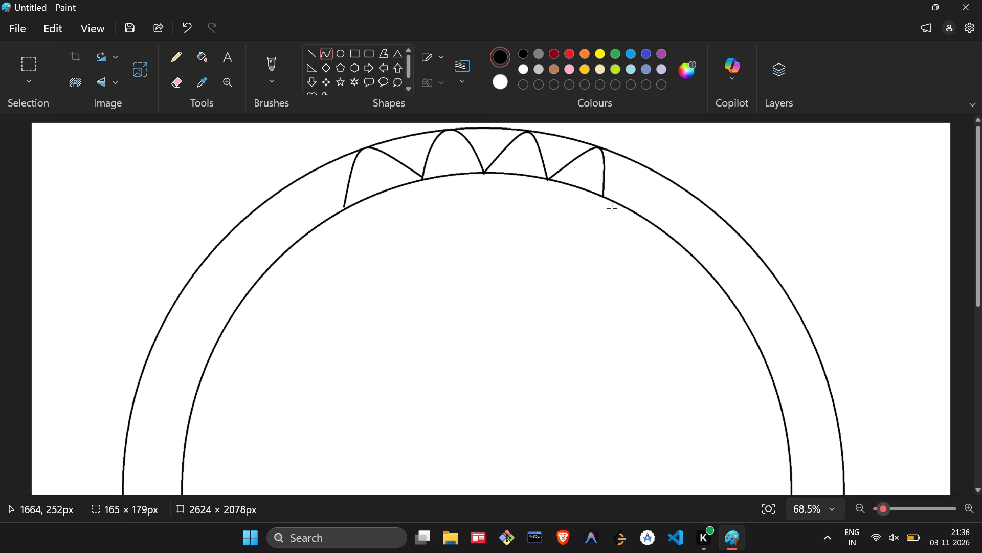
Draw a fifth curved arch about 185 × 180 px, from the fourth arch's right end with its peak reaching the outer circle.
click(372, 52)
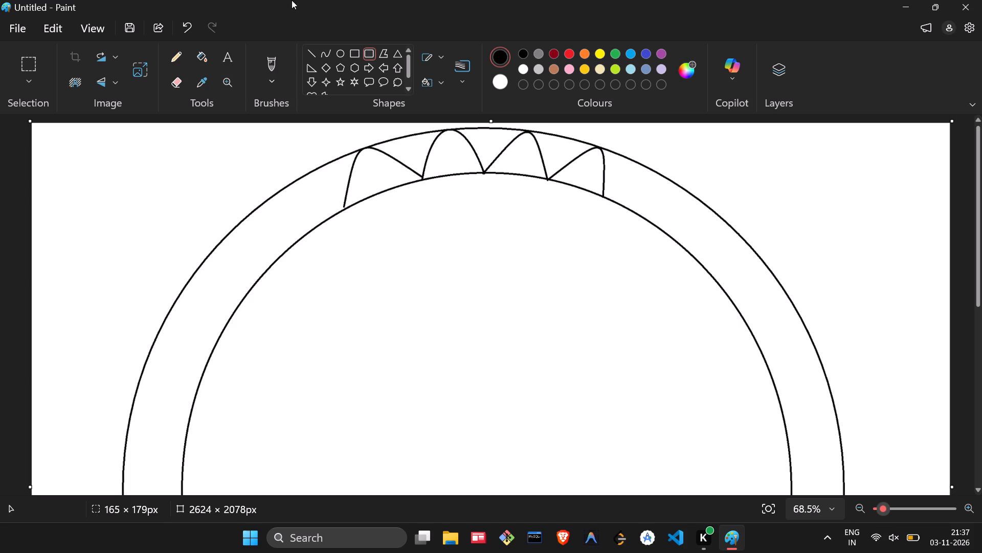
click(333, 51)
click(322, 51)
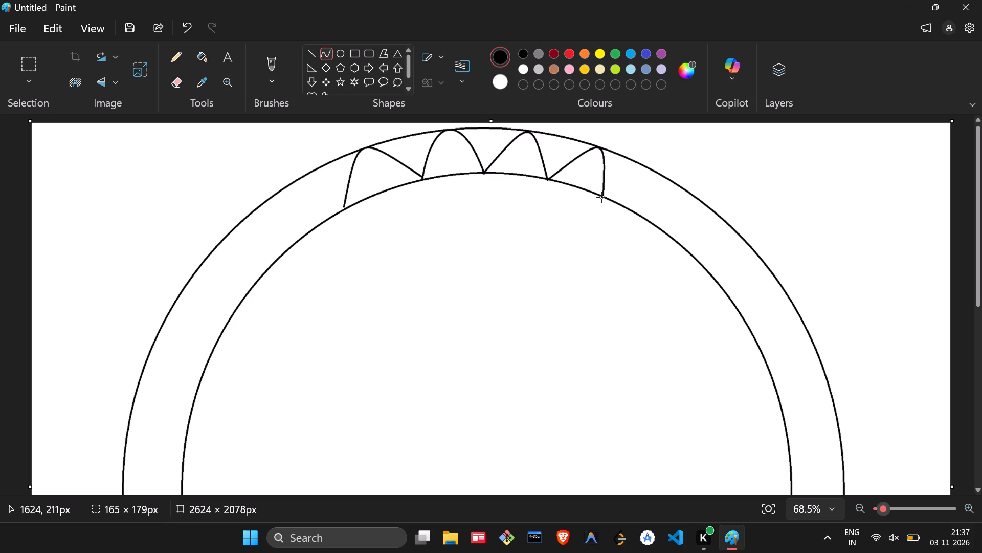
drag(603, 197, 617, 209)
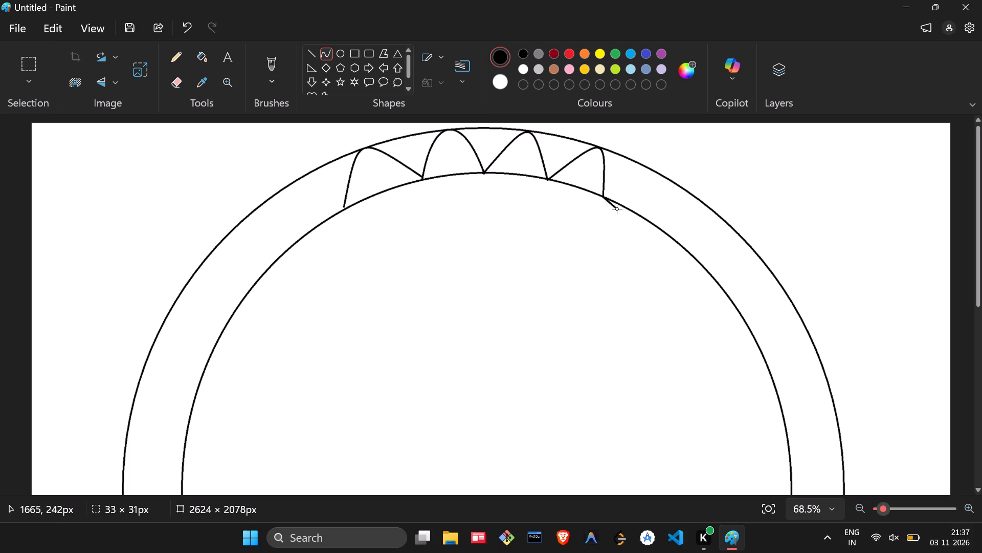
drag(617, 209, 650, 224)
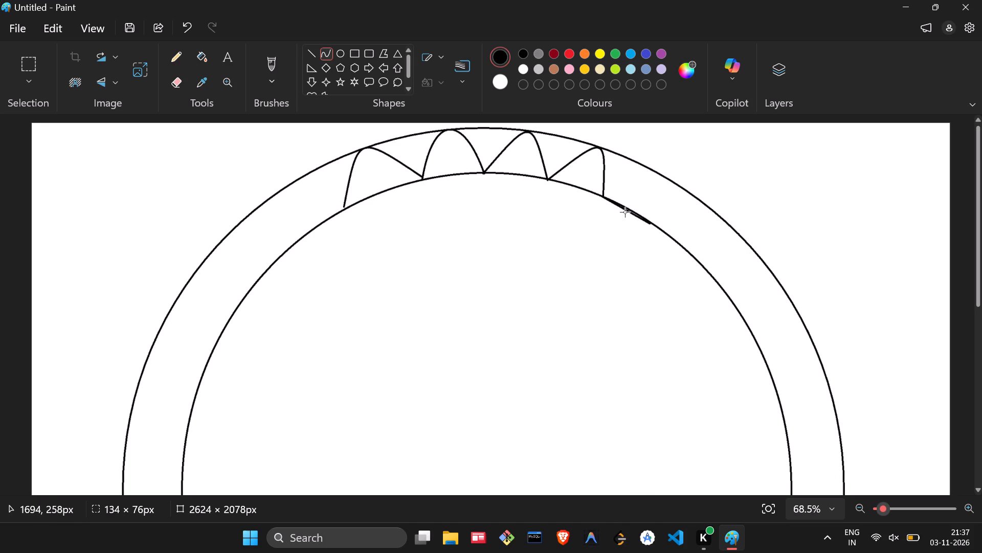
drag(625, 211, 668, 165)
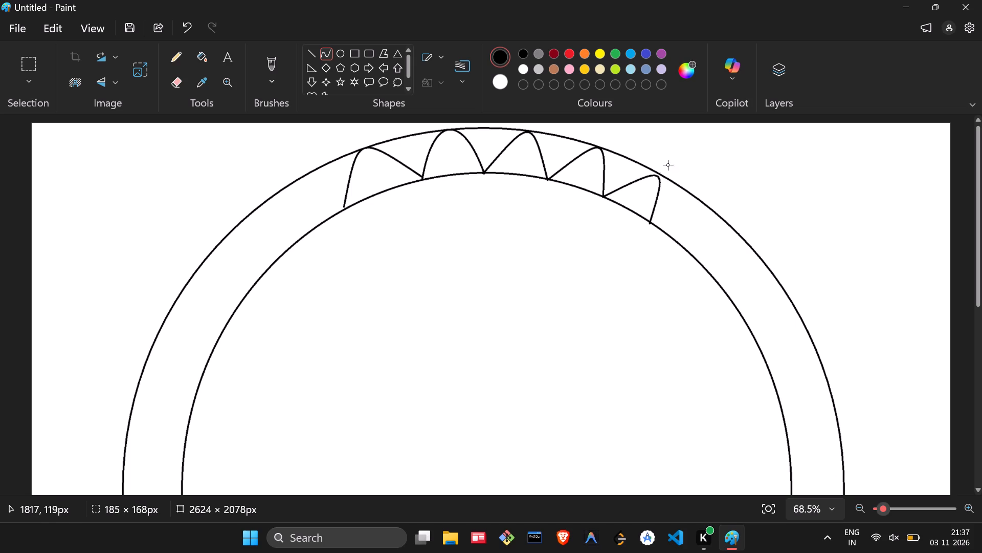
drag(668, 165, 668, 161)
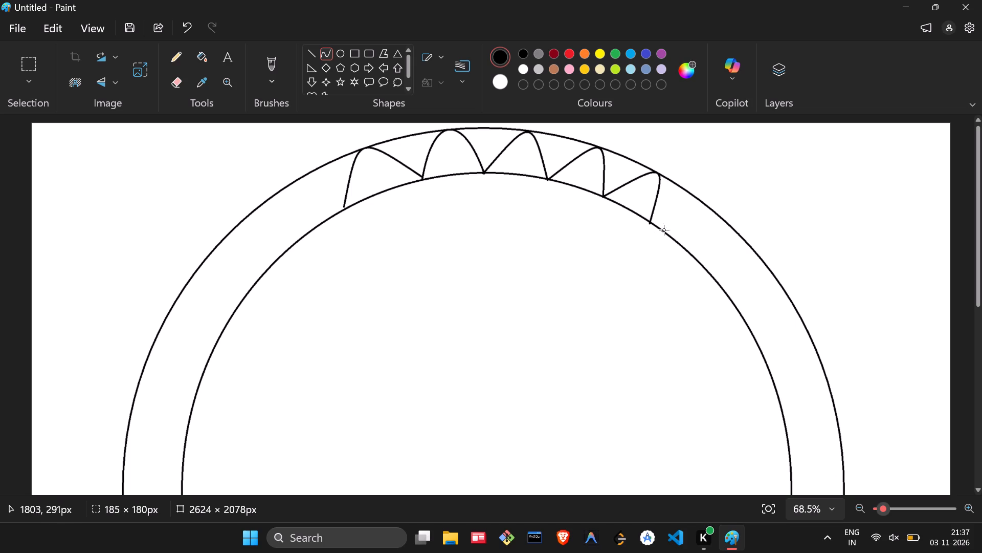
Draw a sixth curved arch about 200 × 160 px, from the fifth arch's lower end with its peak at the outer circle.
click(343, 51)
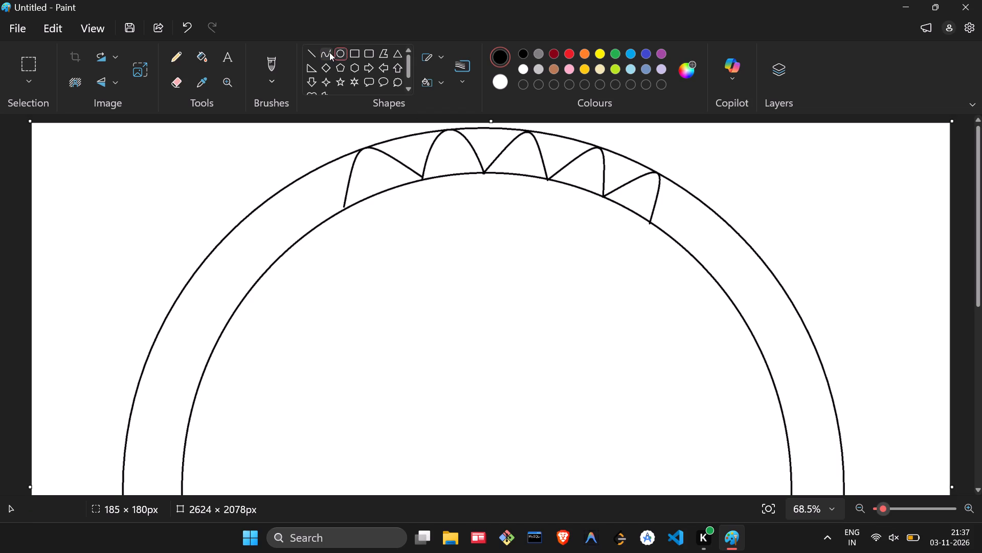
click(329, 52)
drag(649, 221, 687, 251)
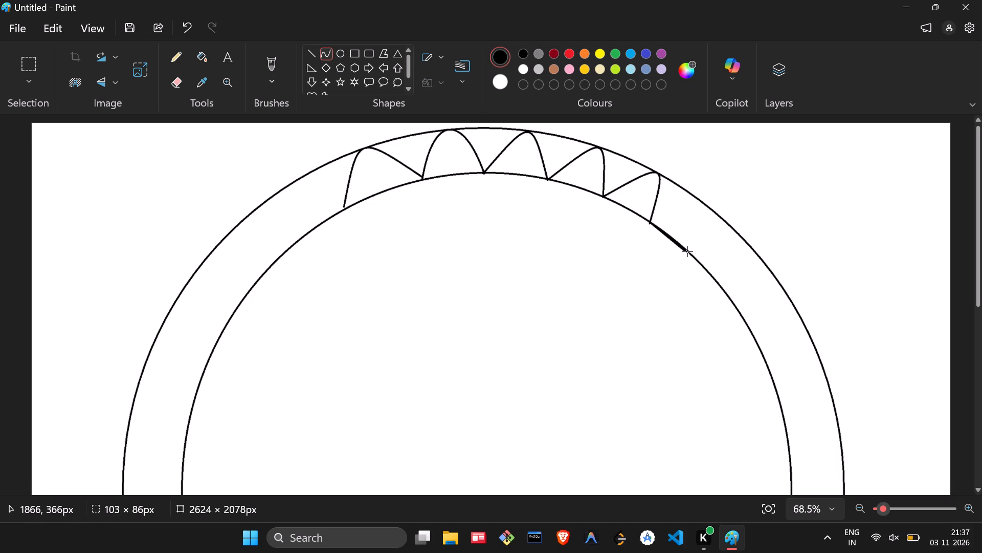
drag(687, 251, 688, 251)
drag(676, 240, 684, 228)
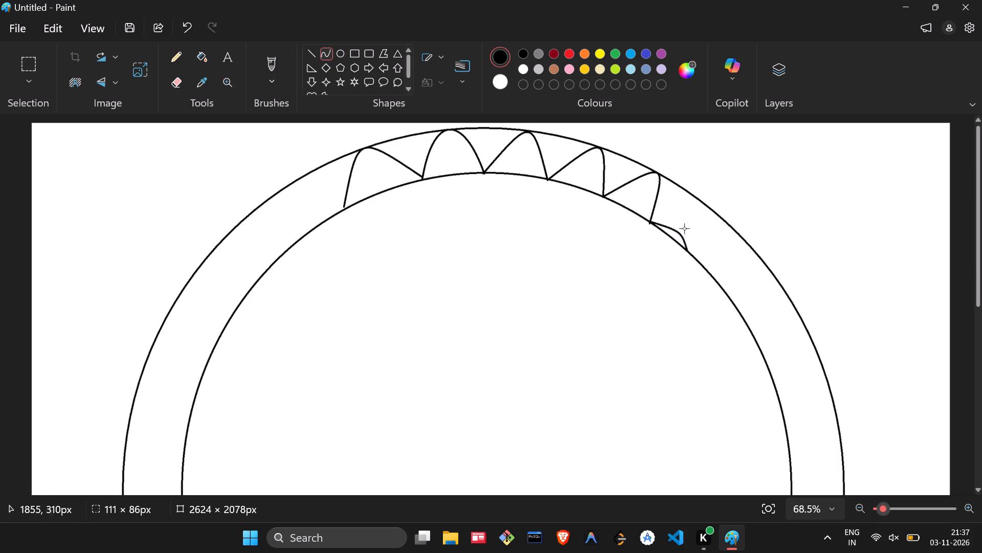
drag(684, 228, 719, 196)
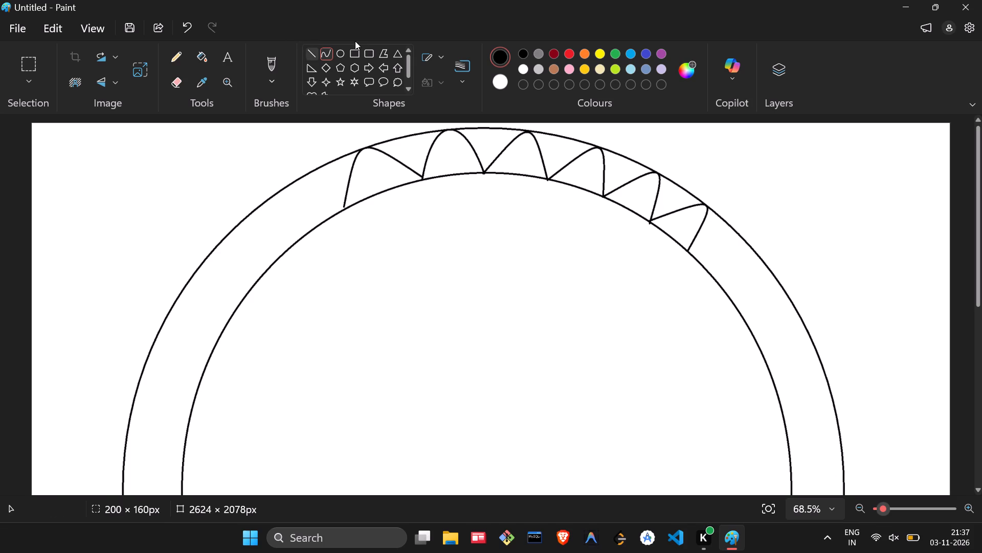
Draw a seventh curved arch about 190 × 152 px, from the sixth arch's lower end with its peak at the outer circle.
click(343, 55)
click(329, 55)
drag(687, 249, 692, 254)
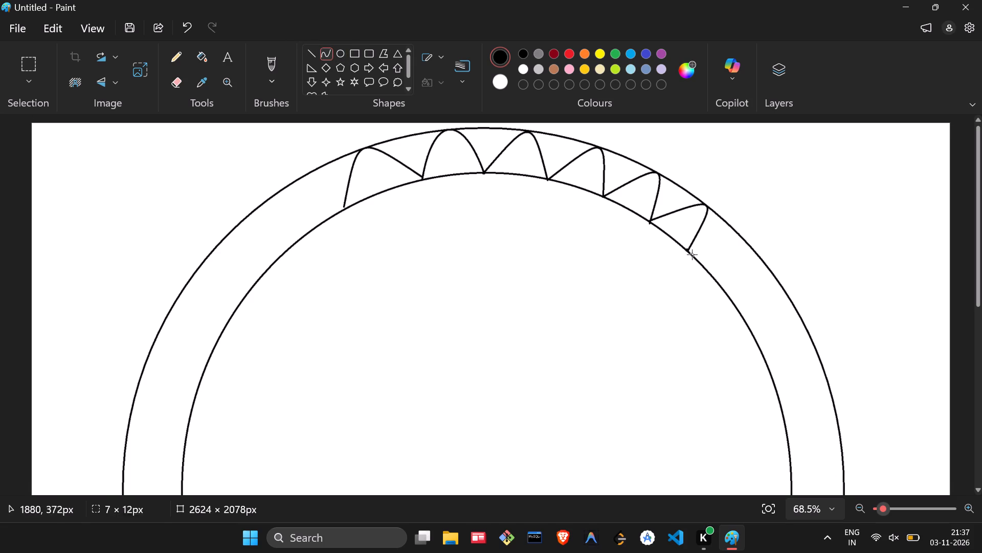
drag(692, 254, 720, 284)
drag(703, 268, 728, 249)
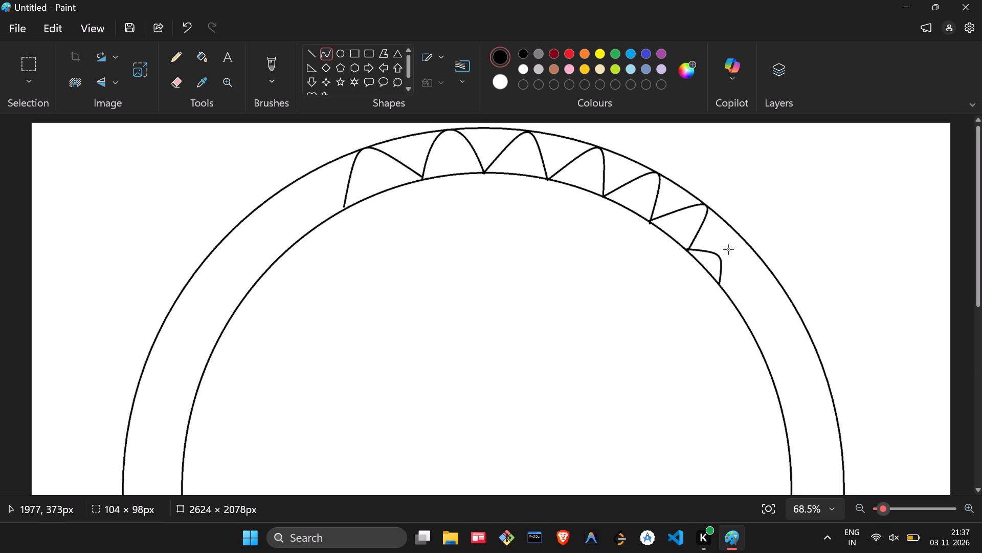
drag(728, 249, 754, 229)
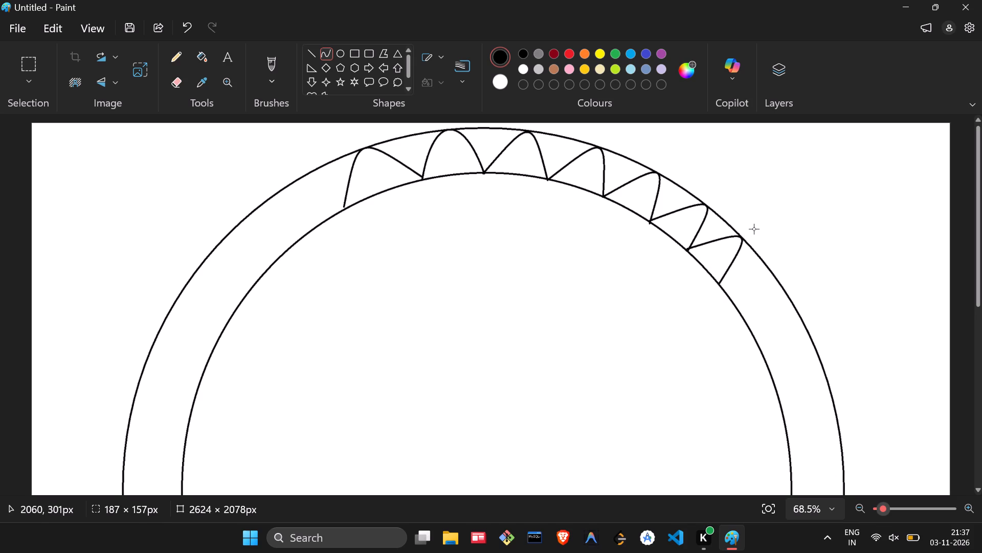
drag(754, 229, 754, 230)
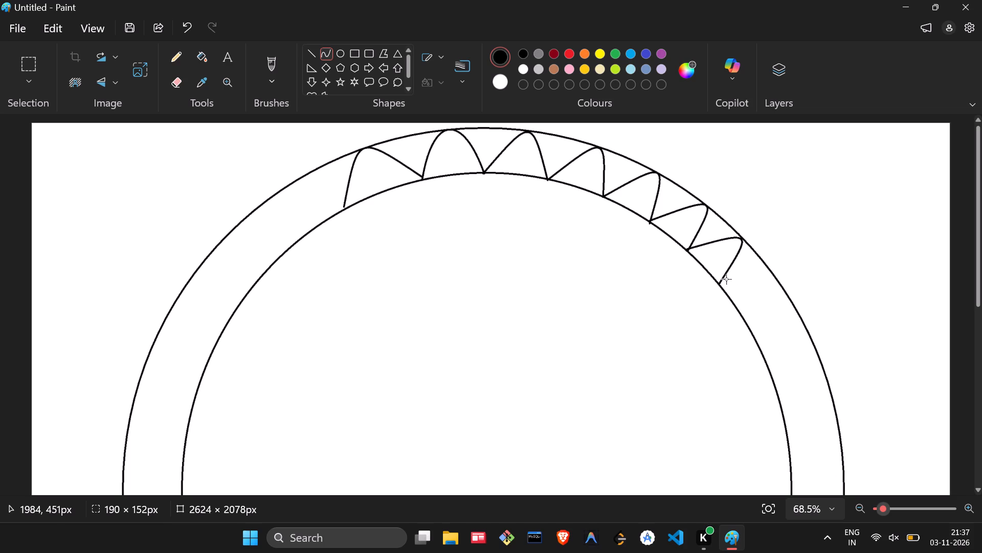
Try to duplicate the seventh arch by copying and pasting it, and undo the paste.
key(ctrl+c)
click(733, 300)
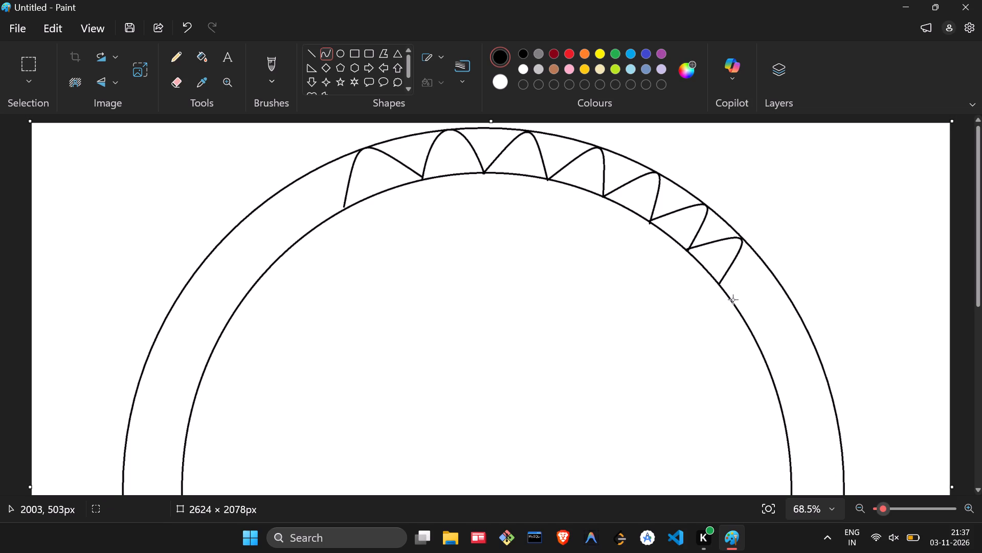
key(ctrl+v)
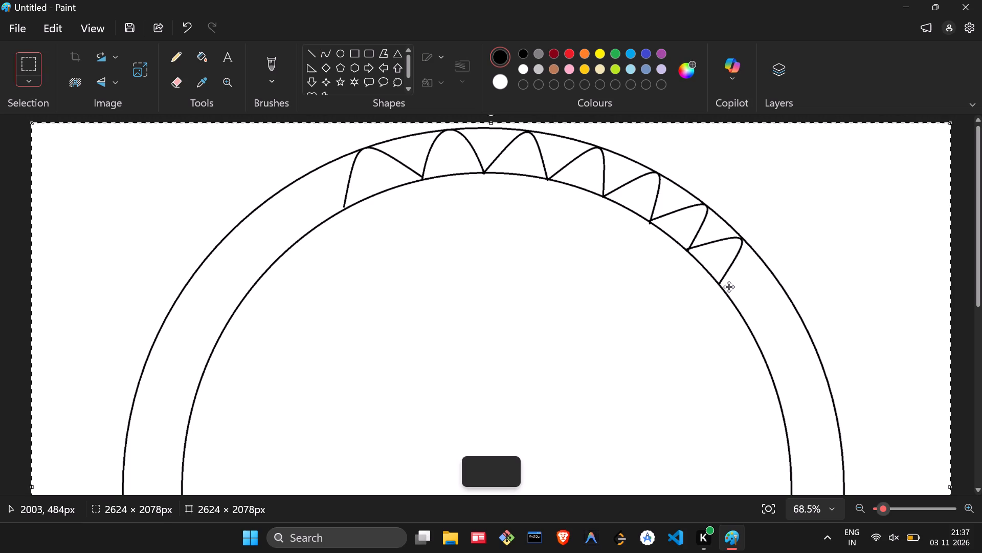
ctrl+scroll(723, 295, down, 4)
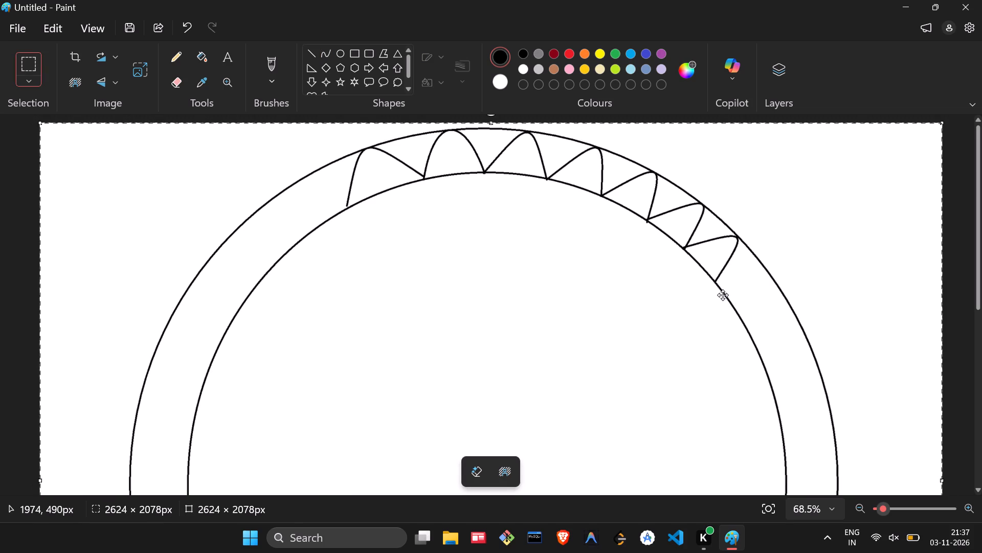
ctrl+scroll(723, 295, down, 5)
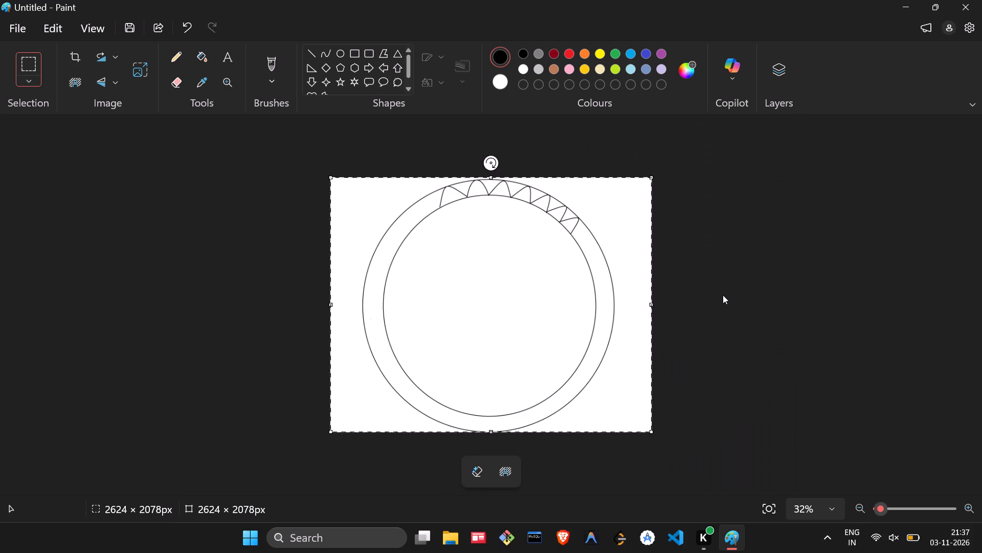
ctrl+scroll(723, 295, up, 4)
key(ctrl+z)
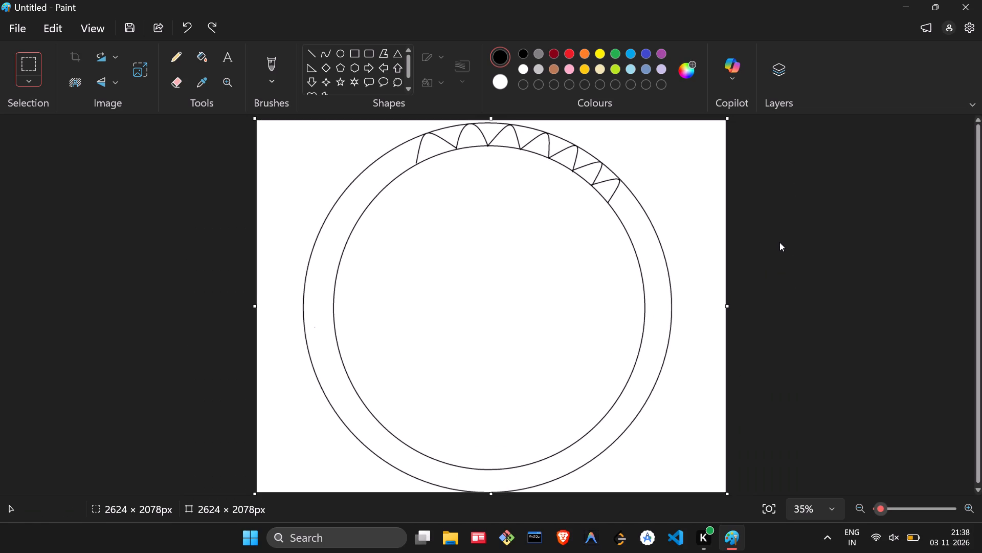
Draw an eighth curve about 215 × 152 px in the ring, starting at the seventh arch's lower end on the inner circle.
ctrl+scroll(779, 243, up, 4)
scroll(745, 232, left, 1)
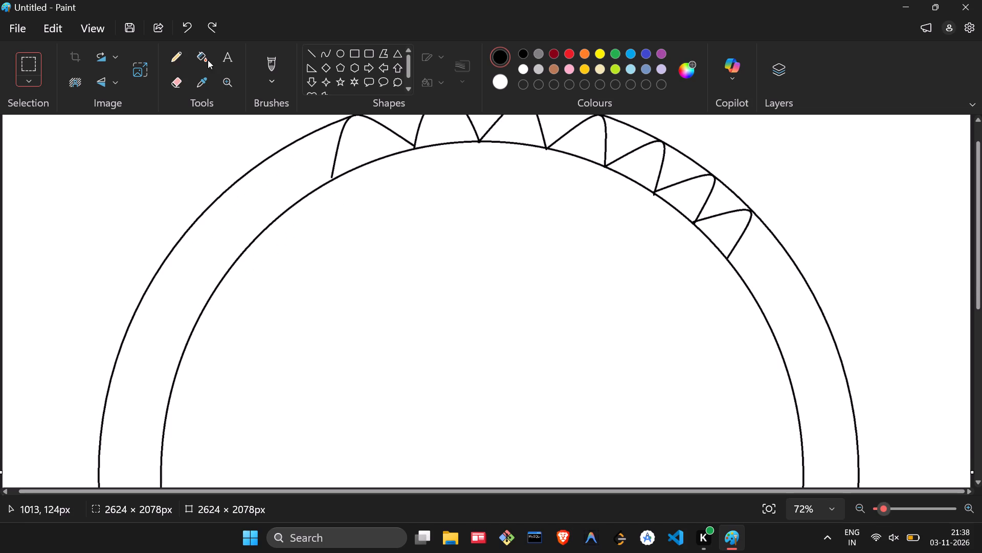
click(329, 54)
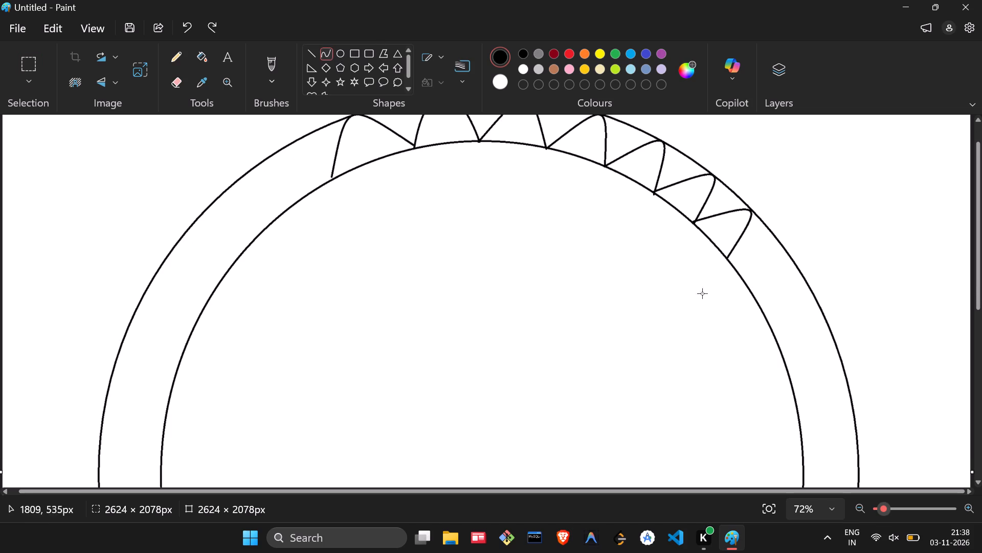
drag(726, 257, 747, 279)
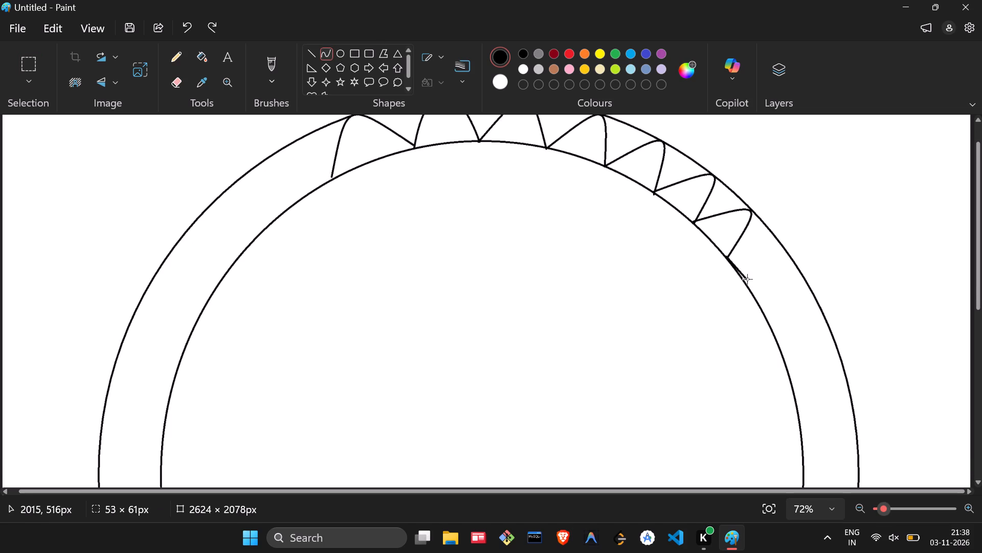
drag(747, 279, 757, 304)
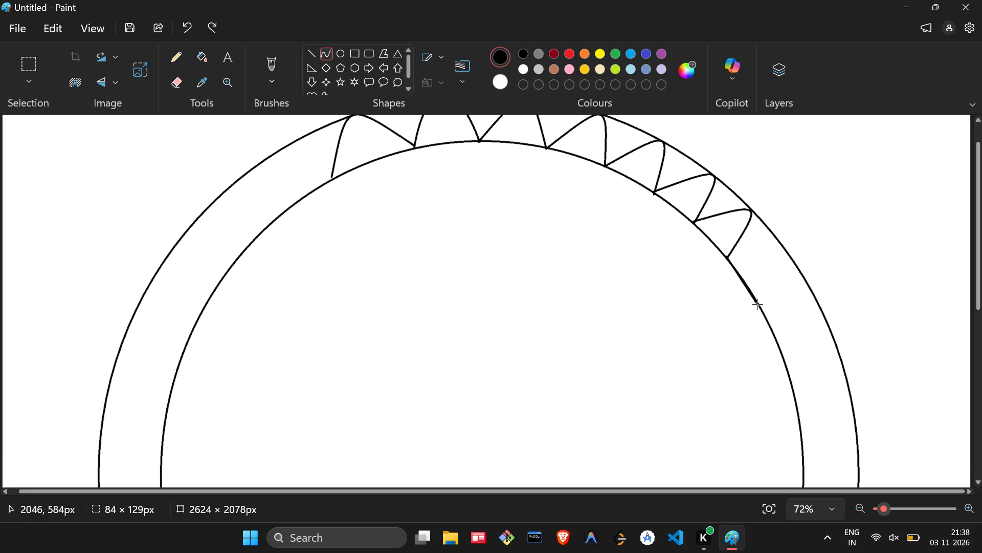
drag(757, 304, 762, 306)
drag(745, 283, 798, 252)
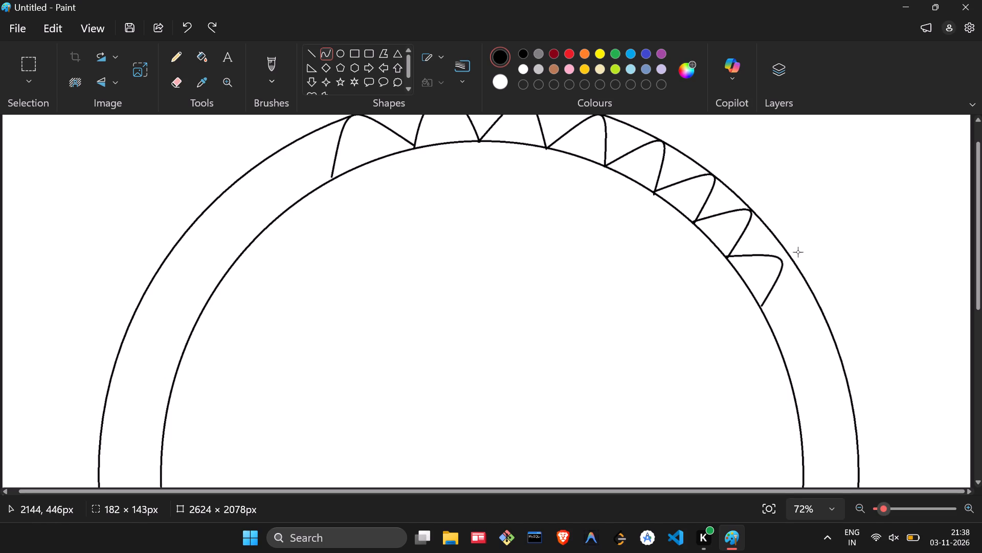
drag(798, 252, 806, 250)
click(763, 303)
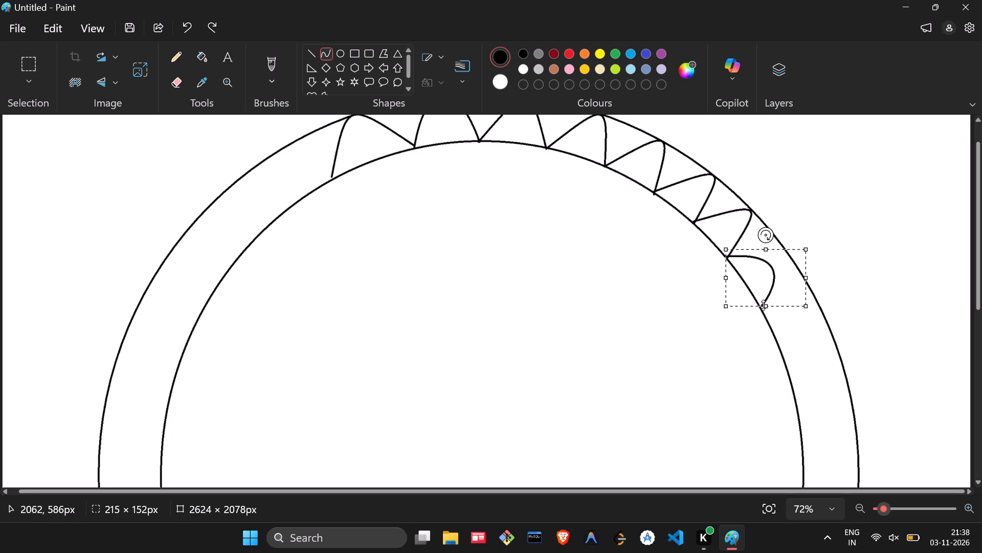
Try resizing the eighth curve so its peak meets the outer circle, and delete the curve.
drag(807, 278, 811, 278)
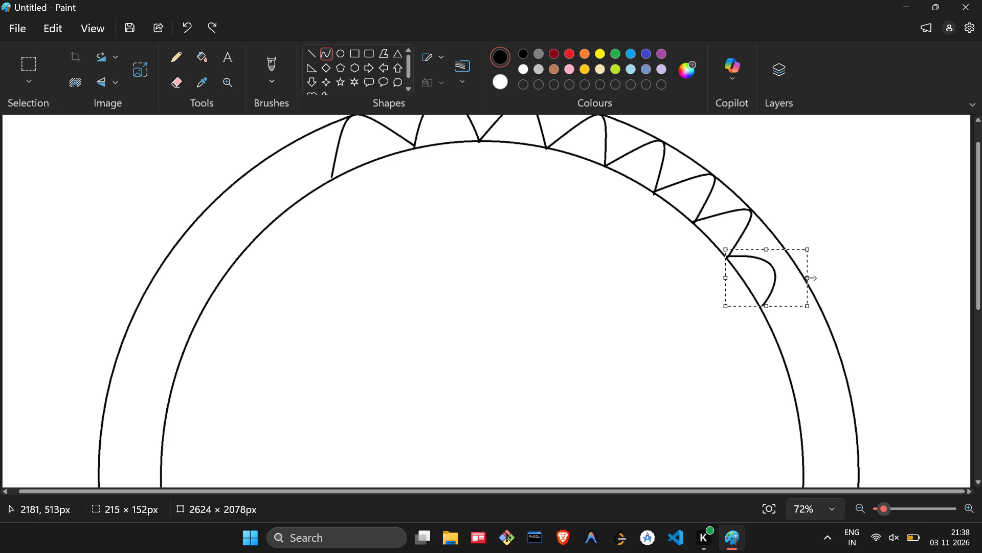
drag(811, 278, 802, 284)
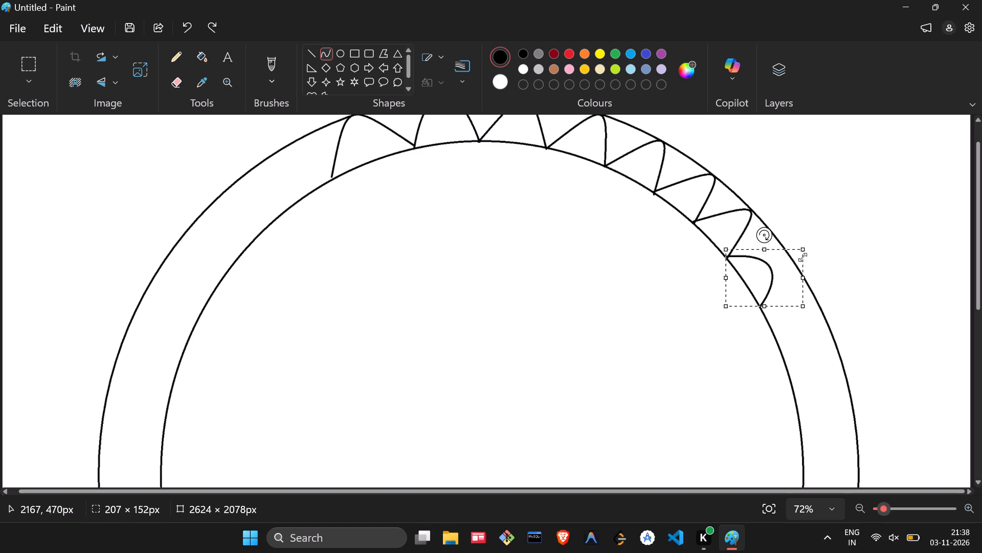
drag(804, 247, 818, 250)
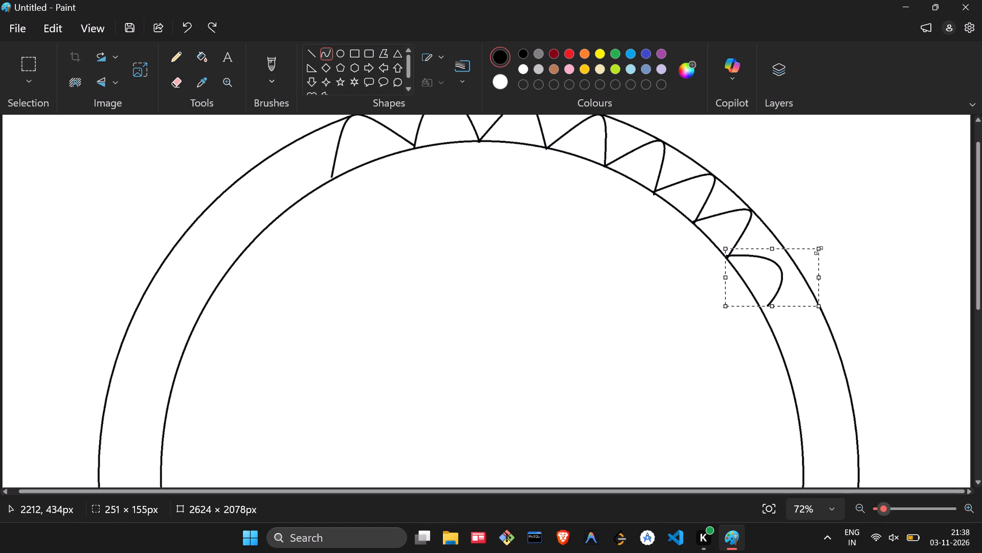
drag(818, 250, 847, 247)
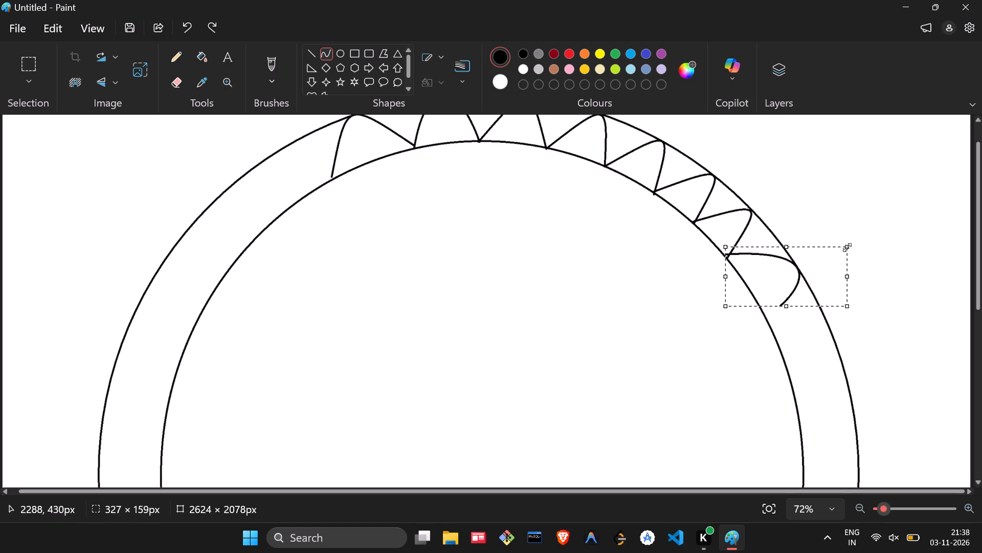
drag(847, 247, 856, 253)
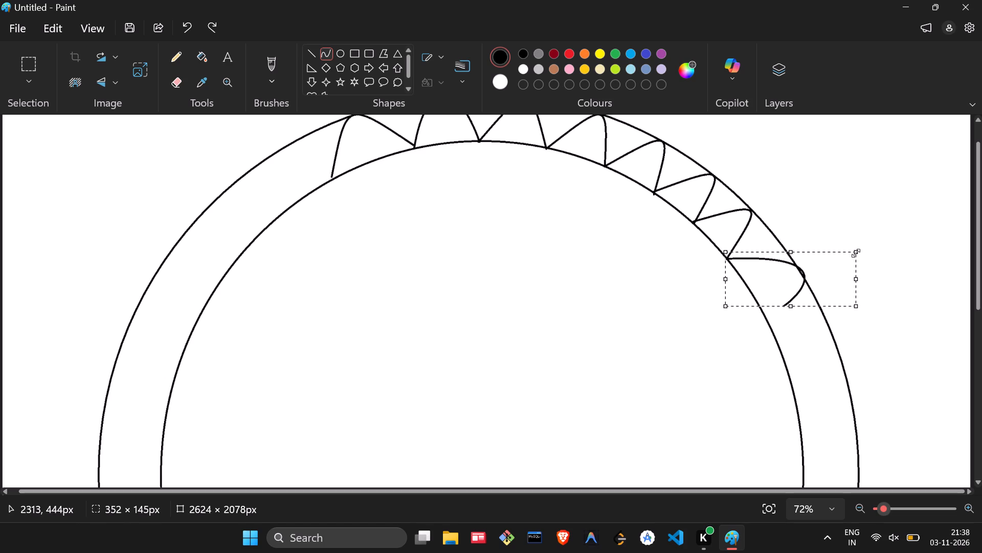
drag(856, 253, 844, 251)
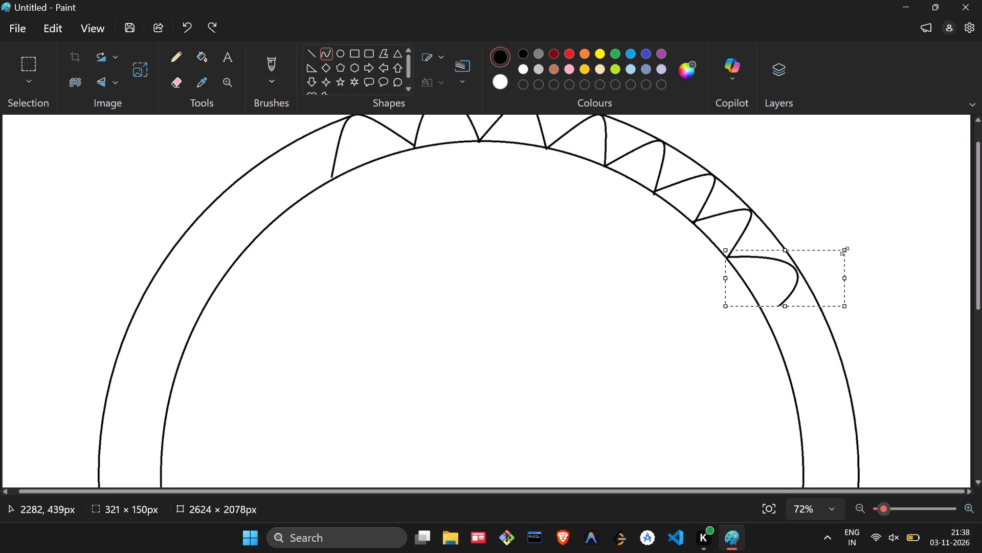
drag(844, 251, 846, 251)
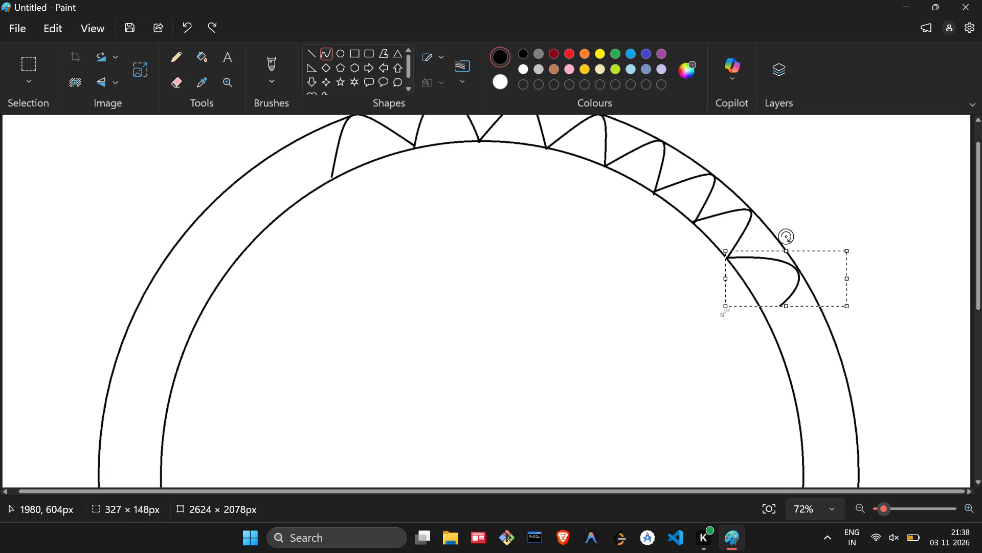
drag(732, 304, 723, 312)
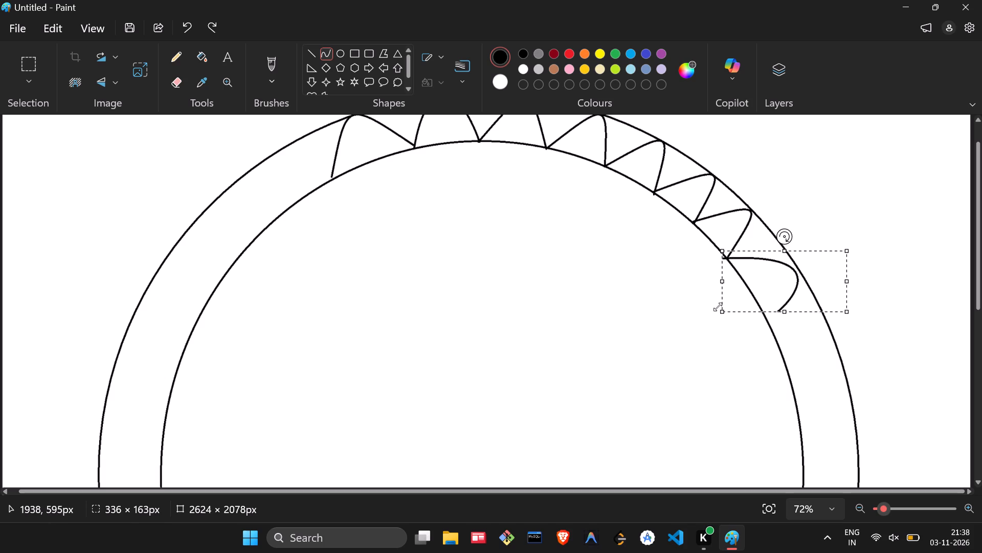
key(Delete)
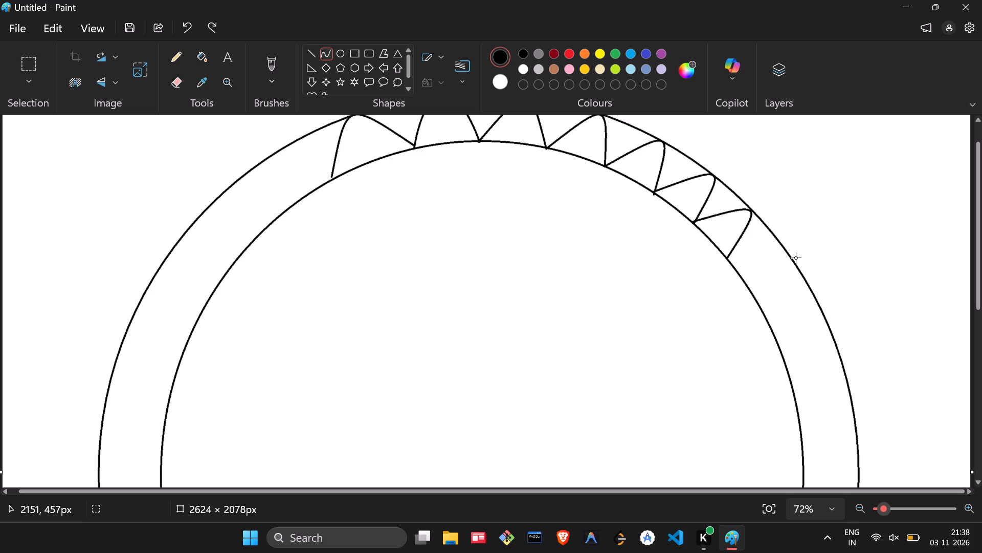
Draw a new eighth curved arch, about 327 × 197 px, from the seventh arch's lower end with its peak at the outer circle.
click(331, 53)
drag(728, 256, 761, 302)
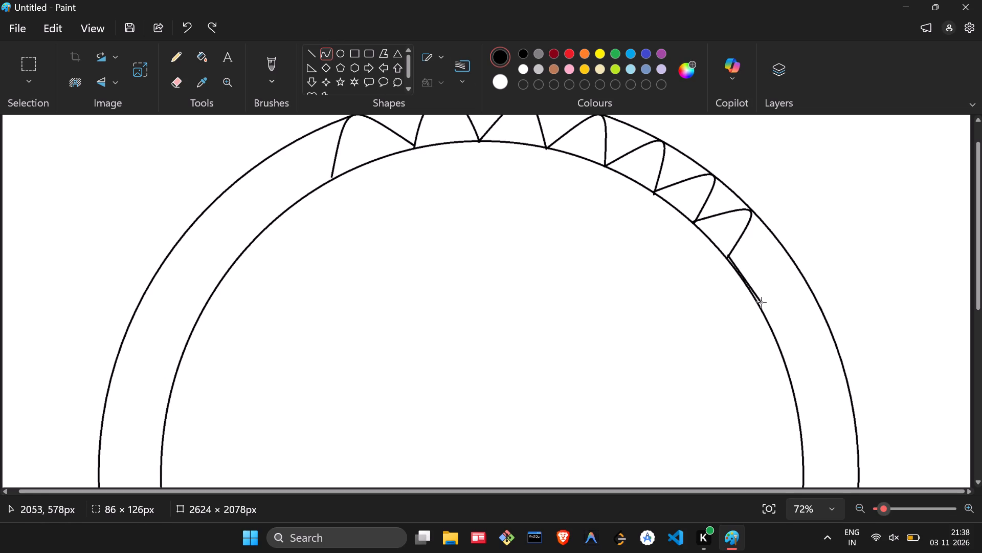
drag(761, 302, 759, 306)
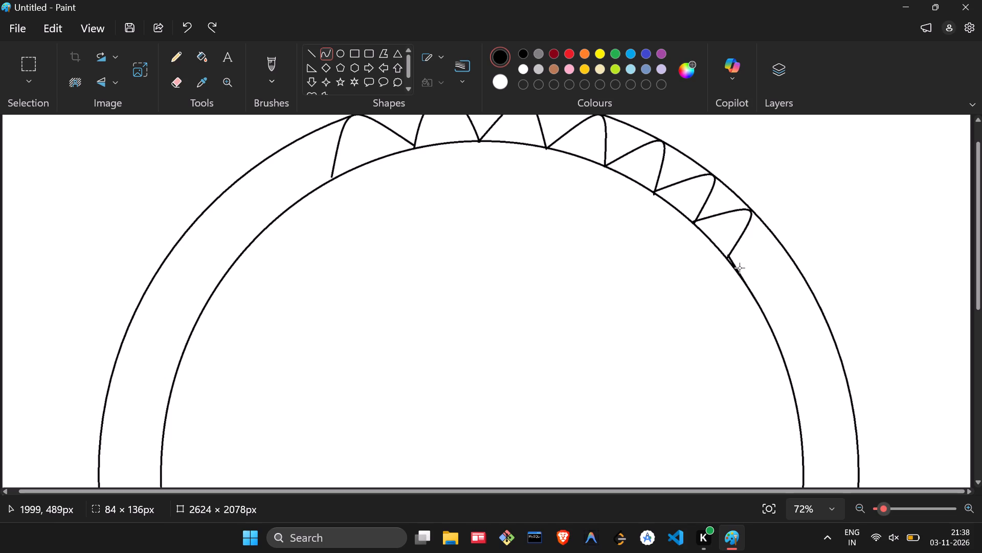
drag(732, 257, 728, 261)
drag(747, 285, 778, 249)
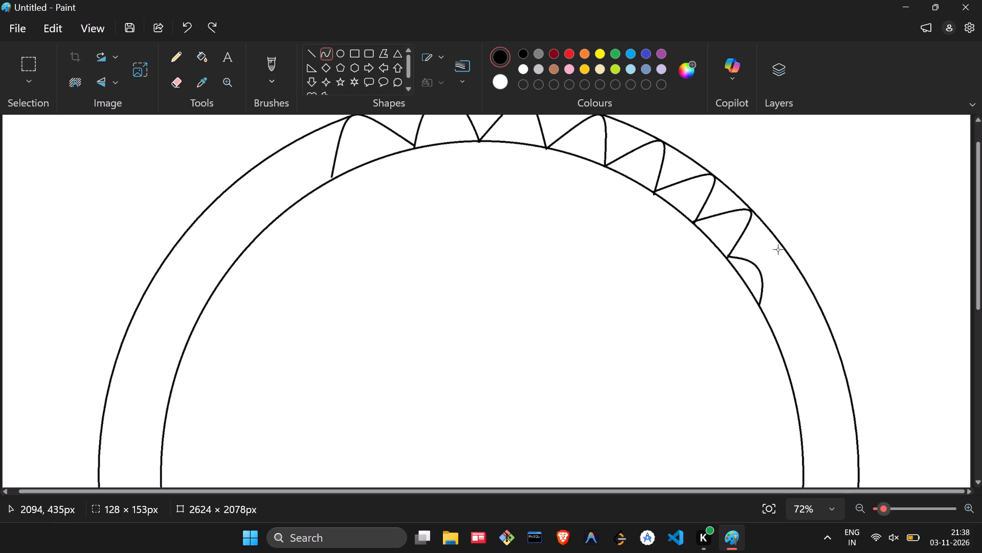
drag(778, 249, 854, 230)
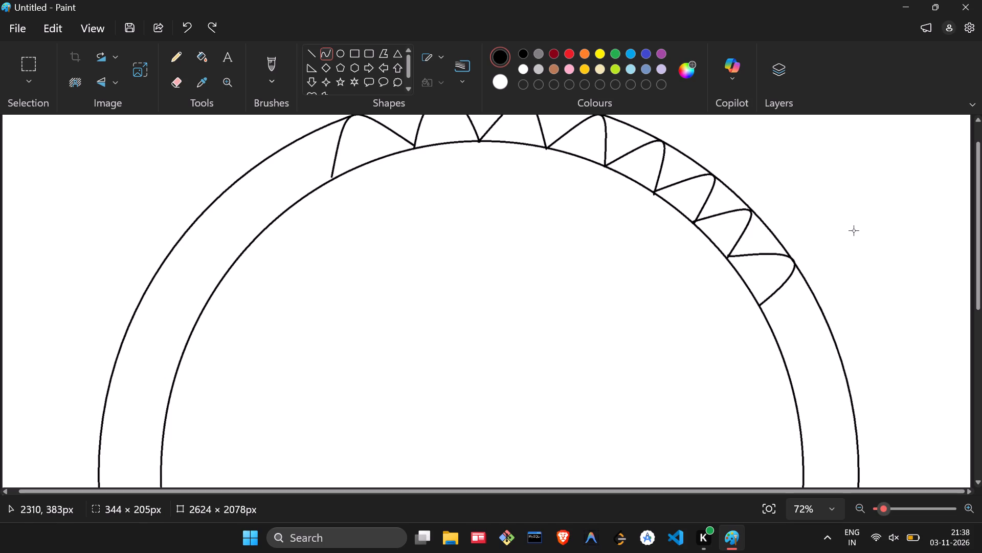
drag(854, 230, 849, 233)
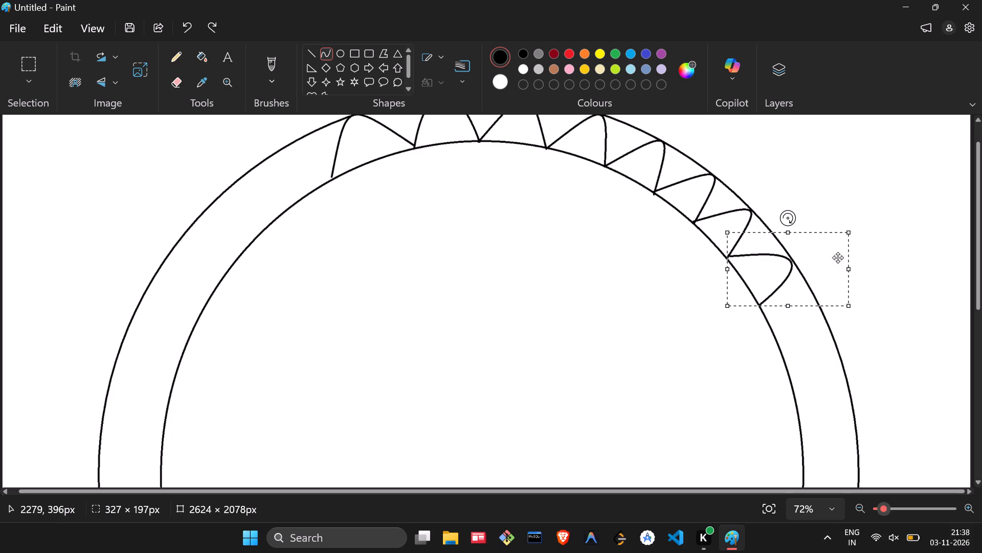
scroll(844, 336, left, 1)
click(895, 335)
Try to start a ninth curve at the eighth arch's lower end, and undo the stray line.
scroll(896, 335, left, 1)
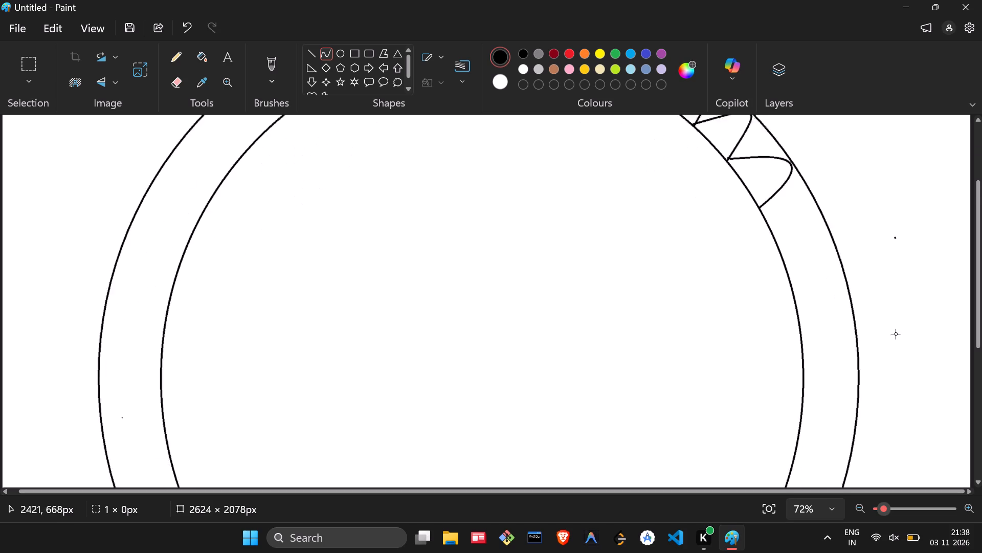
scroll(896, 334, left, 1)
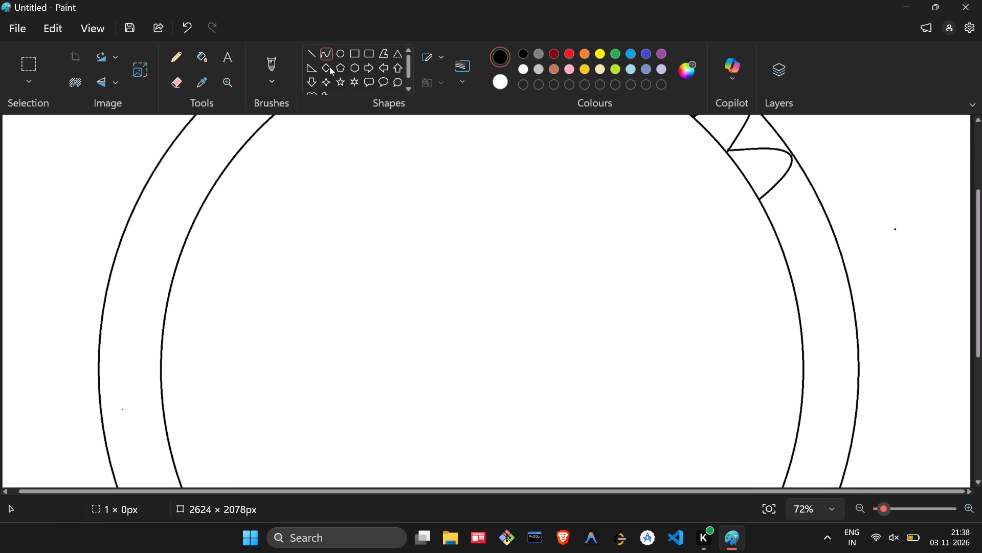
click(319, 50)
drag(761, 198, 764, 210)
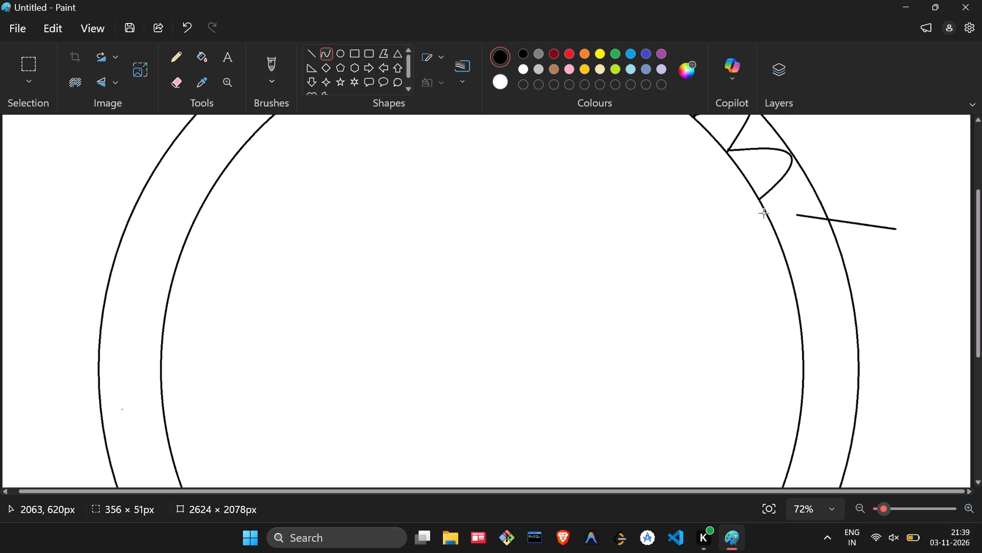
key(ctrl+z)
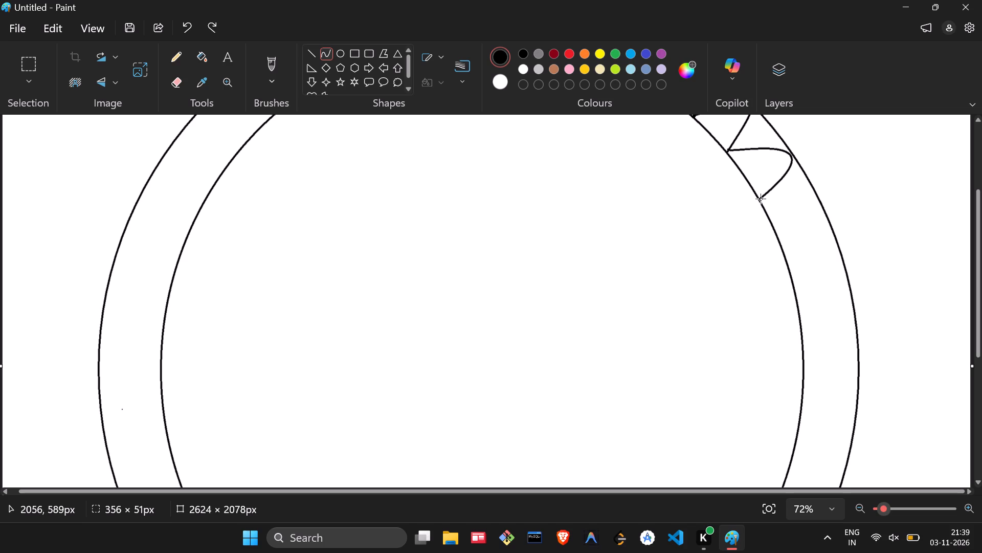
Draw a ninth curved arch about 213 × 119 px, from the eighth arch's lower end with its peak at the outer circle.
drag(761, 199, 779, 239)
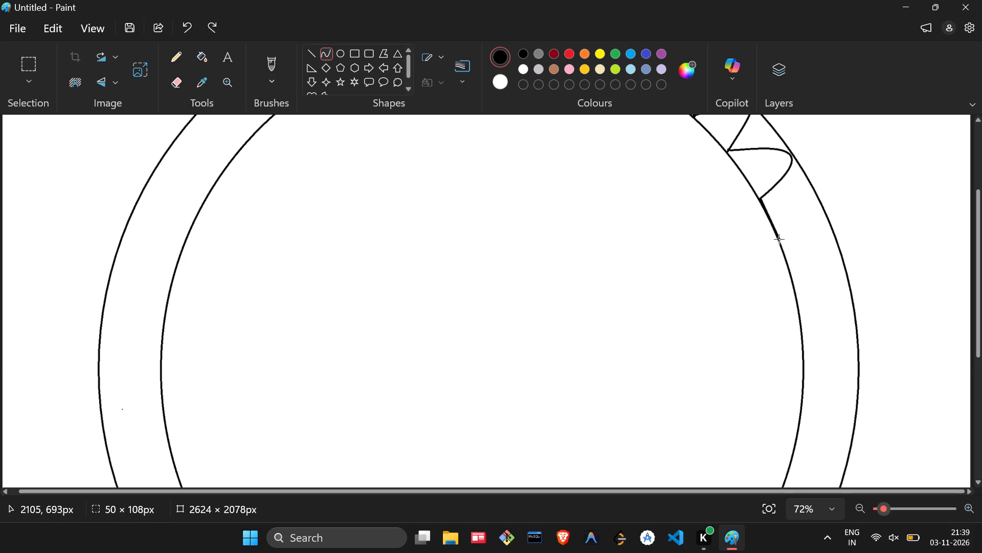
drag(779, 239, 781, 243)
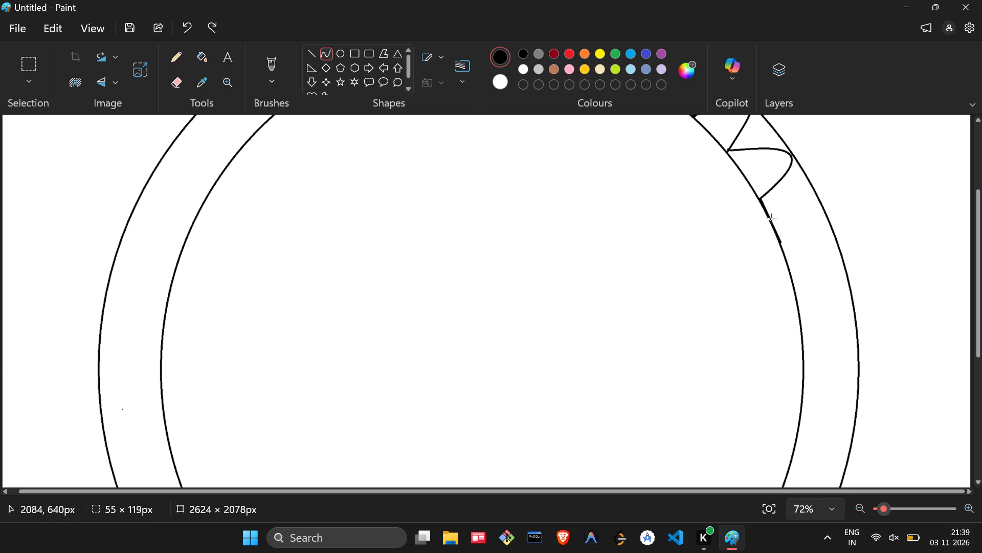
drag(773, 219, 843, 204)
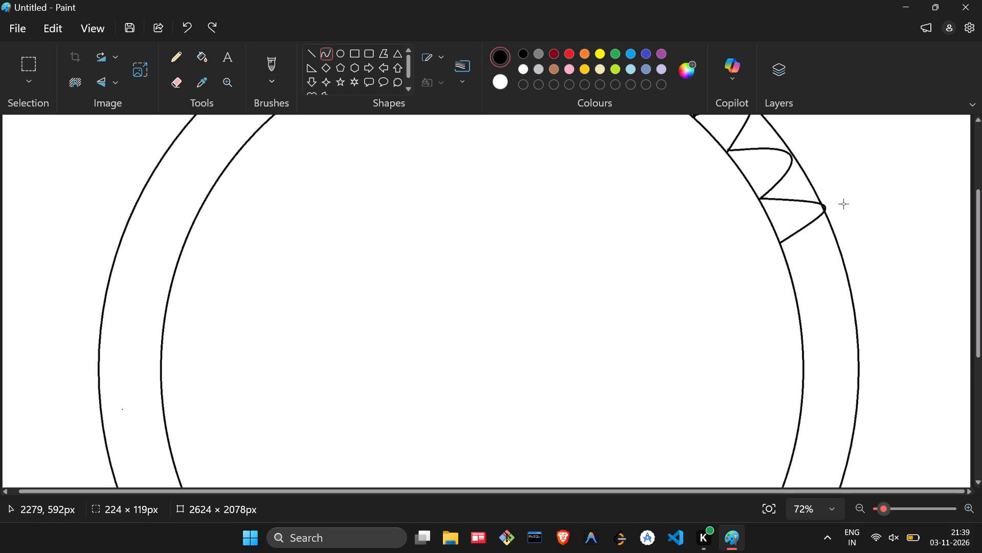
drag(843, 204, 837, 204)
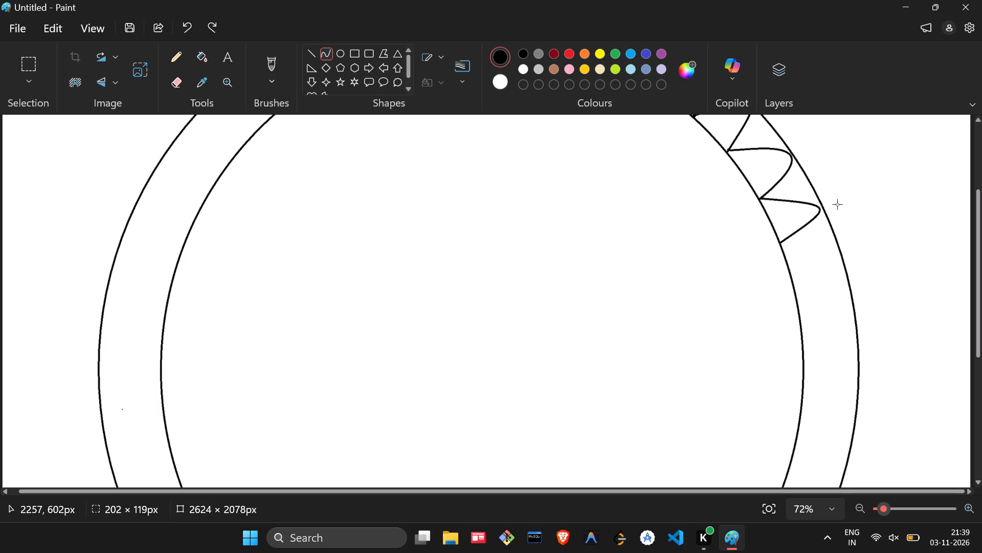
drag(837, 204, 839, 202)
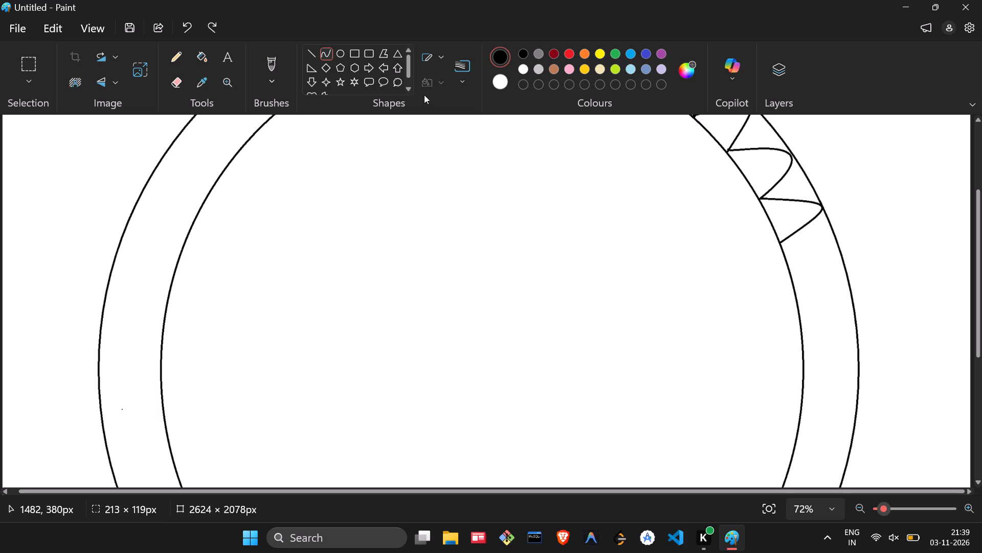
click(344, 50)
Draw a tenth curved arch from the ninth arch's lower end and resize it to about 264 × 140 px, its peak meeting the outer circle.
click(324, 54)
drag(779, 240, 782, 256)
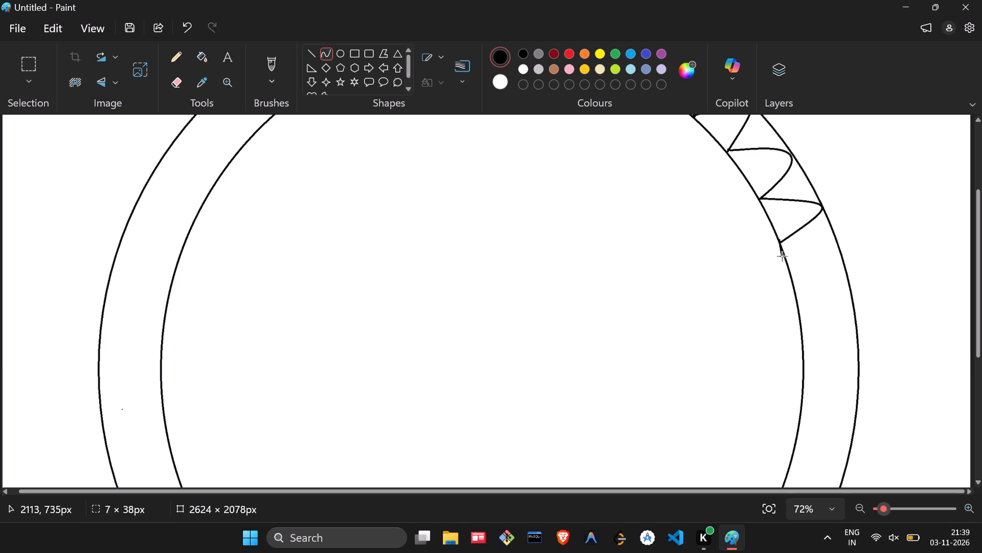
drag(782, 256, 796, 292)
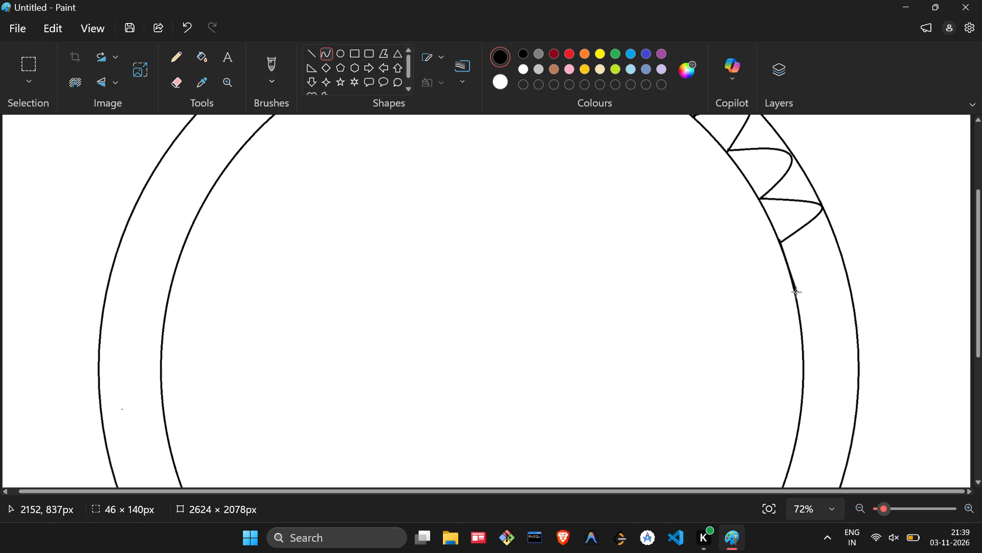
drag(796, 292, 795, 292)
drag(790, 274, 863, 252)
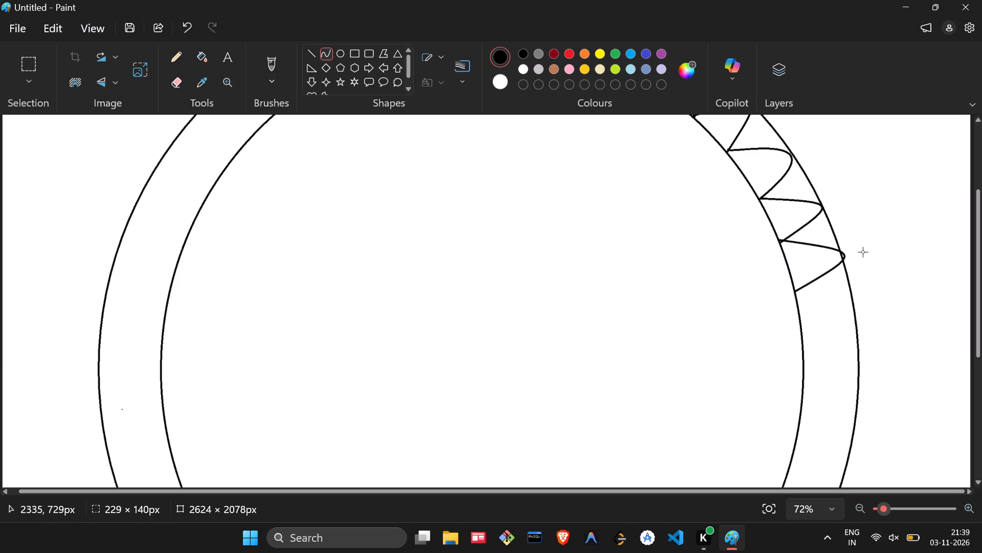
drag(863, 252, 861, 254)
click(900, 258)
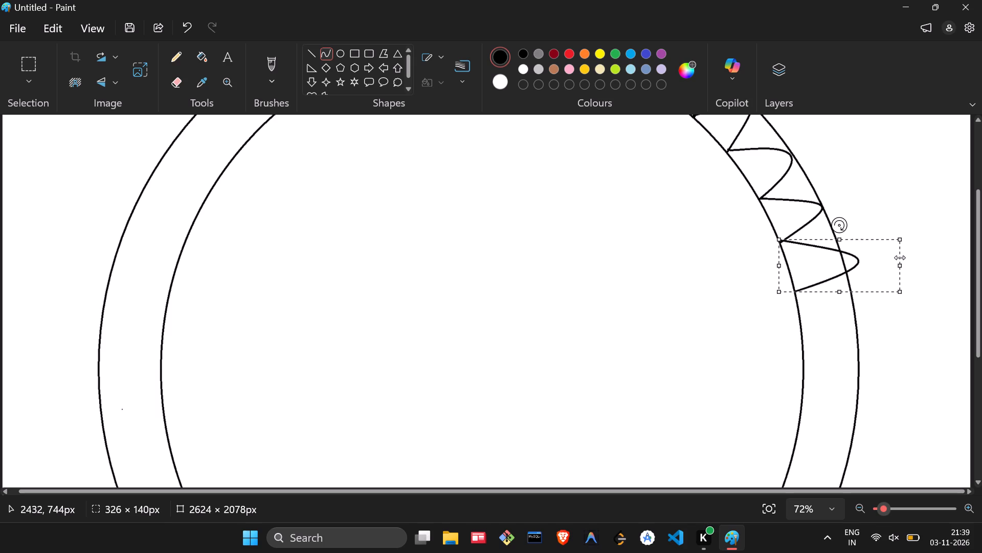
drag(901, 259, 877, 265)
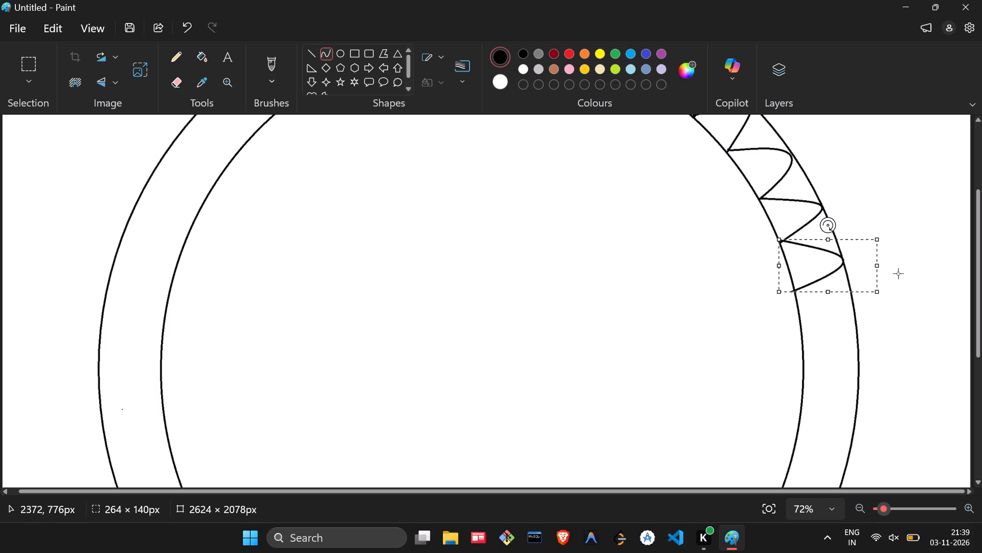
click(925, 280)
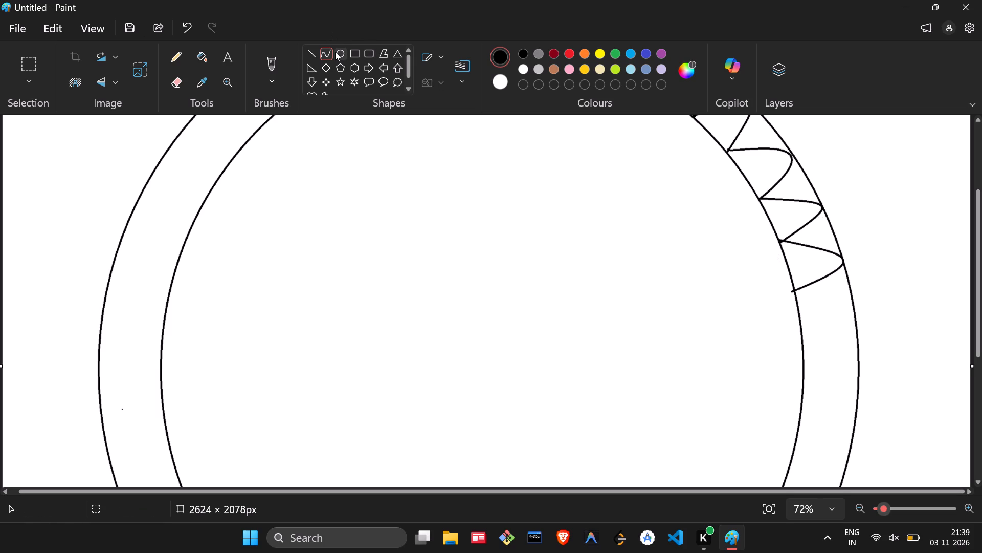
Draw an eleventh curved arch about 209 × 149 px, from the tenth arch's lower end with its peak at the outer circle.
click(335, 52)
click(330, 54)
scroll(646, 294, down, 1)
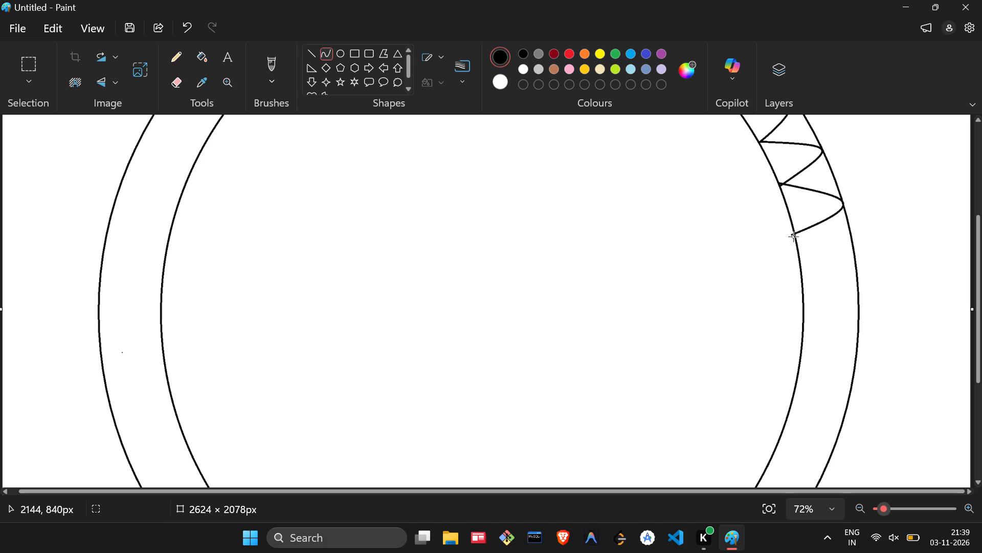
drag(795, 237, 802, 285)
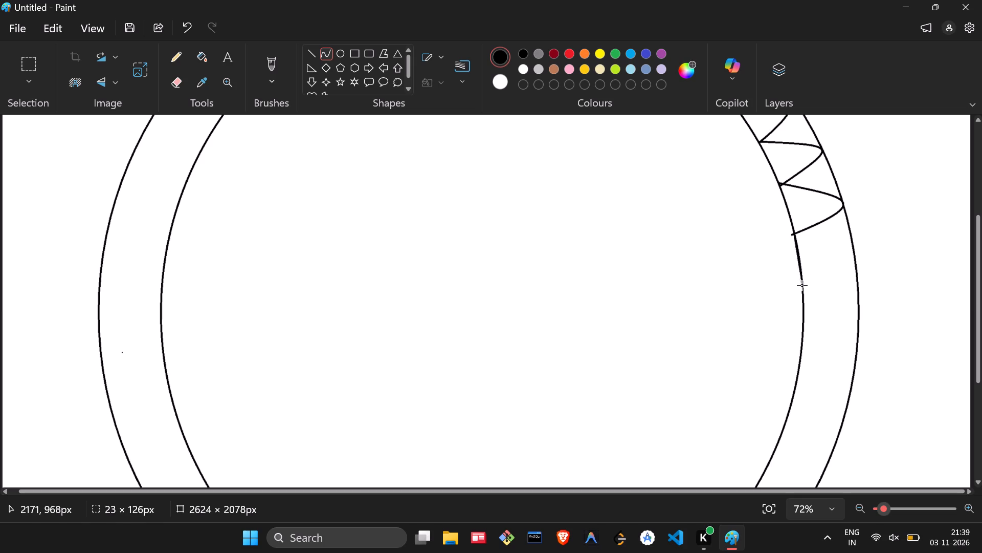
drag(802, 285, 804, 292)
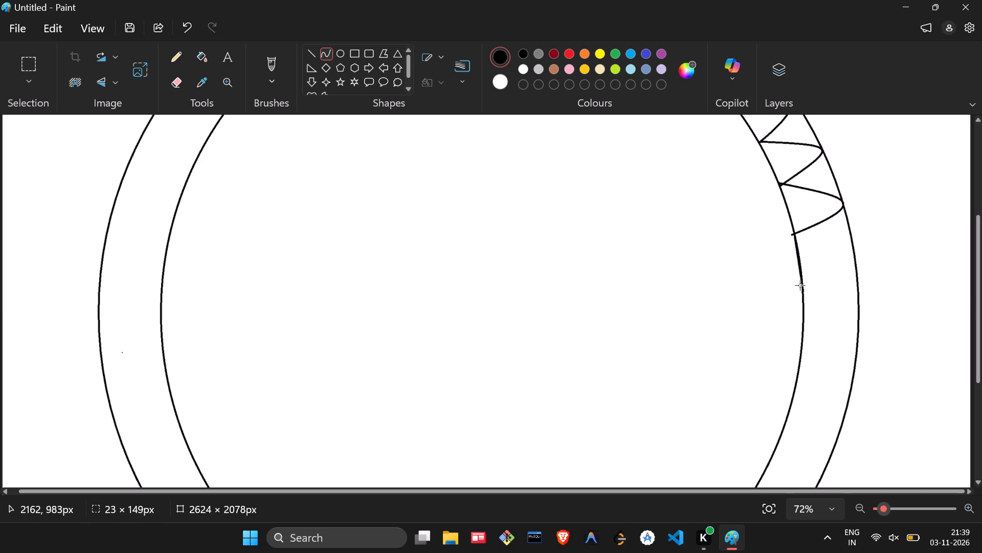
drag(800, 265, 841, 263)
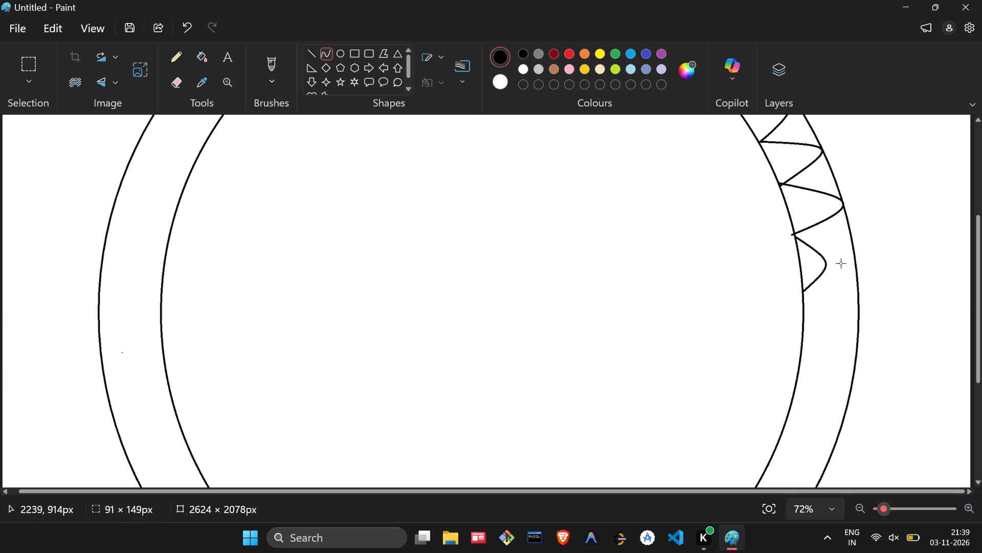
drag(841, 263, 872, 256)
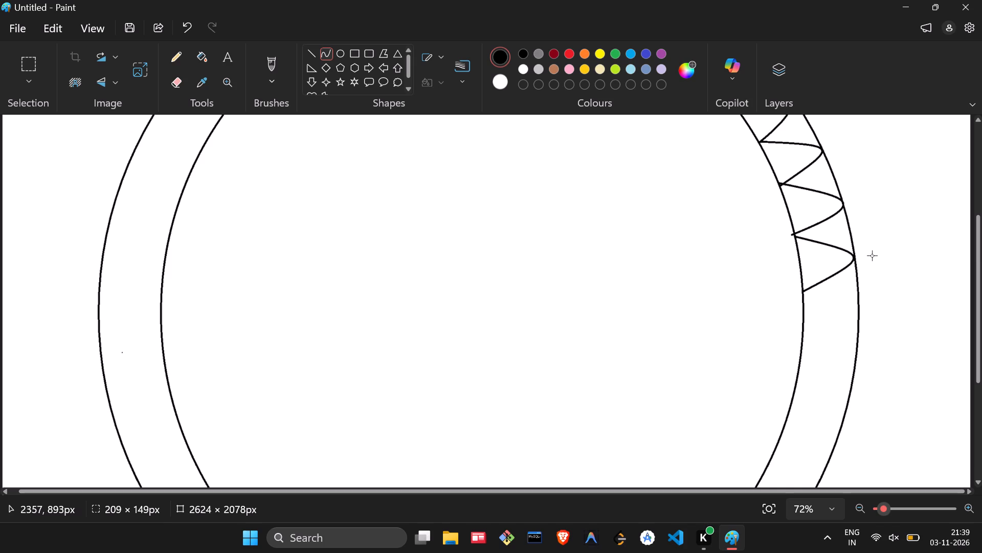
click(887, 256)
drag(889, 265, 881, 265)
click(901, 265)
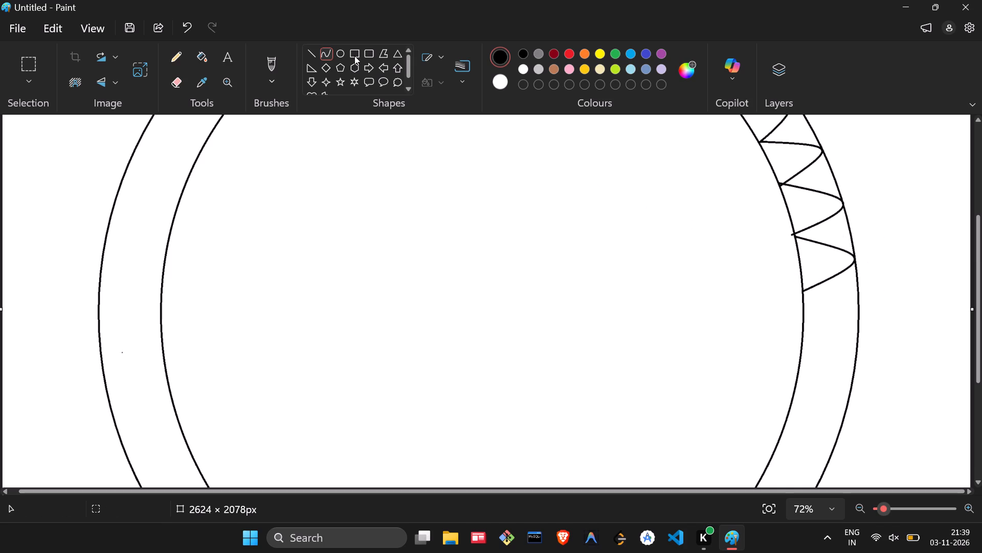
Draw a twelfth curved arch from the eleventh arch's lower end and resize it to about 230 × 150 px, its peak meeting the outer circle.
click(340, 50)
click(321, 52)
scroll(684, 388, down, 4)
scroll(691, 382, up, 2)
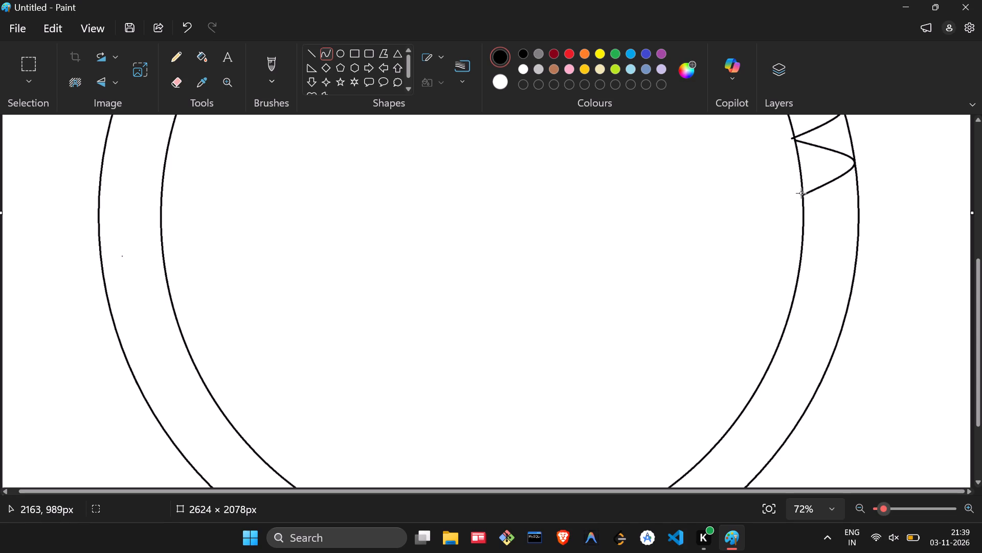
drag(805, 199, 805, 209)
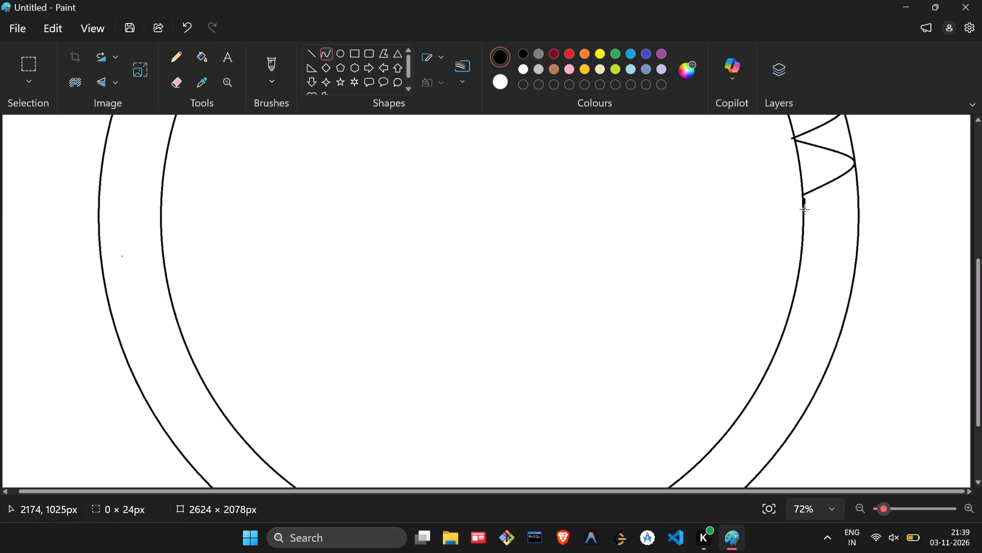
drag(805, 209, 804, 243)
drag(803, 238, 805, 224)
drag(805, 224, 880, 218)
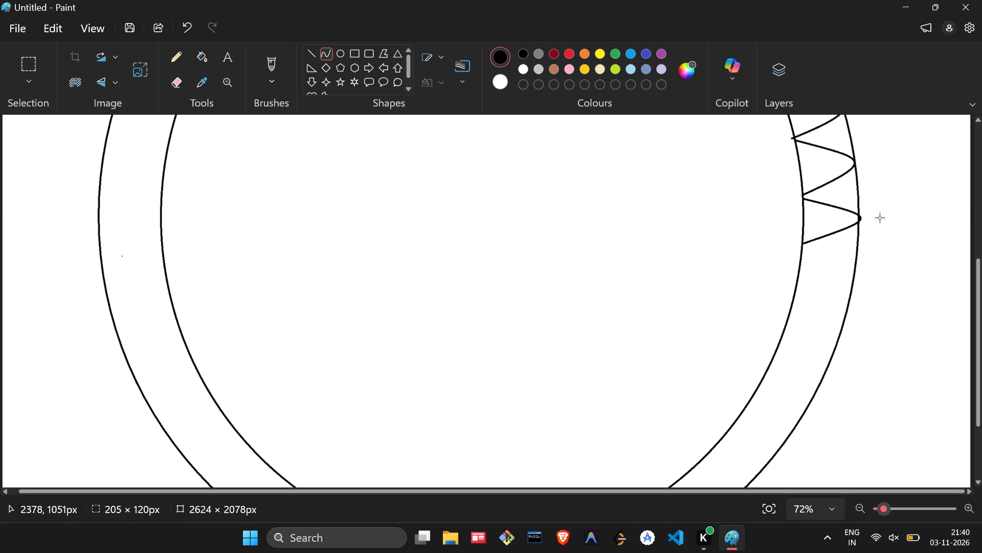
drag(880, 218, 876, 222)
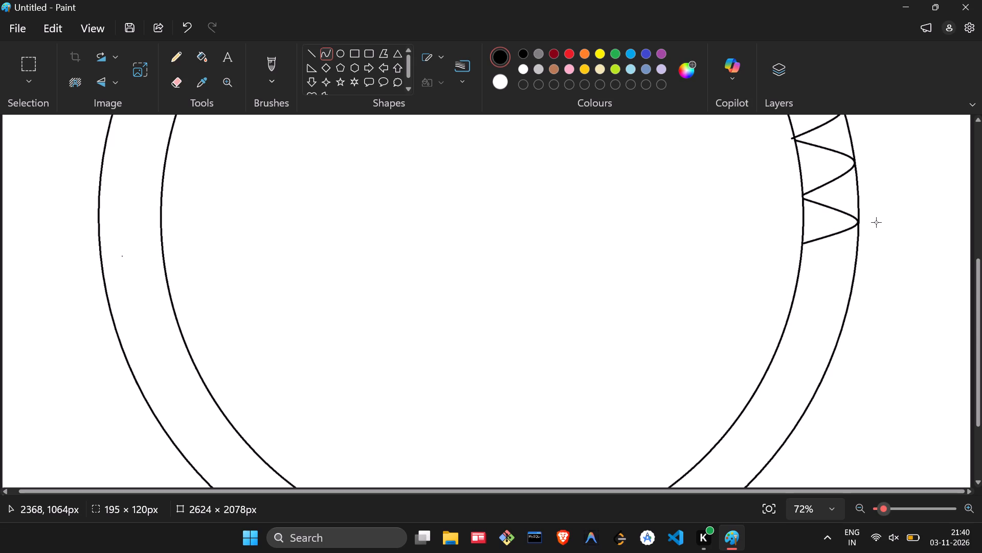
click(908, 239)
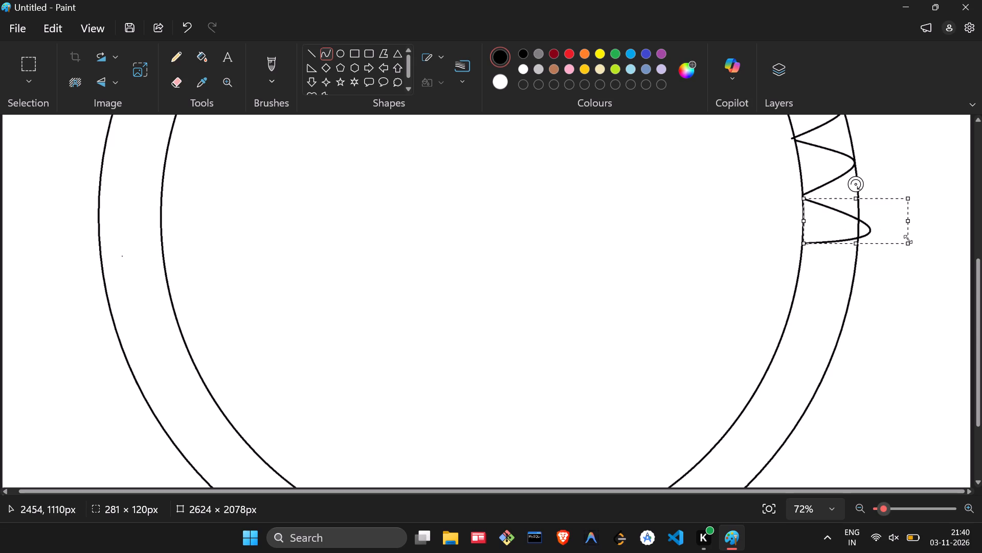
drag(908, 239, 888, 254)
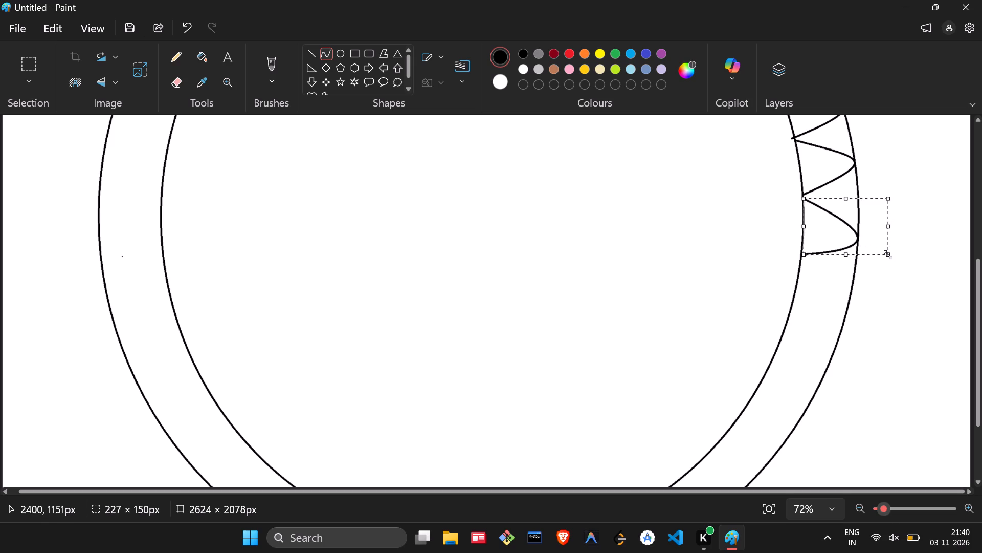
drag(888, 254, 889, 254)
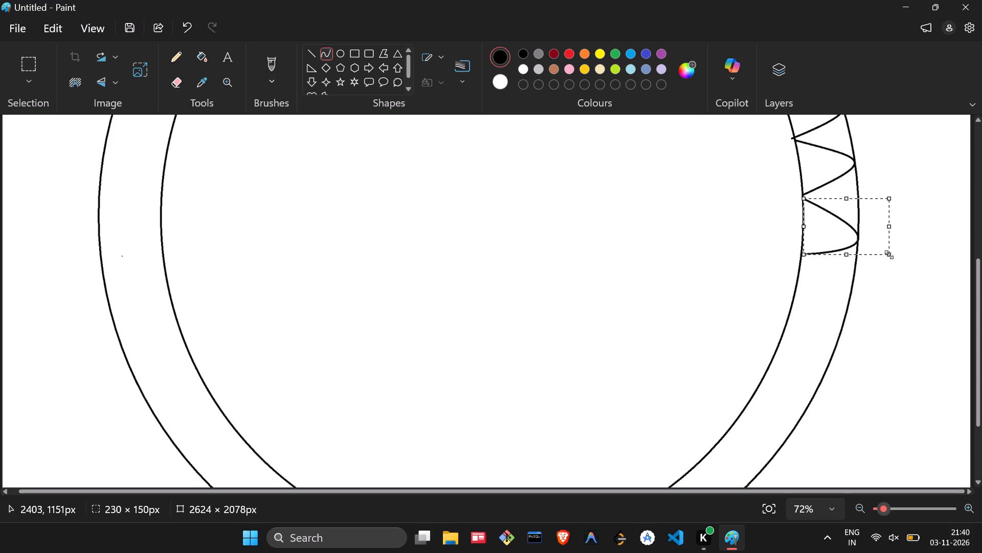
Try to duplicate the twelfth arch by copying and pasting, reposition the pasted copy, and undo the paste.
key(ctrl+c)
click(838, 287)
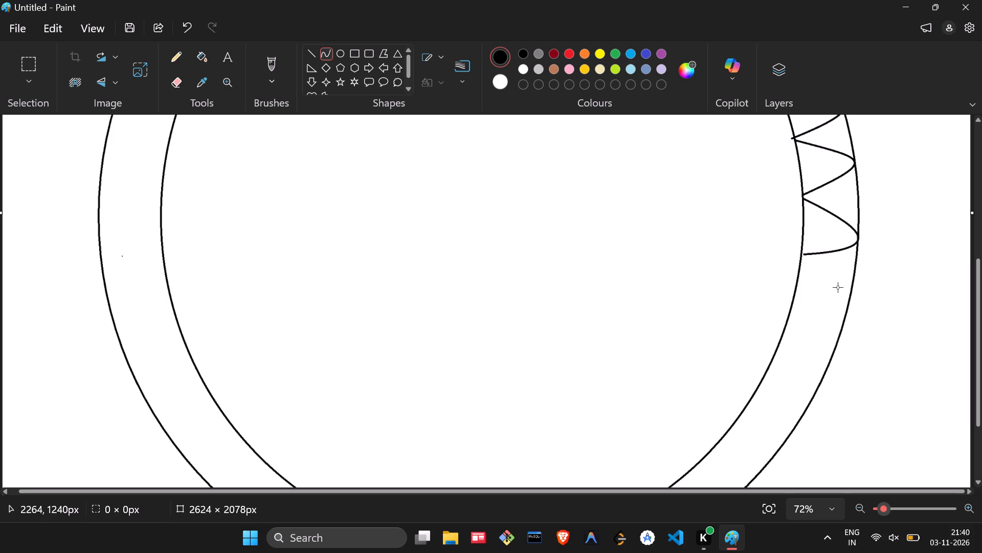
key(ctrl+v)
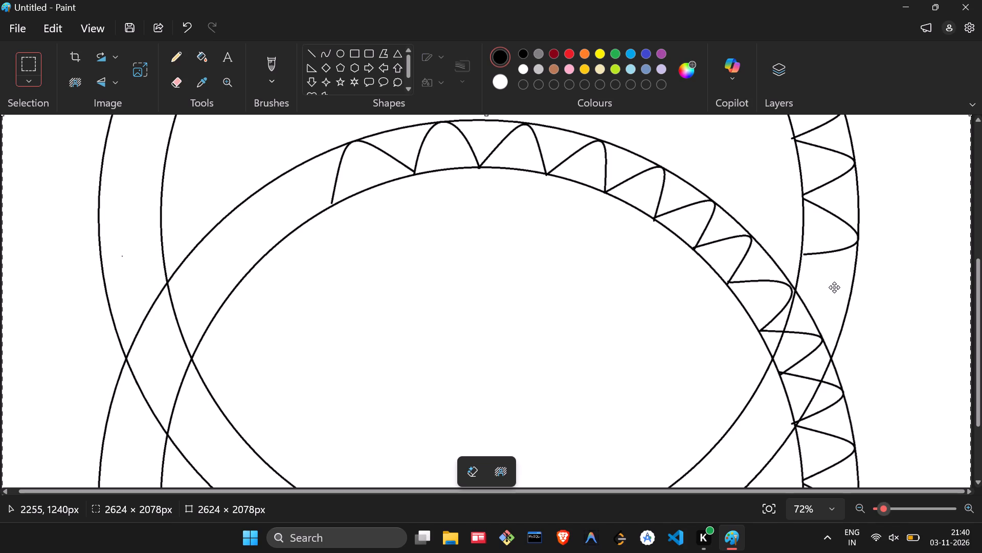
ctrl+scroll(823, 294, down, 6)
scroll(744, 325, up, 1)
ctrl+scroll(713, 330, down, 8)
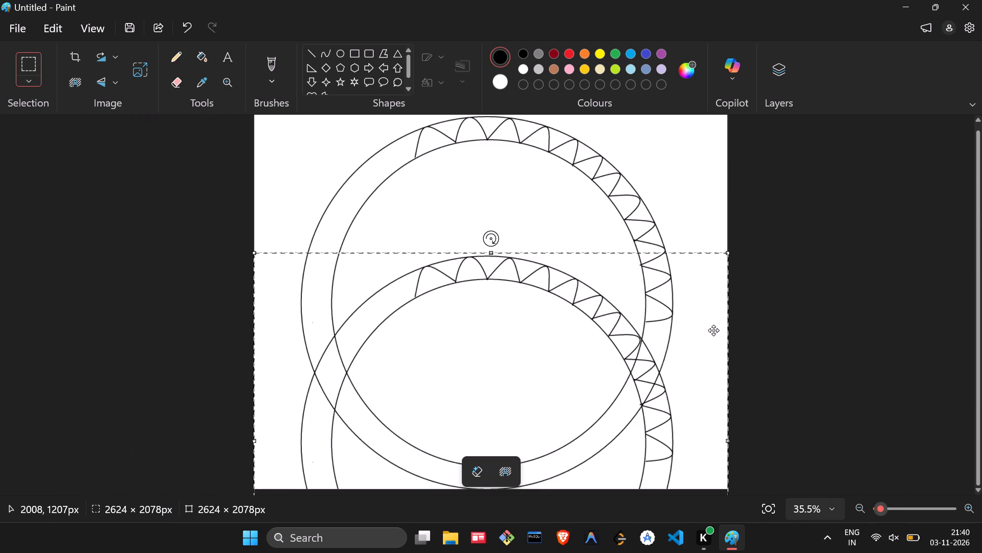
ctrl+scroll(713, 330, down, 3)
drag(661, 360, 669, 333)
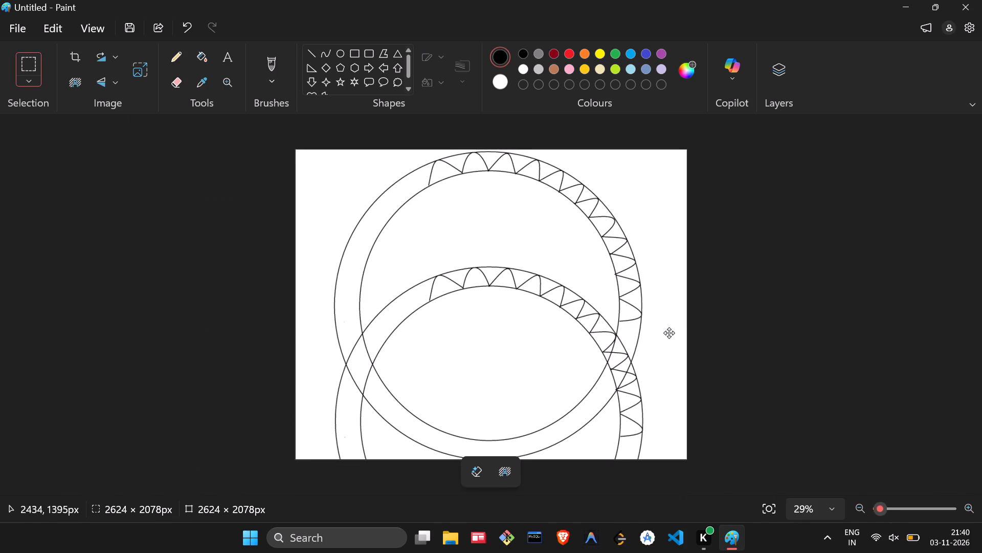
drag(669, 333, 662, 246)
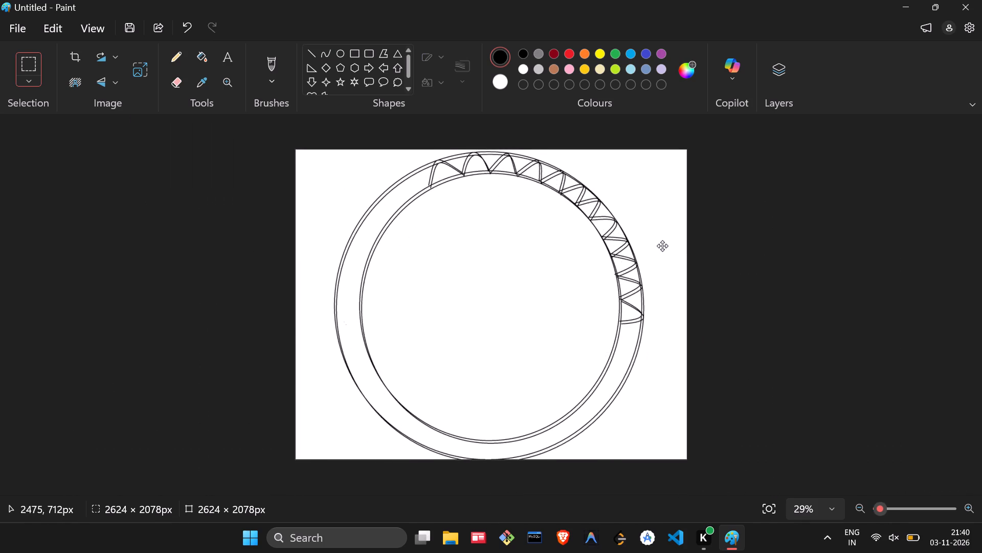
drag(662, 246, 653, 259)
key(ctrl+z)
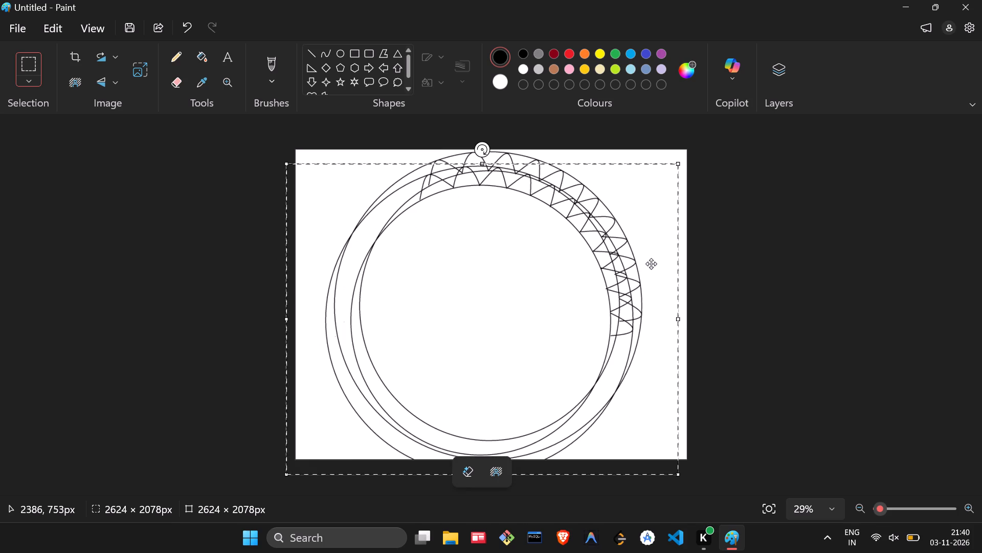
Draw a thirteenth curved arch from the twelfth arch's lower end and resize it to about 252 × 164 px, its peak meeting the outer circle.
ctrl+scroll(642, 274, up, 3)
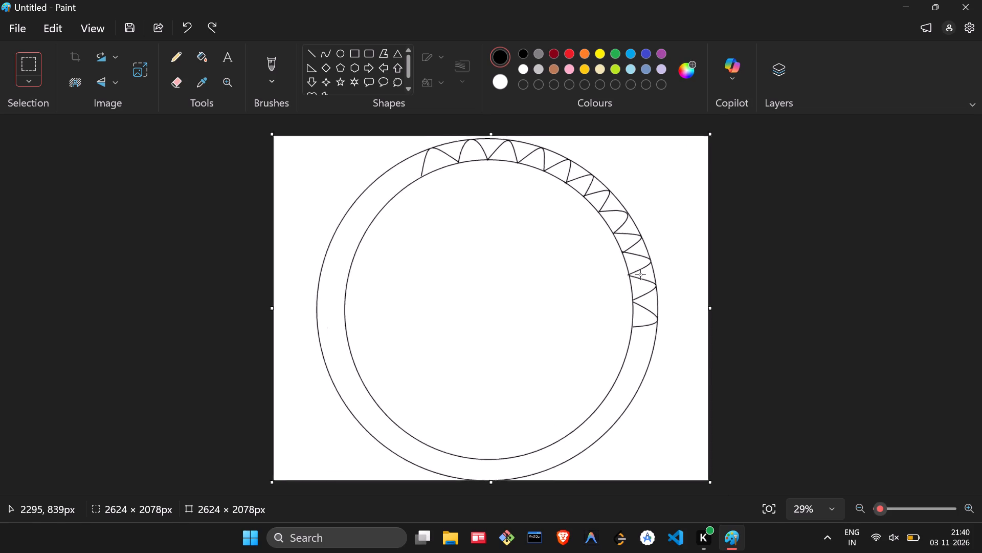
ctrl+scroll(640, 274, up, 2)
scroll(641, 285, left, 1)
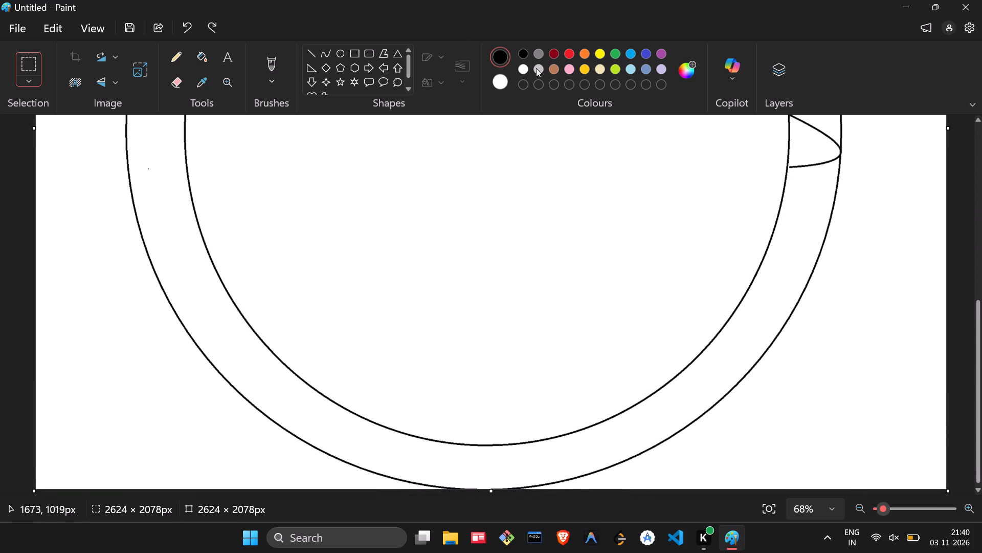
click(329, 56)
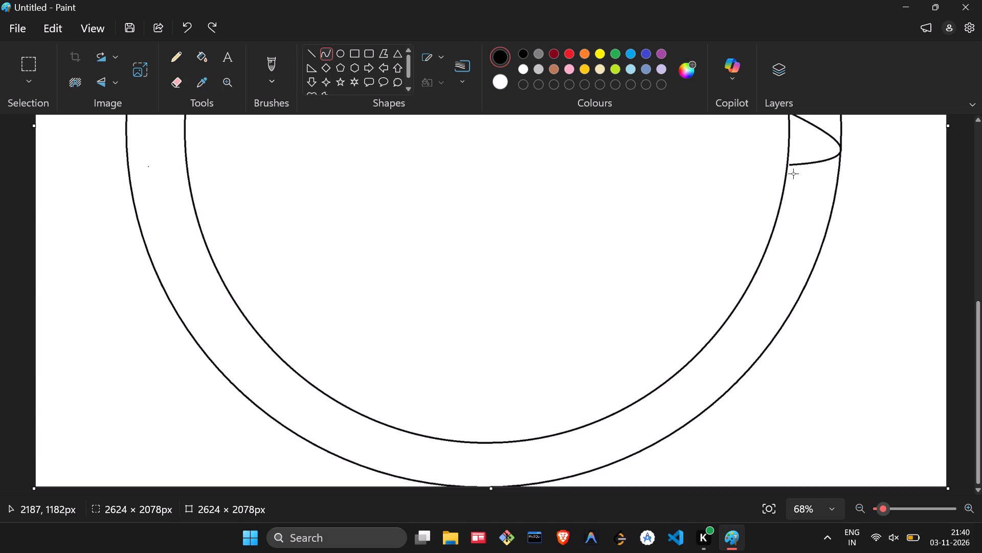
drag(787, 165, 781, 214)
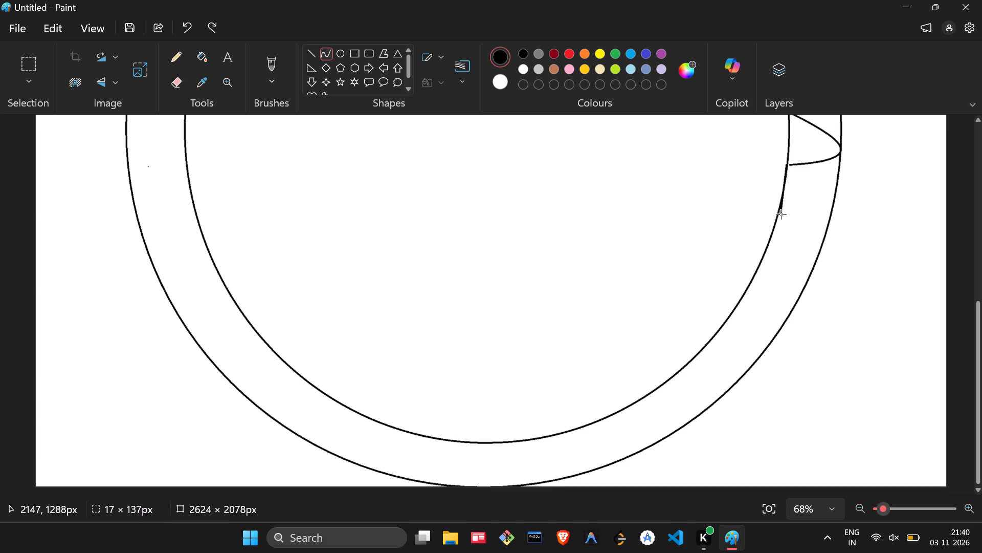
drag(781, 214, 778, 222)
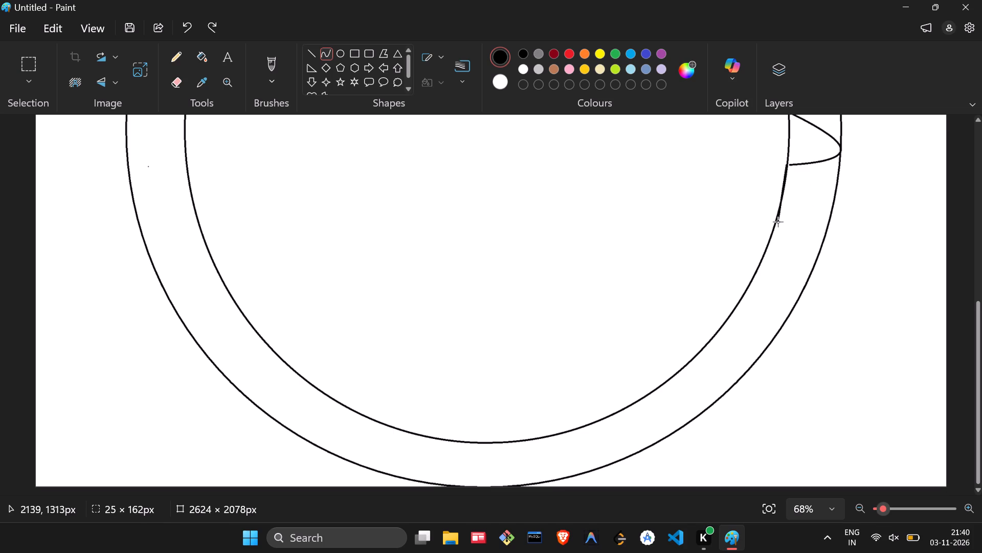
drag(778, 222, 773, 228)
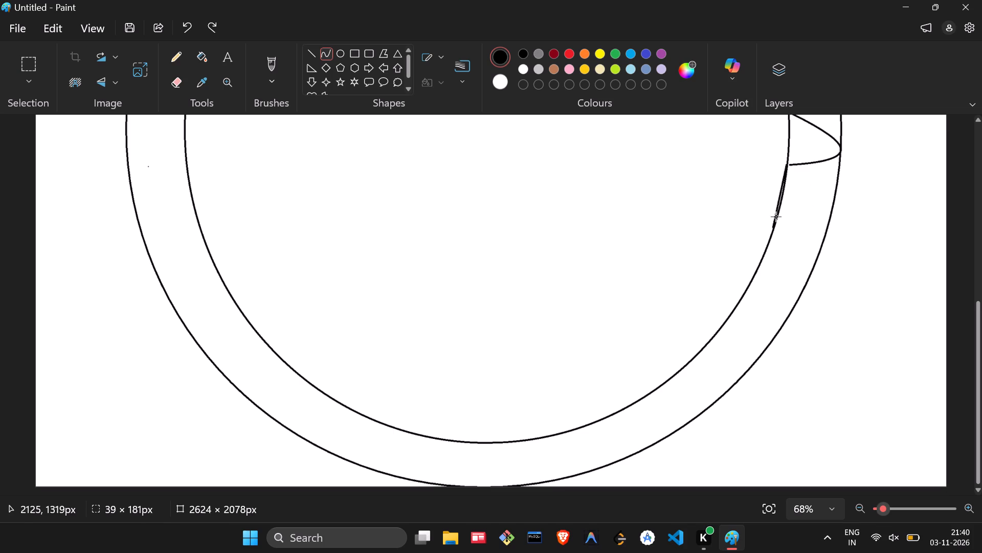
drag(780, 194, 813, 204)
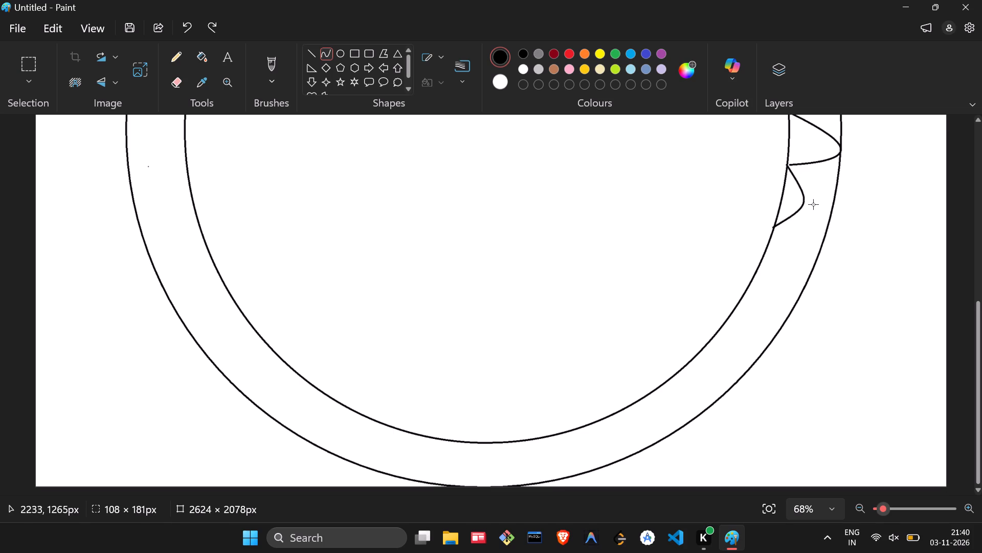
drag(813, 204, 852, 210)
click(881, 239)
drag(881, 239, 866, 232)
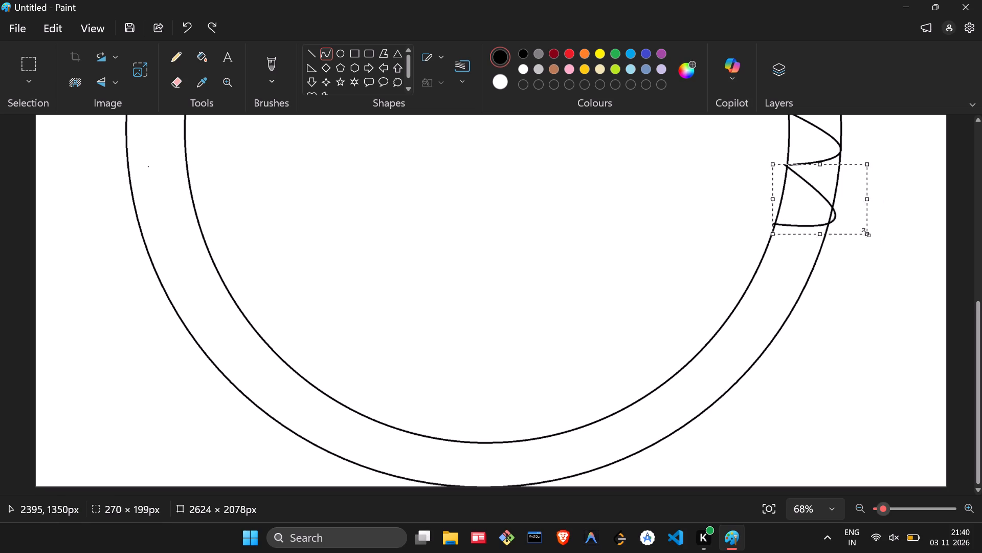
drag(866, 232, 863, 228)
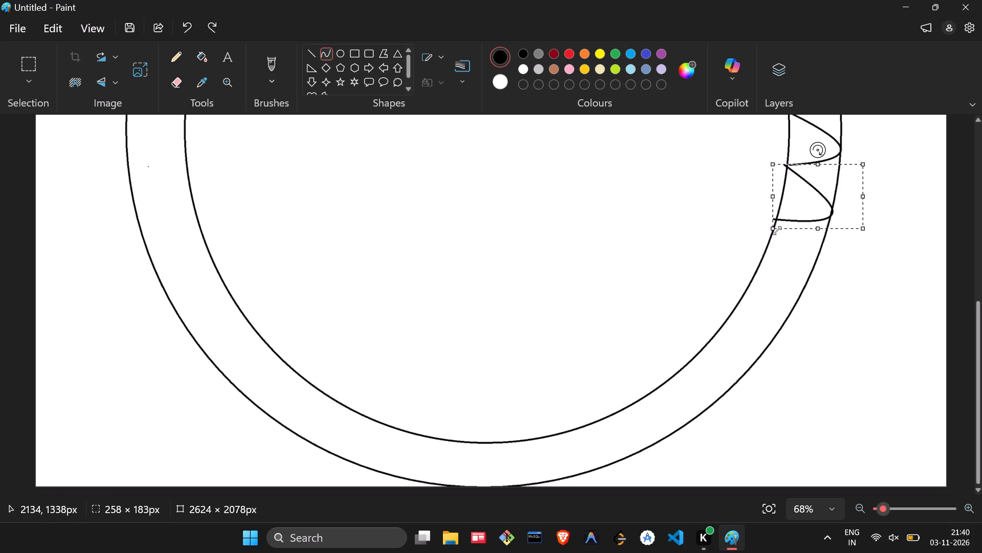
drag(777, 227, 772, 242)
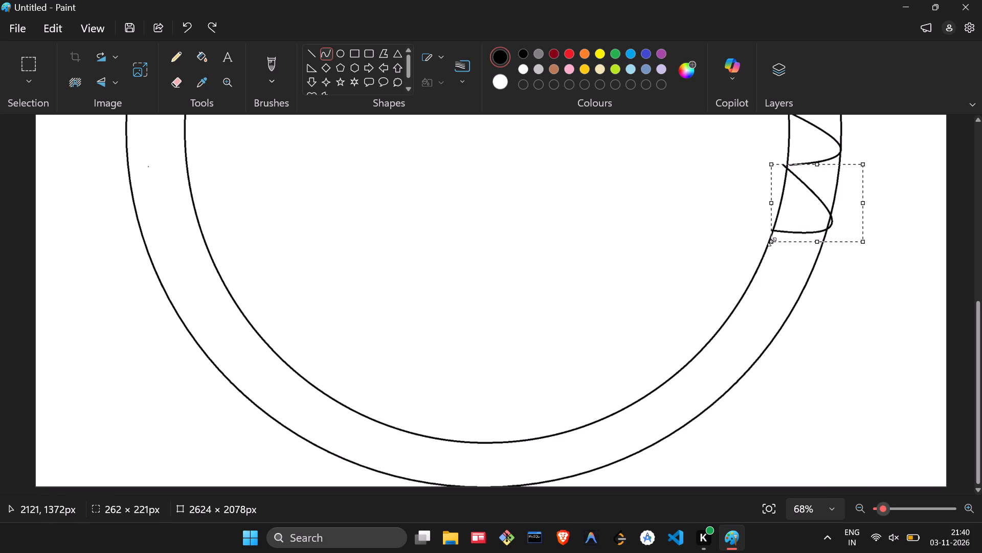
drag(772, 242, 775, 242)
drag(864, 240, 865, 234)
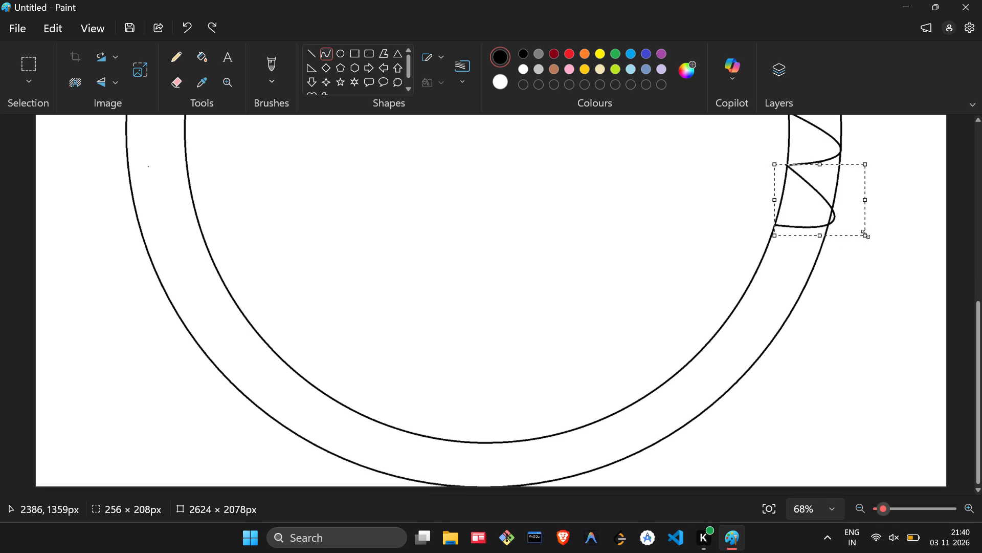
drag(865, 234, 862, 222)
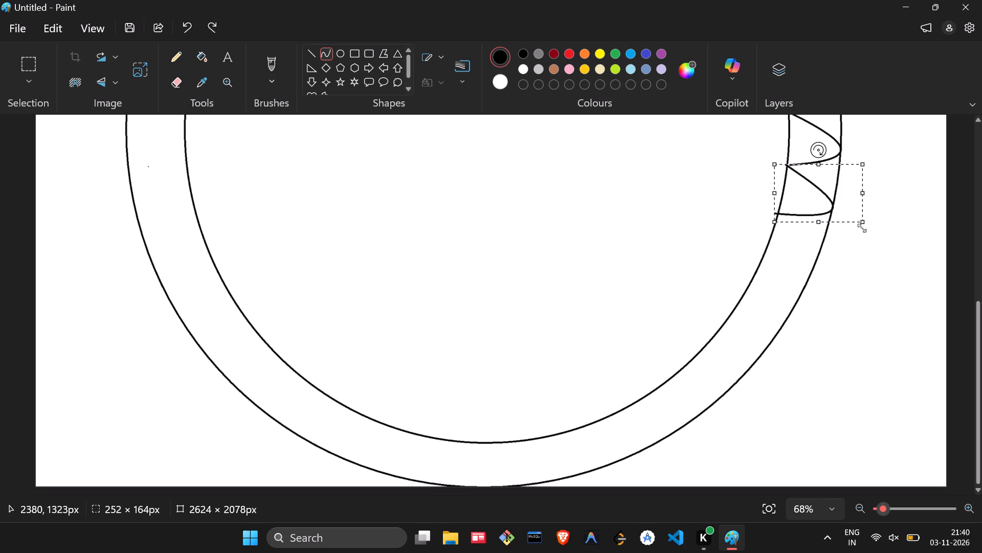
click(875, 243)
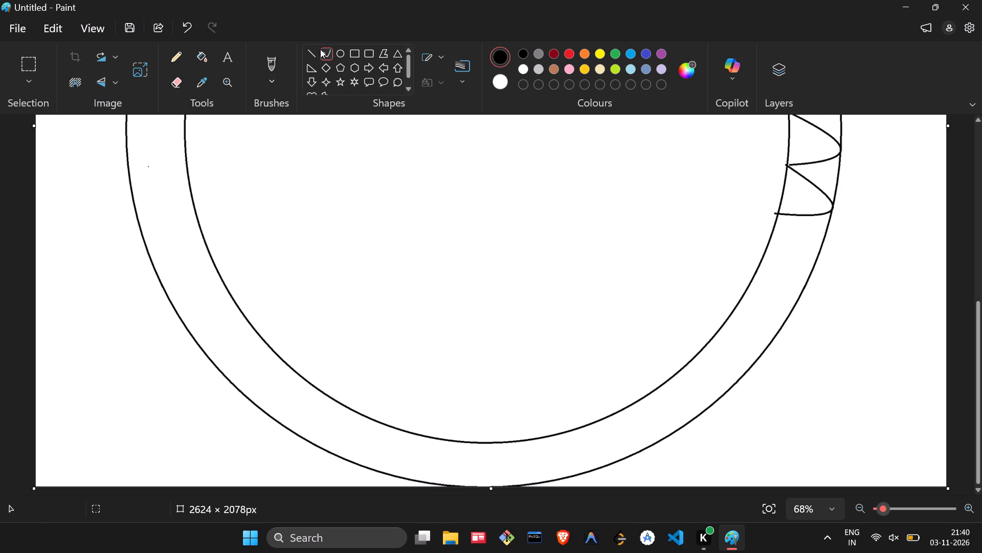
Draw a fourteenth curved arch about 209 × 210 px from the thirteenth arch's lower end, its peak meeting the outer circle.
click(320, 48)
drag(779, 212, 779, 214)
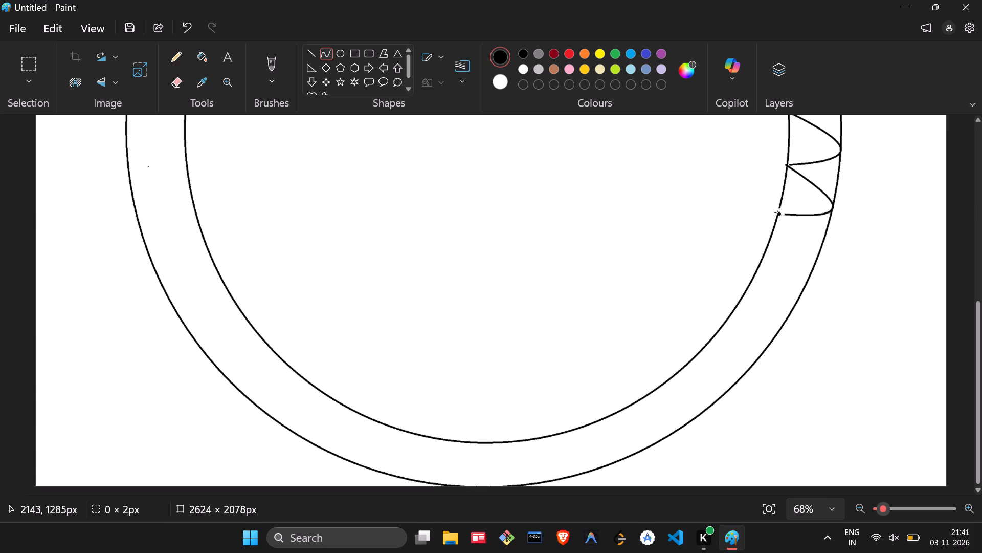
drag(779, 214, 765, 253)
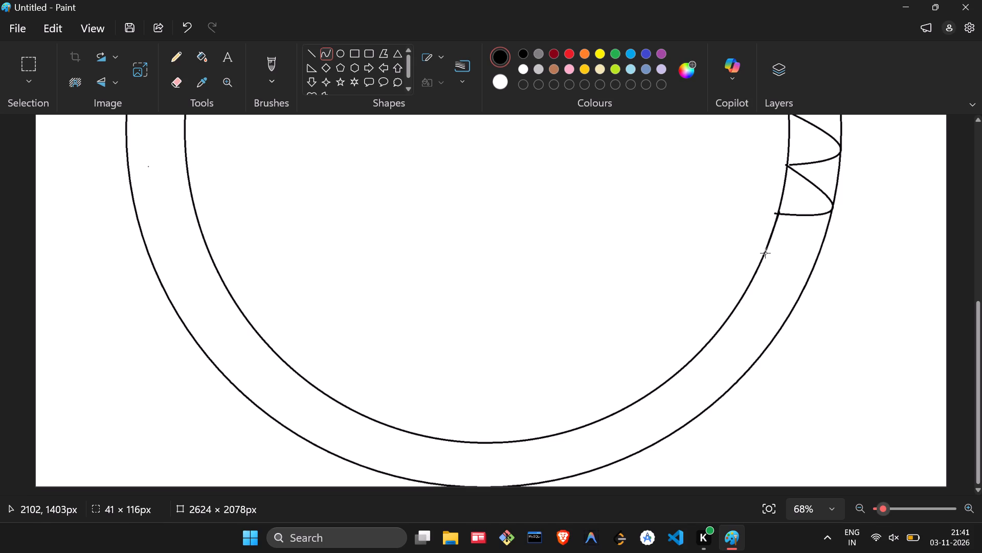
drag(765, 253, 761, 265)
drag(770, 241, 771, 242)
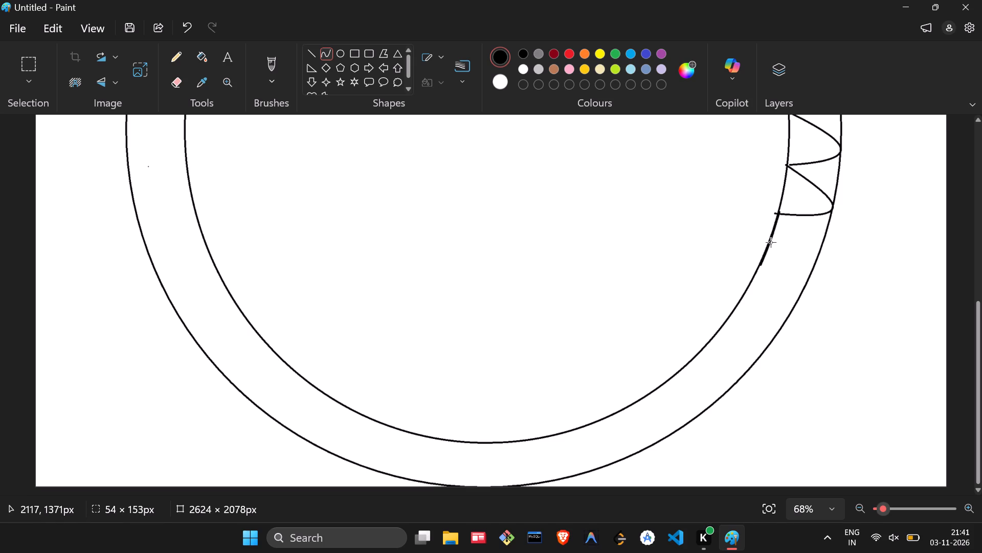
drag(771, 242, 832, 270)
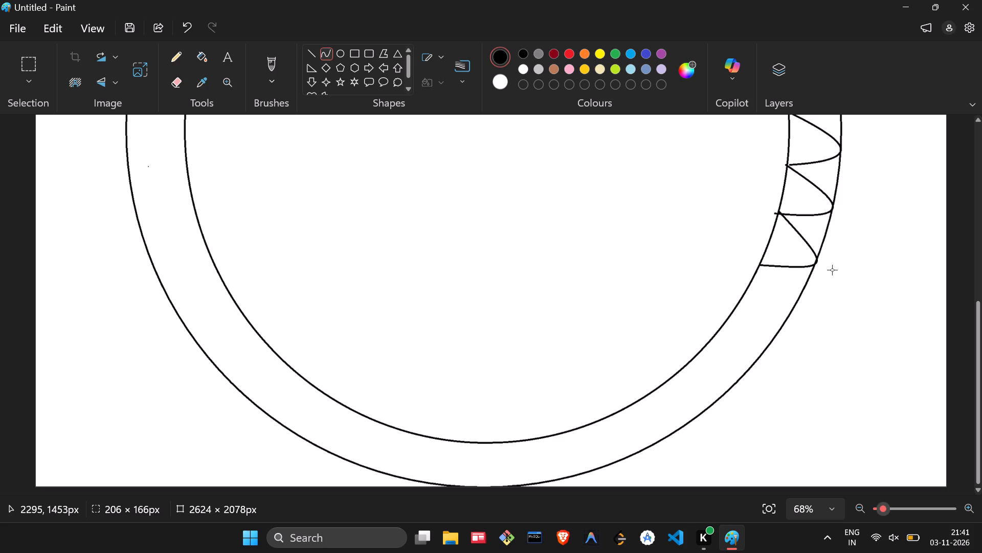
drag(832, 270, 833, 270)
drag(803, 253, 813, 272)
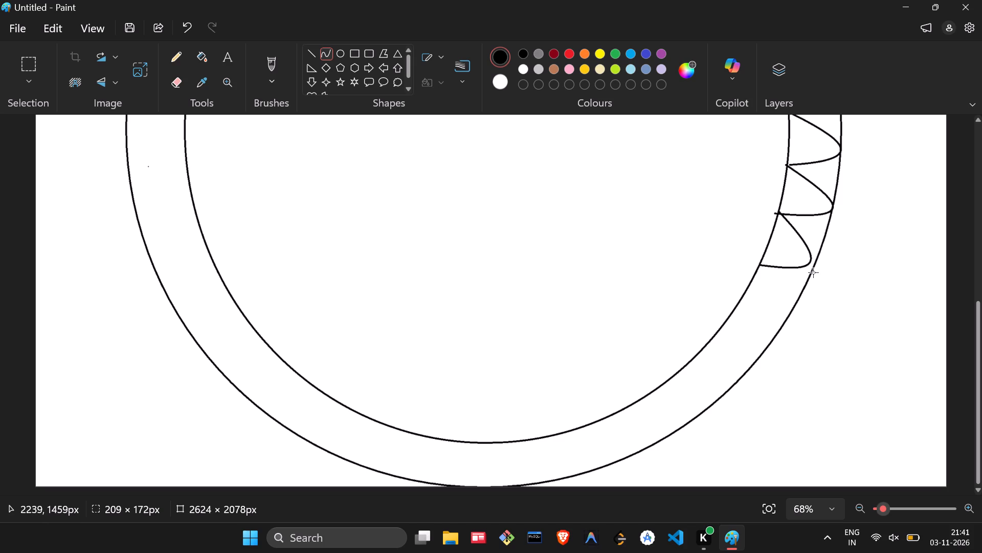
drag(813, 272, 824, 285)
click(804, 261)
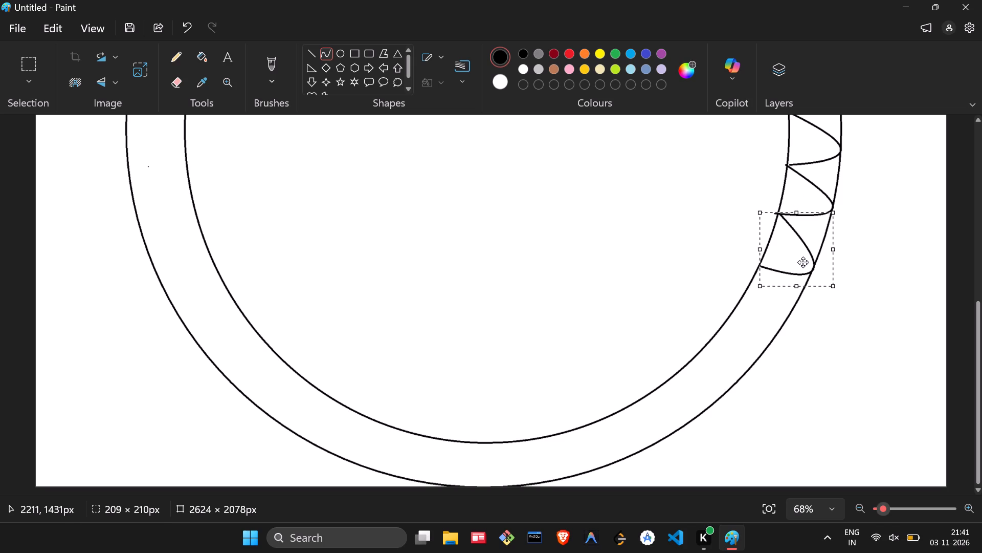
click(857, 275)
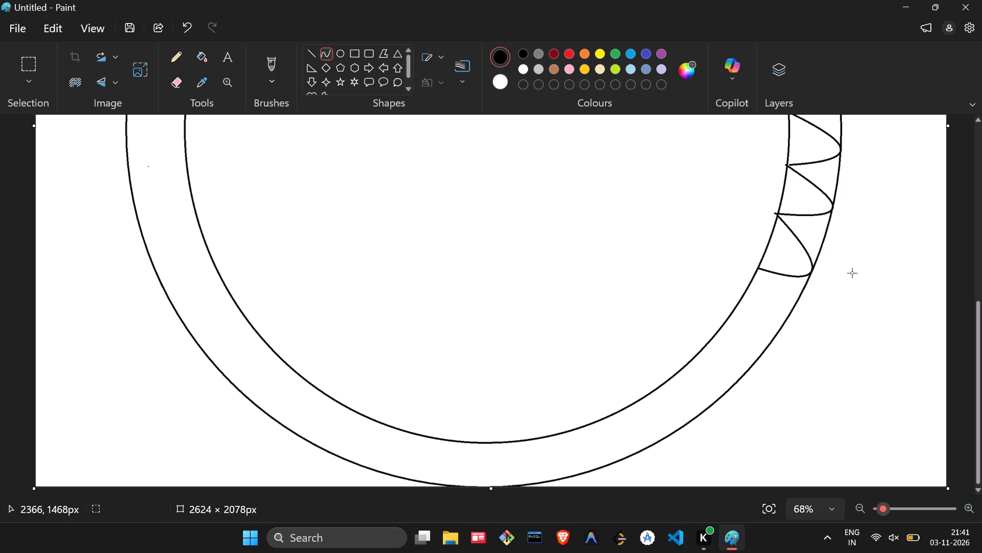
Draw a fifteenth curved arch from the fourteenth arch's lower end and resize it to about 204 × 204 px, its peak at the outer circle.
click(325, 54)
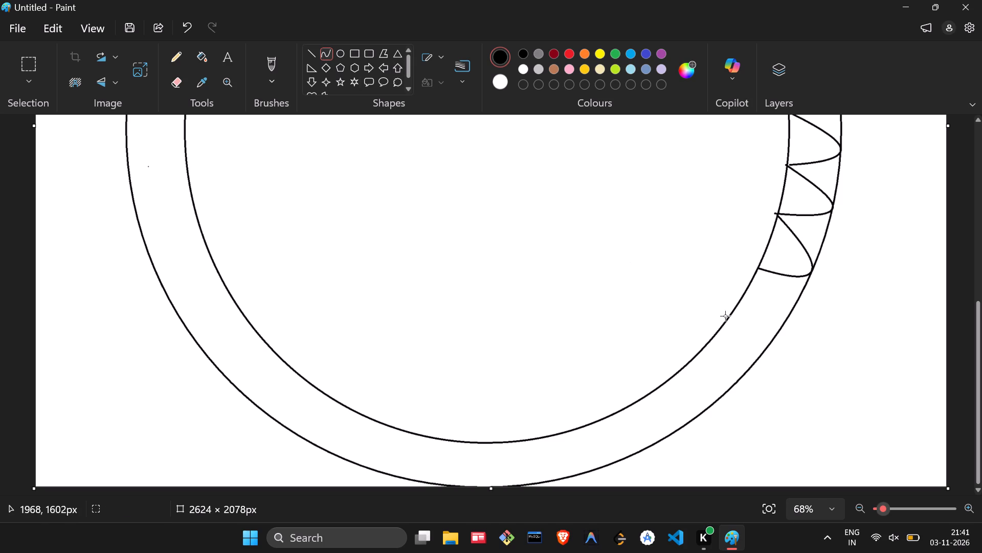
drag(758, 268, 756, 280)
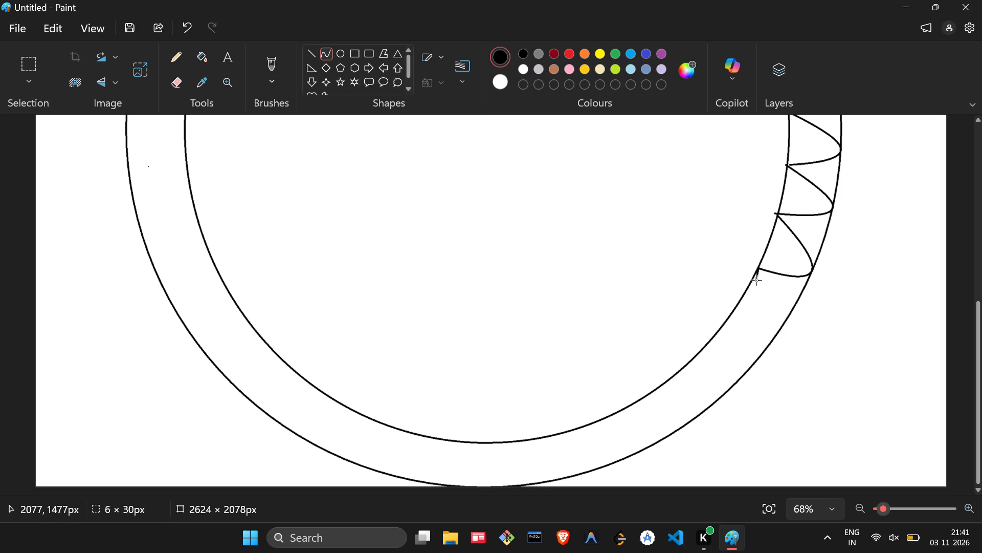
drag(756, 280, 733, 312)
drag(745, 291, 754, 303)
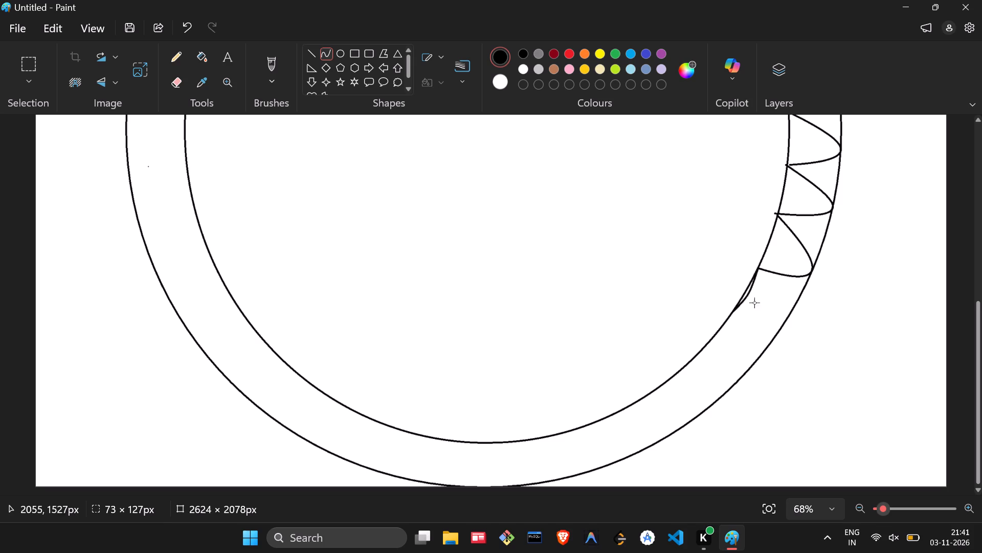
drag(754, 303, 801, 330)
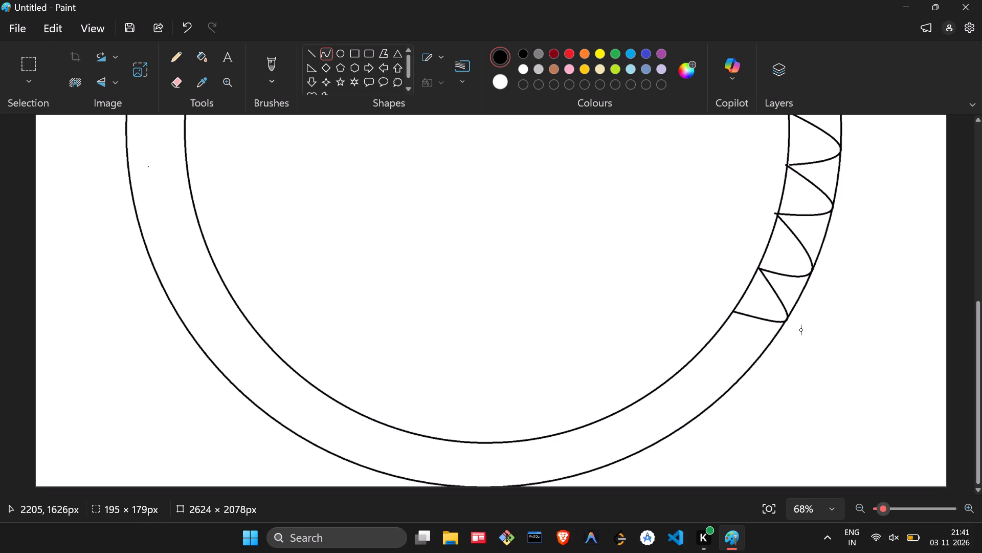
drag(801, 330, 798, 332)
click(805, 332)
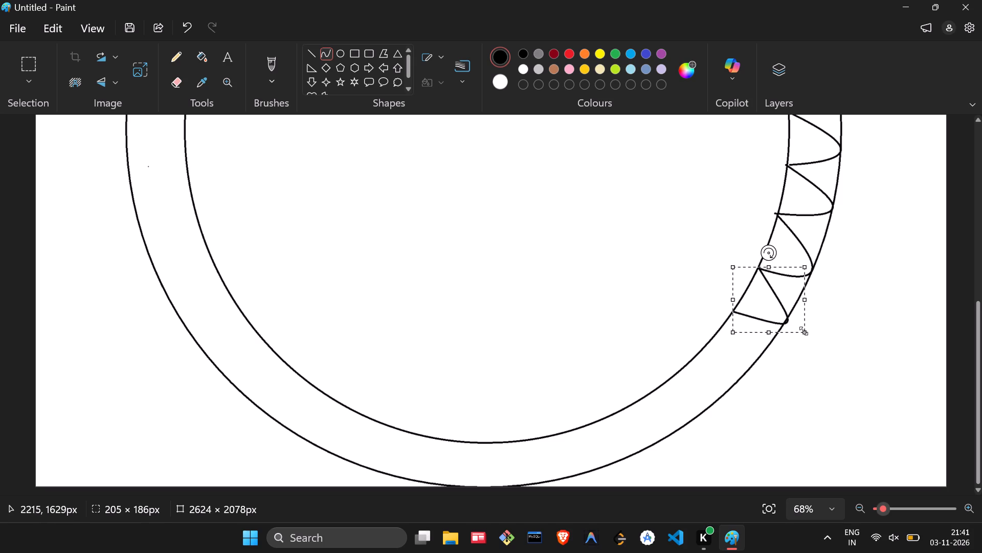
click(804, 330)
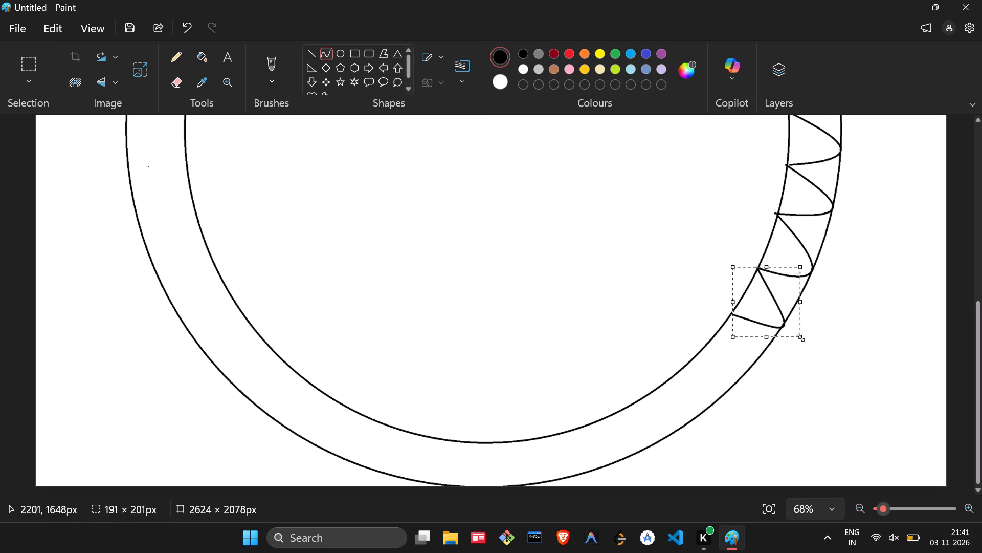
drag(732, 331, 730, 341)
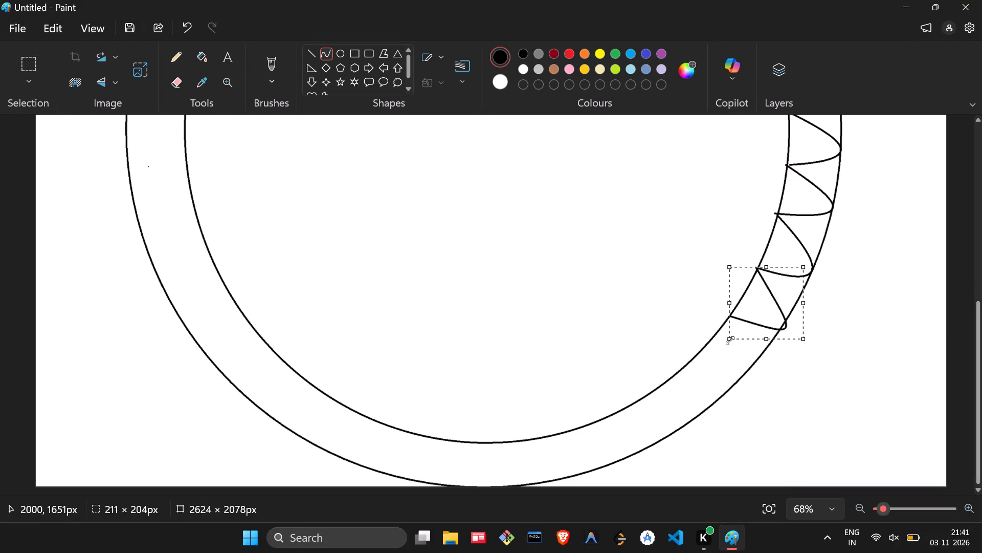
drag(730, 341, 728, 343)
click(806, 305)
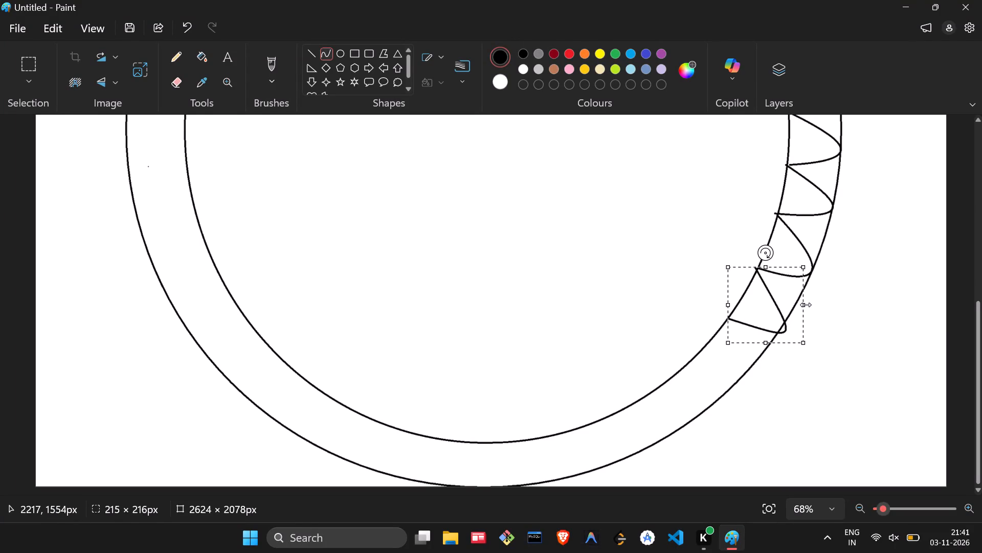
drag(810, 343, 804, 338)
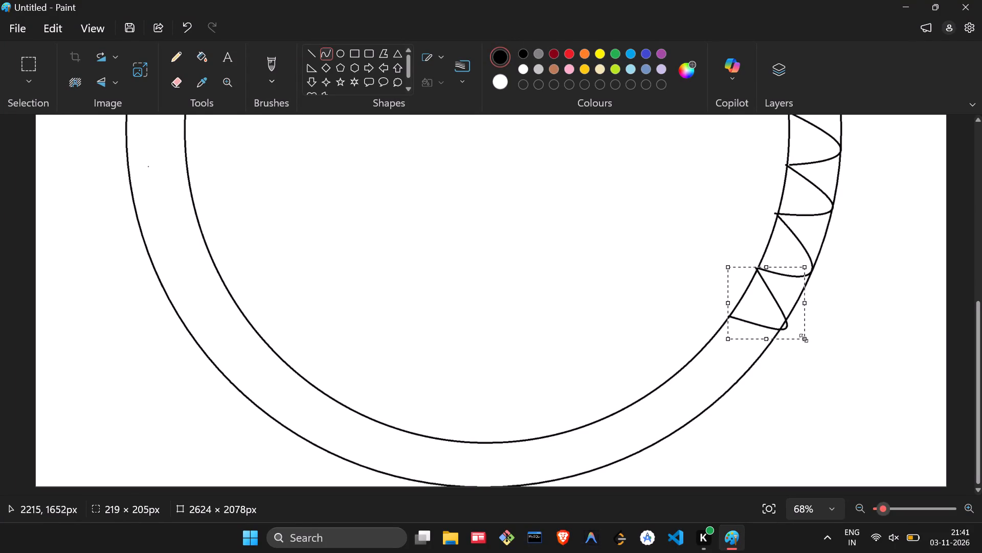
drag(804, 338, 799, 338)
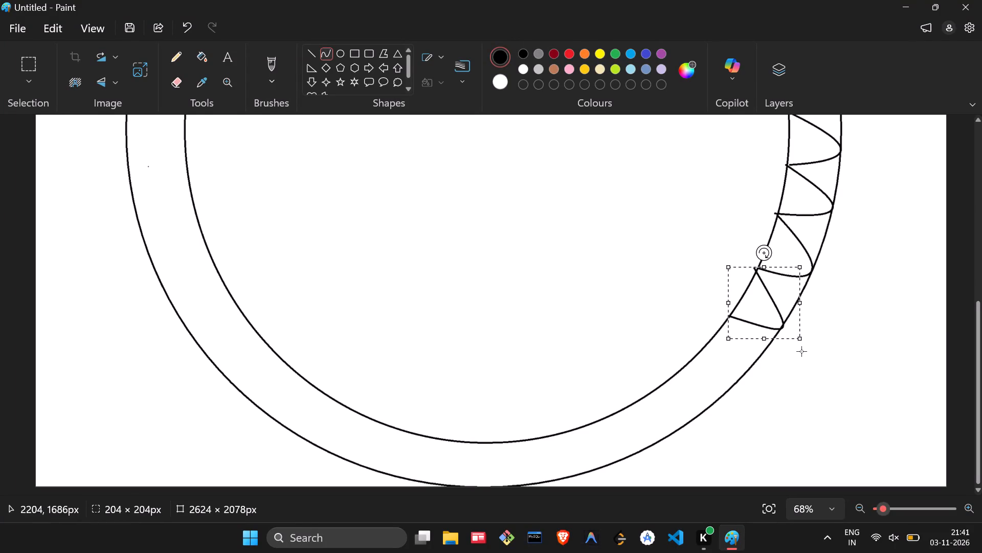
click(801, 351)
Draw a sixteenth curved arch about 184 × 199 px from the fifteenth arch's lower end, its peak at the outer circle.
ctrl+scroll(801, 351, down, 4)
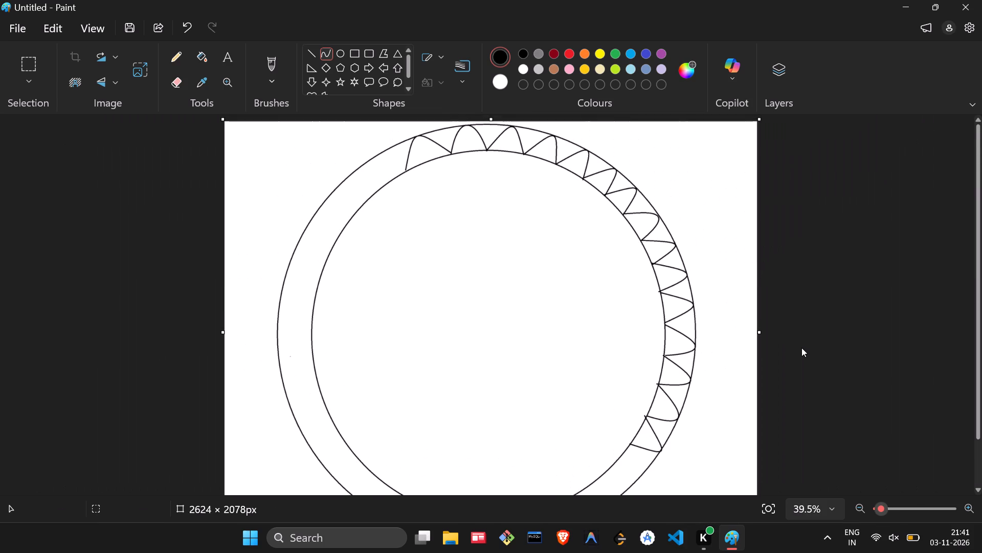
scroll(787, 337, down, 1)
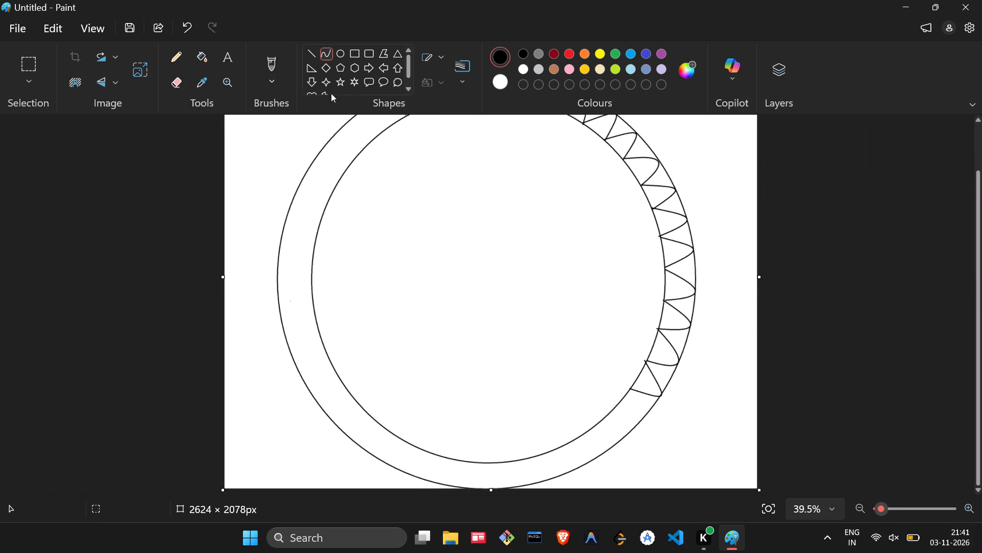
click(328, 59)
click(328, 53)
drag(607, 417, 608, 431)
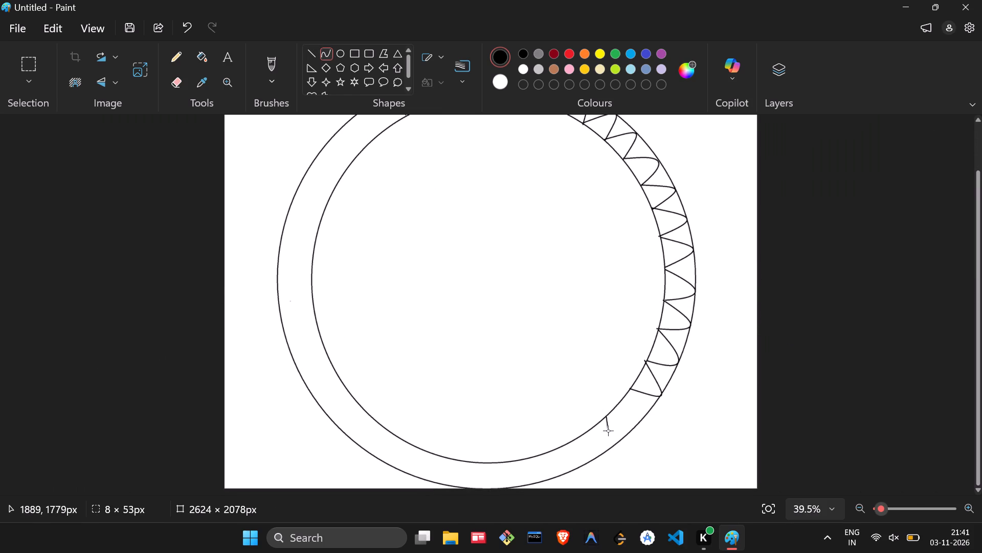
drag(608, 431, 630, 388)
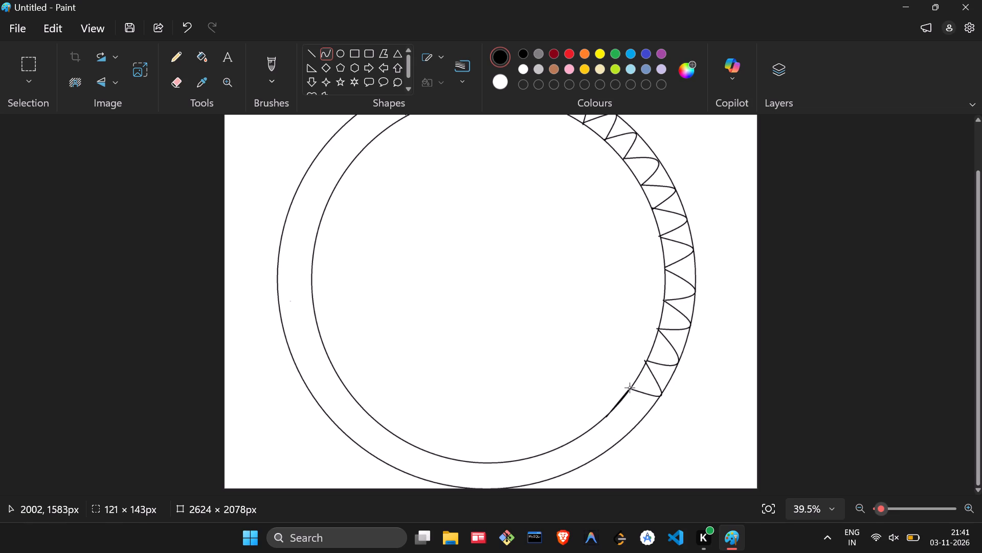
drag(630, 388, 630, 390)
drag(619, 400, 624, 407)
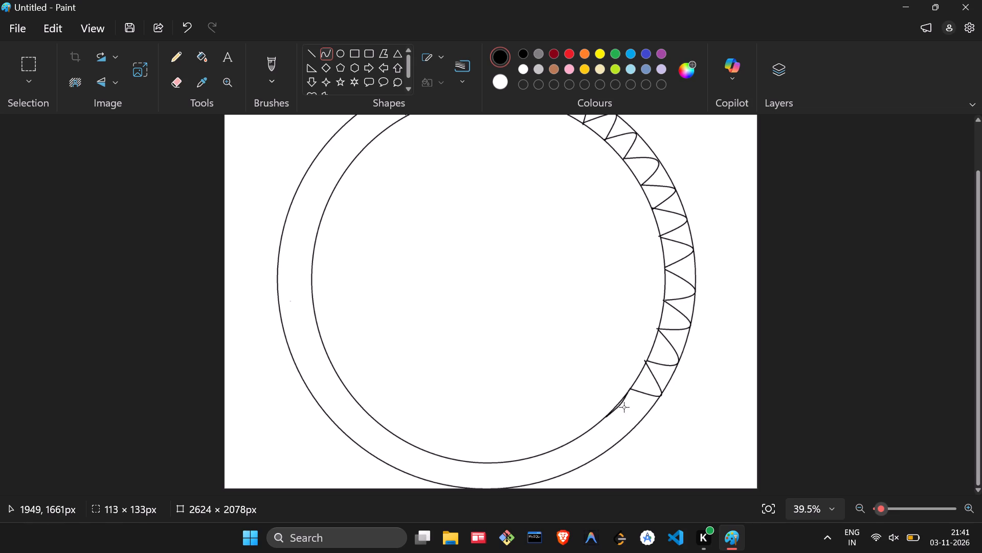
drag(624, 407, 644, 430)
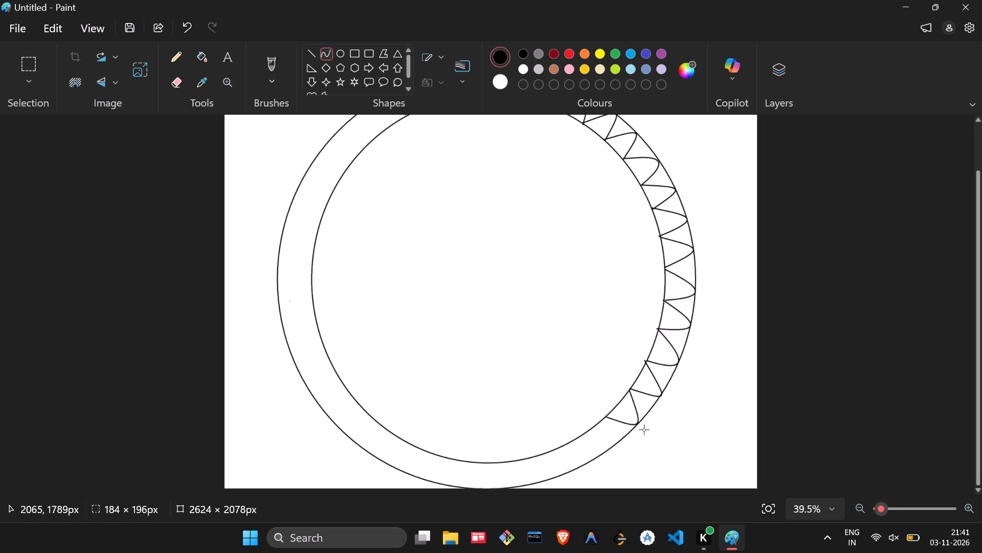
drag(644, 430, 644, 430)
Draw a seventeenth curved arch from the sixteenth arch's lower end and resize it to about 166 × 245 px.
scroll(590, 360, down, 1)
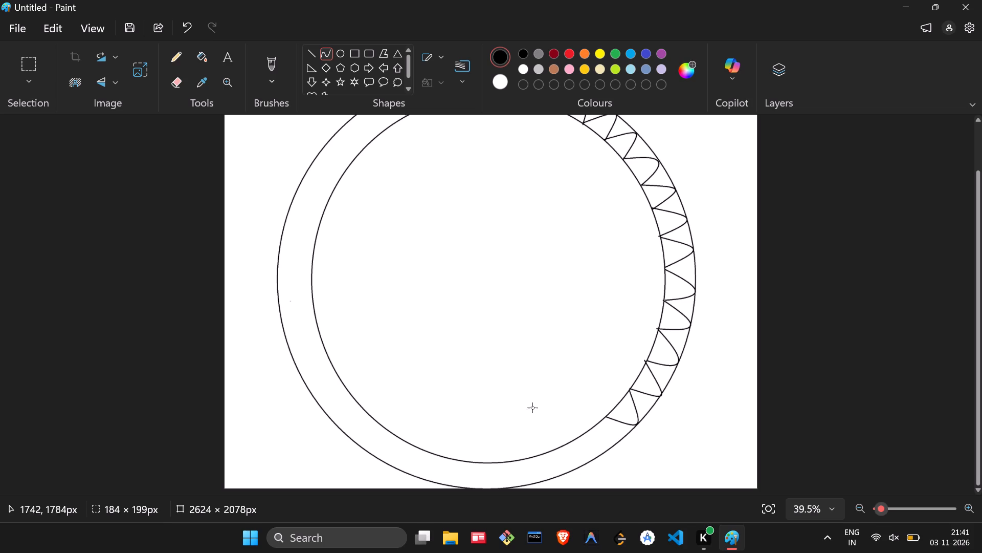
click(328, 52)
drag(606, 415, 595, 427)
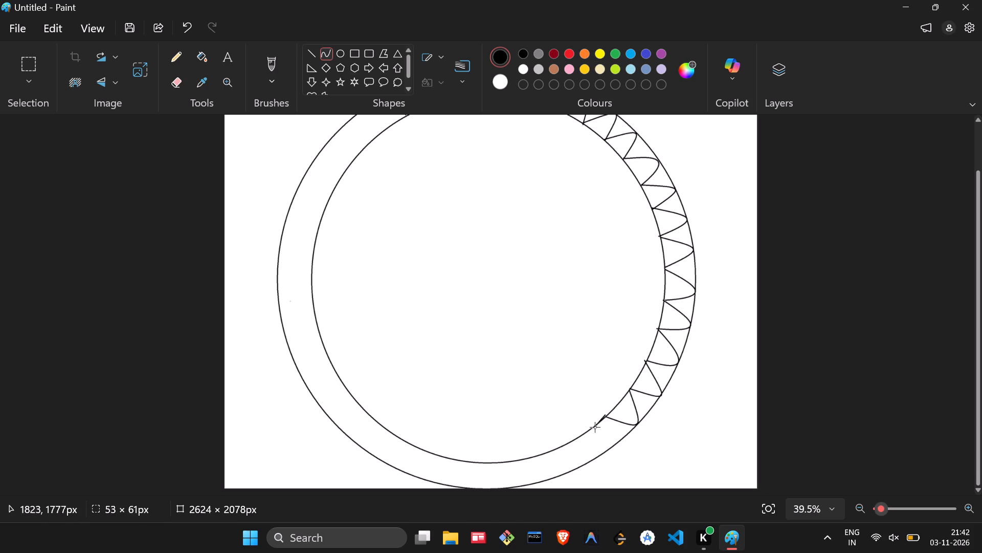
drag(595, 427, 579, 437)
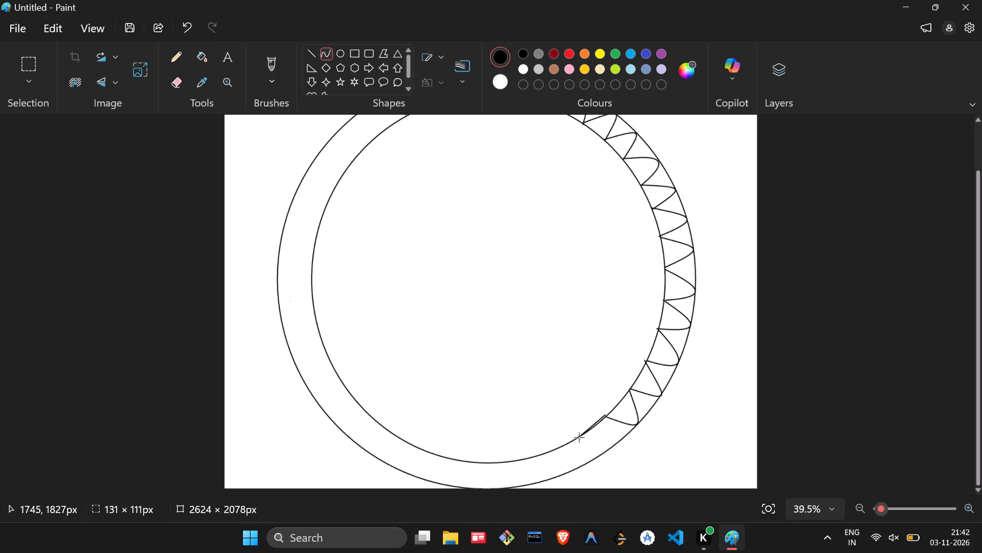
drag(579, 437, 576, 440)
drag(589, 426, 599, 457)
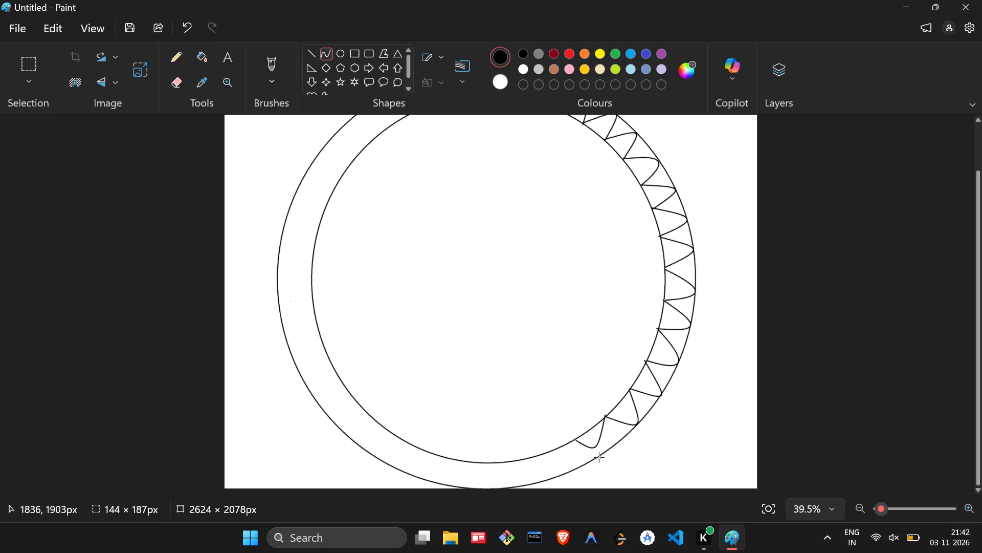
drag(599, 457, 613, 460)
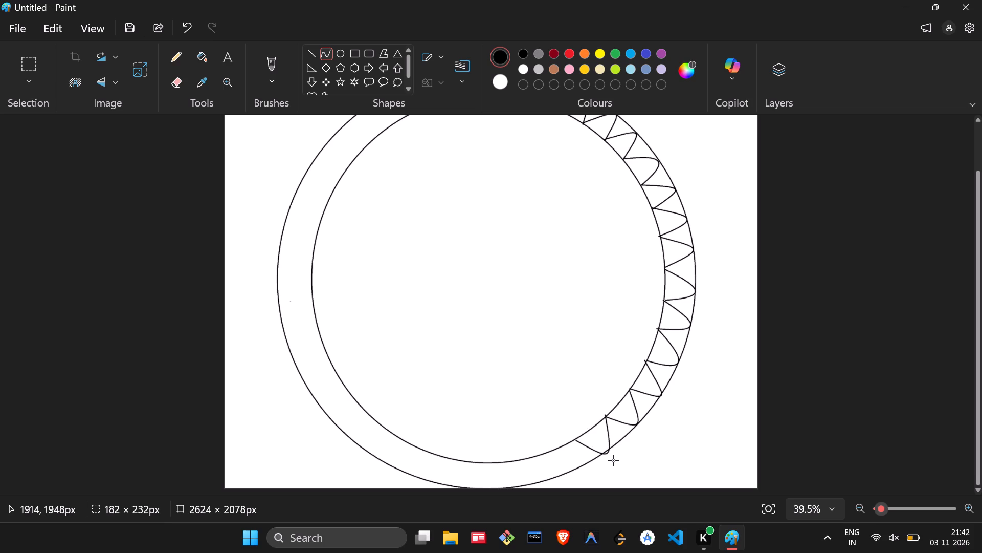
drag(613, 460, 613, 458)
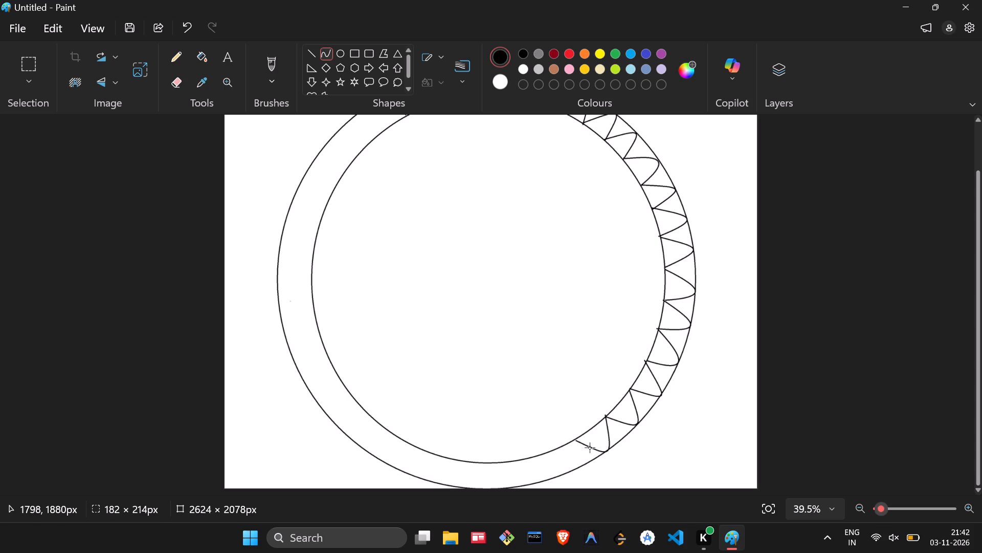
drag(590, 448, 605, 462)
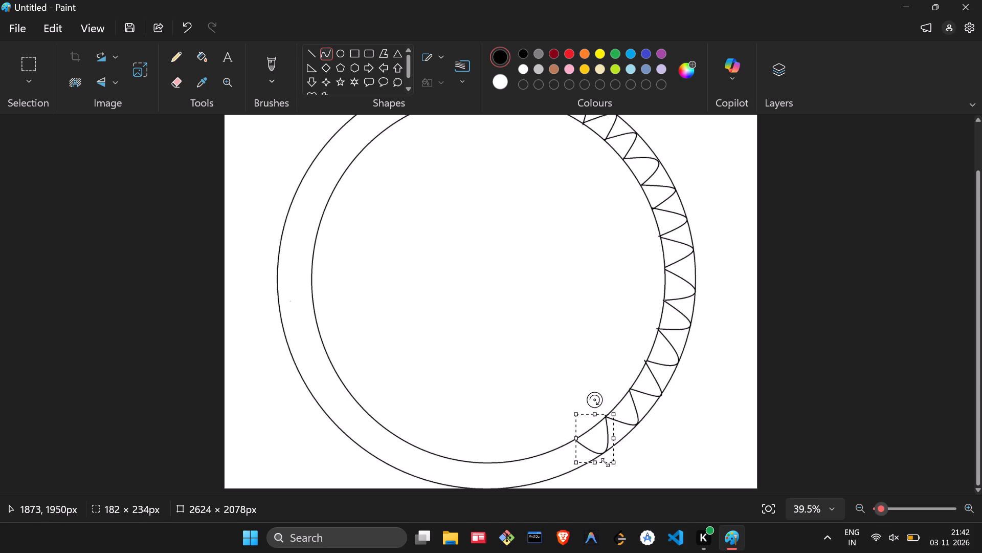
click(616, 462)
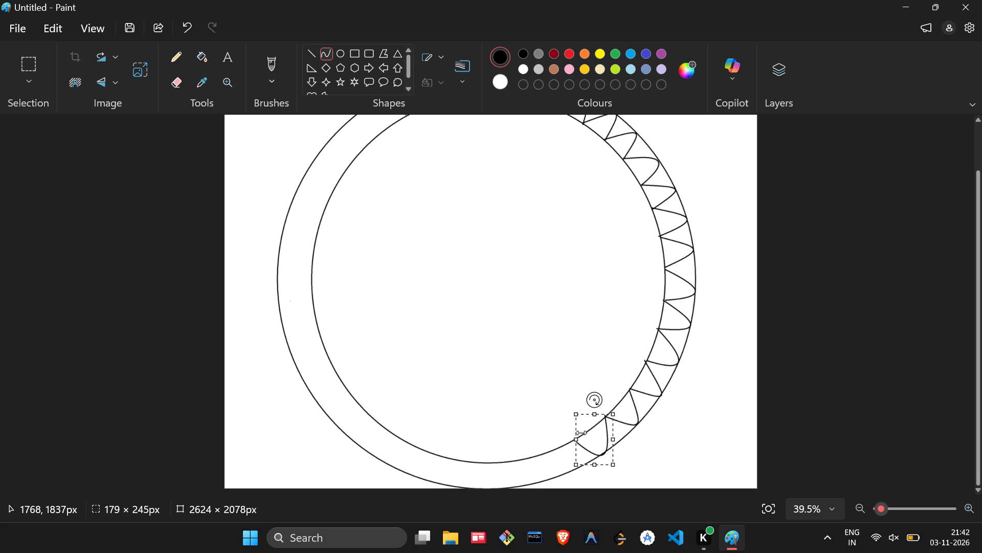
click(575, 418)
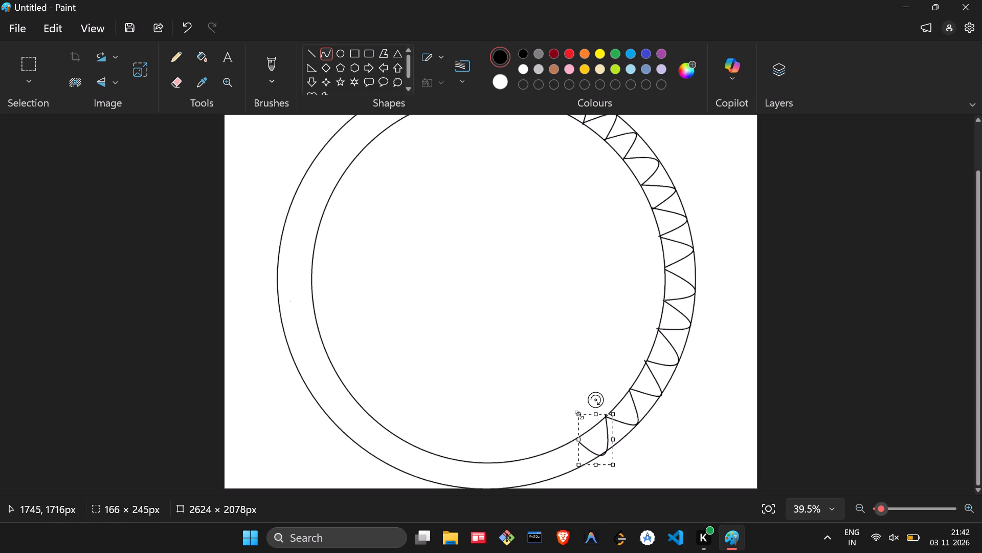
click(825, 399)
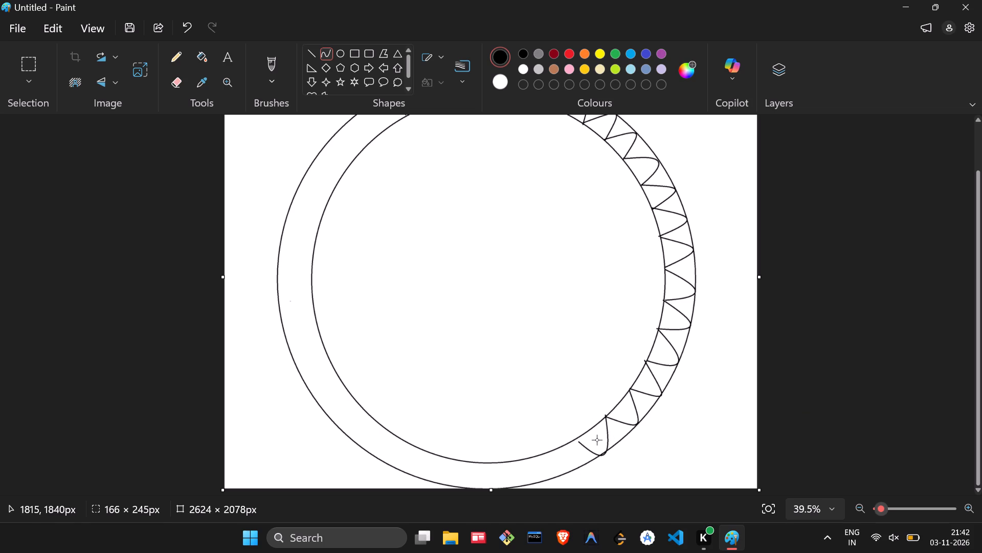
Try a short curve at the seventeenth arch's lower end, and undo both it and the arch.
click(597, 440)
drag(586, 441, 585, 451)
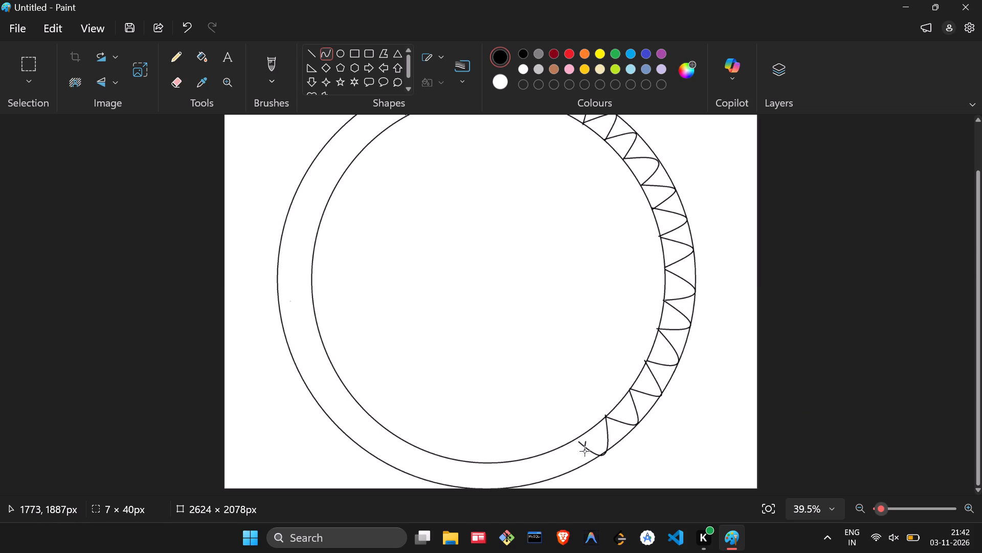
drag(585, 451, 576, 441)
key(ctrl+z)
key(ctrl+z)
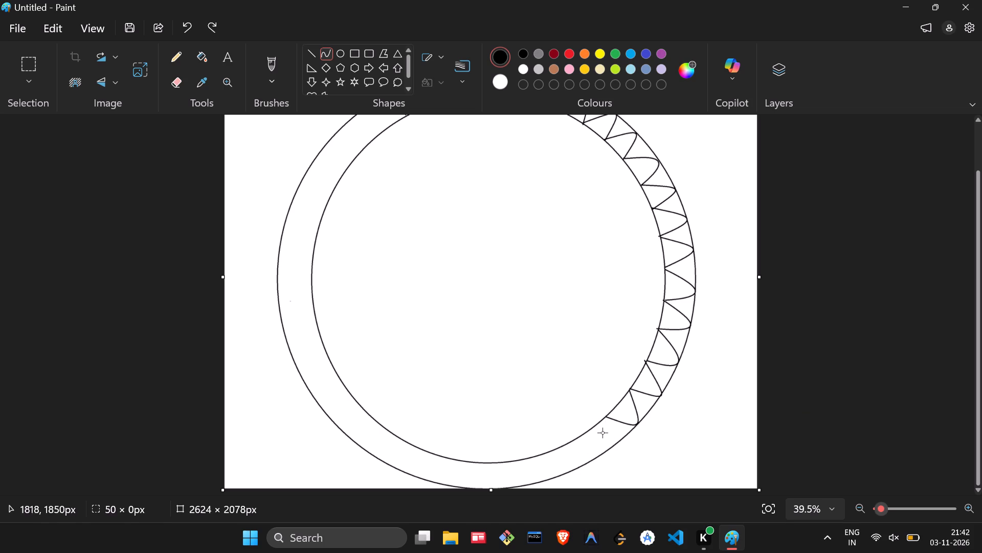
Redraw the seventeenth curved arch about 197 × 201 px from the sixteenth arch's lower end, its peak meeting the outer circle.
drag(605, 416, 590, 435)
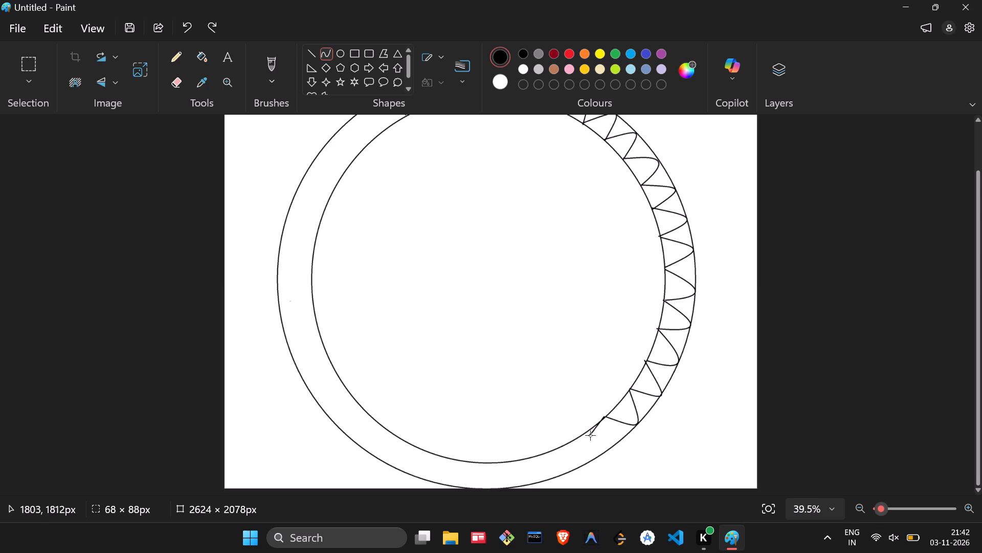
drag(590, 435, 572, 439)
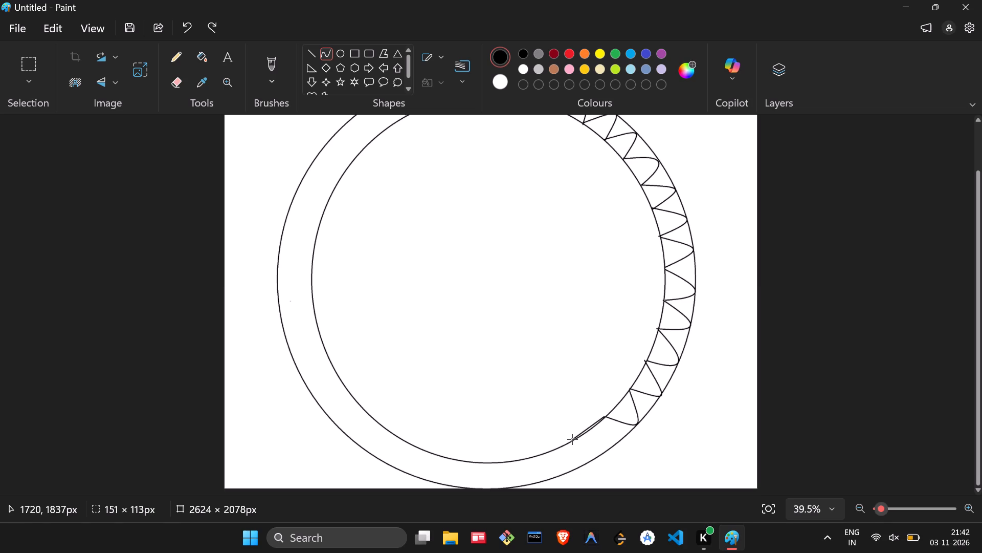
drag(572, 439, 573, 440)
drag(588, 431, 599, 443)
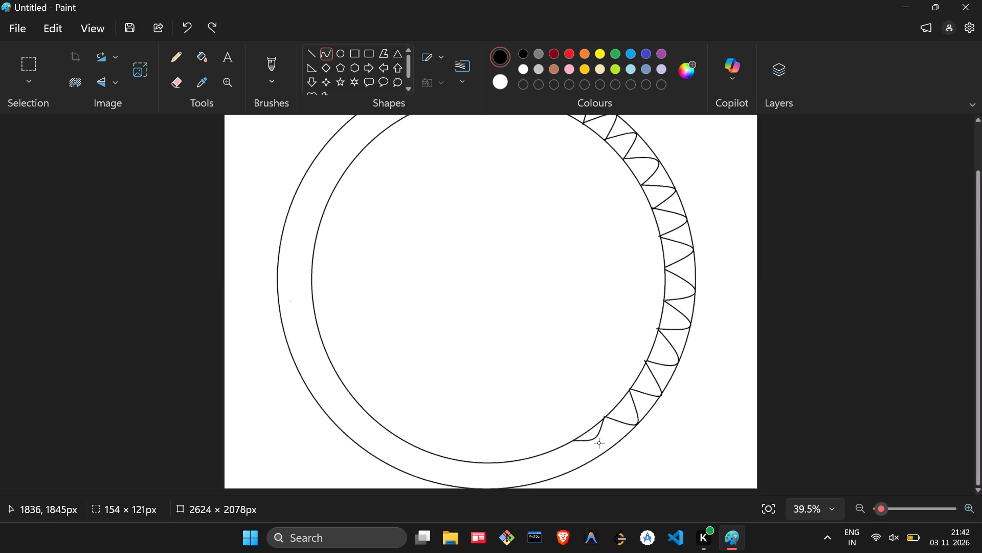
drag(599, 443, 613, 457)
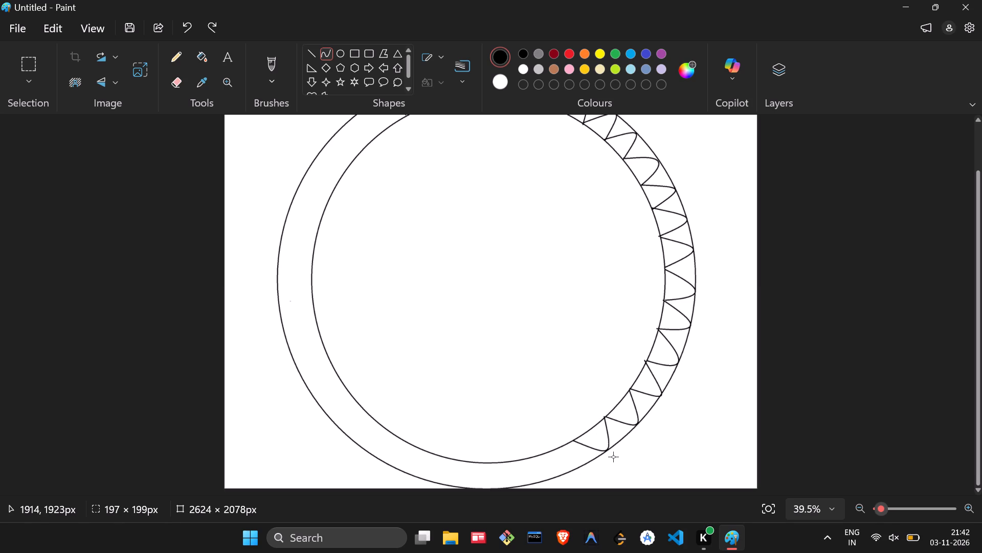
drag(613, 457, 613, 457)
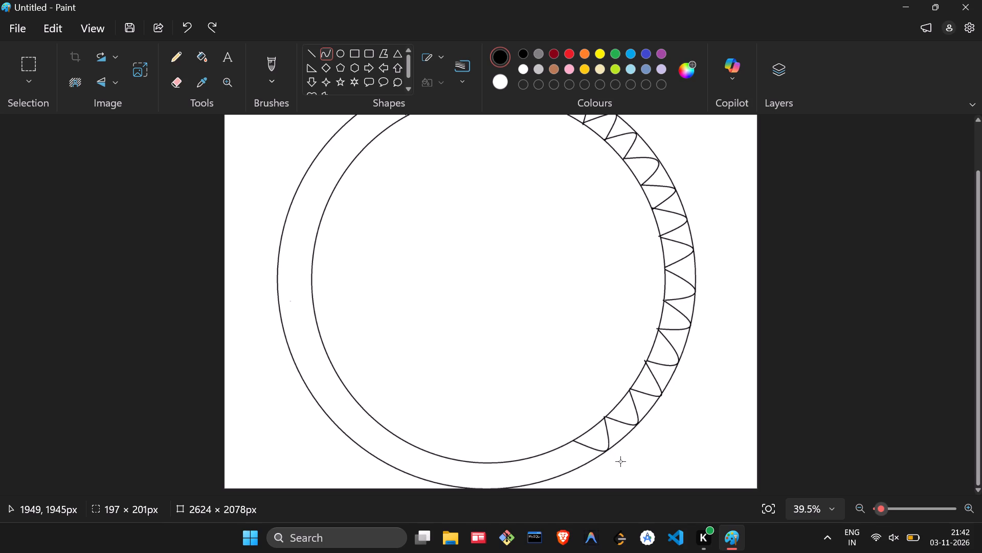
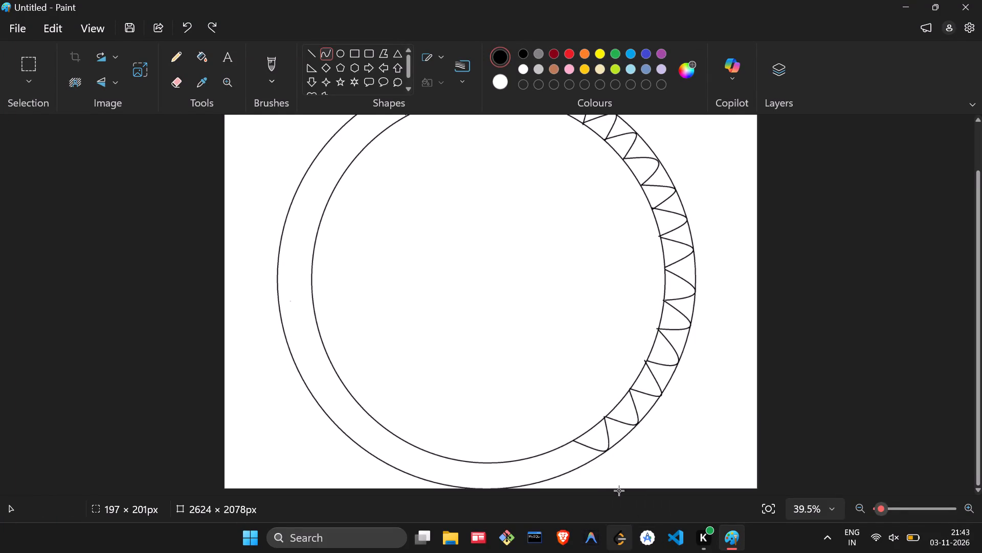
Draw an eighteenth curved arch about 197 × 196 px from the seventeenth arch's lower end, its peak at the outer circle.
click(327, 52)
drag(573, 440, 545, 458)
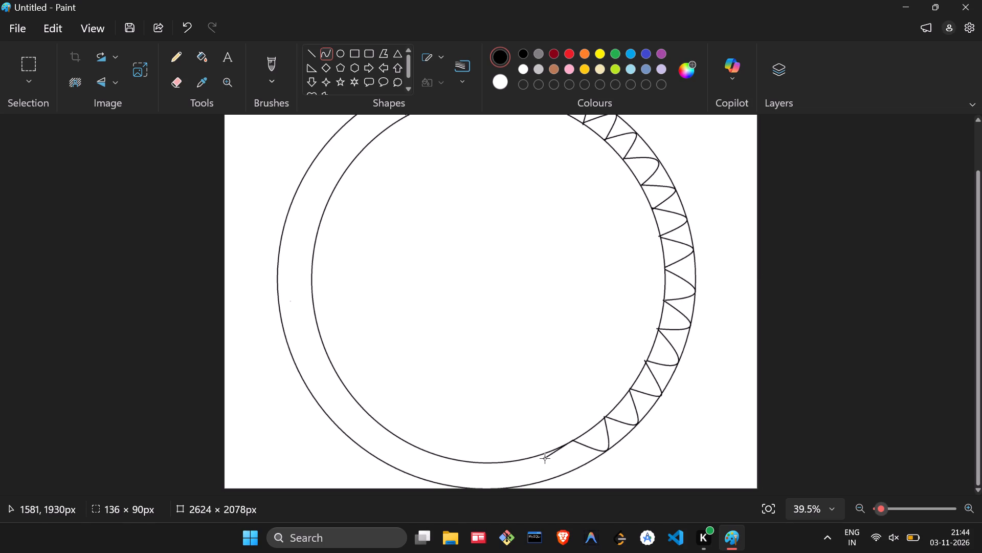
drag(545, 458, 534, 458)
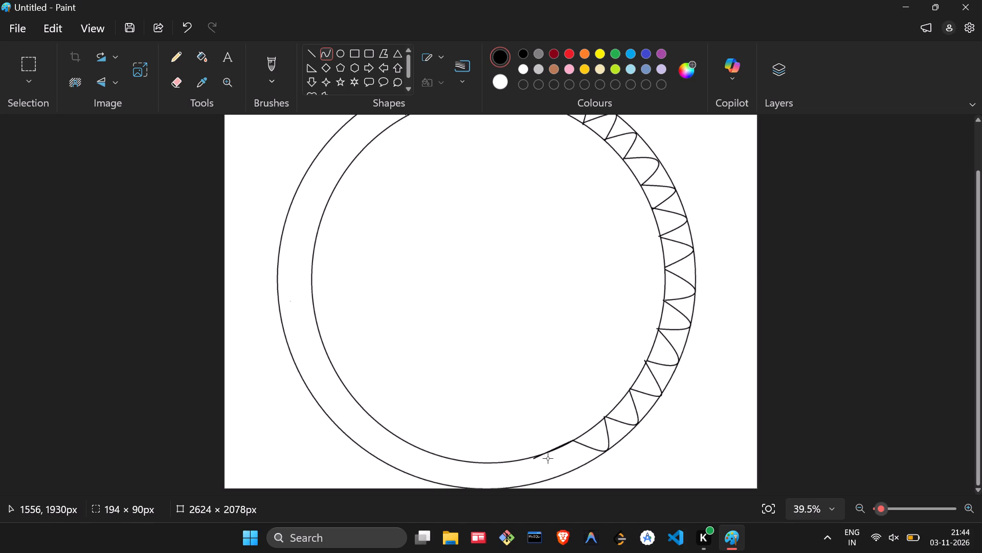
drag(554, 449, 574, 482)
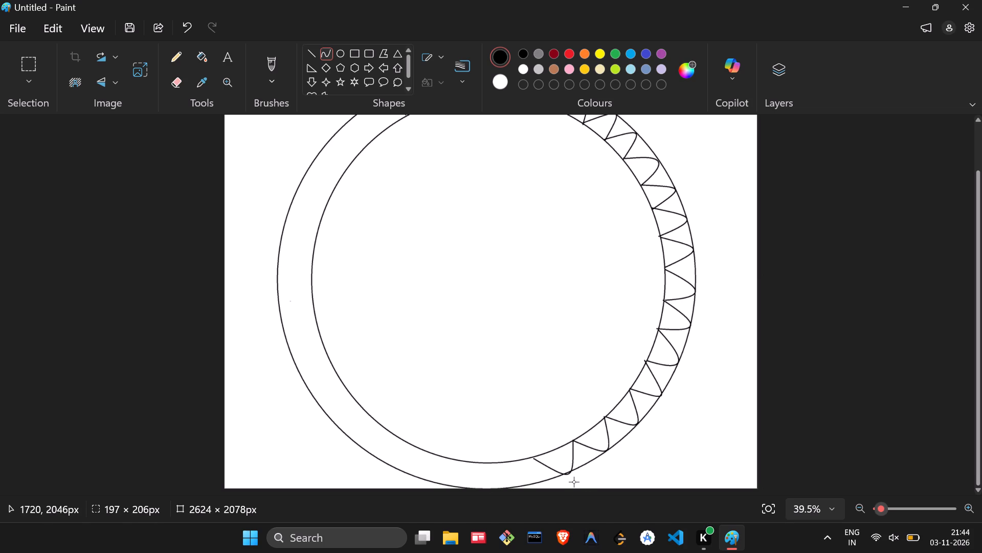
drag(574, 482, 574, 480)
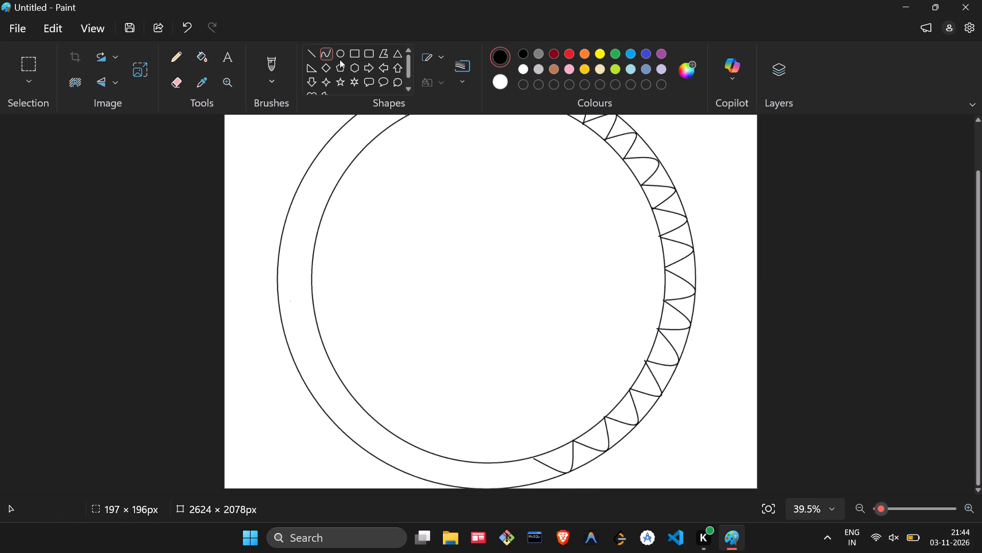
Draw a nineteenth curved arch about 206 × 186 px from the eighteenth arch's lower end, its peak meeting the outer circle.
click(334, 49)
click(338, 49)
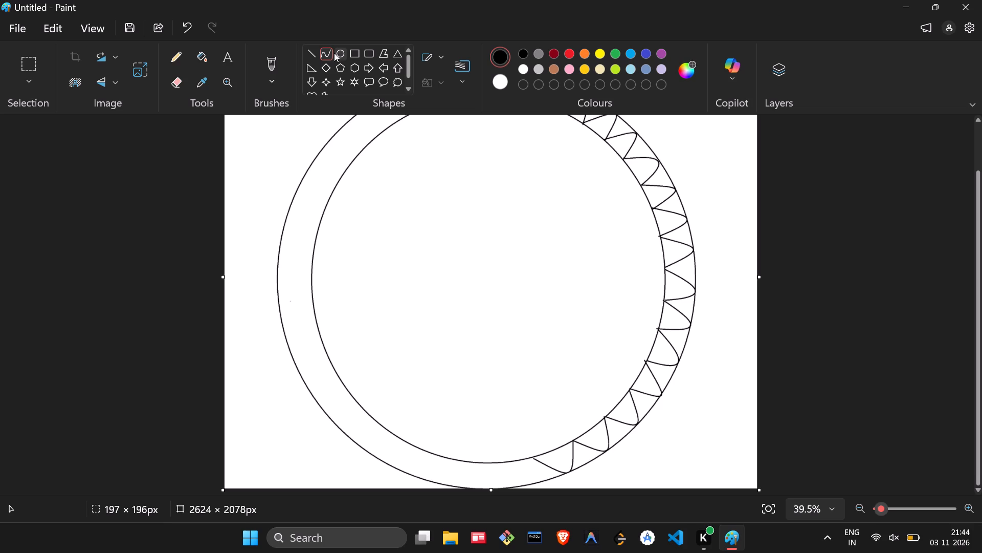
click(328, 54)
drag(534, 457, 517, 457)
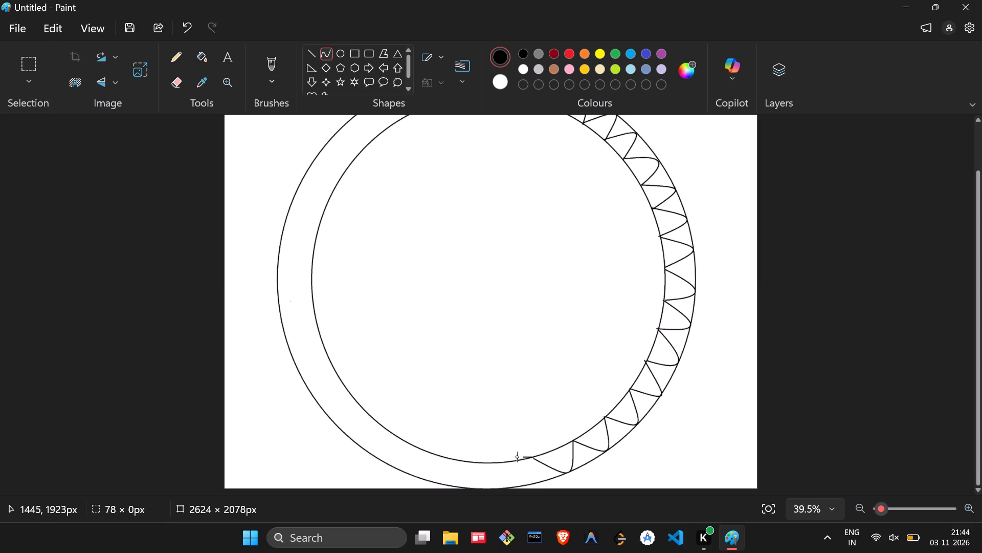
drag(517, 457, 492, 462)
drag(511, 461, 521, 495)
Draw a twentieth curved arch about 220 × 196 px across the bottom of the ring from the nineteenth arch's free end.
scroll(529, 417, down, 2)
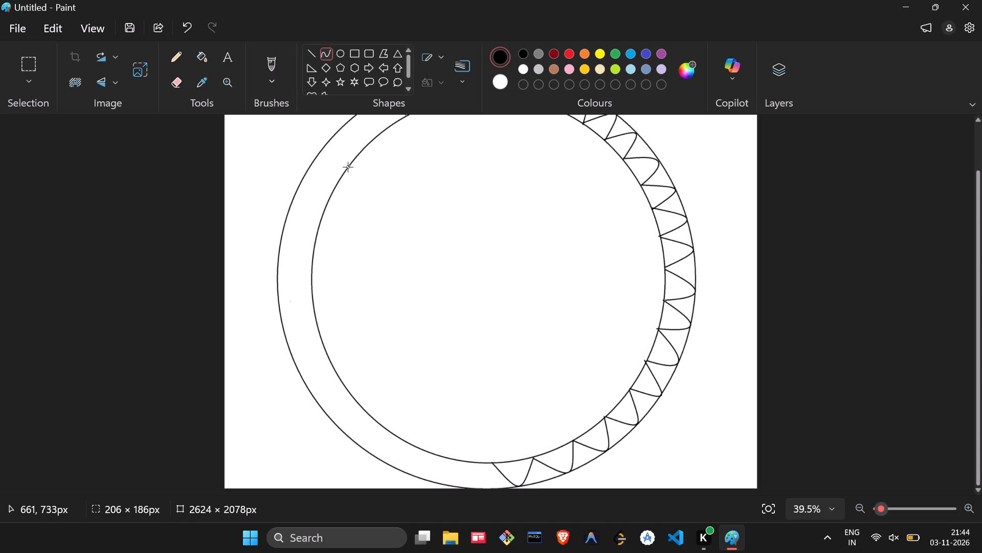
click(324, 48)
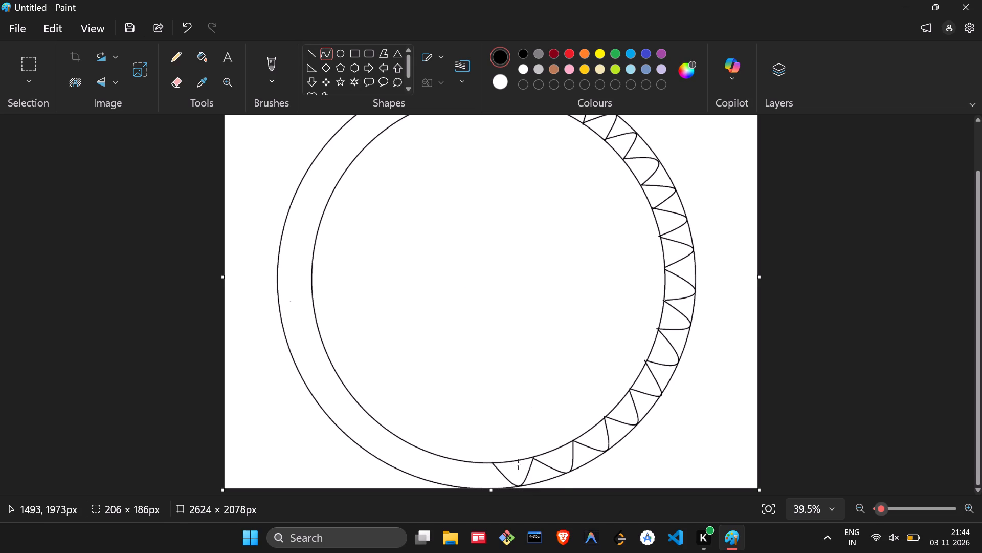
drag(492, 462, 453, 459)
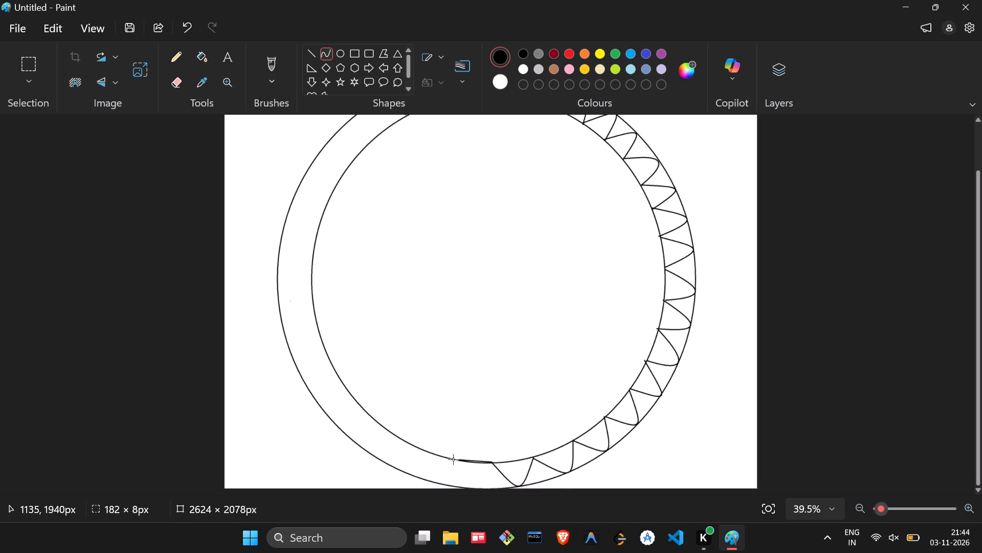
drag(453, 459, 448, 458)
drag(475, 459, 473, 478)
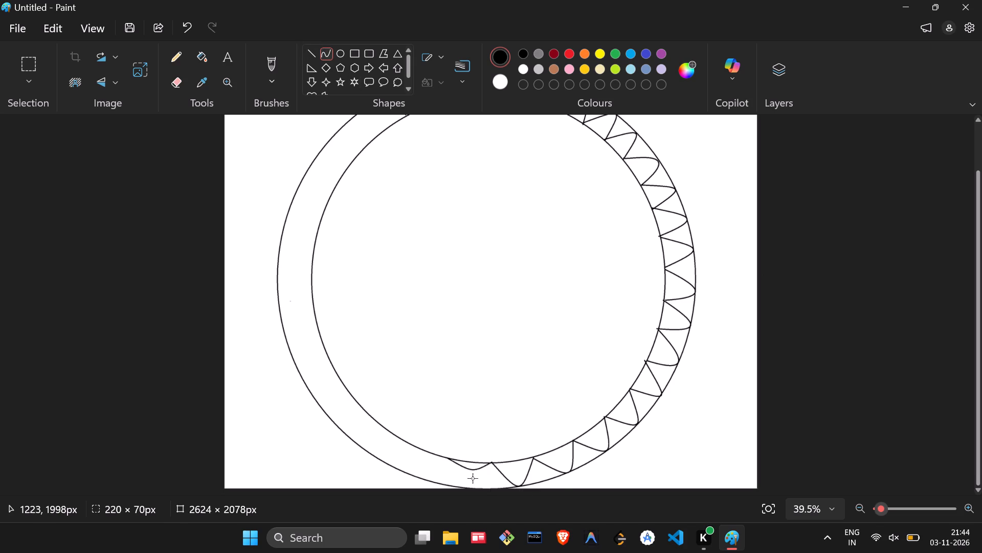
drag(473, 478, 469, 498)
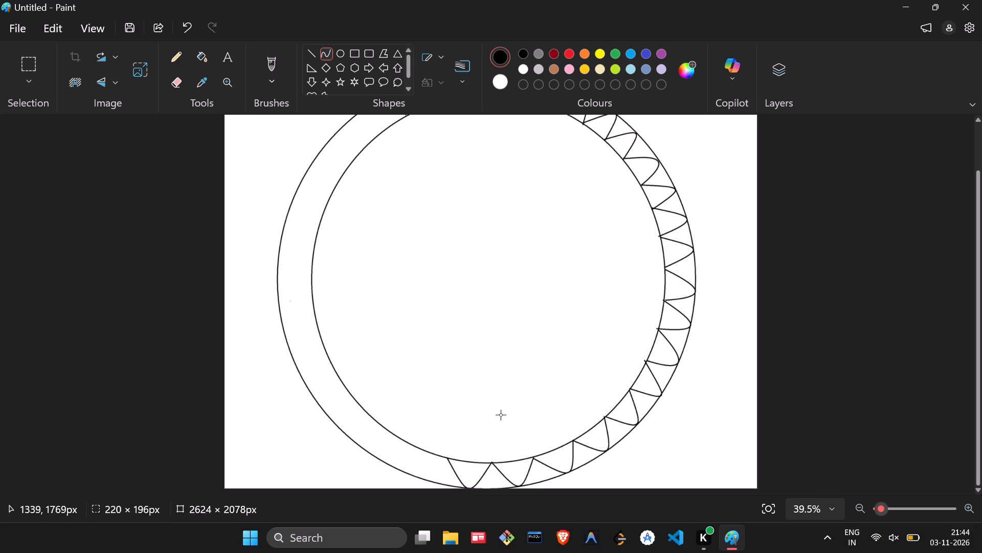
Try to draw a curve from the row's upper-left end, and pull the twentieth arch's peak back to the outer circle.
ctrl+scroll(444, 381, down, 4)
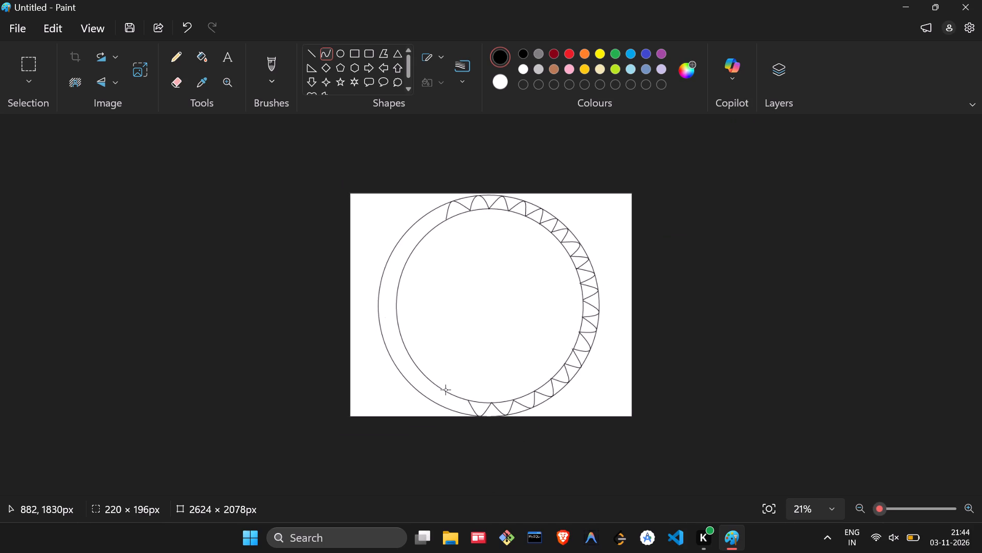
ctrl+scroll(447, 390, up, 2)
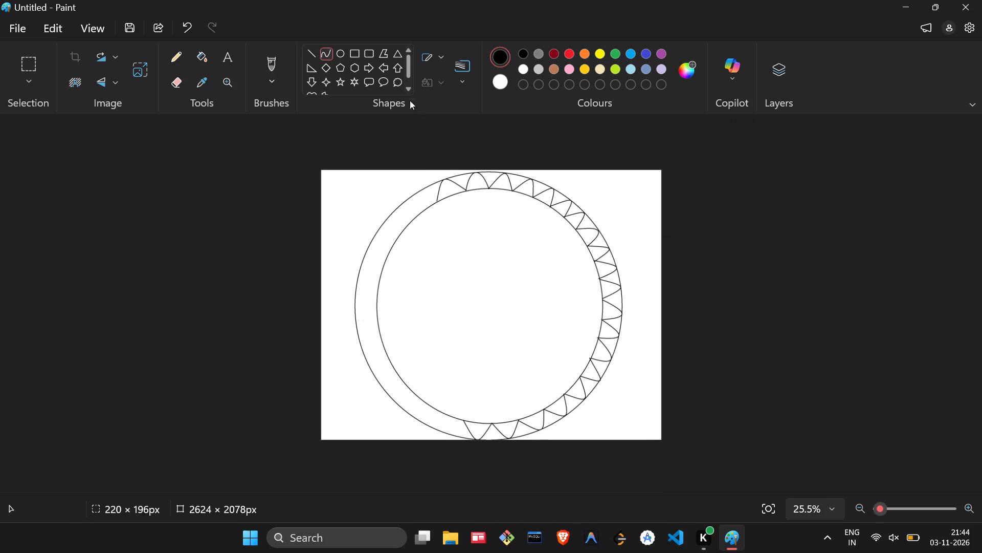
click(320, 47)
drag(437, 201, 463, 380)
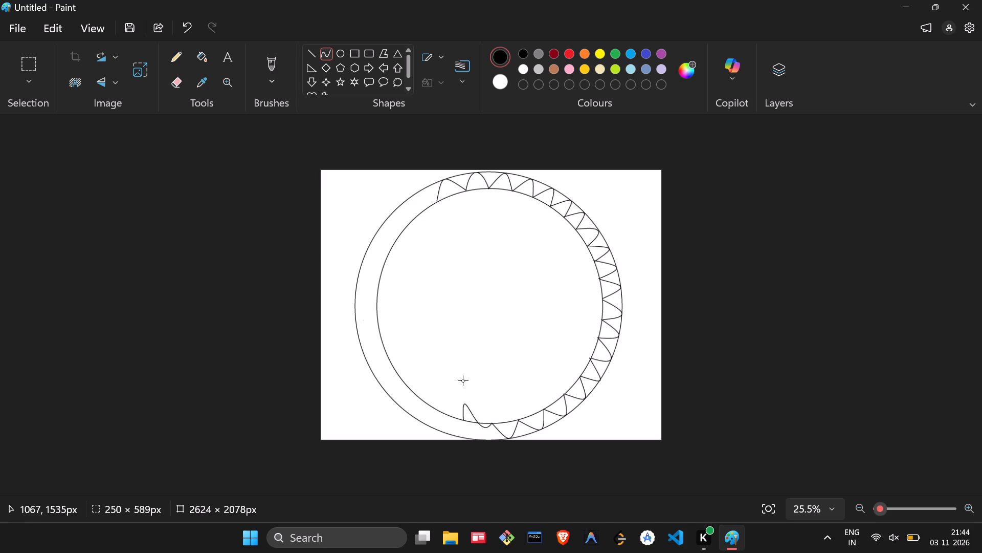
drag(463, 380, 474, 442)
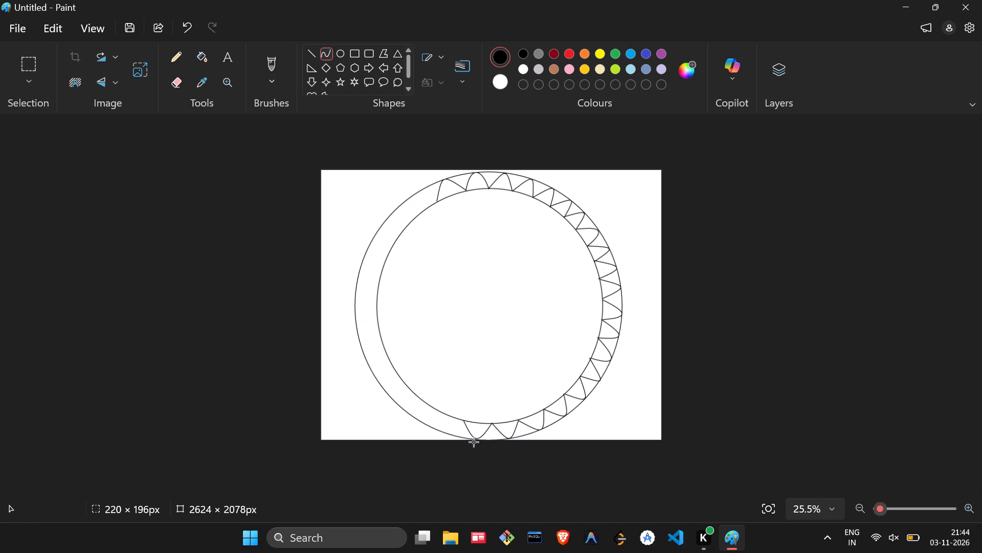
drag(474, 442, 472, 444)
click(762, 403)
Draw a curved arch about 192 × 227 px along the inner circle from the row's free upper-left end.
ctrl+scroll(757, 403, down, 1)
ctrl+scroll(661, 372, up, 5)
ctrl+scroll(531, 361, down, 4)
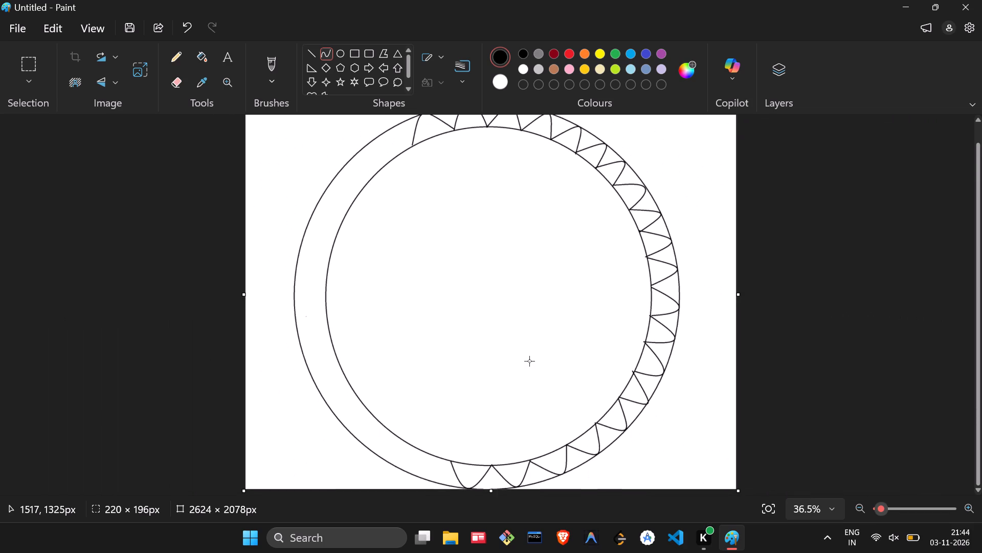
click(326, 53)
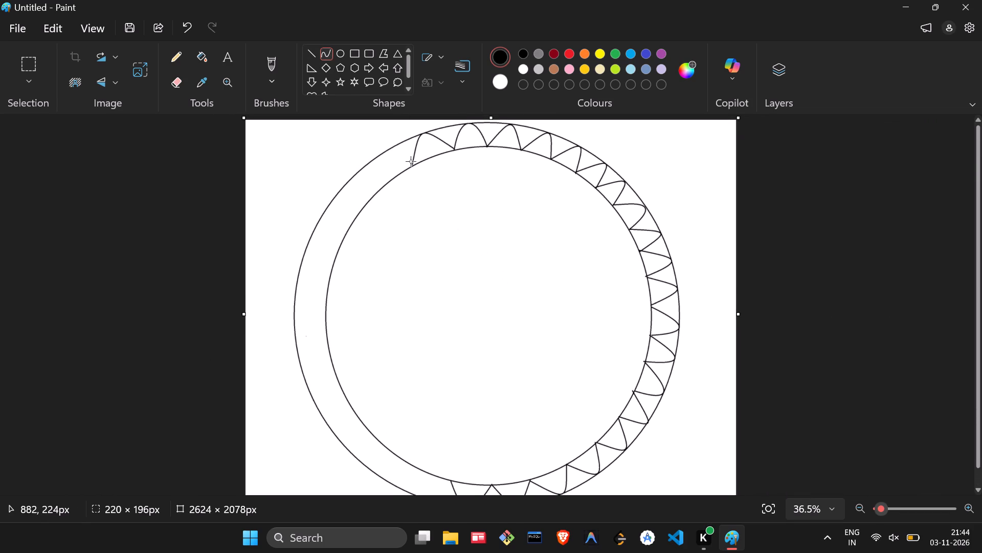
drag(413, 167, 408, 172)
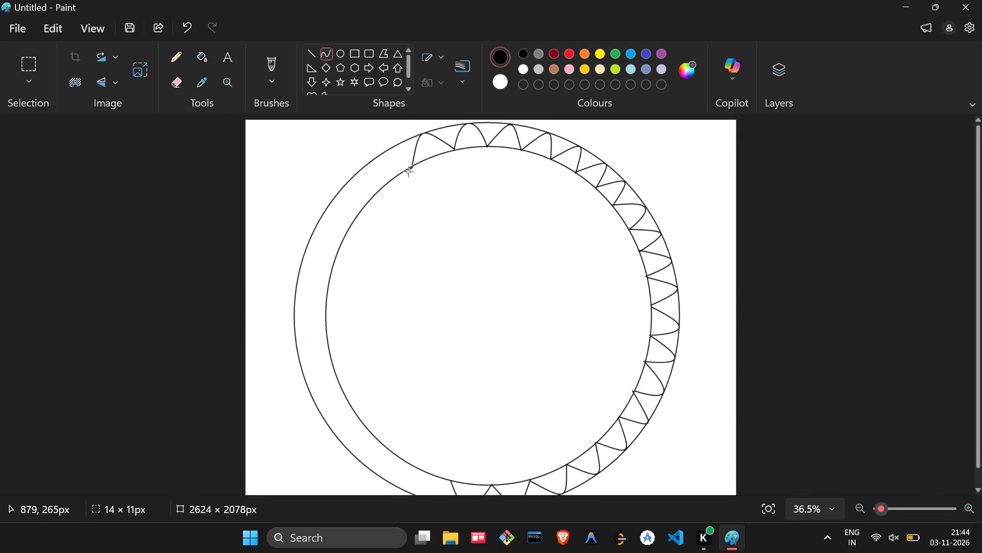
drag(408, 172, 381, 188)
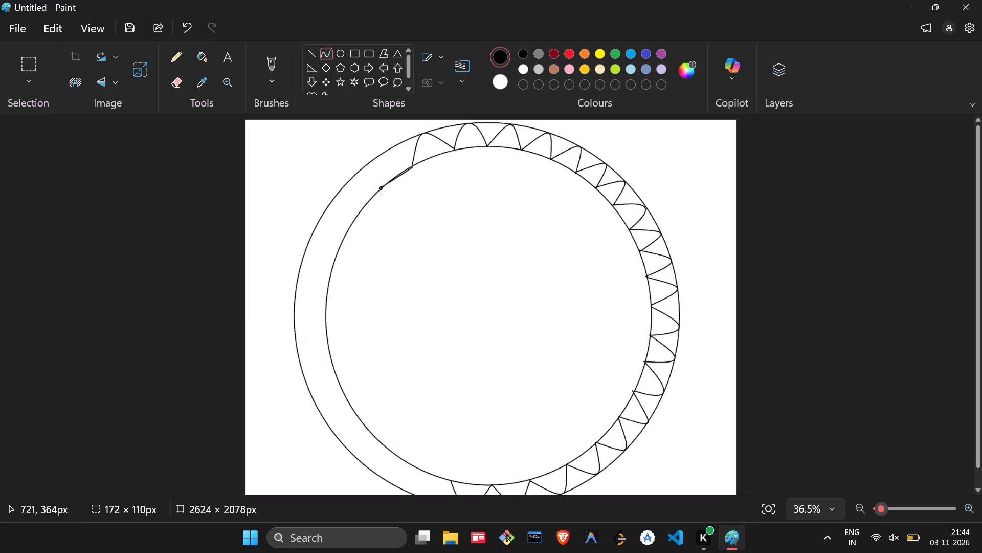
drag(381, 188, 380, 188)
drag(395, 177, 377, 142)
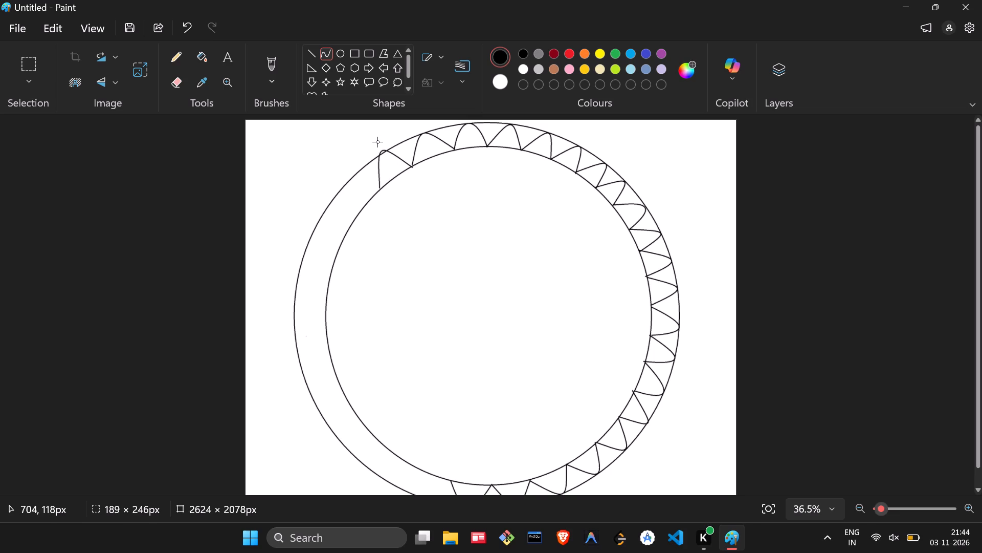
drag(377, 142, 377, 145)
drag(377, 178, 378, 186)
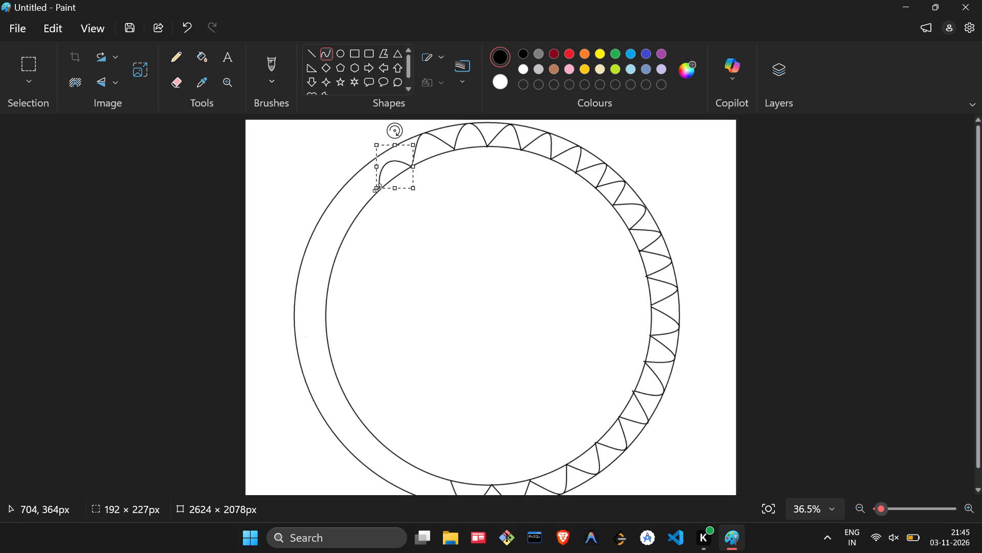
Resize the new upper-left arch to about 188 × 350 px so its peak meets the outer circle and its lower end the inner one.
drag(377, 144, 369, 134)
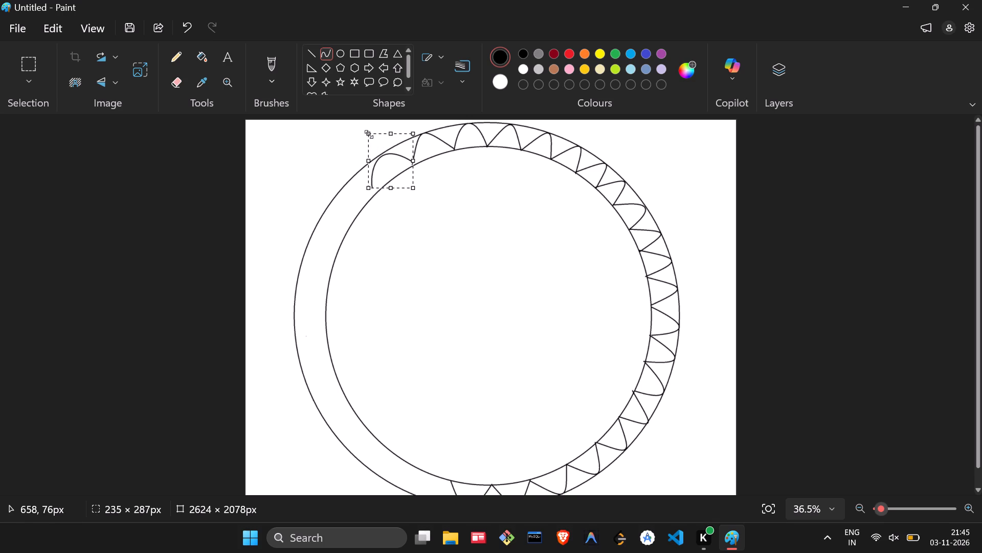
drag(369, 134, 368, 133)
drag(366, 185, 372, 184)
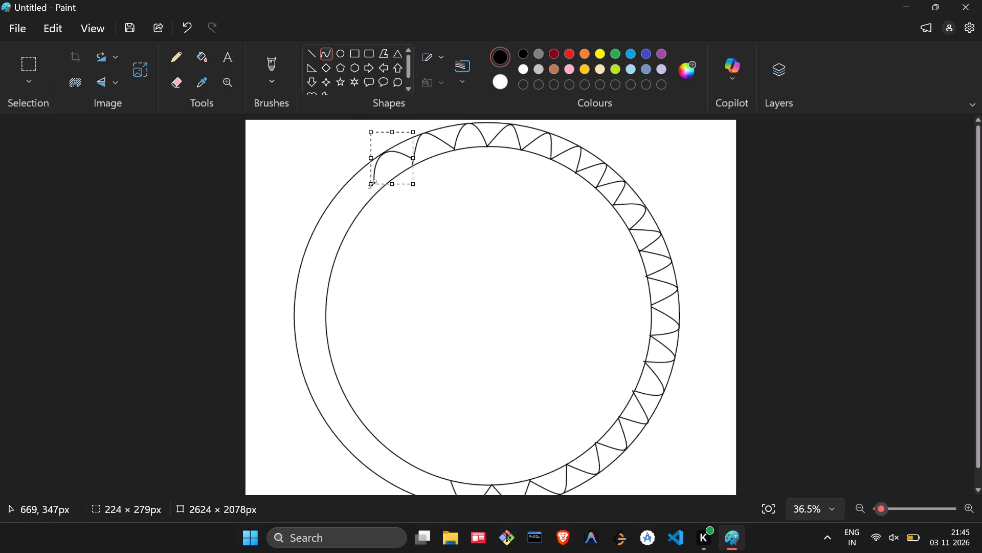
drag(372, 184, 373, 195)
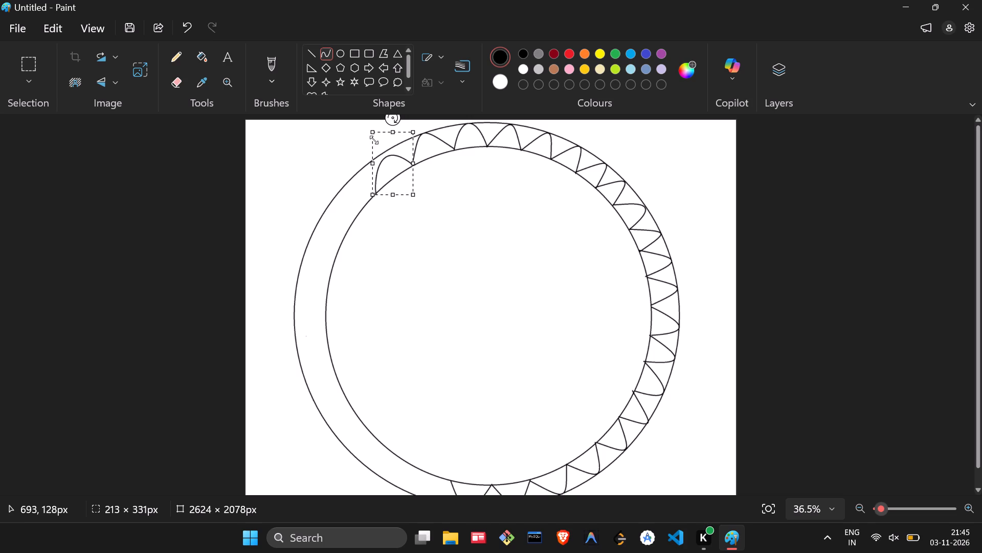
drag(373, 132, 365, 125)
drag(411, 193, 411, 195)
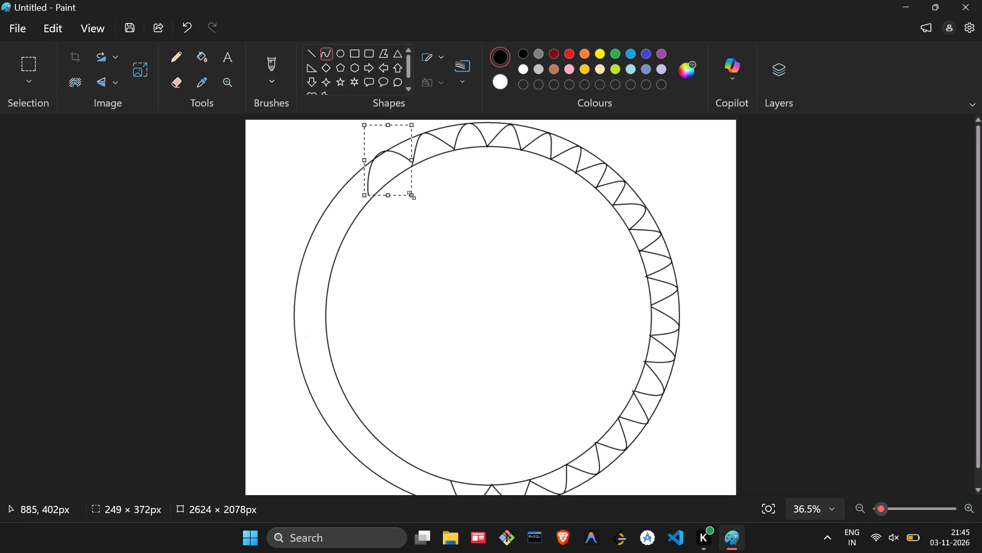
drag(411, 195, 411, 201)
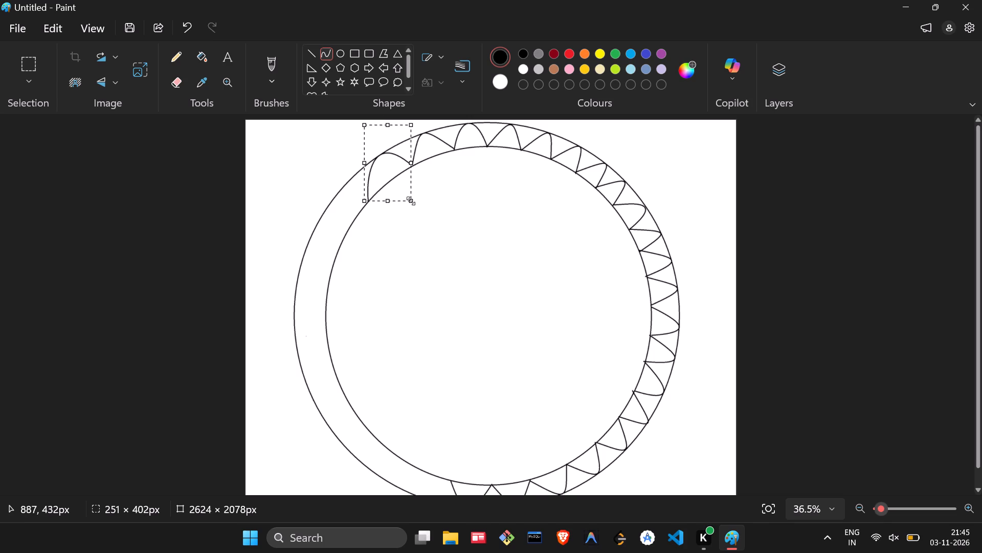
drag(411, 201, 414, 200)
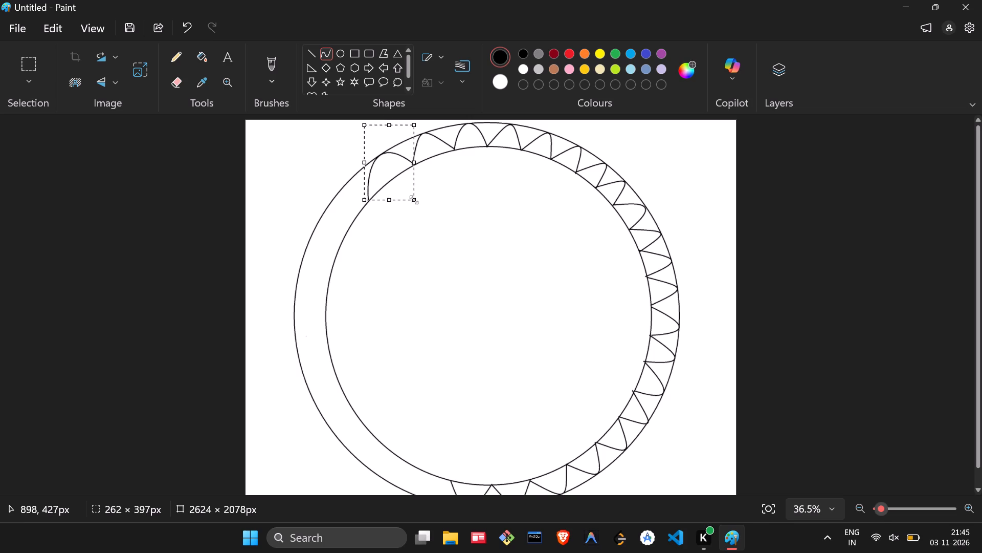
drag(414, 200, 412, 200)
drag(364, 201, 376, 189)
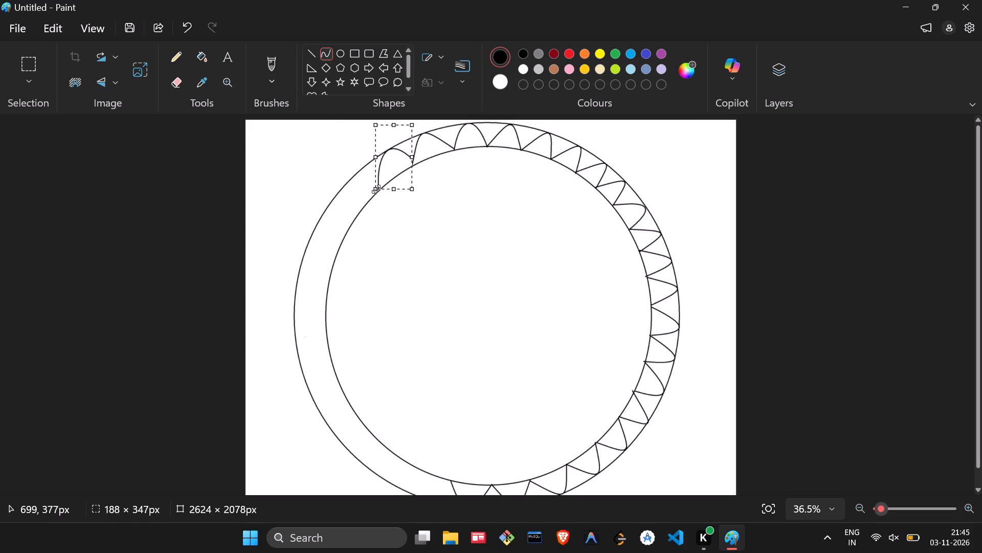
drag(376, 189, 376, 192)
click(415, 217)
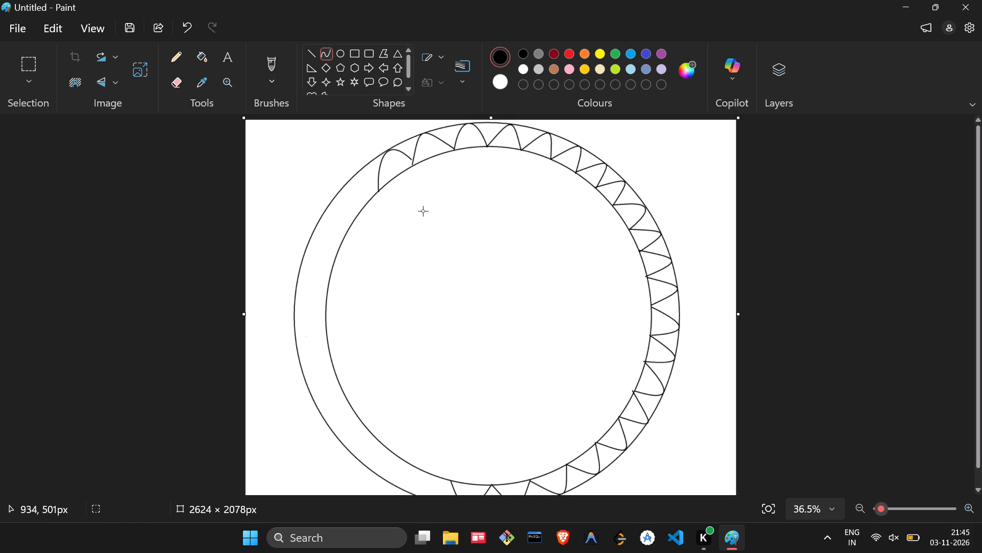
click(405, 162)
Undo the latest upper-left arch and redraw it about 198 × 213 px from the row's free end, peaking at the outer circle.
ctrl+scroll(408, 196, up, 2)
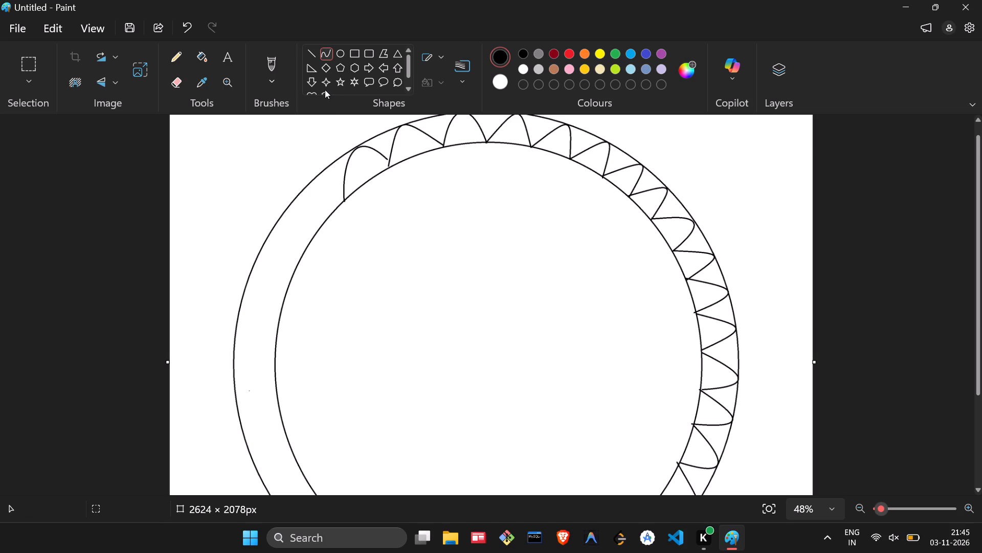
key(ctrl+z)
click(324, 52)
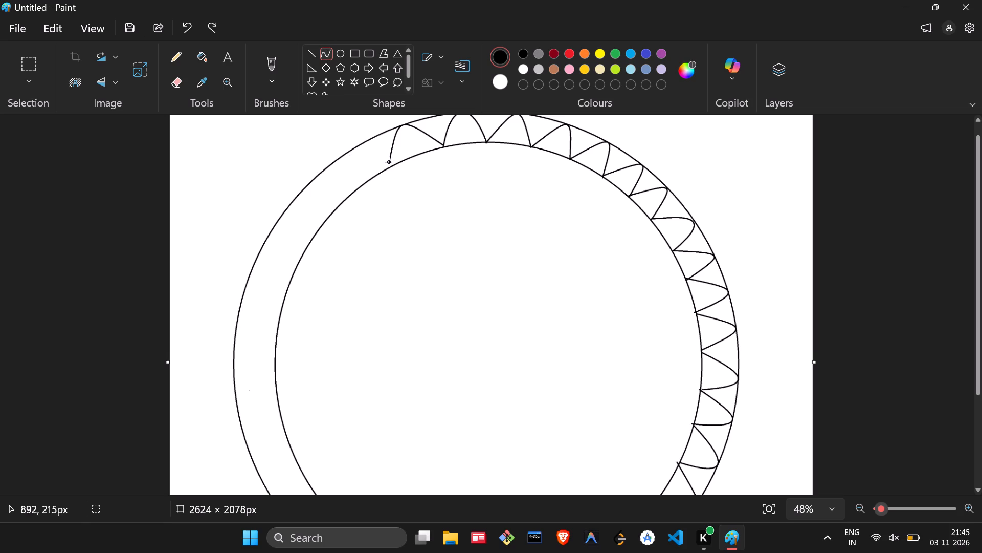
drag(390, 166, 362, 184)
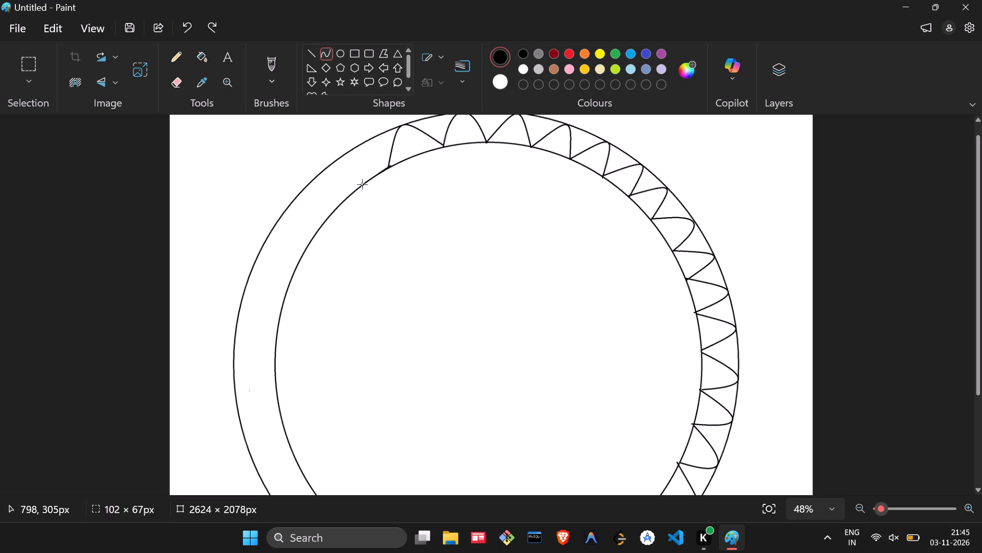
drag(362, 184, 351, 195)
drag(368, 182, 336, 142)
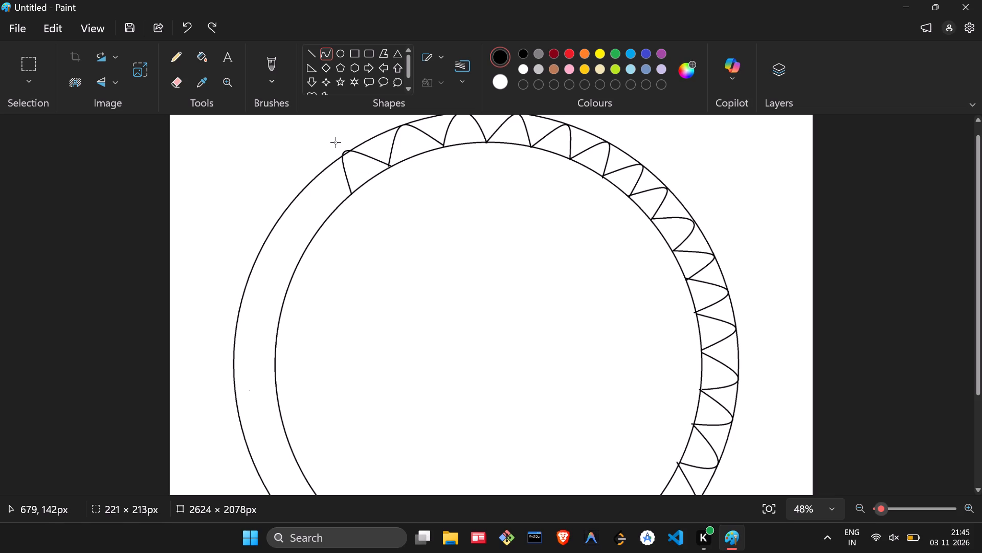
drag(336, 142, 342, 142)
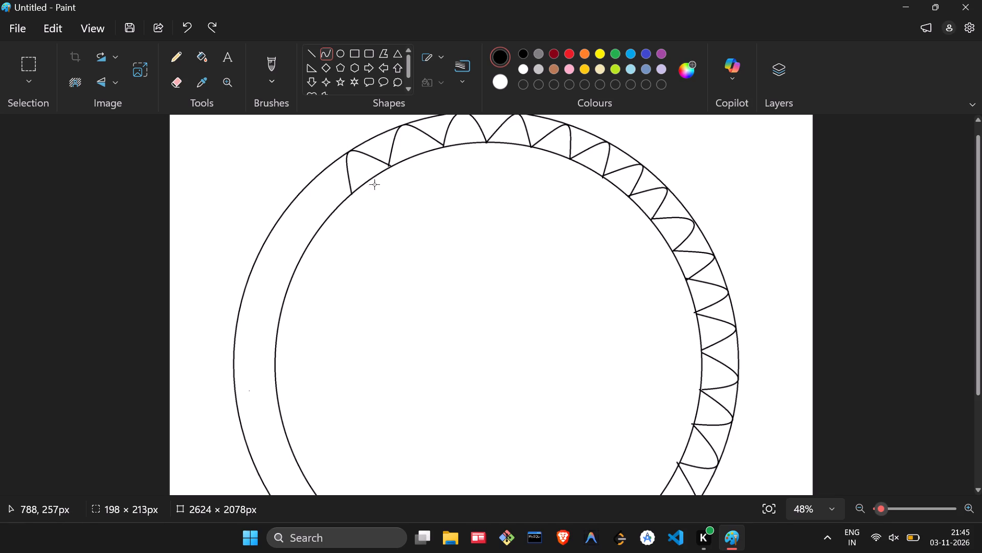
Draw the next curved arch about 203 × 238 px from the upper-left free end, with its peak on the outer circle.
double_click(326, 52)
drag(353, 195, 336, 199)
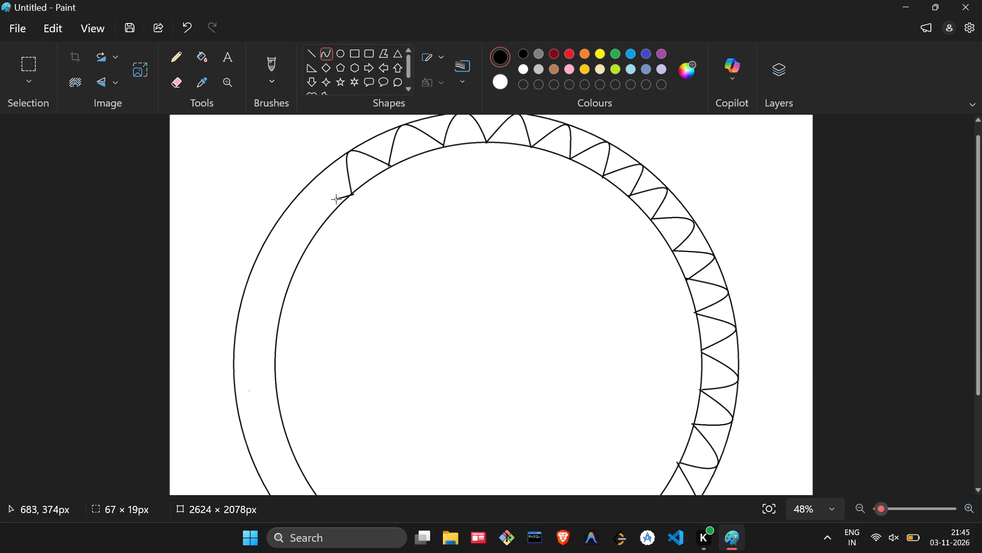
drag(336, 199, 318, 225)
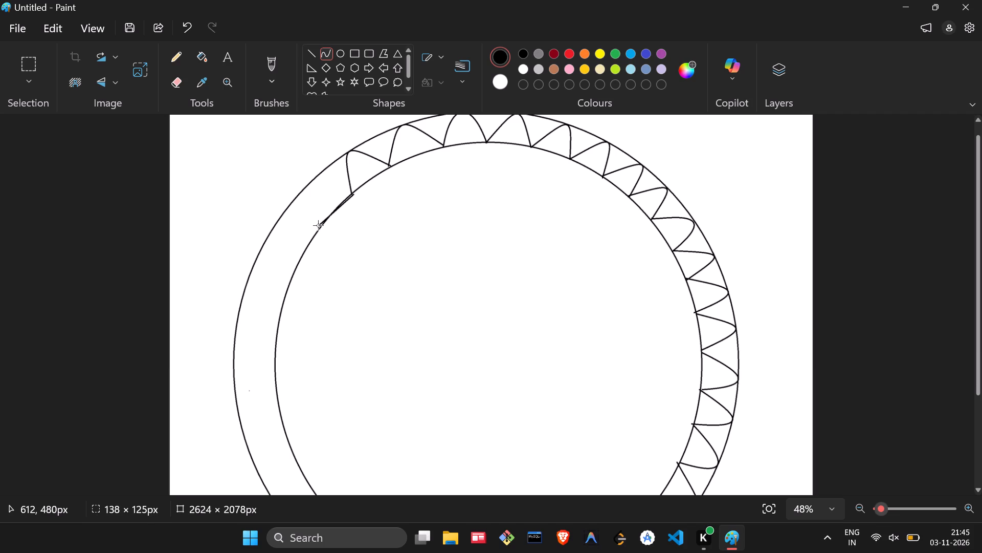
drag(318, 225, 318, 227)
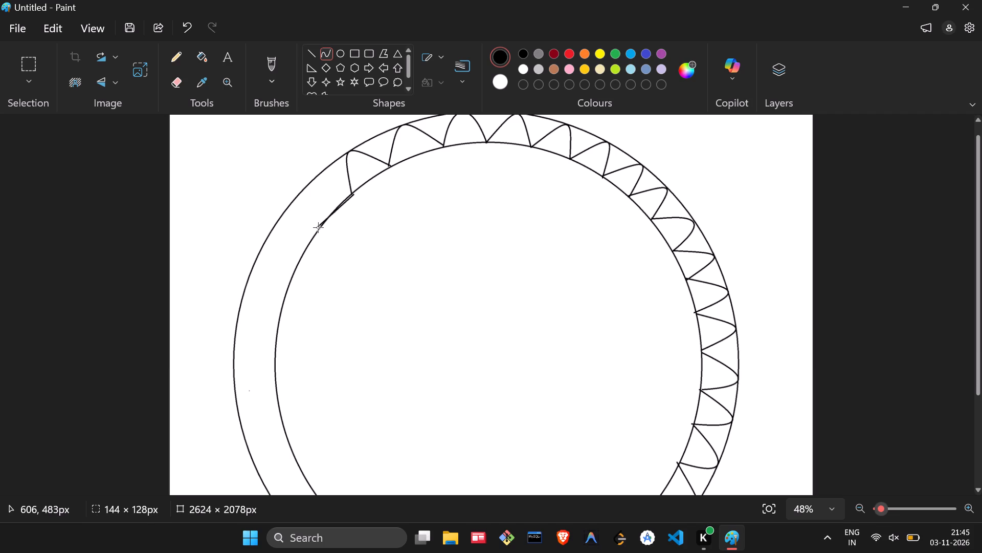
drag(318, 227, 318, 229)
drag(337, 213, 320, 183)
drag(320, 183, 304, 171)
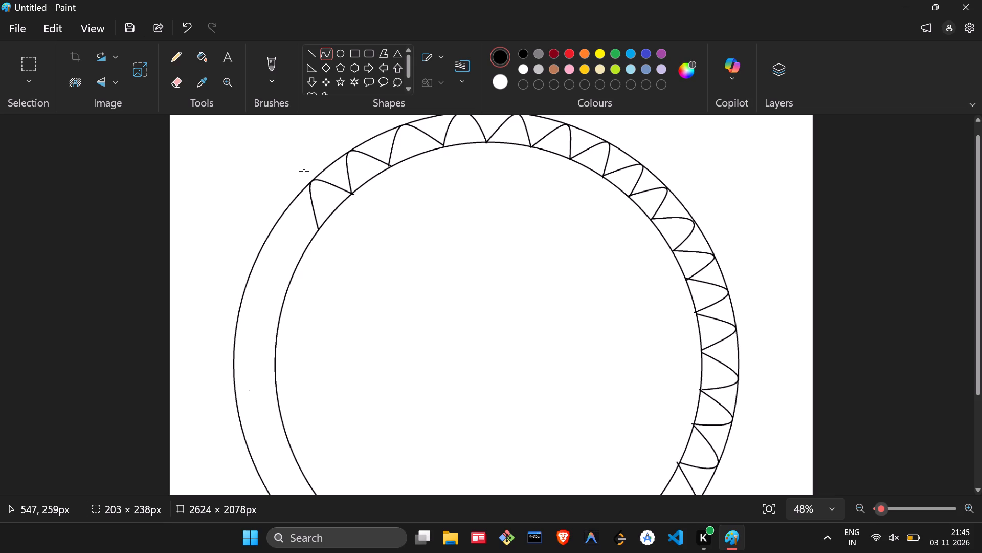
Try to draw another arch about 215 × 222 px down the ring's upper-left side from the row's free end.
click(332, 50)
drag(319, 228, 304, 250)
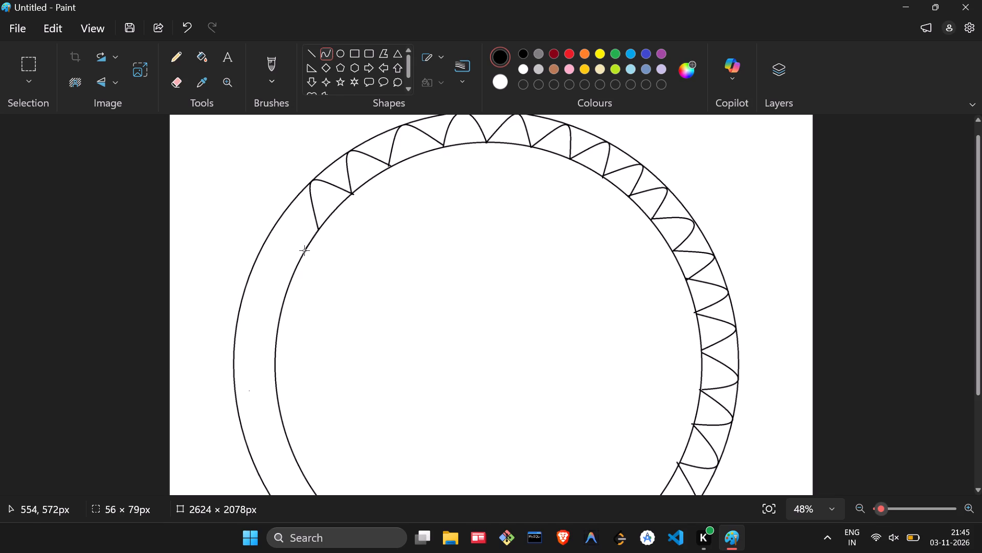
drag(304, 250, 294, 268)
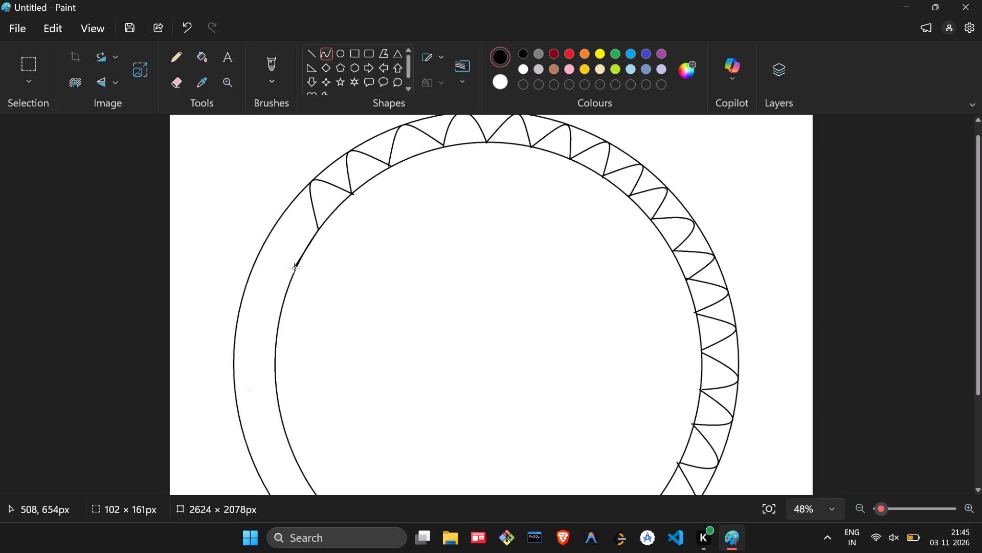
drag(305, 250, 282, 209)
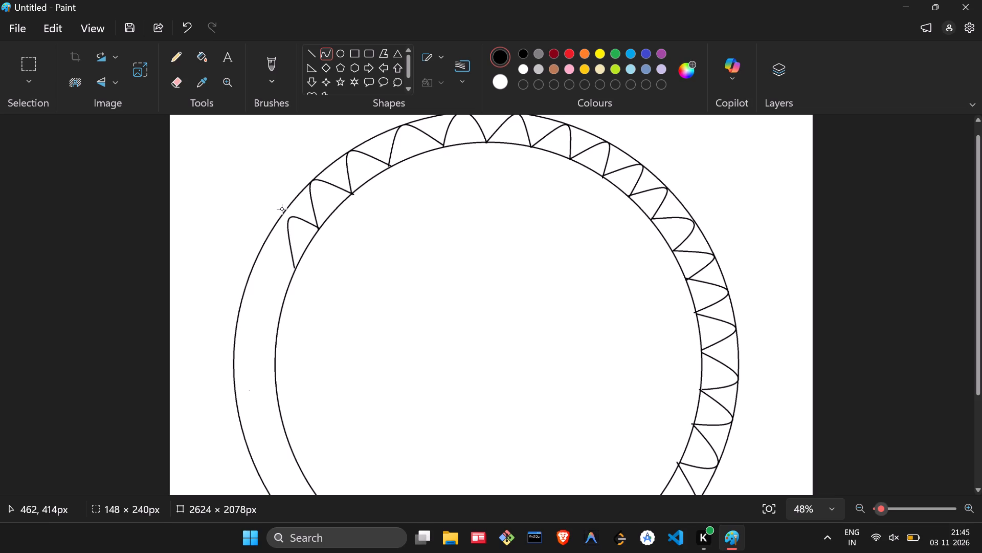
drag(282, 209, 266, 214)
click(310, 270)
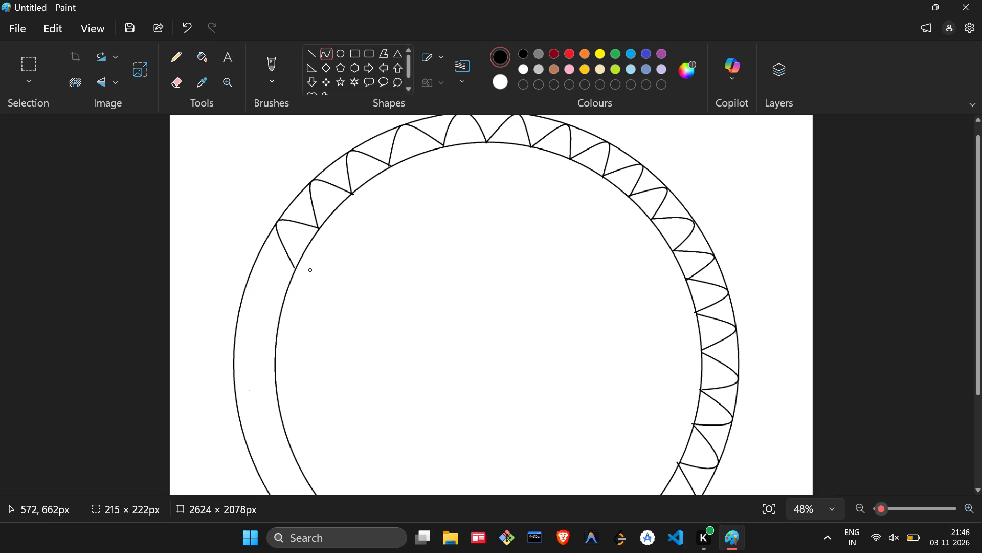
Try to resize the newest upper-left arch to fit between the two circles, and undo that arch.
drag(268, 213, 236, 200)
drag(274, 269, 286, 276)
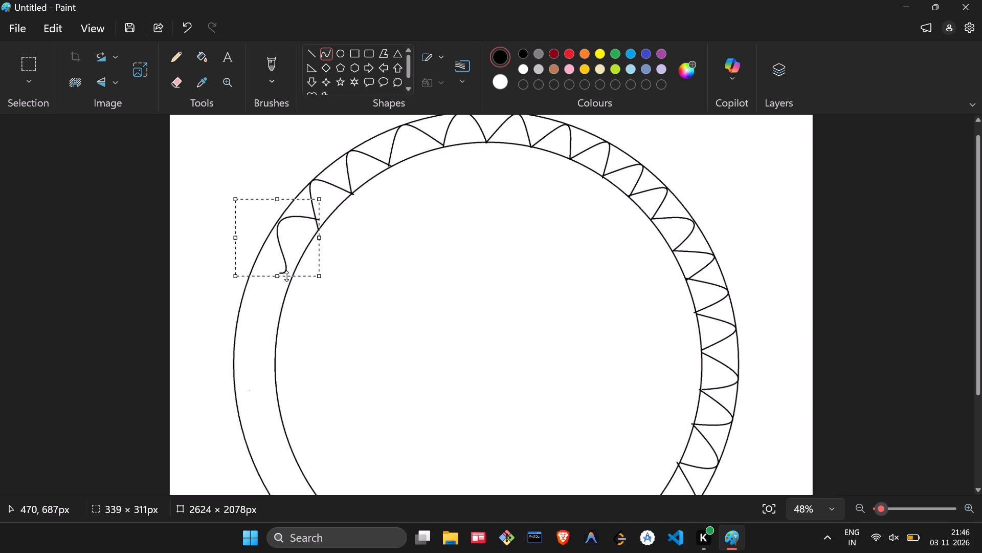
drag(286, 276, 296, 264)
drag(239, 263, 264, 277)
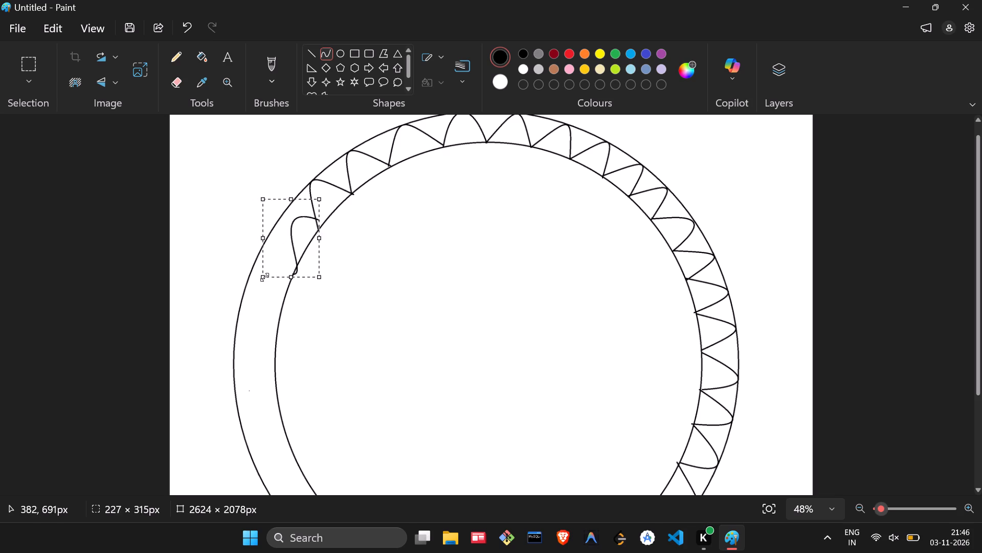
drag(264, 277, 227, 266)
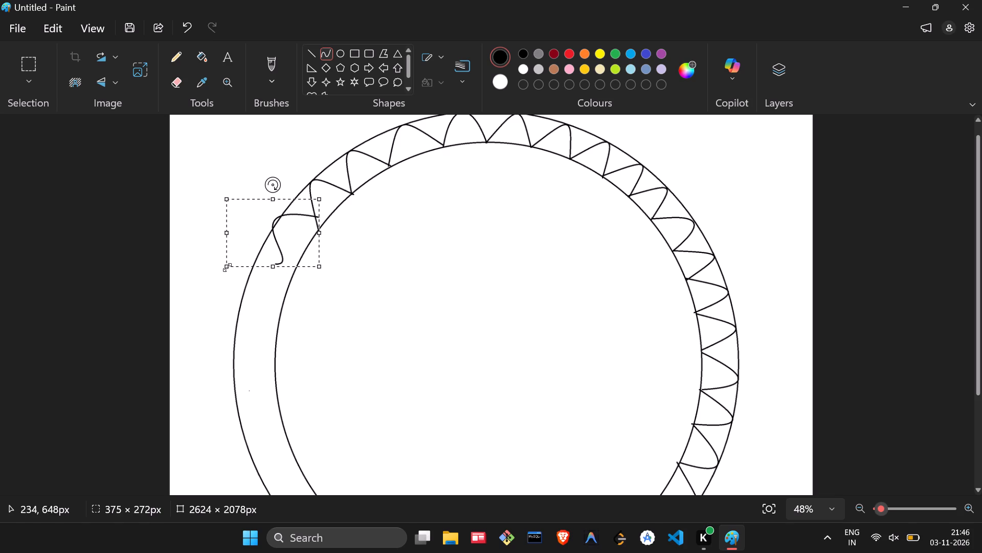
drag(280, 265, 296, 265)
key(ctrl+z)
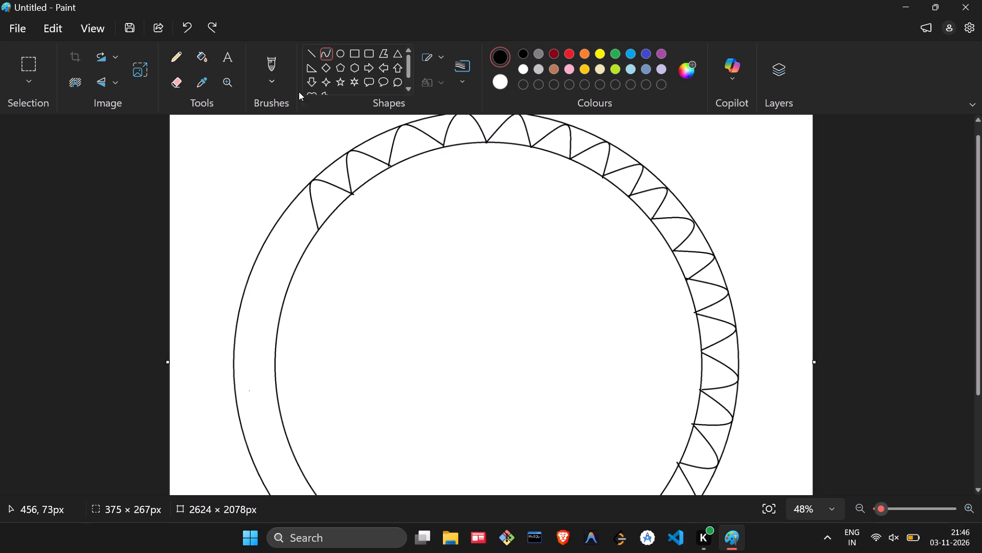
Redraw the upper-left arch about 213 × 219 px from the row's free end, with its peak on the outer circle.
click(326, 59)
click(327, 55)
drag(317, 229, 312, 237)
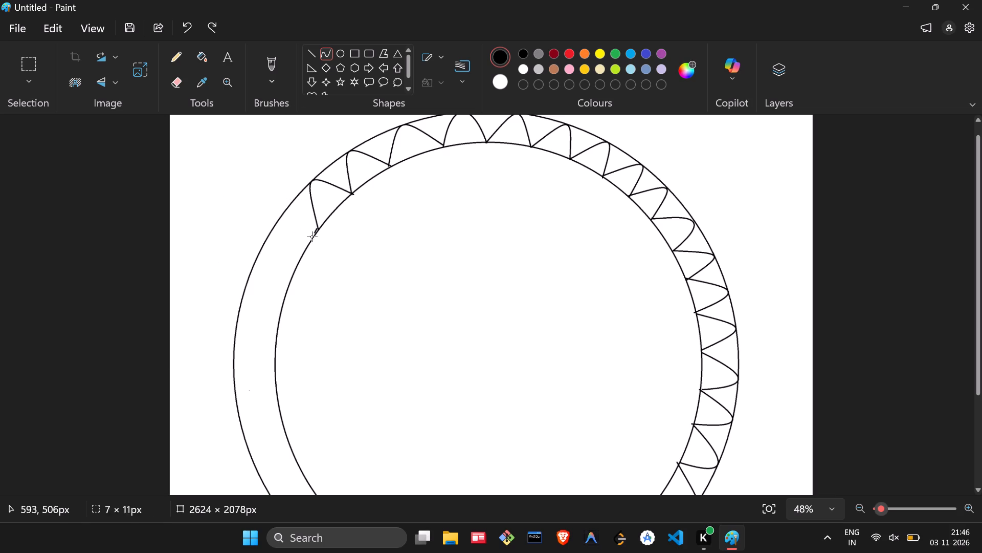
drag(312, 237, 294, 271)
drag(306, 250, 268, 217)
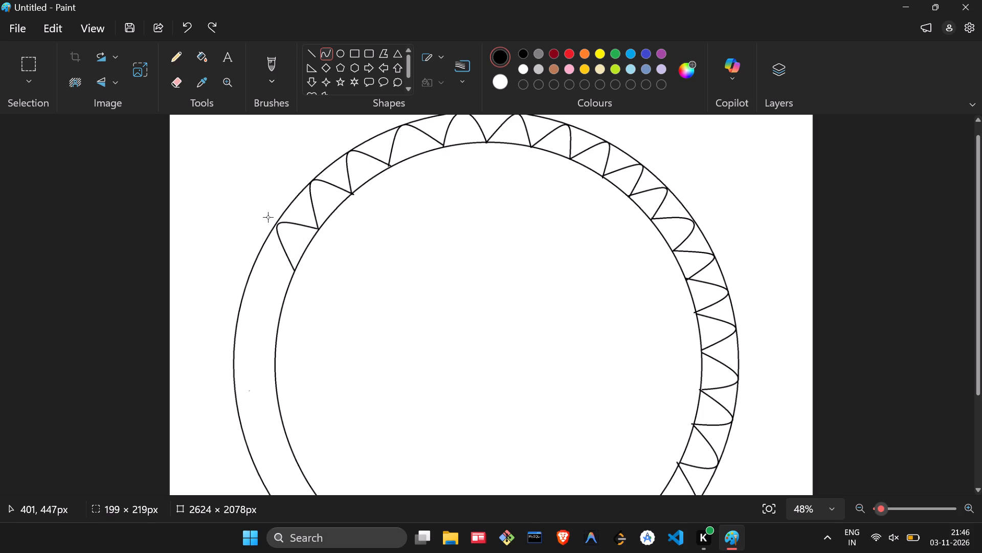
drag(268, 217, 264, 217)
Draw the next curved arch about 240 × 221 px down the ring's left side from the row's free end.
click(328, 48)
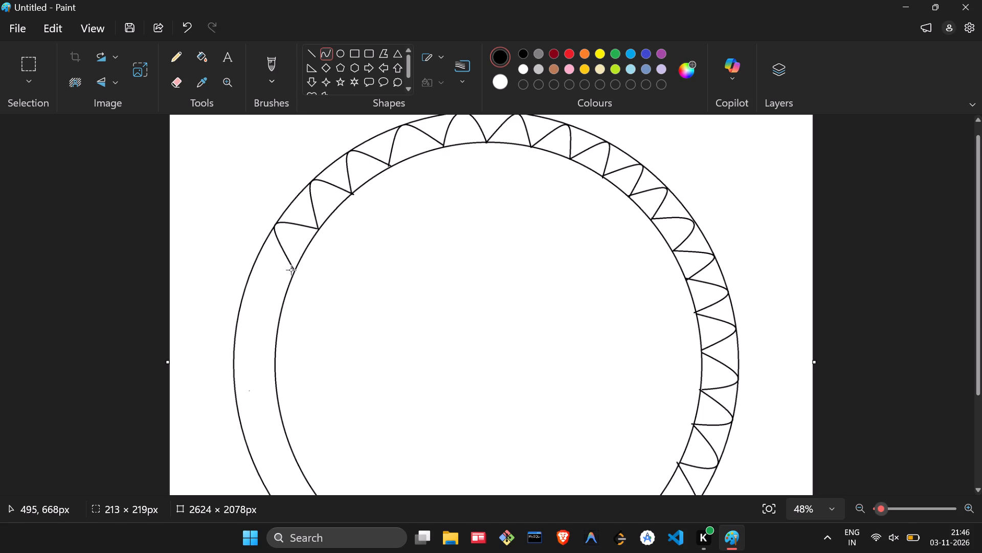
drag(295, 270, 278, 309)
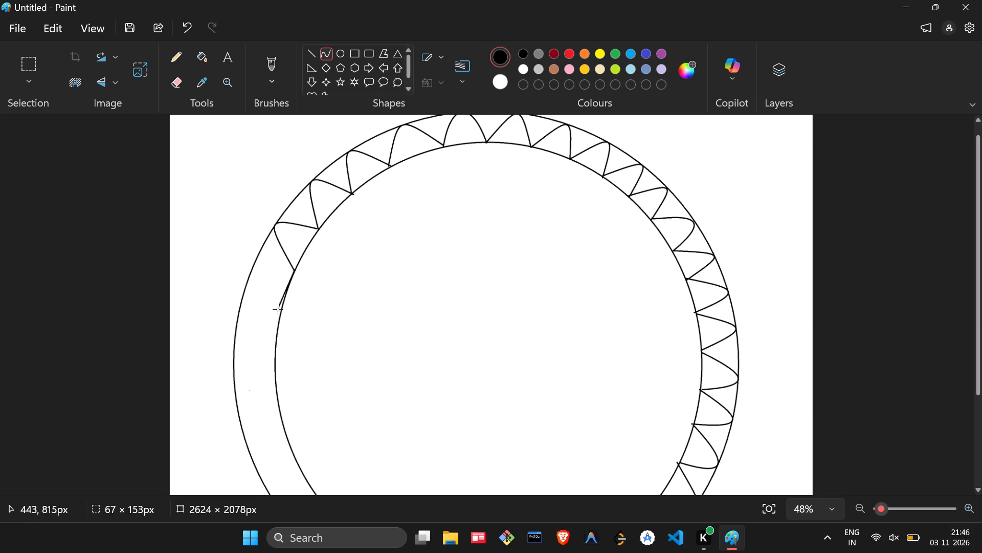
drag(278, 309, 278, 318)
drag(287, 289, 253, 259)
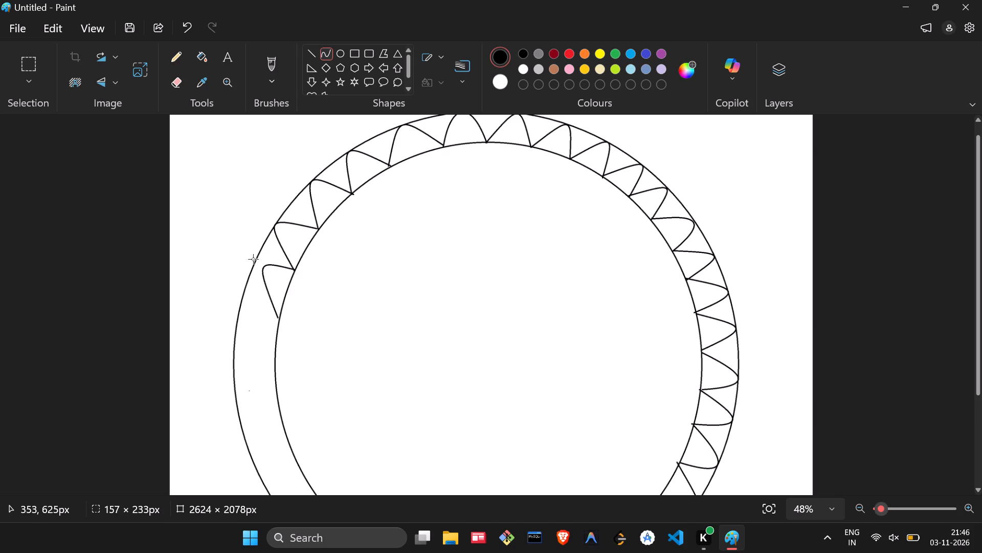
drag(253, 259, 236, 264)
click(267, 292)
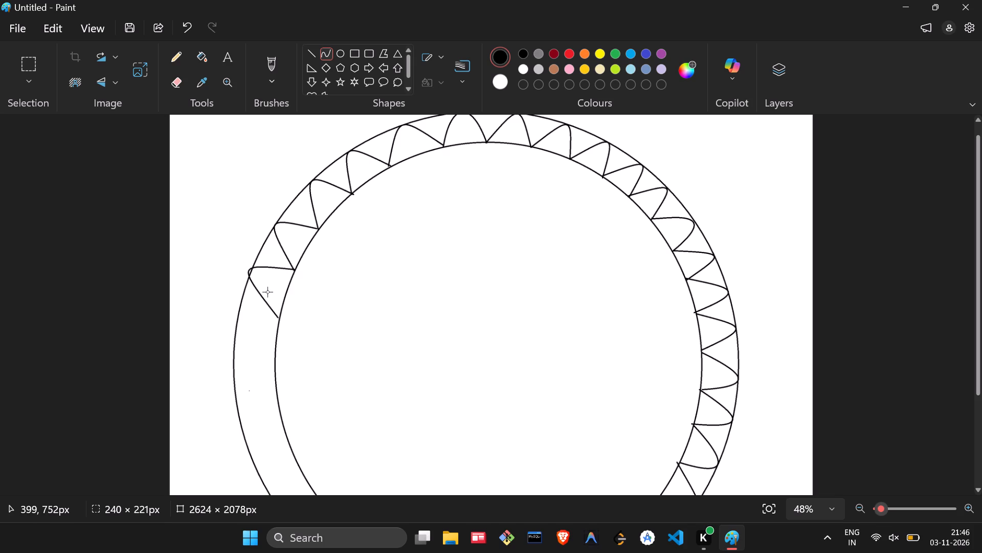
Resize the newest arch on the ring's left side to about 350 × 201 px, keeping it between the two circles.
drag(235, 261, 229, 260)
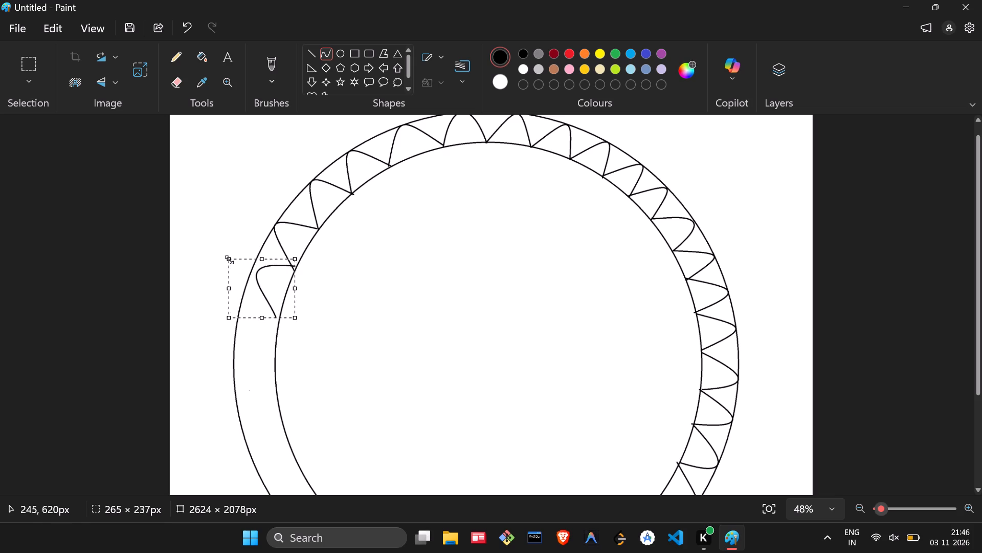
drag(229, 260, 221, 256)
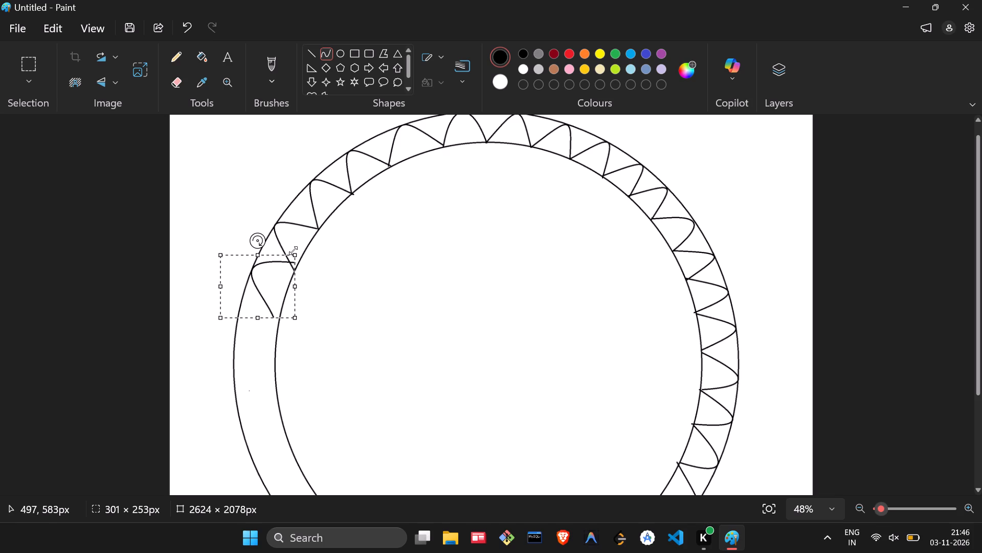
drag(293, 254, 295, 267)
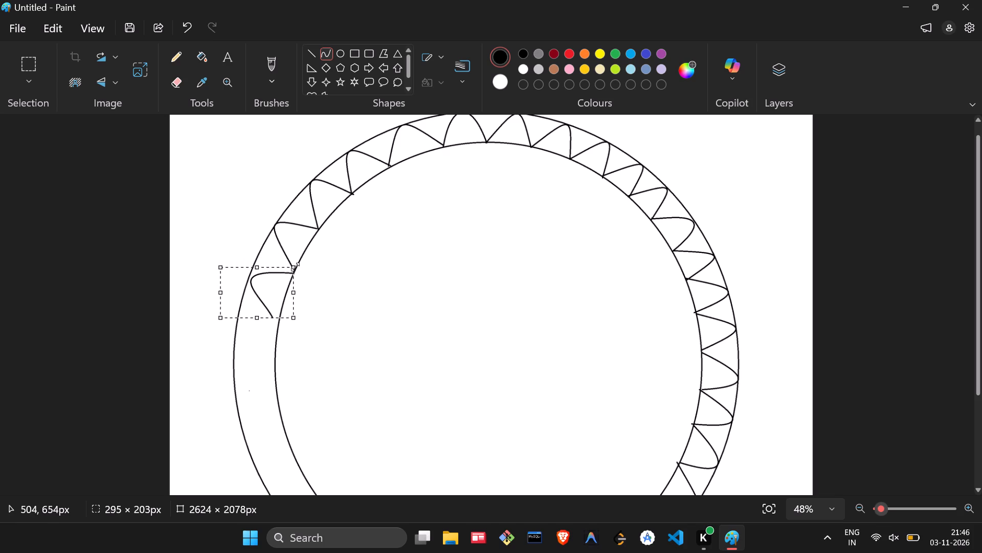
drag(295, 267, 296, 264)
drag(221, 268, 221, 267)
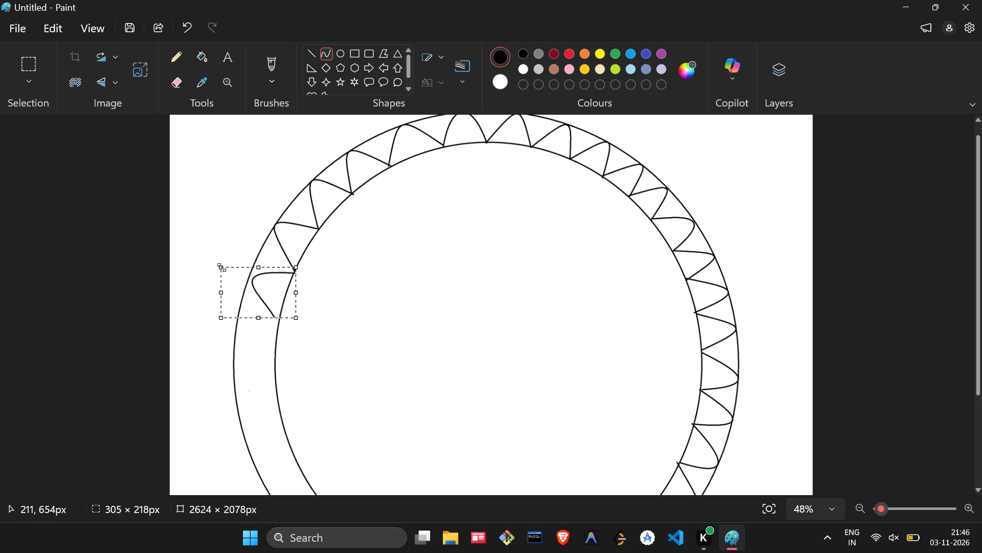
drag(221, 267, 217, 261)
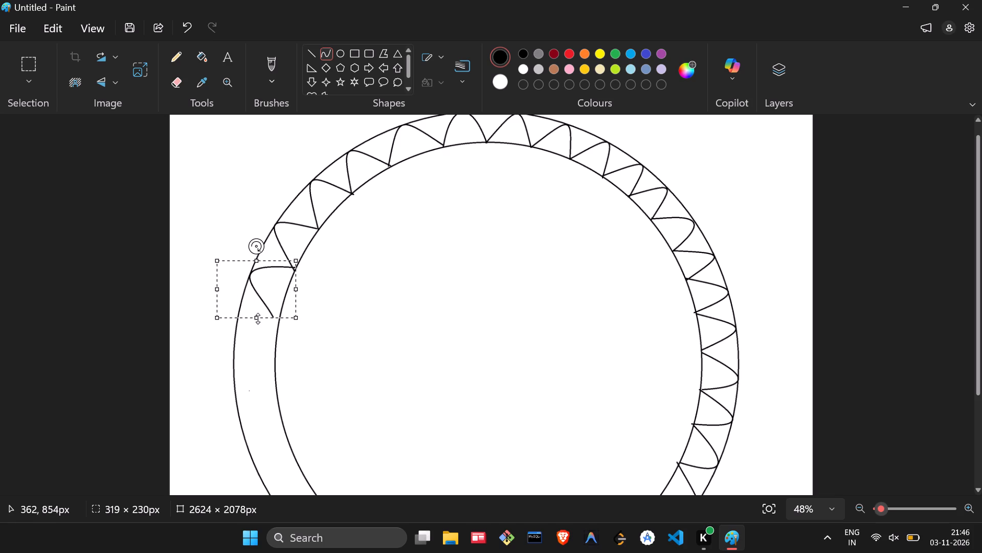
drag(258, 318, 266, 319)
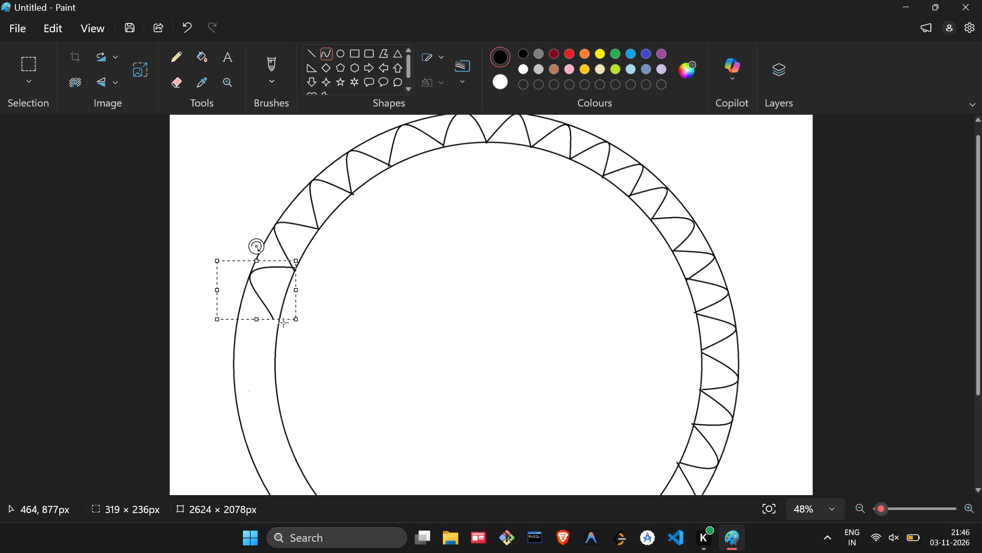
click(294, 320)
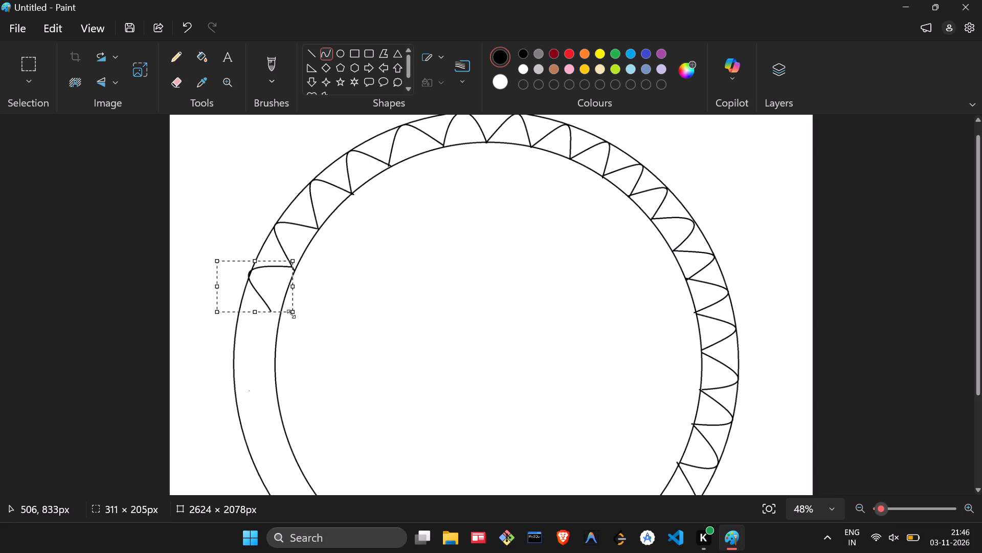
drag(282, 290, 282, 293)
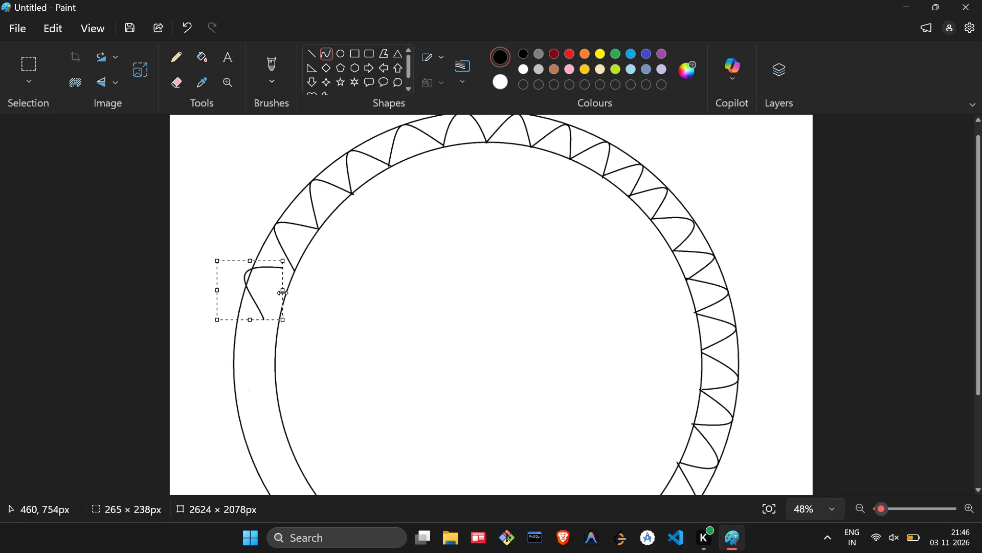
drag(282, 293, 295, 306)
click(285, 288)
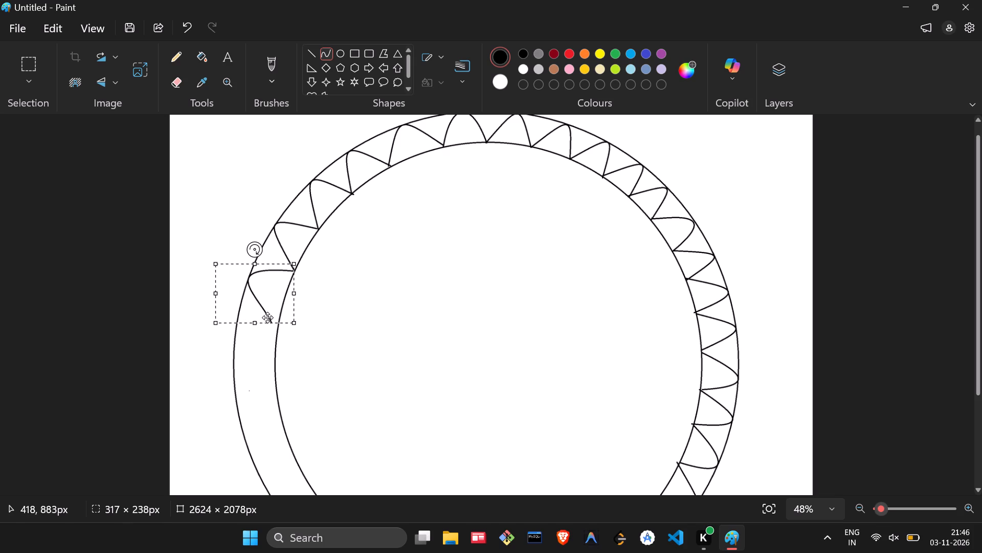
drag(255, 325, 277, 314)
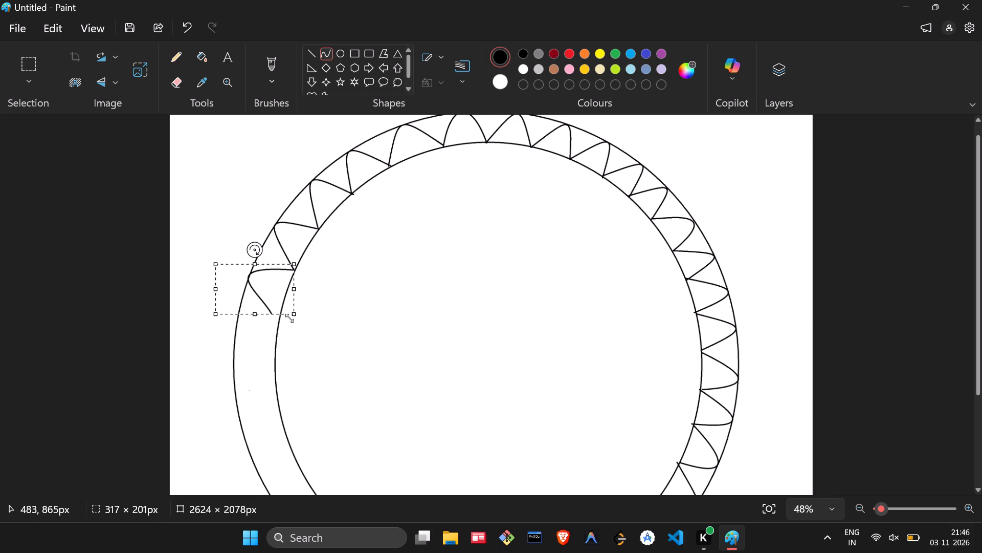
click(298, 314)
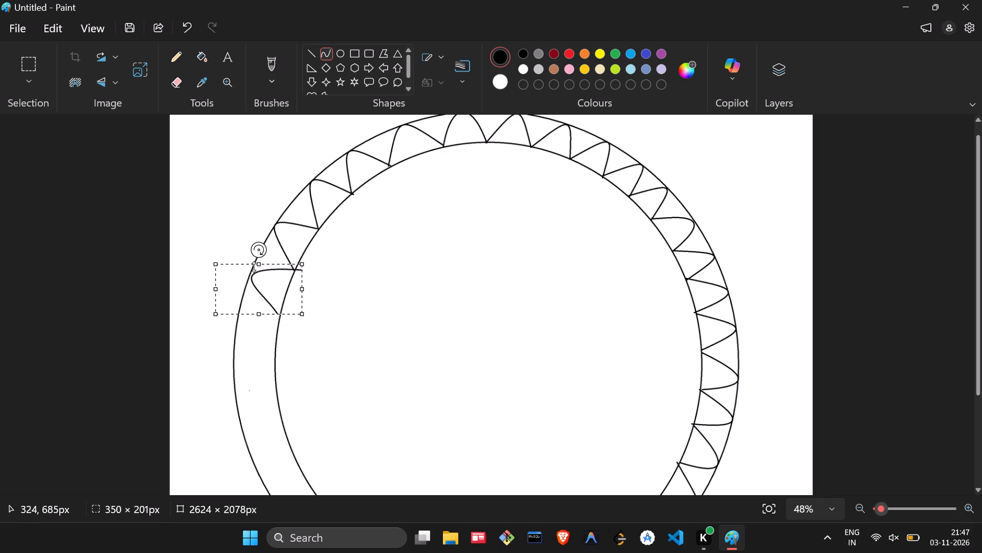
Tilt the left-side arch slightly counter-clockwise and adjust its size and position so it joins the row and spans both circles, removing any stray mark.
click(263, 251)
drag(281, 287, 276, 290)
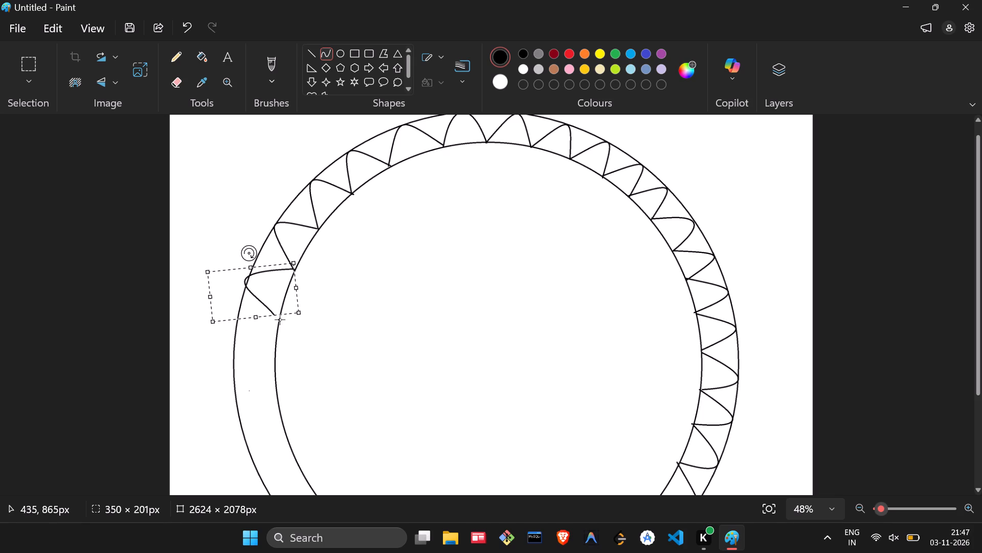
drag(274, 313, 275, 313)
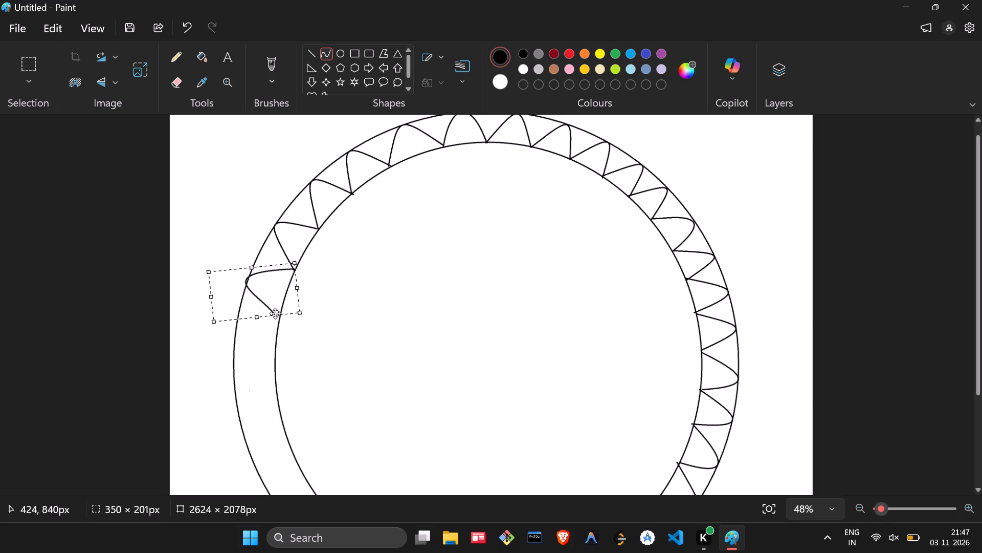
drag(275, 313, 279, 315)
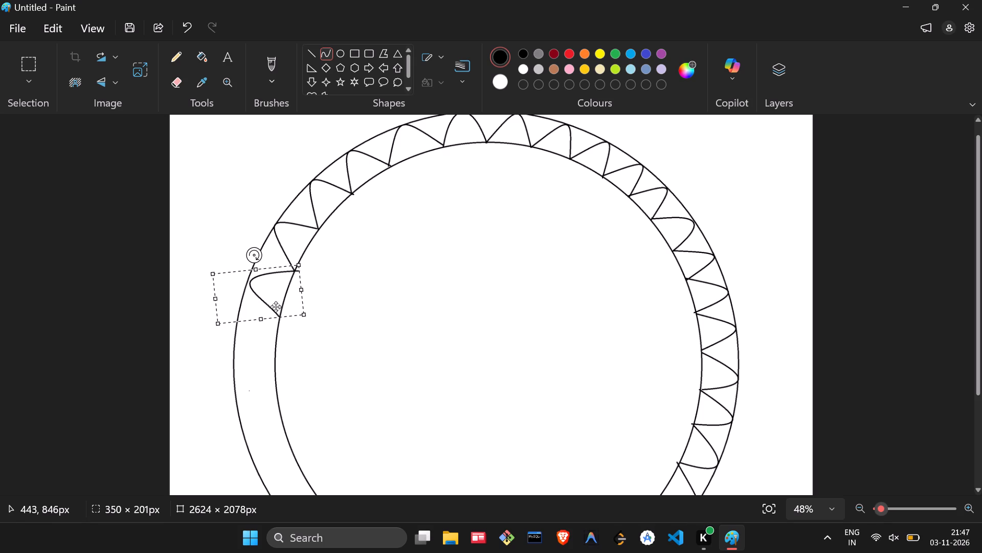
drag(212, 276, 210, 274)
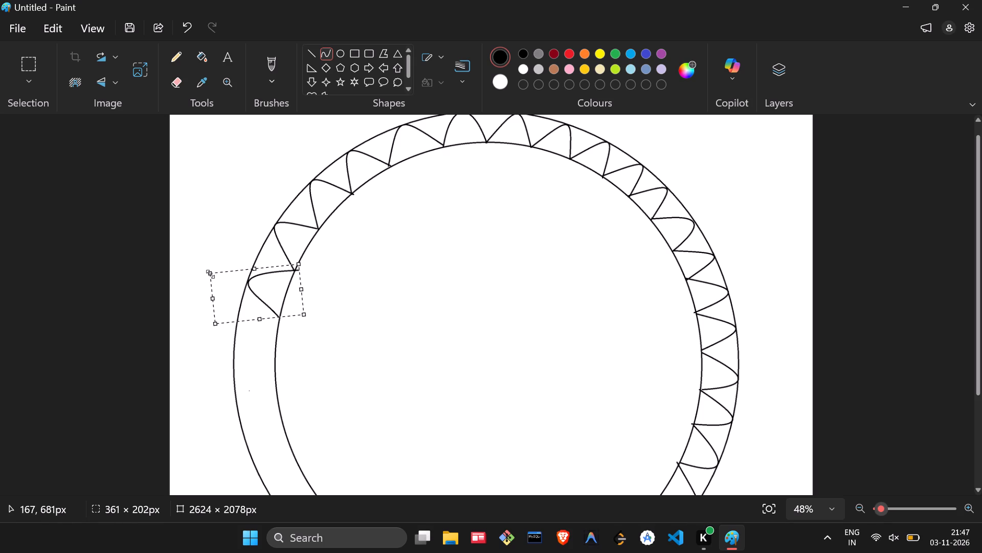
drag(210, 274, 206, 274)
drag(251, 254, 252, 248)
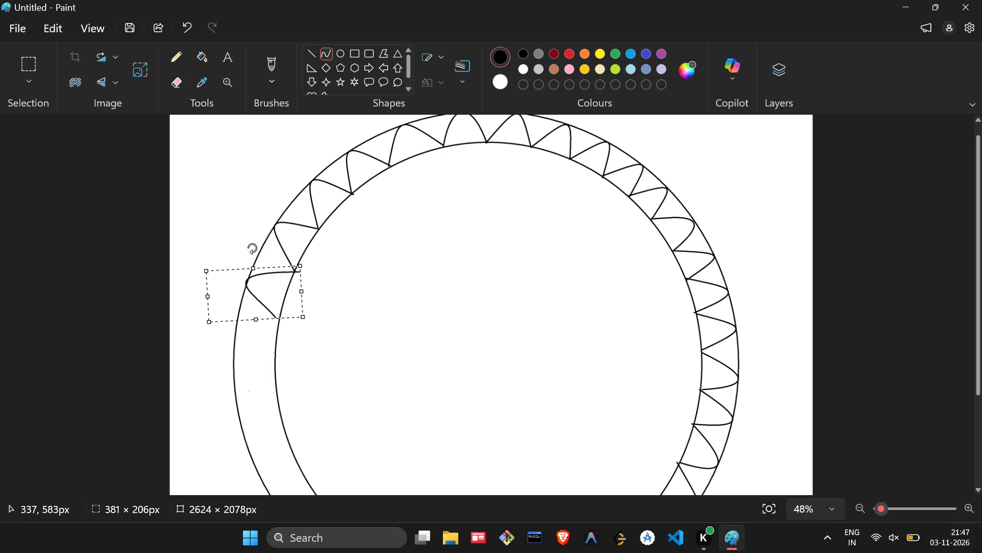
drag(252, 248, 245, 256)
drag(260, 280, 259, 284)
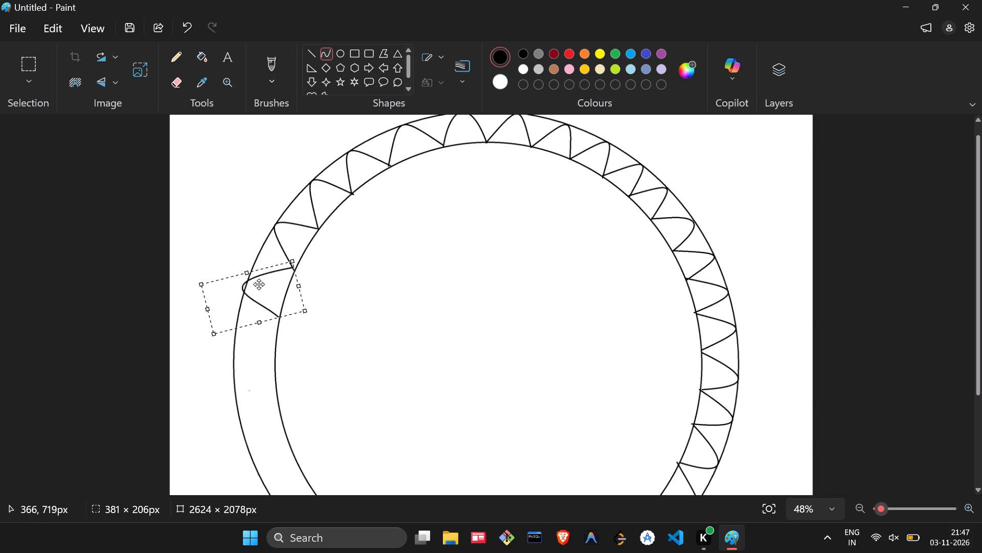
drag(259, 284, 259, 286)
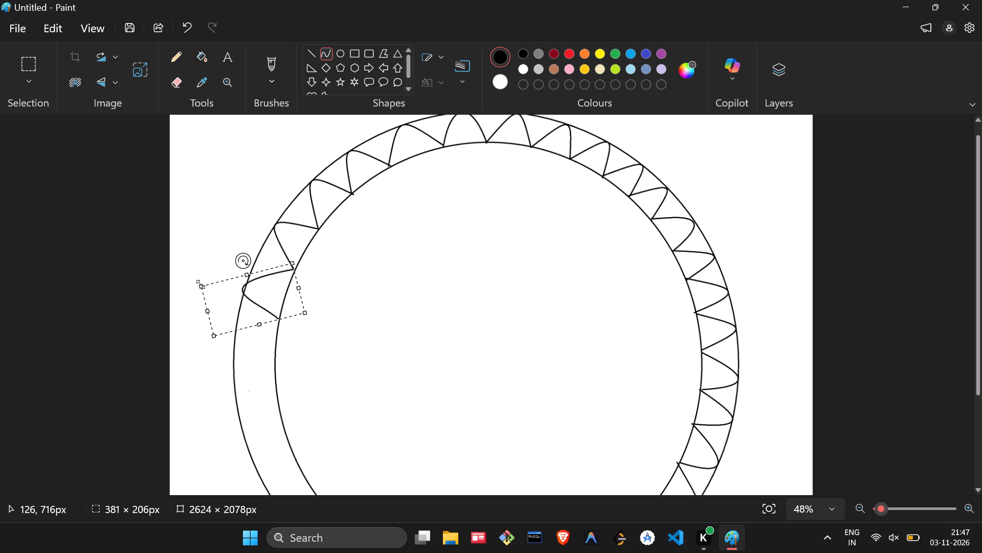
drag(200, 284, 207, 287)
click(310, 335)
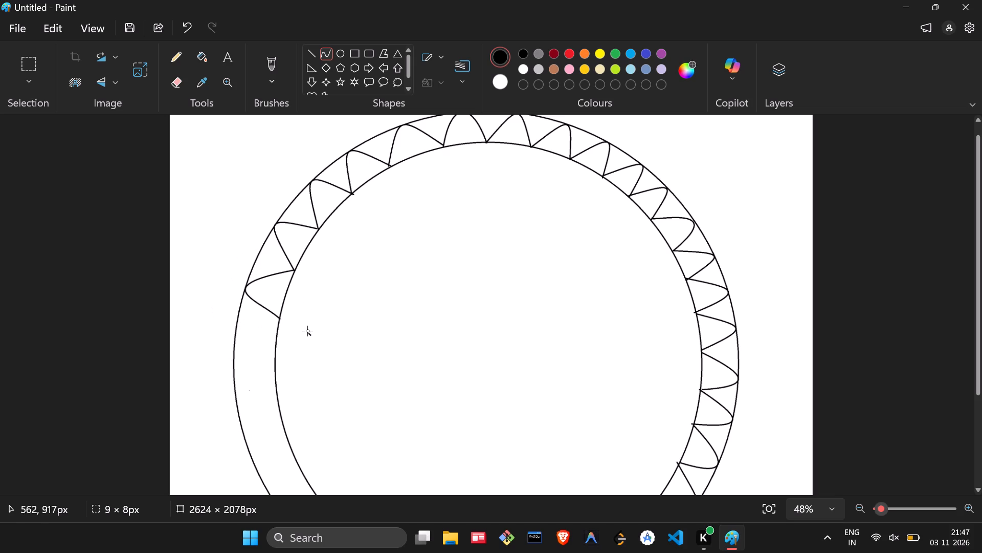
scroll(304, 329, down, 1)
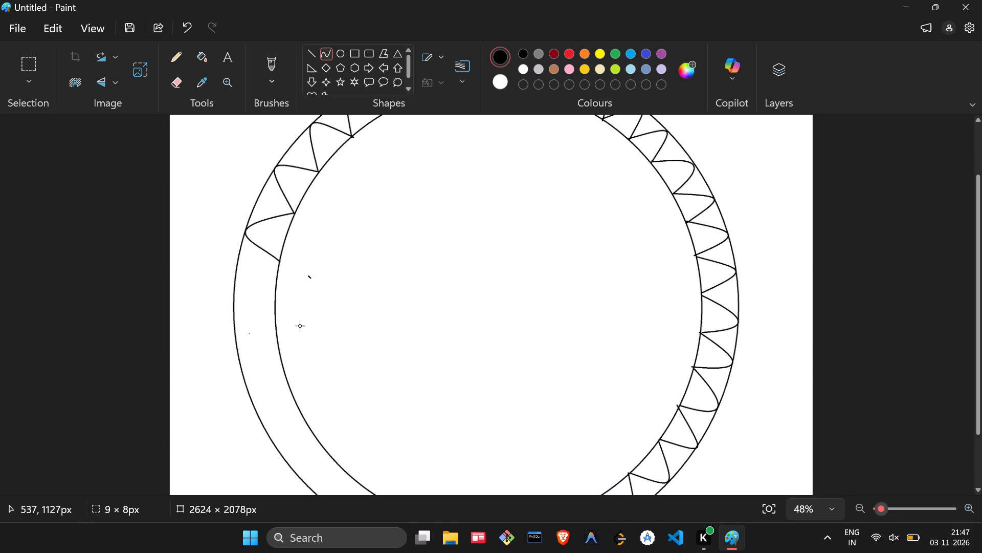
key(ctrl+z)
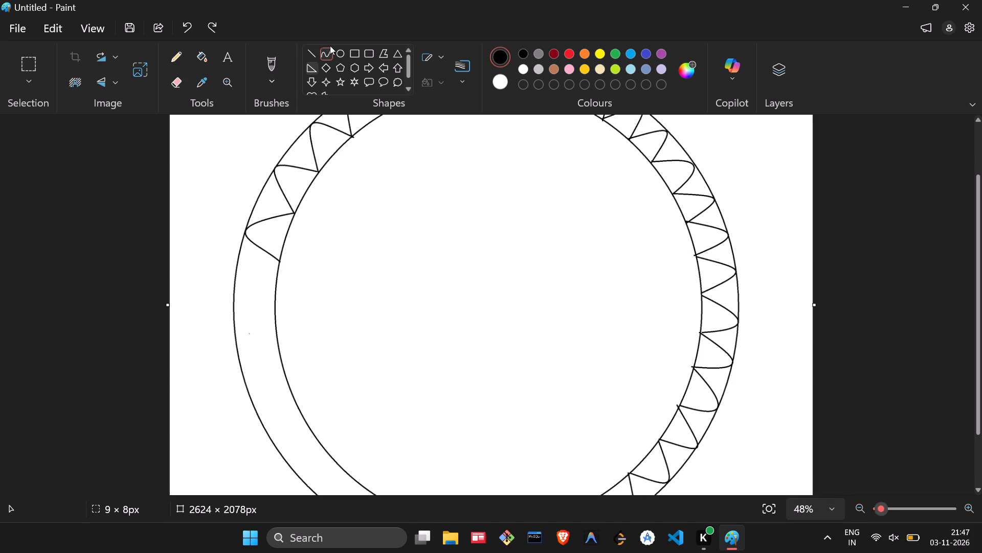
Draw the next curved arch about 242 × 192 px down the ring's left side from the row's free end, peaking on the outer circle.
click(330, 46)
drag(279, 261, 277, 267)
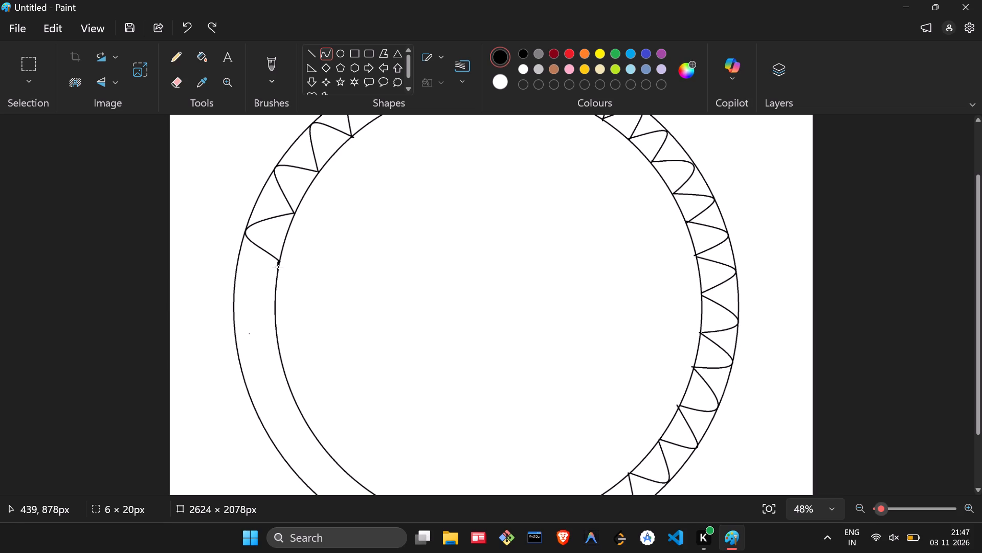
drag(277, 267, 272, 306)
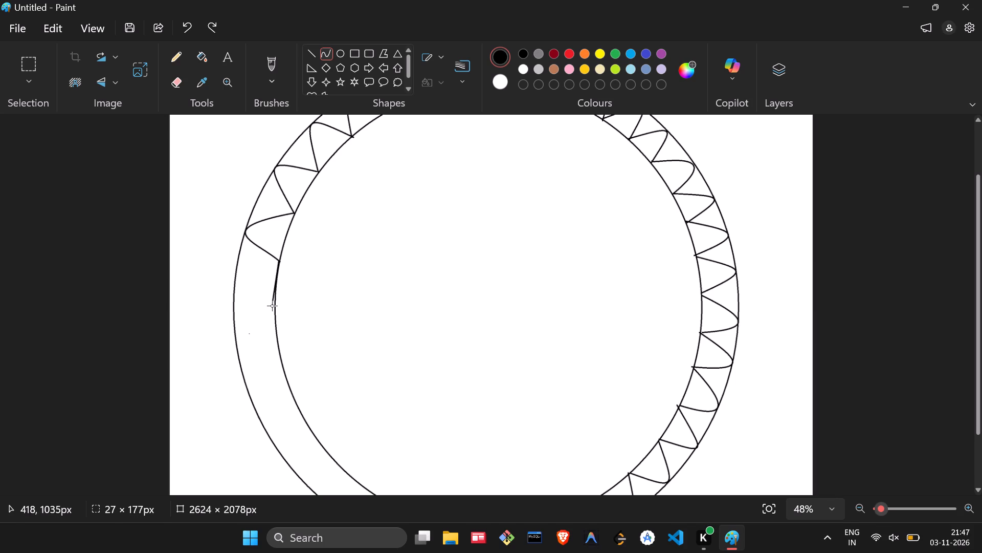
drag(272, 306, 275, 308)
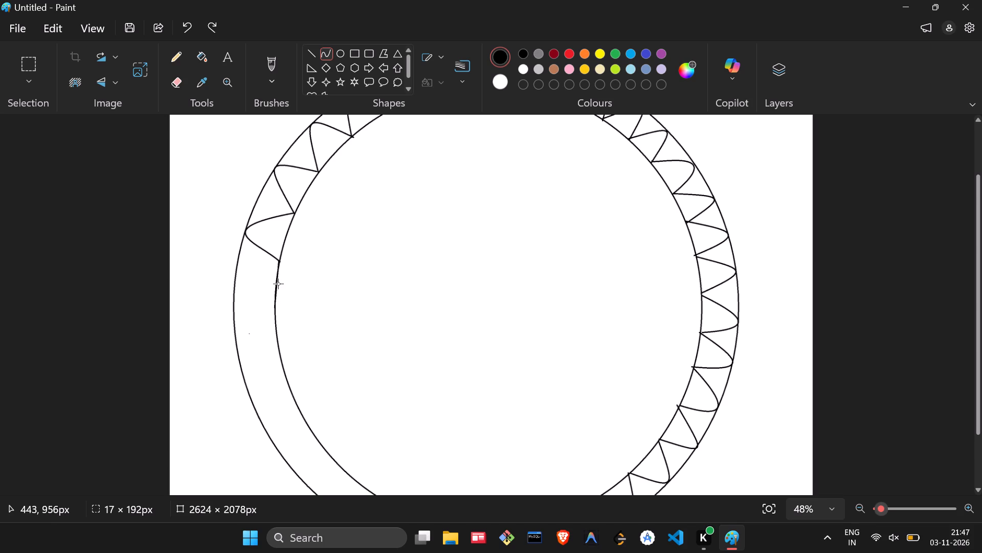
drag(278, 284, 214, 278)
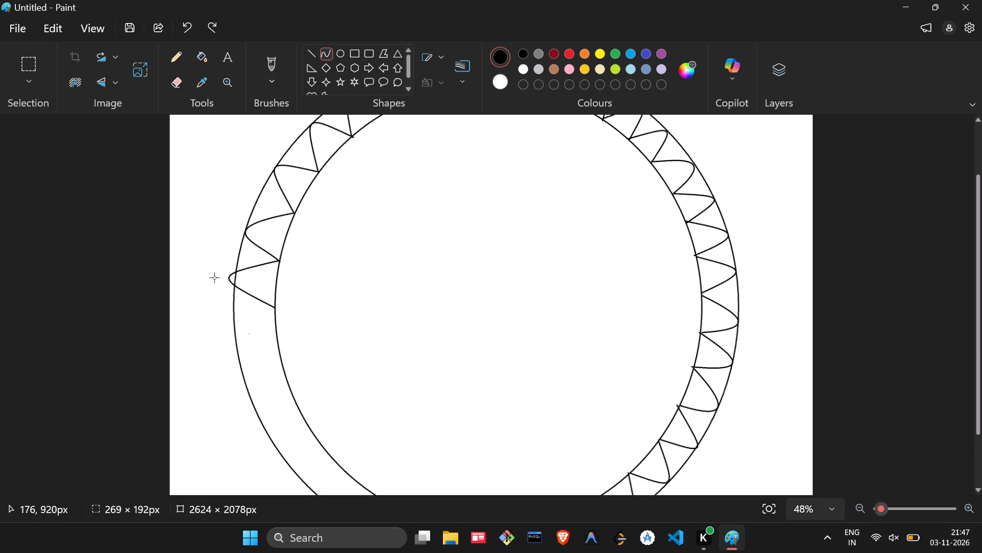
drag(214, 278, 219, 286)
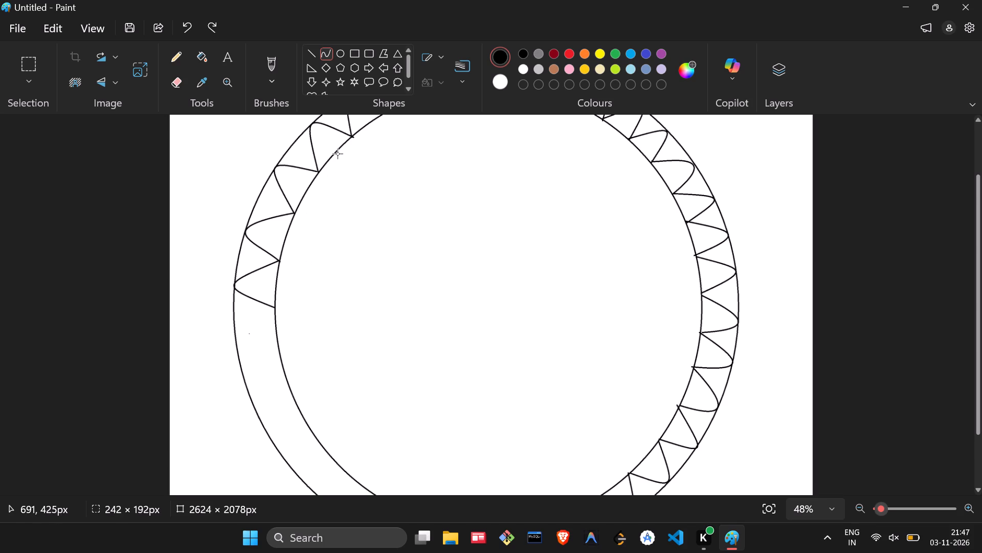
Resize the newest left-side arch to about 398 × 242 px, with its peak on the outer circle and its ends on the inner circle.
click(327, 45)
drag(274, 306, 274, 311)
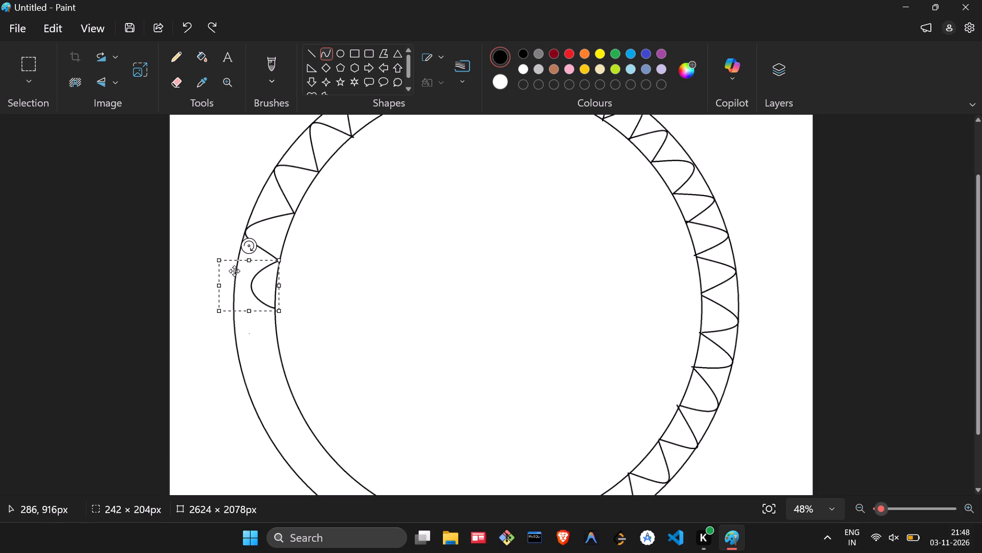
drag(217, 259, 204, 258)
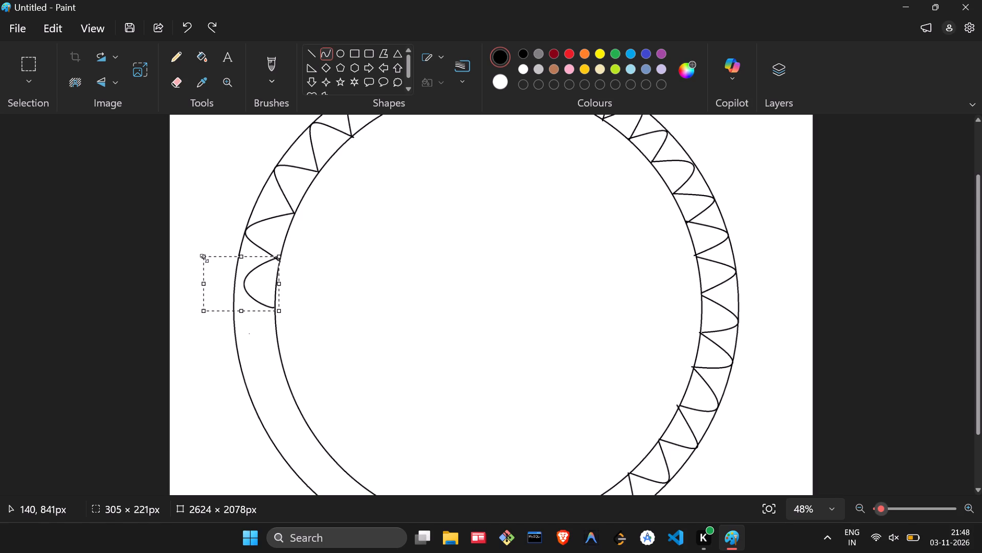
drag(204, 258, 183, 263)
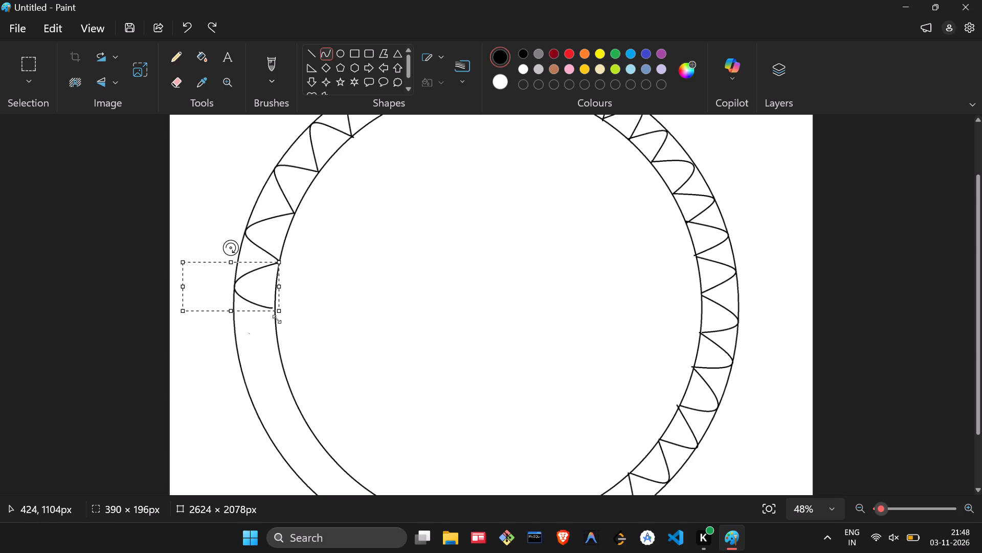
drag(285, 311, 277, 312)
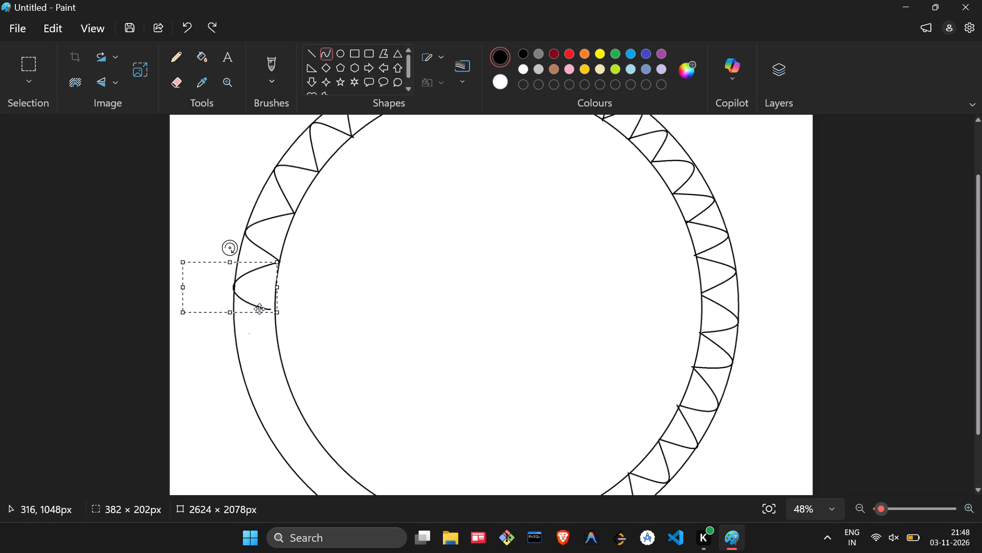
click(274, 310)
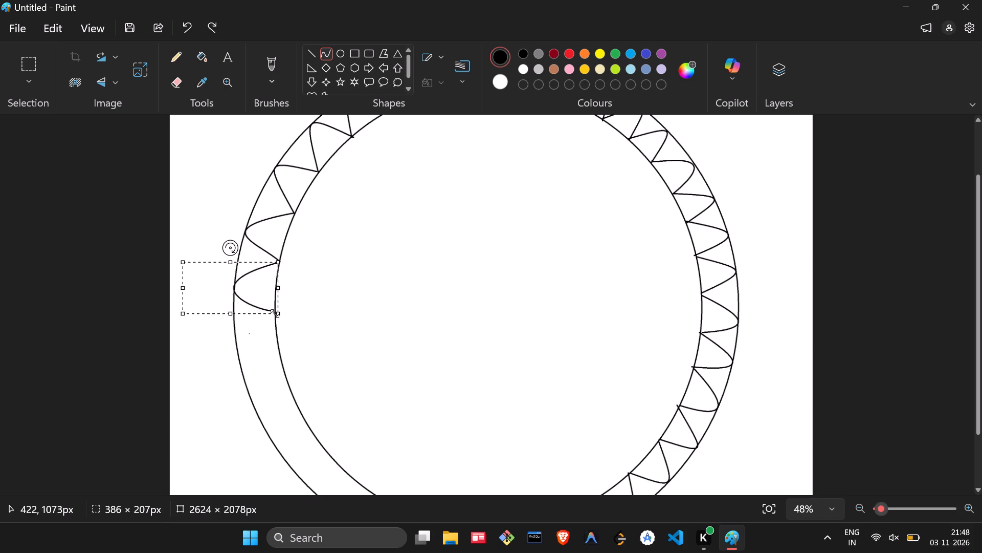
drag(276, 313, 279, 322)
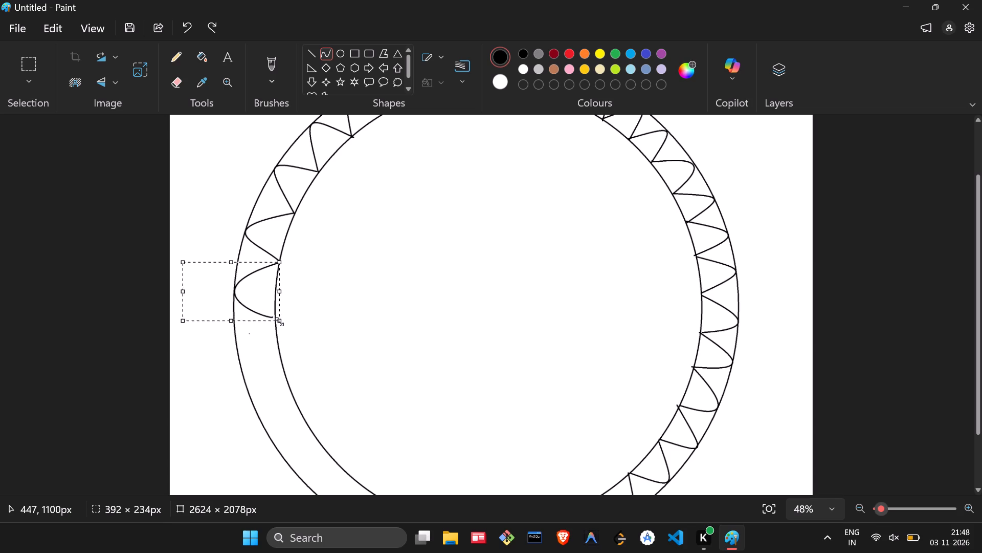
drag(279, 322, 281, 322)
click(300, 295)
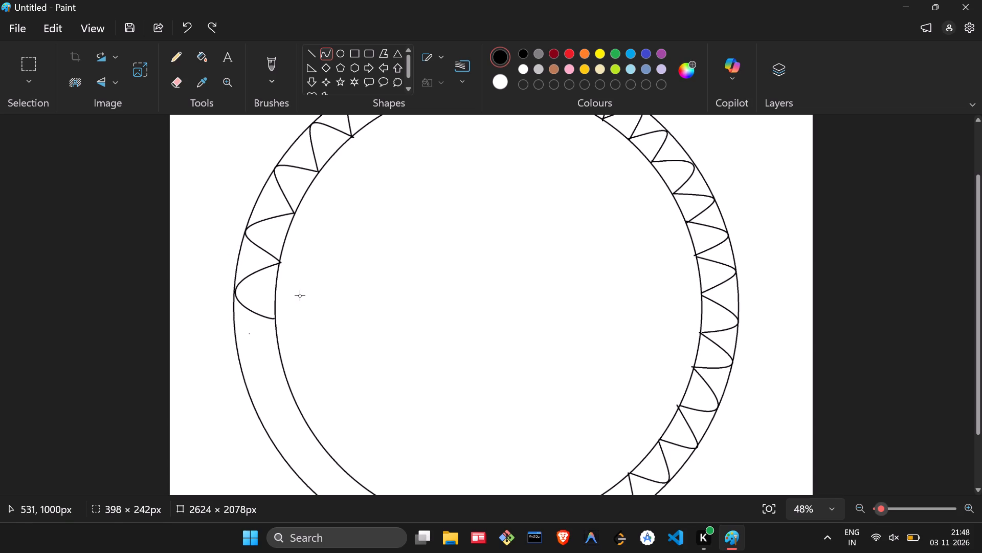
Draw the next curved arch down the ring's lower-left side from the row's free end.
scroll(303, 314, down, 1)
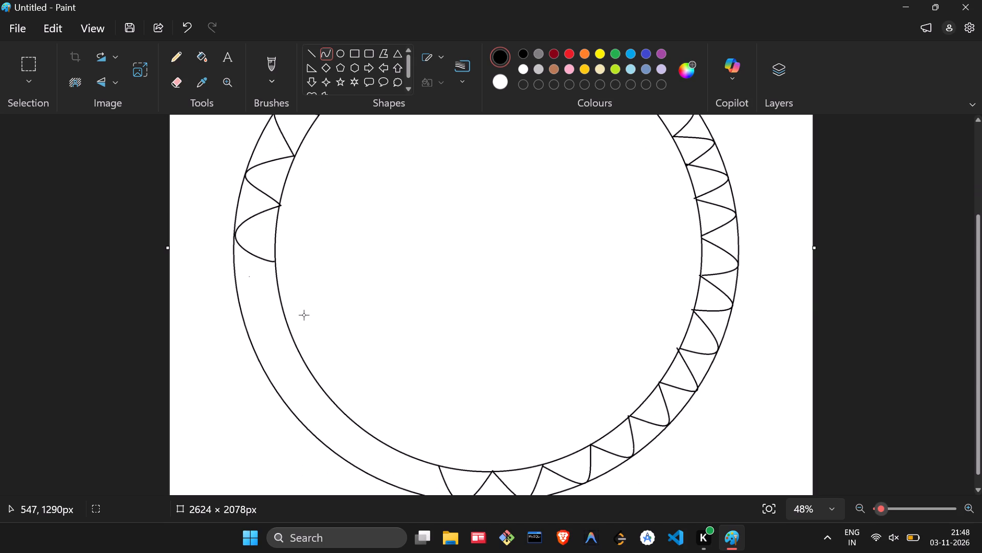
click(325, 54)
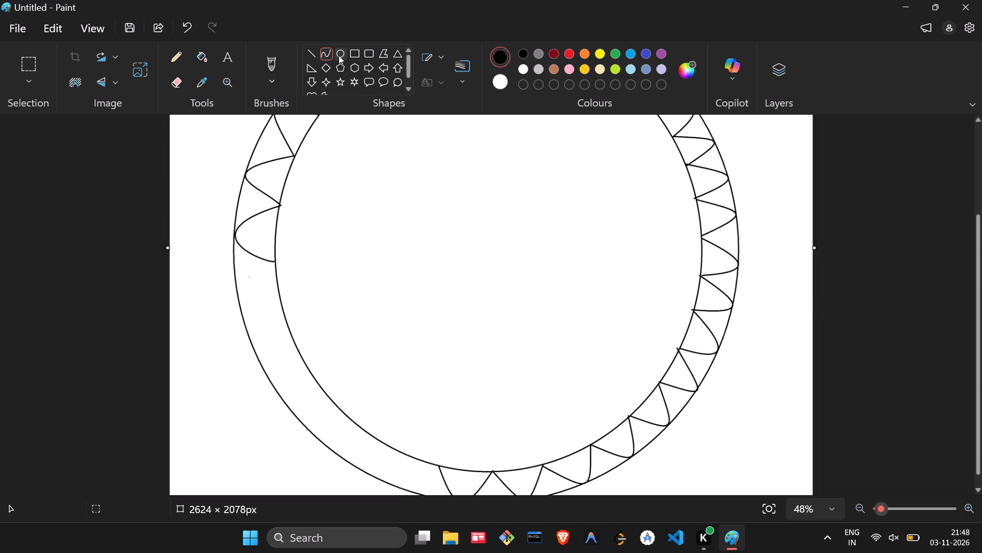
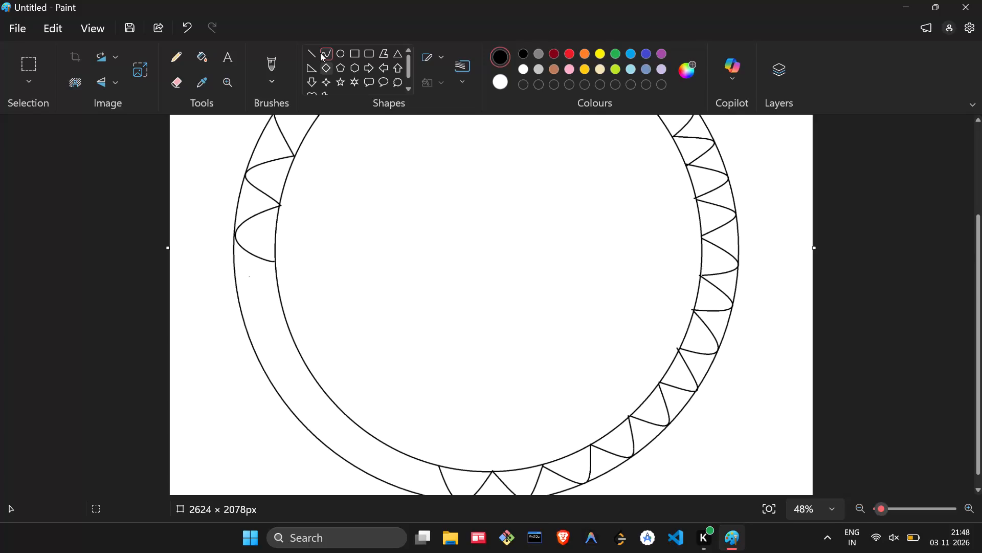
Draw the next curved arch, about 252 × 244 px, down the ring's left side from the row's free end, peaking on the outer circle.
click(320, 53)
drag(275, 262, 276, 284)
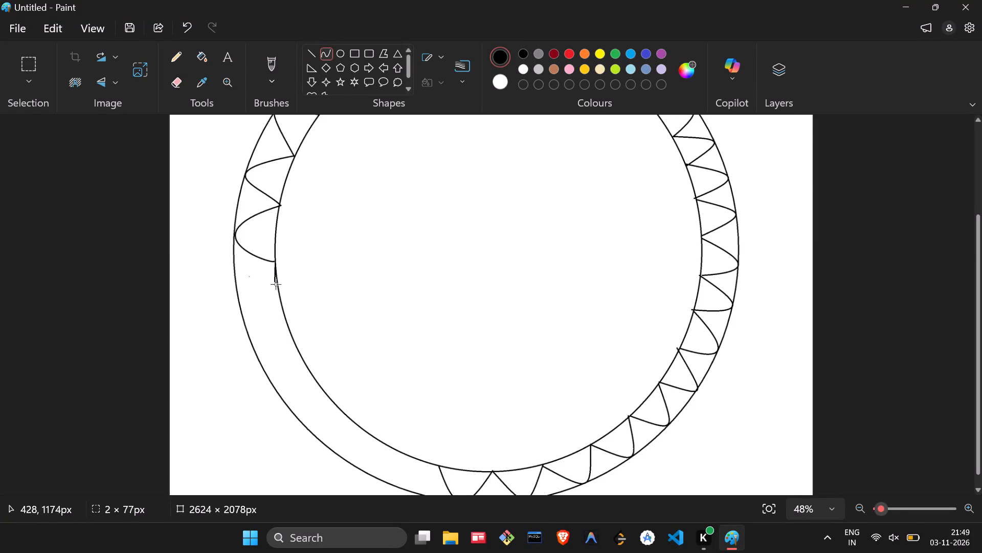
drag(276, 284, 286, 322)
drag(282, 289, 221, 299)
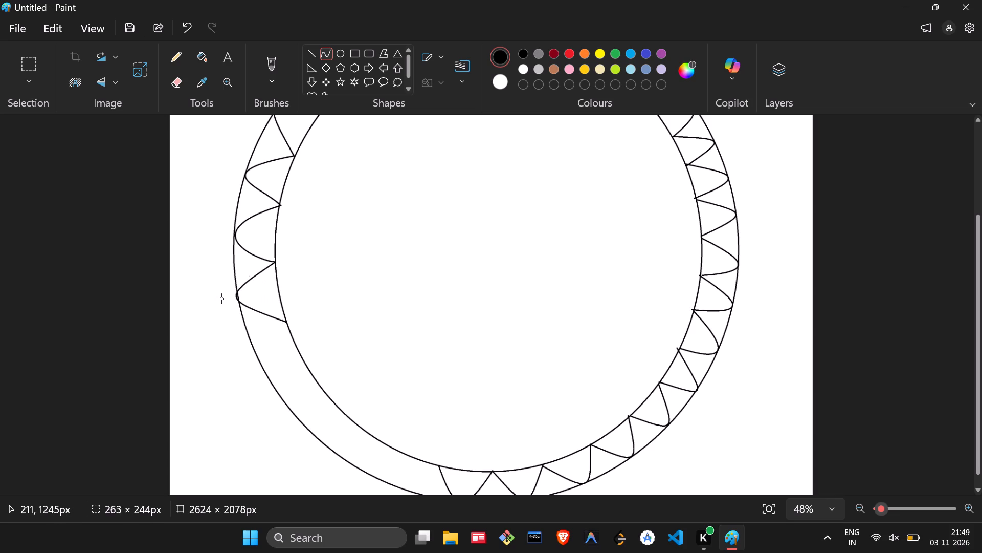
drag(221, 299, 224, 303)
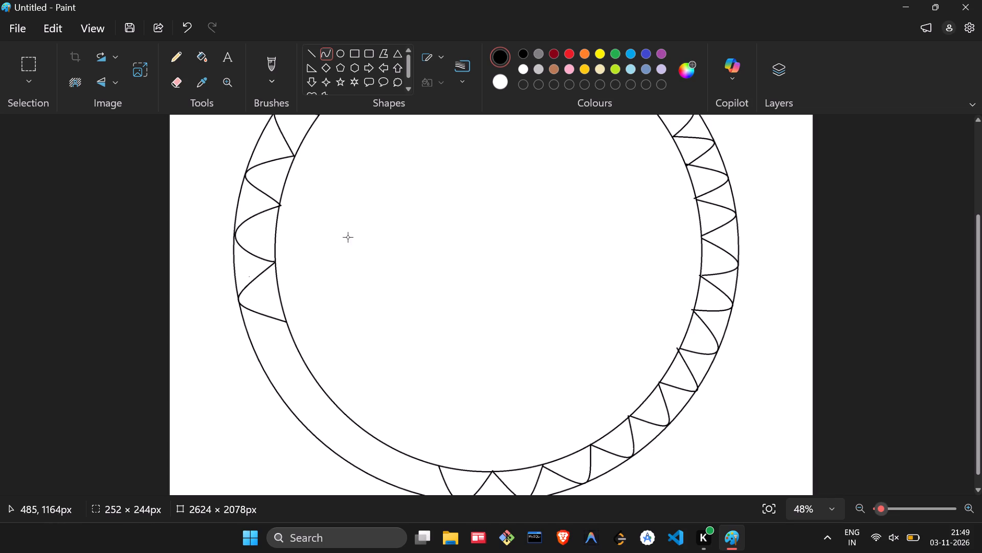
Draw the following curved arch, about 248 × 209 px, down the ring's lower-left side from the row's free end, peaking on the outer circle.
click(344, 58)
click(329, 56)
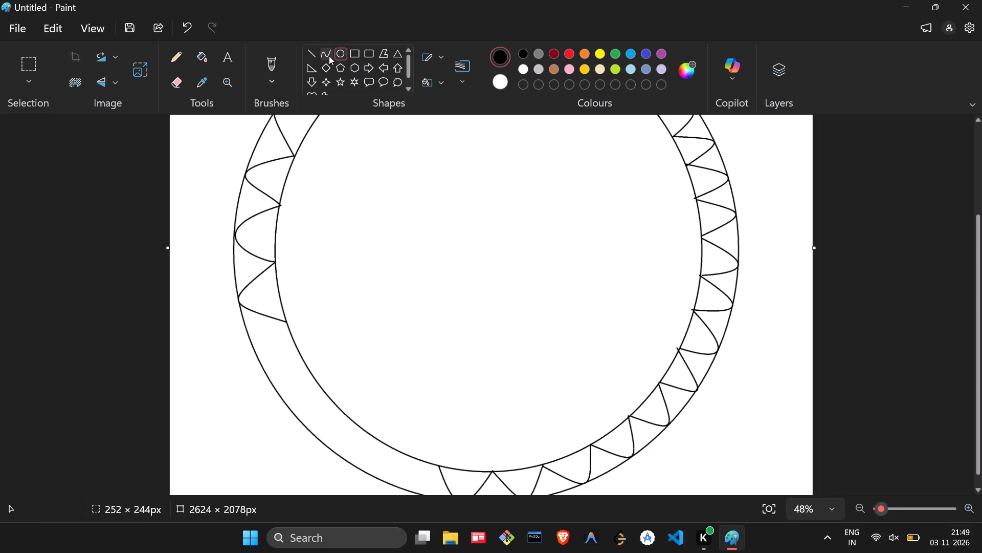
drag(287, 321, 306, 368)
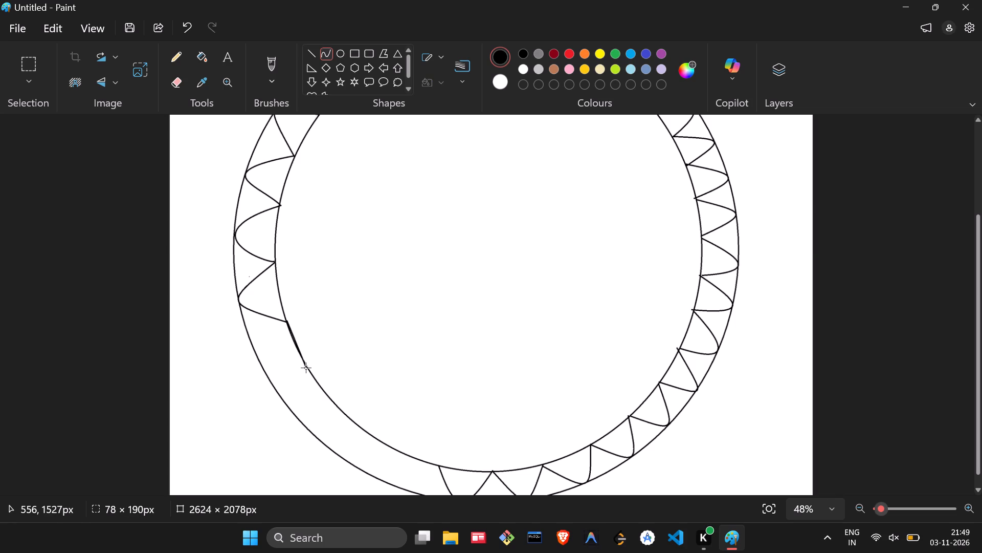
drag(306, 368, 310, 372)
drag(296, 340, 253, 369)
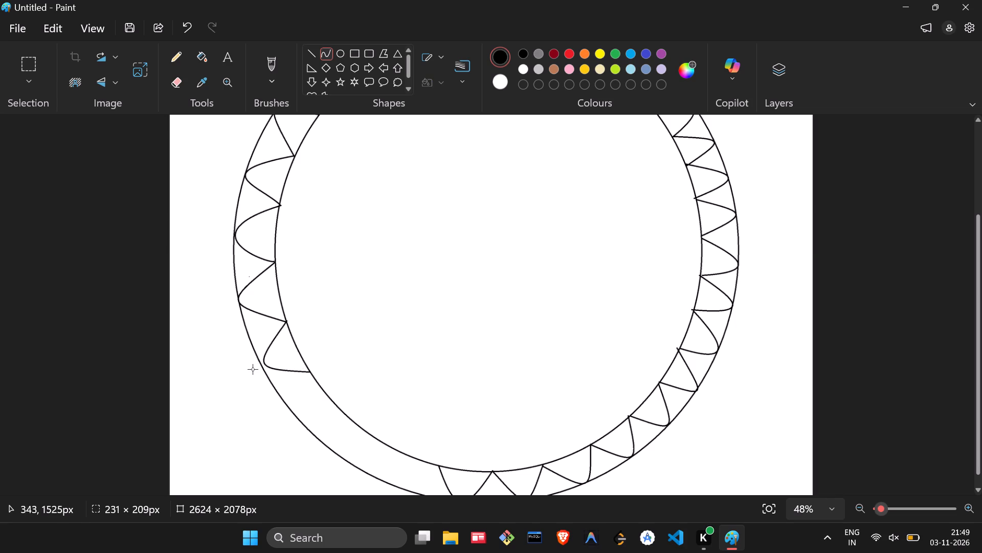
drag(253, 369, 248, 374)
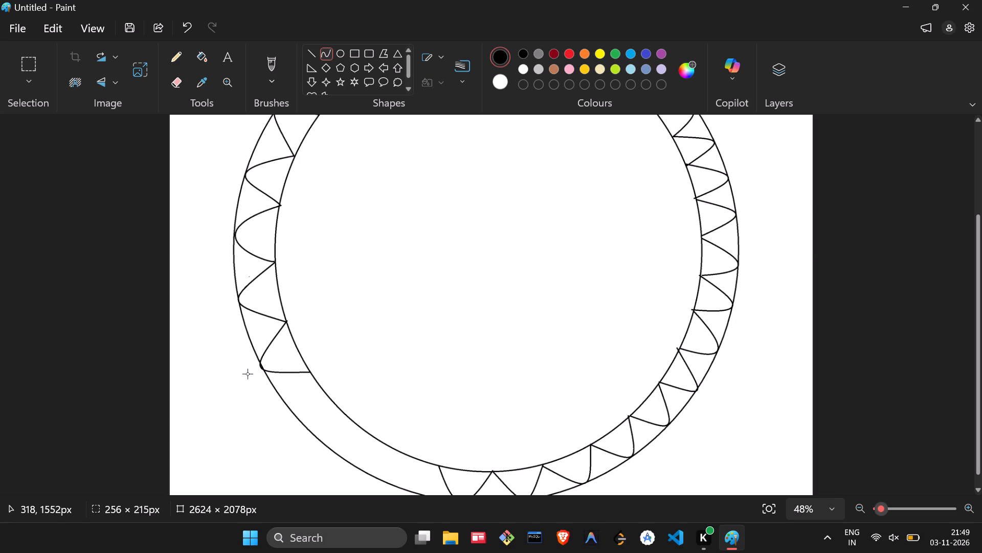
drag(248, 374, 250, 372)
Draw another adjoining curved arch, about 213 × 213 px, on the ring's lower-left side, from the row's free end out to the outer circle.
click(324, 53)
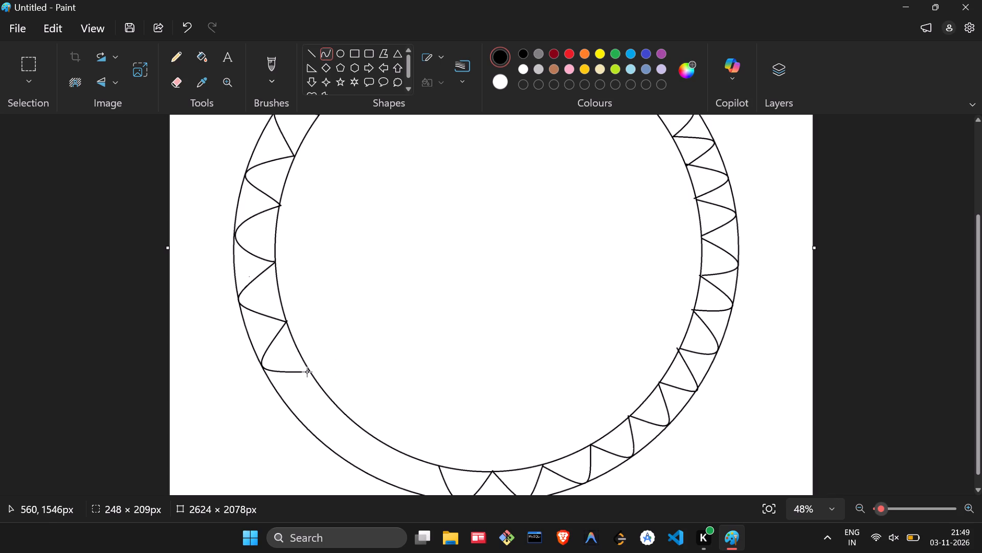
drag(309, 372, 330, 408)
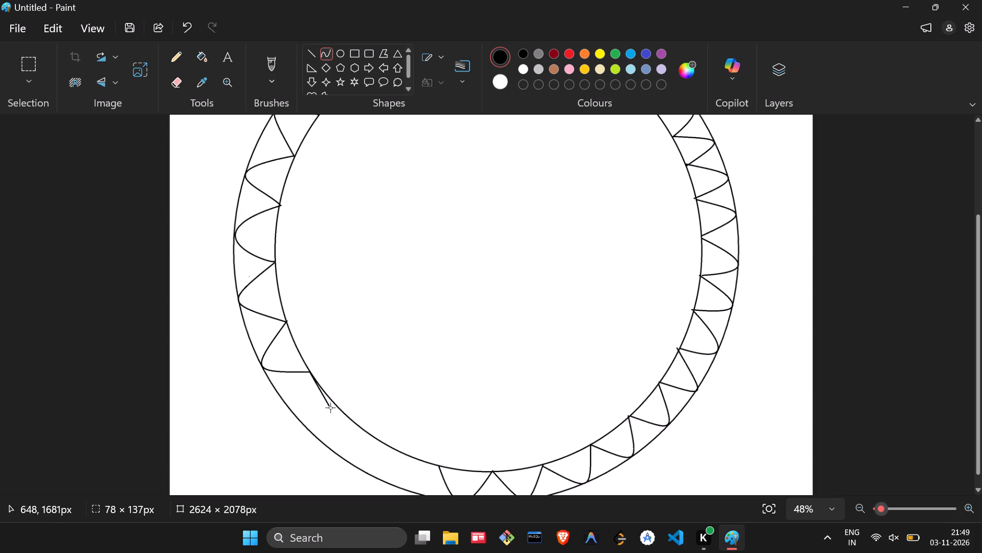
drag(330, 408, 339, 410)
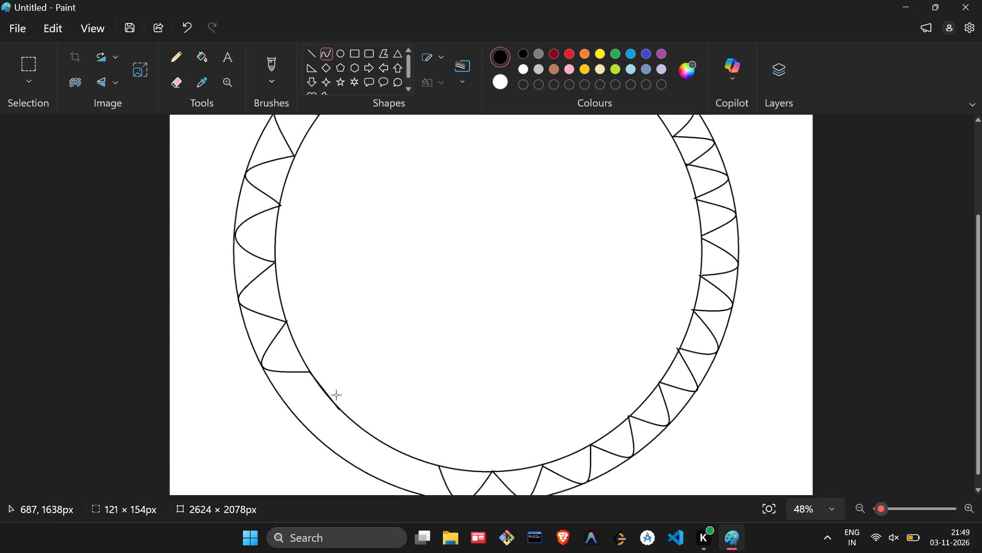
drag(324, 391, 287, 424)
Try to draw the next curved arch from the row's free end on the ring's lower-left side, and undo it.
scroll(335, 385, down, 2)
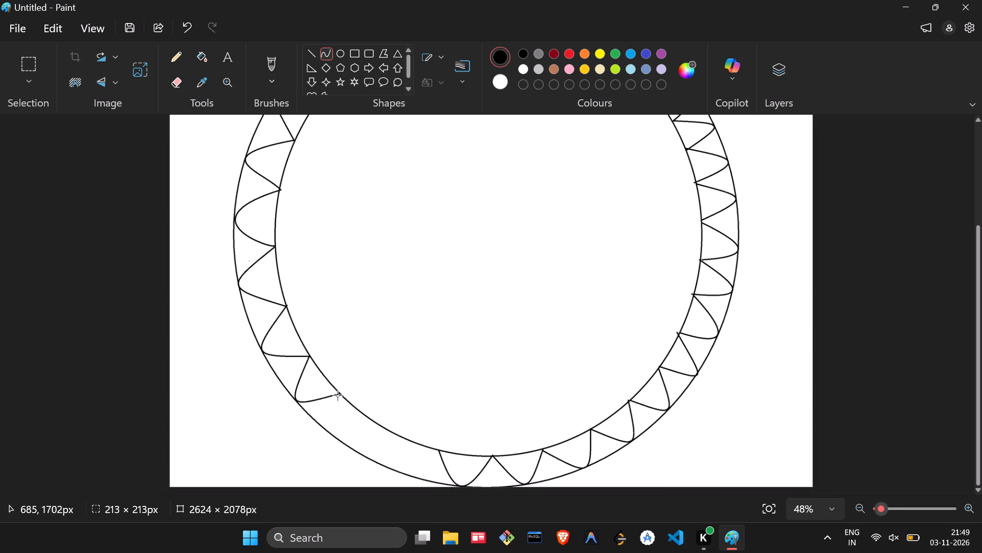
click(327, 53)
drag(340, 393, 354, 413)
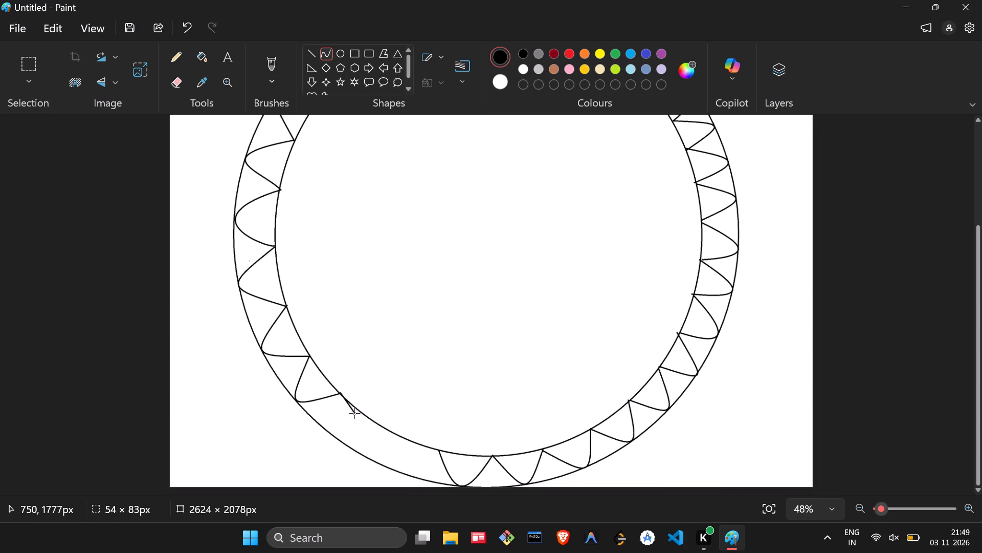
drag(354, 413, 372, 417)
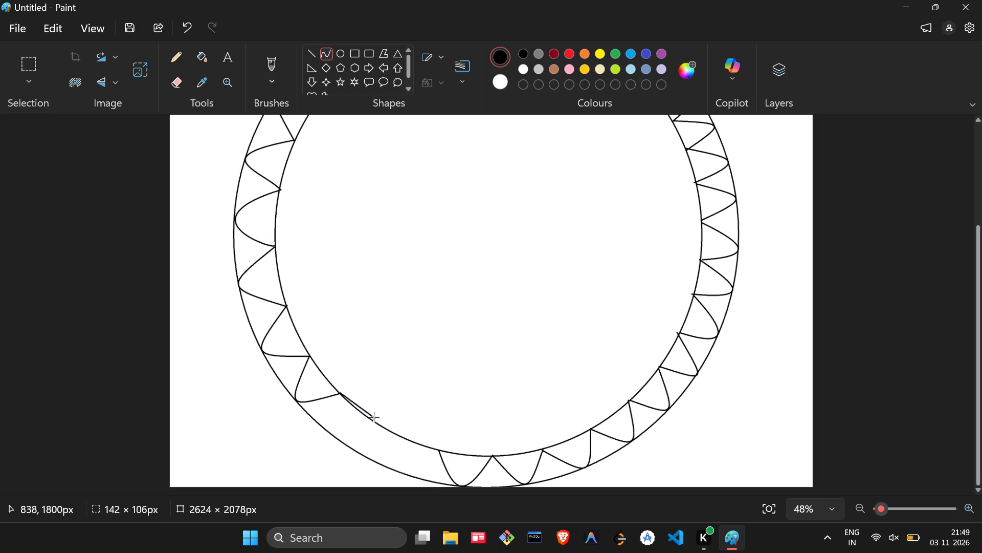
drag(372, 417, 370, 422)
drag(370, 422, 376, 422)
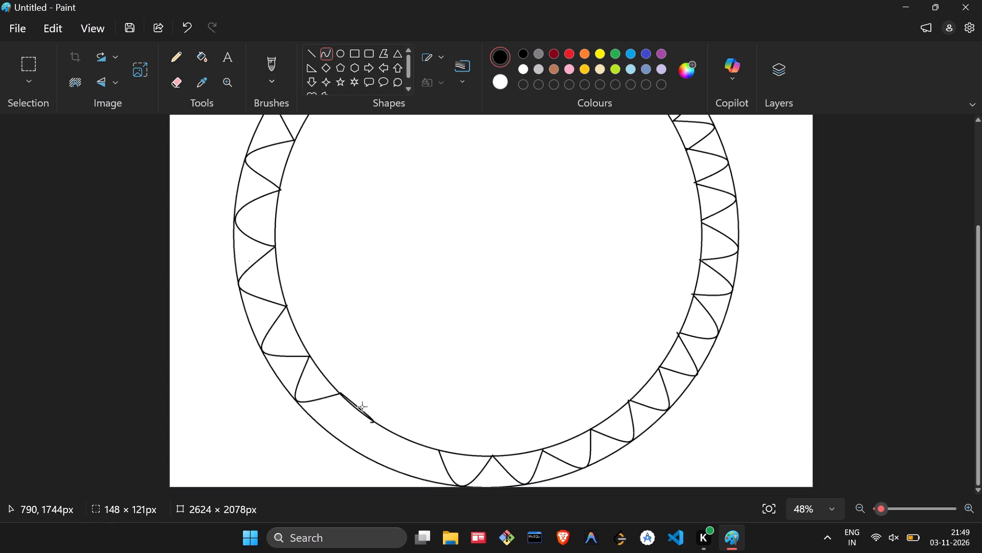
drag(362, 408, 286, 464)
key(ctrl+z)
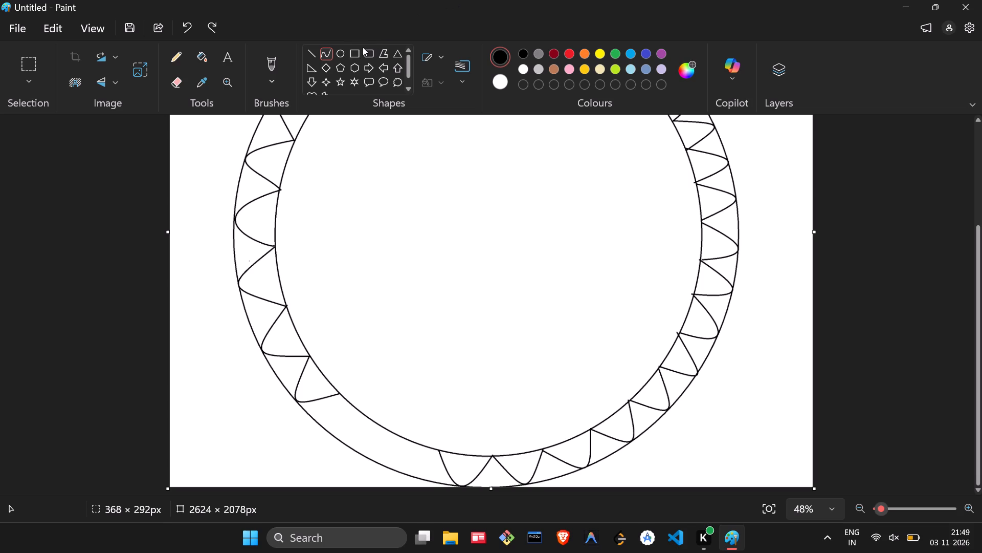
Draw a curved arch from the row's lower-left free end and resize it to about 198 × 246 px so its peak meets the outer circle.
click(325, 52)
drag(339, 395, 372, 424)
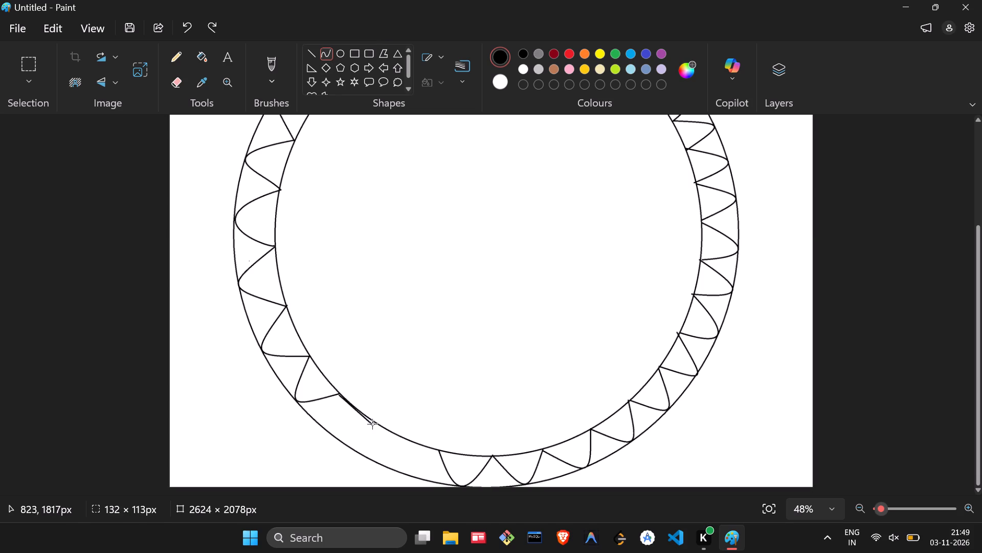
drag(372, 424, 377, 422)
drag(356, 405, 350, 412)
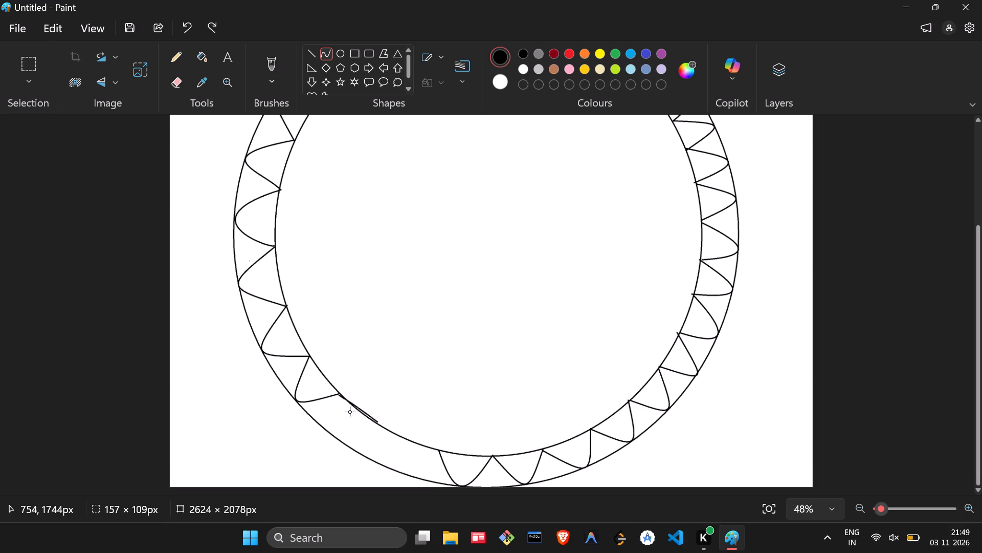
drag(350, 412, 327, 446)
drag(340, 411, 334, 434)
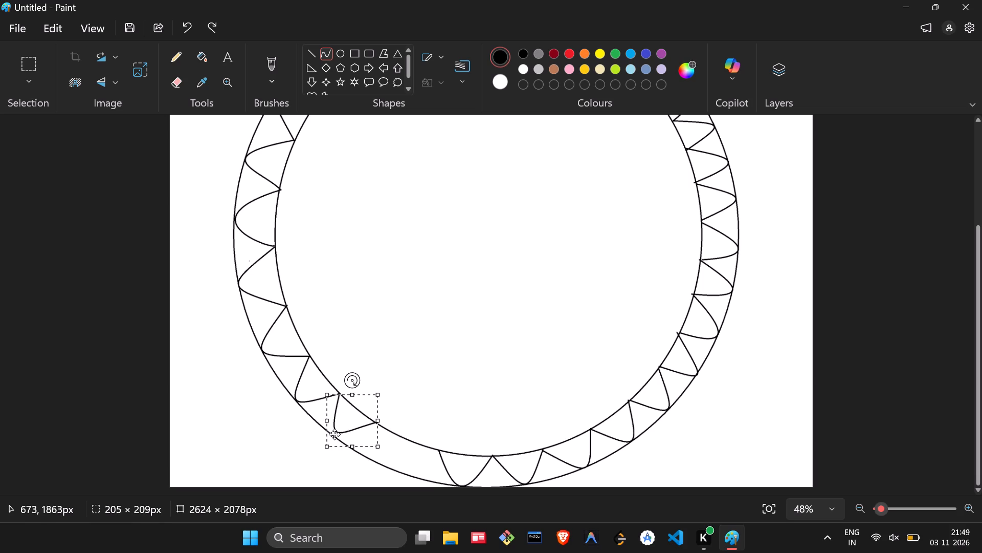
drag(330, 447, 326, 456)
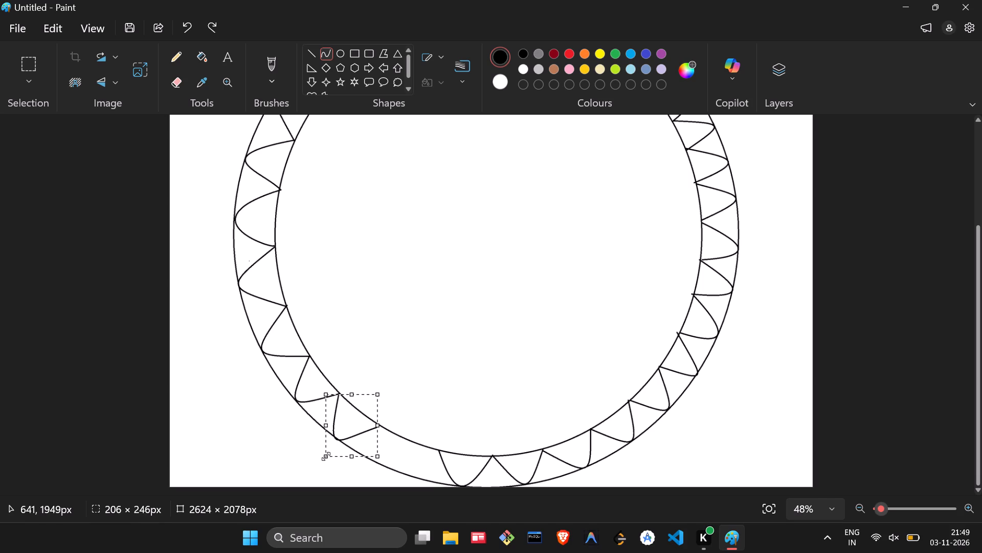
drag(326, 456, 329, 454)
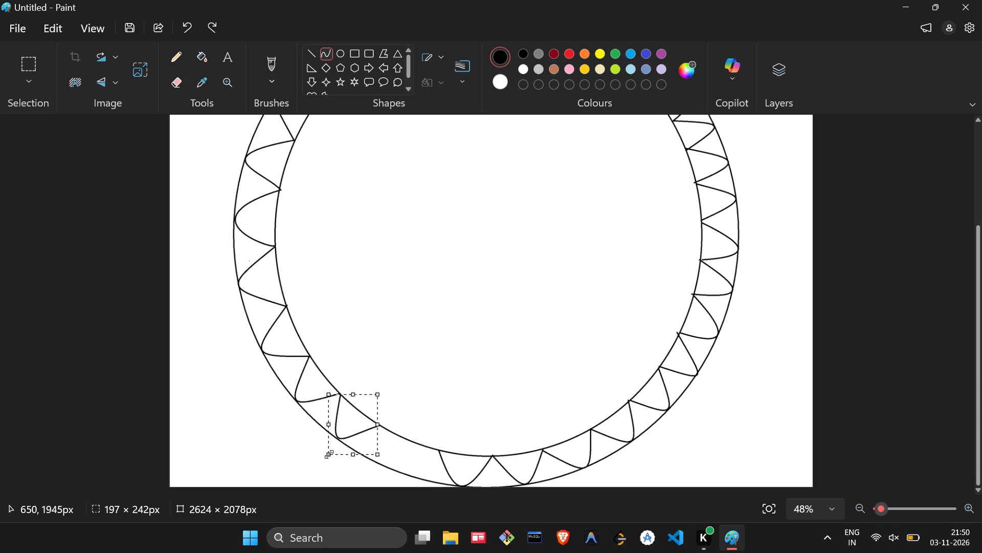
drag(329, 454, 329, 455)
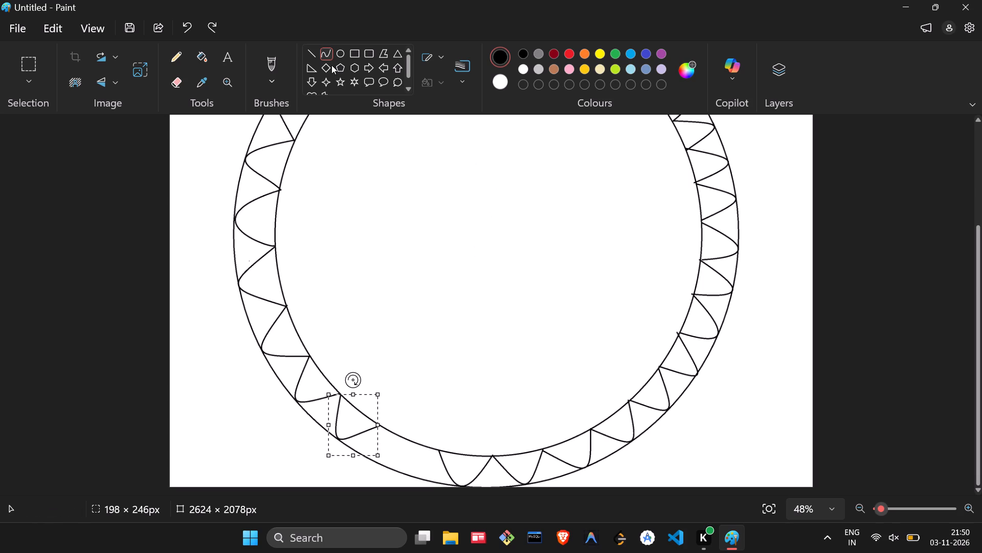
Draw the next curved arch, about 142 × 196 px, toward the ring's bottom, from the row's free end to the inner circle.
click(327, 50)
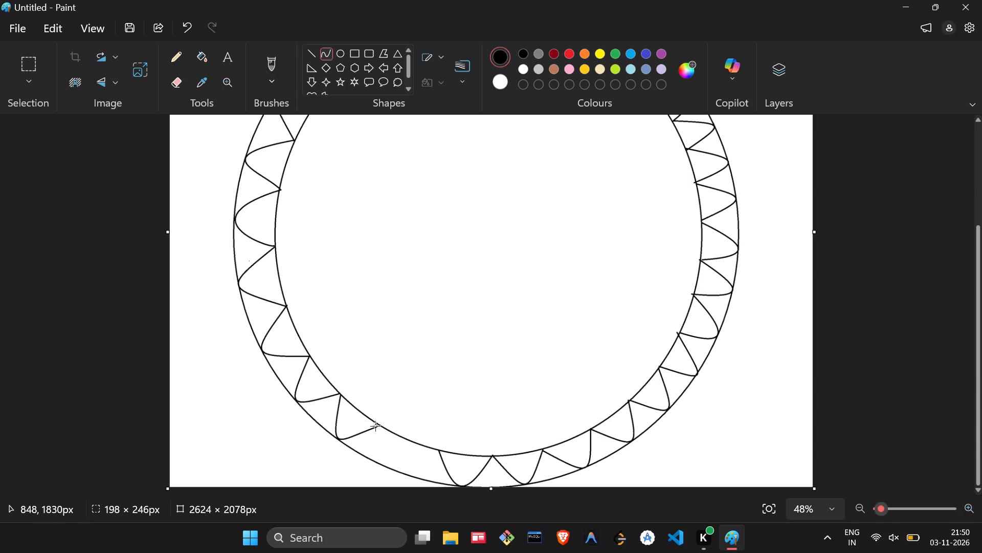
drag(375, 426, 380, 468)
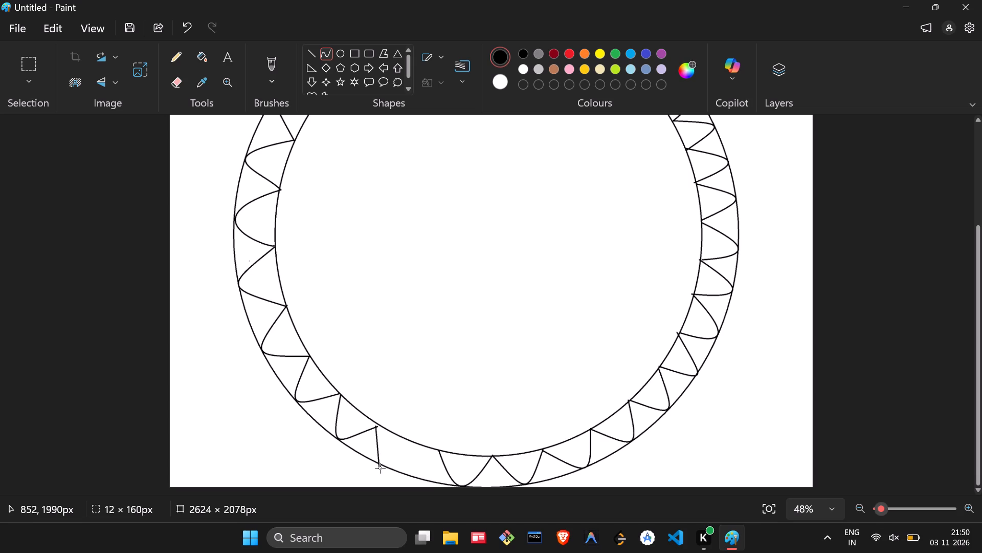
drag(380, 468, 410, 440)
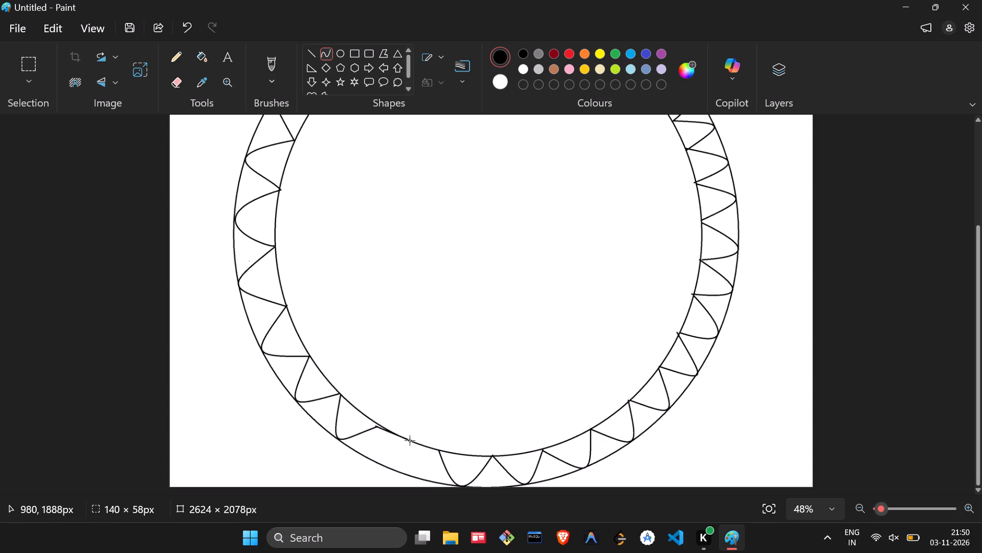
drag(410, 440, 409, 442)
drag(409, 442, 409, 440)
drag(394, 434, 374, 474)
drag(379, 450, 377, 471)
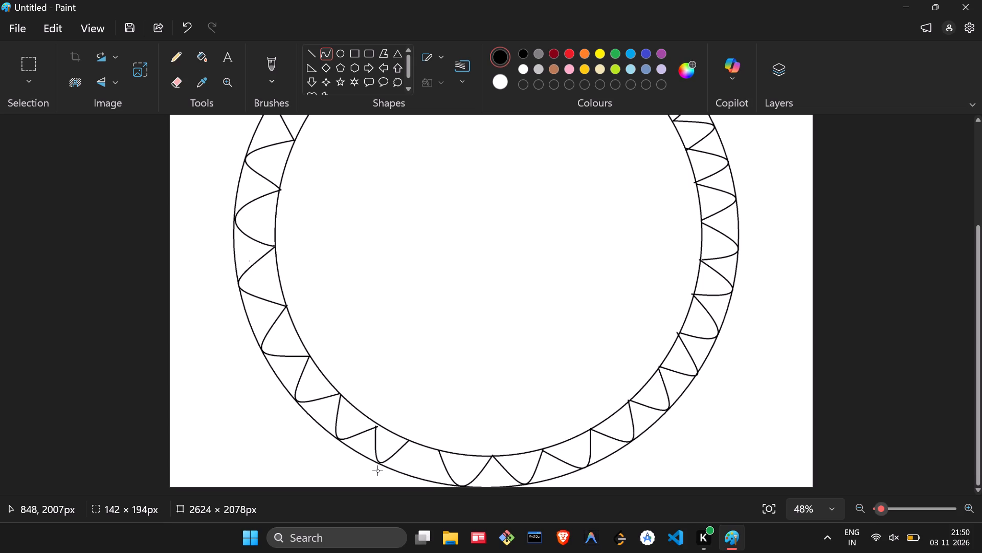
drag(377, 471, 377, 474)
Nudge and enlarge the newest arch and tilt it slightly clockwise, to about 154 × 206 px, so it joins the row and spans both circles.
click(384, 451)
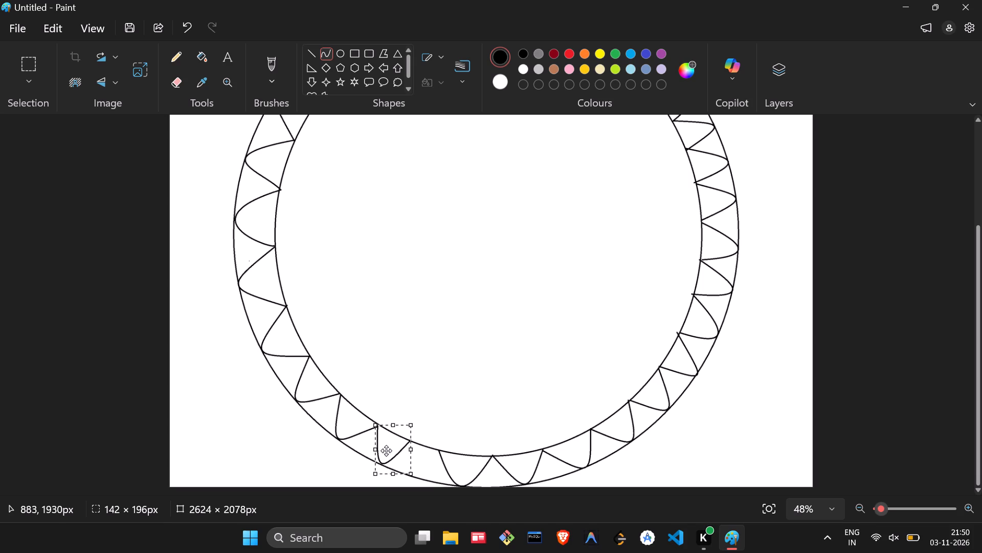
drag(378, 475, 373, 478)
click(390, 410)
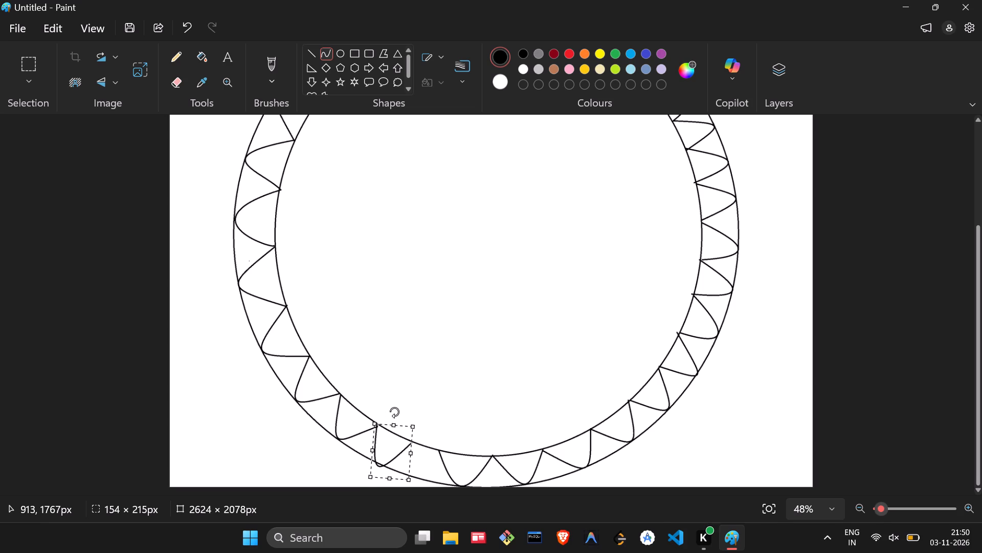
click(370, 476)
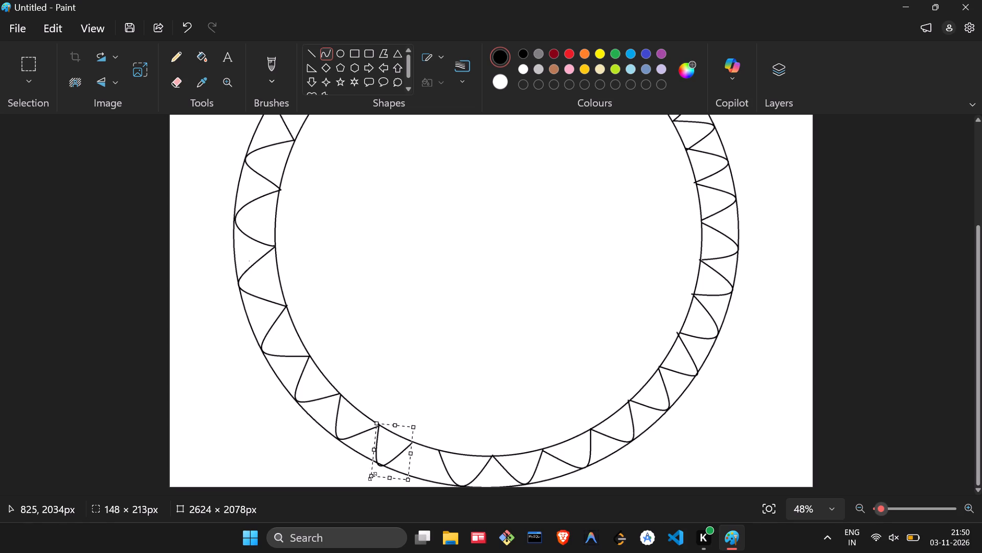
click(422, 407)
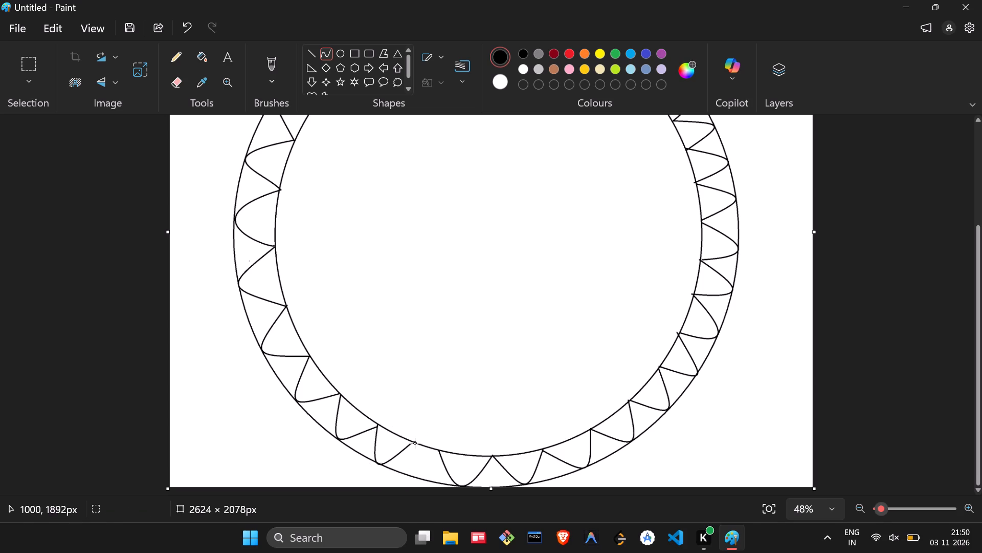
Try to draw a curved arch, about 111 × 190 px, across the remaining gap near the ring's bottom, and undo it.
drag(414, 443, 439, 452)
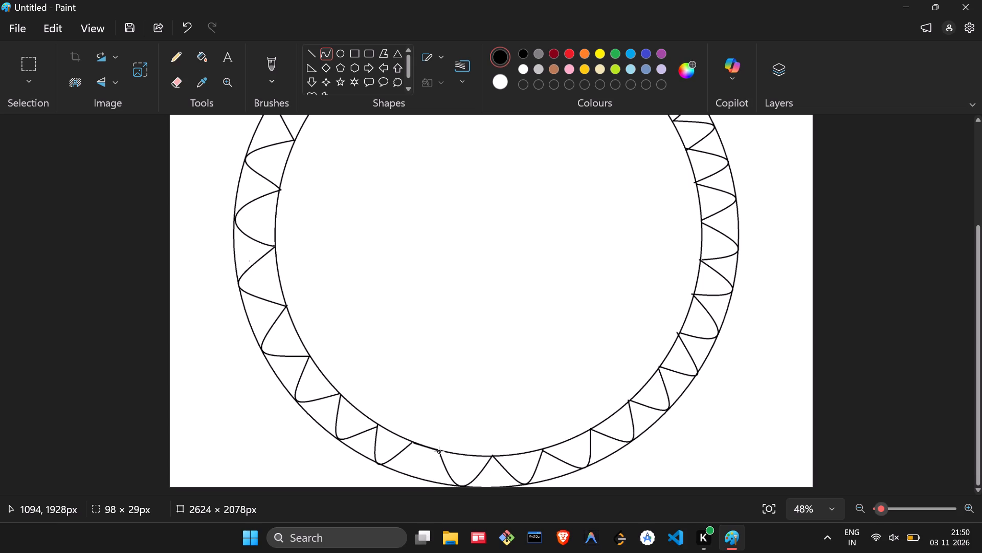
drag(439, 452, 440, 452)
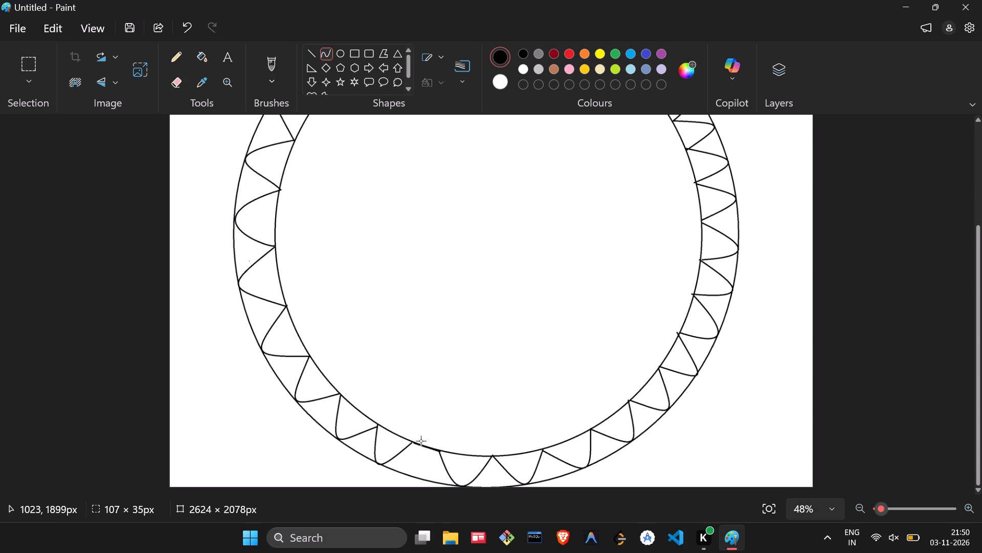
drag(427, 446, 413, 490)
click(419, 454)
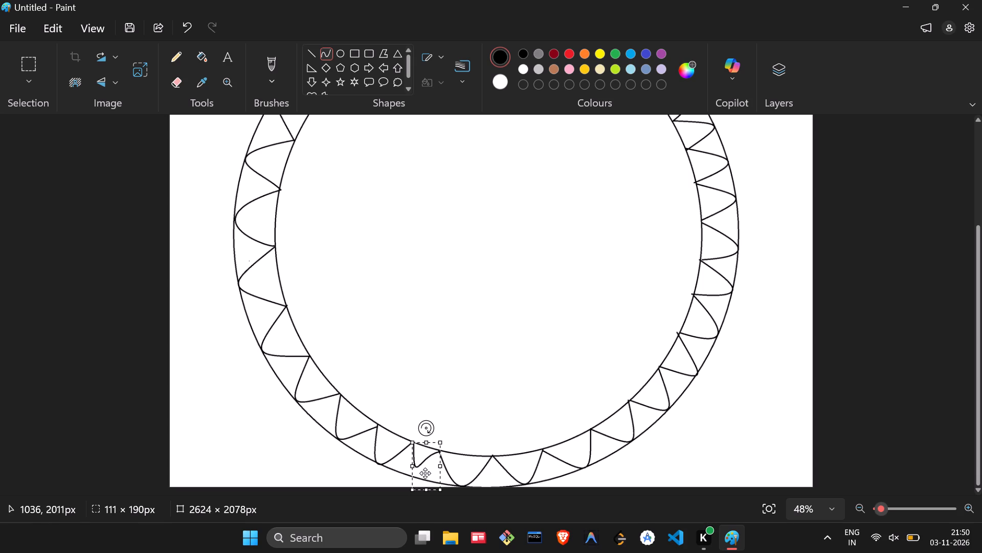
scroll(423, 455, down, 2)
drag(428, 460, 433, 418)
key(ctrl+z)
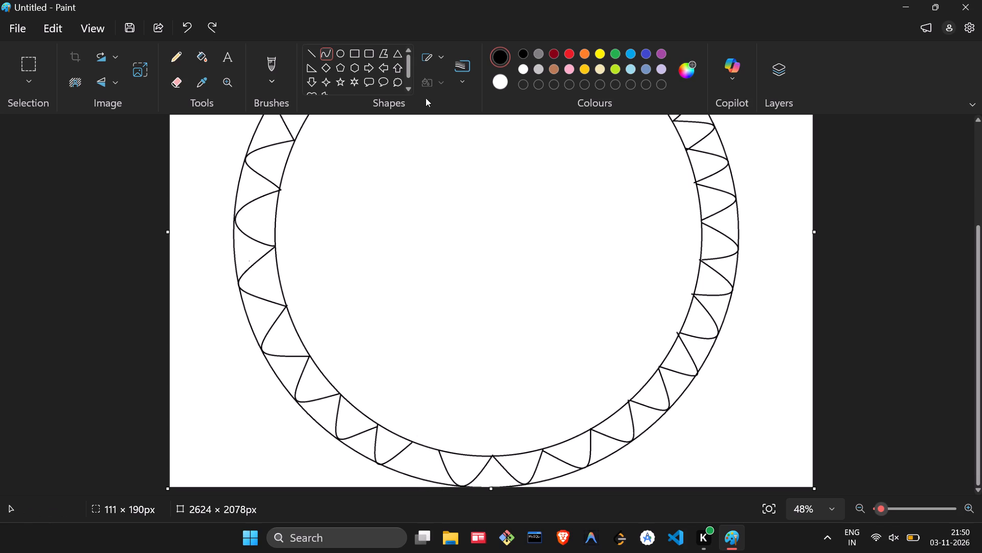
Draw a curved arch of about 133 × 209 px in the remaining gap near the ring's bottom, closing the row.
click(331, 53)
drag(410, 439, 429, 451)
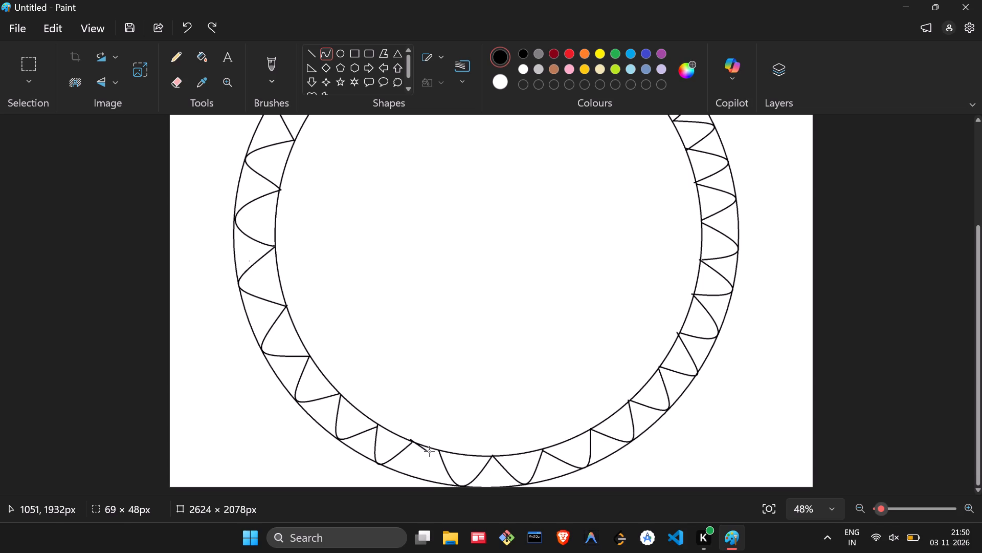
drag(429, 451, 443, 452)
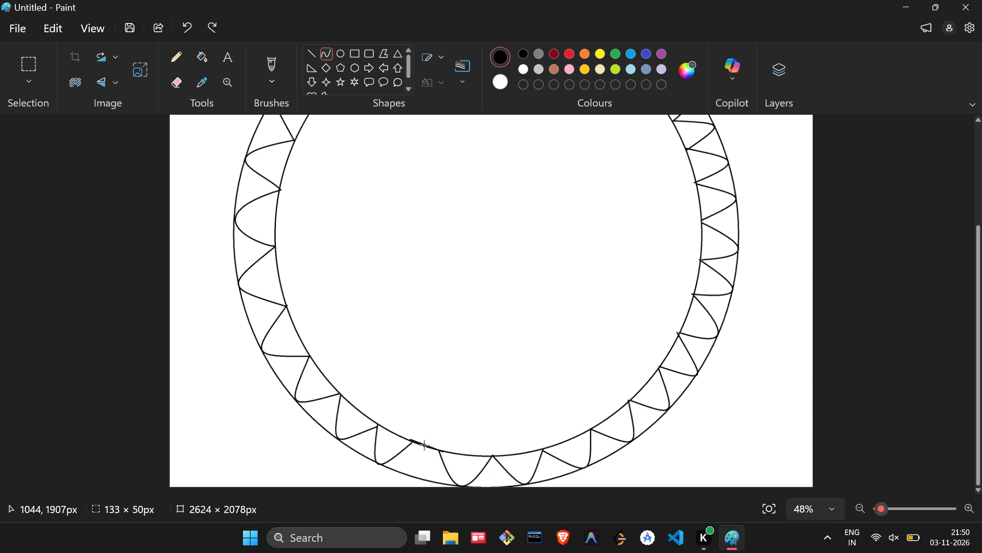
drag(424, 445, 417, 492)
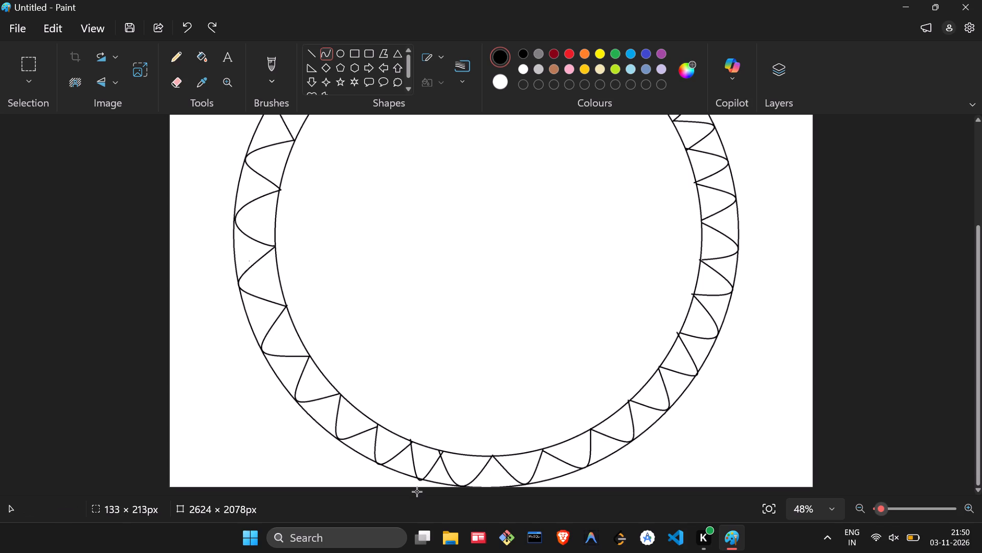
drag(417, 492, 418, 491)
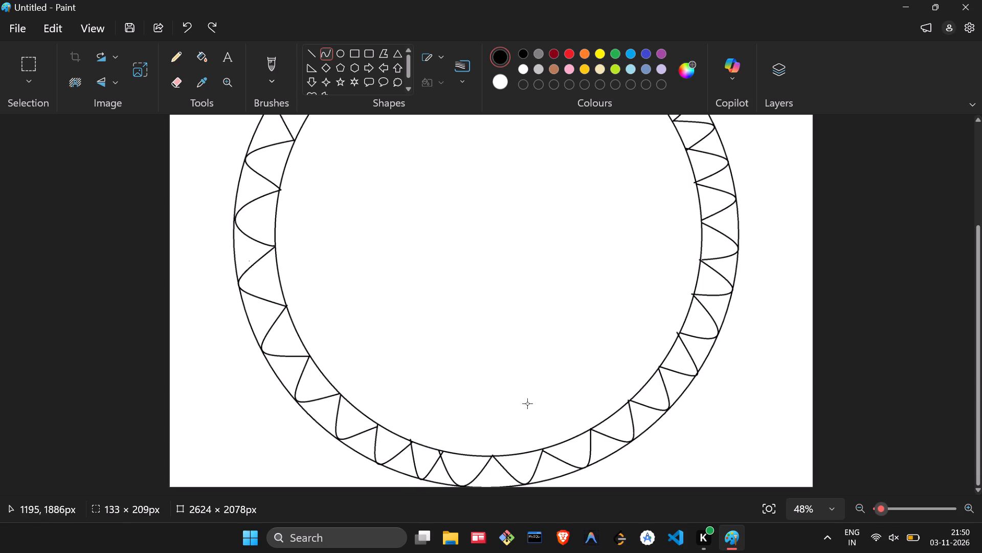
Draw an ellipse of about 888 × 1666 px in the right half of the area inside the inner circle.
scroll(539, 393, down, 2)
scroll(539, 393, up, 1)
scroll(545, 389, left, 1)
ctrl+scroll(546, 389, down, 2)
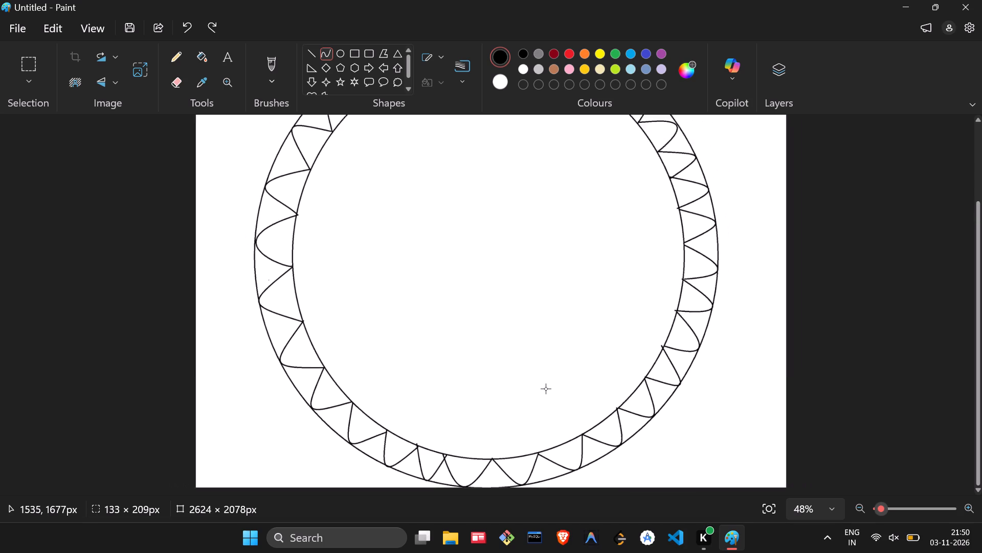
ctrl+scroll(547, 427, down, 4)
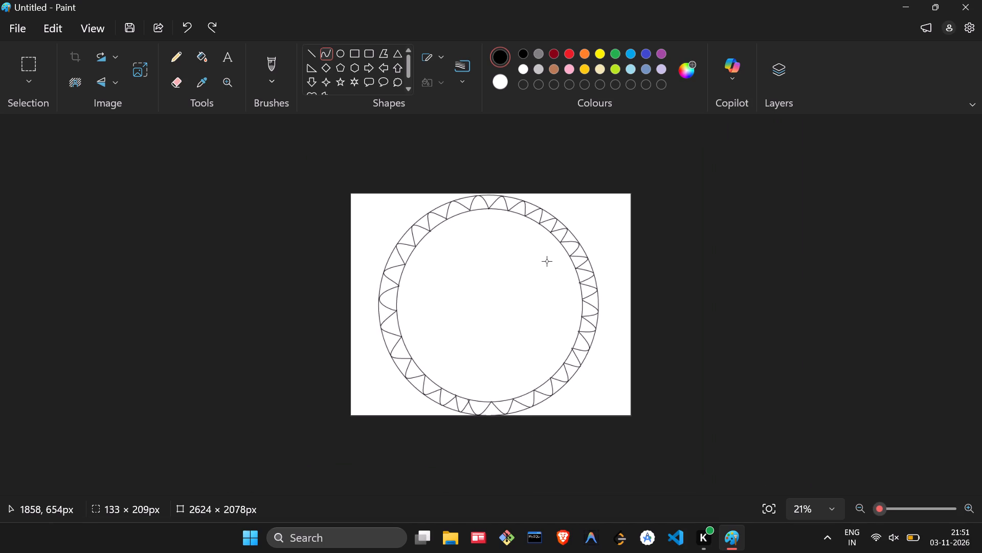
ctrl+scroll(547, 261, up, 3)
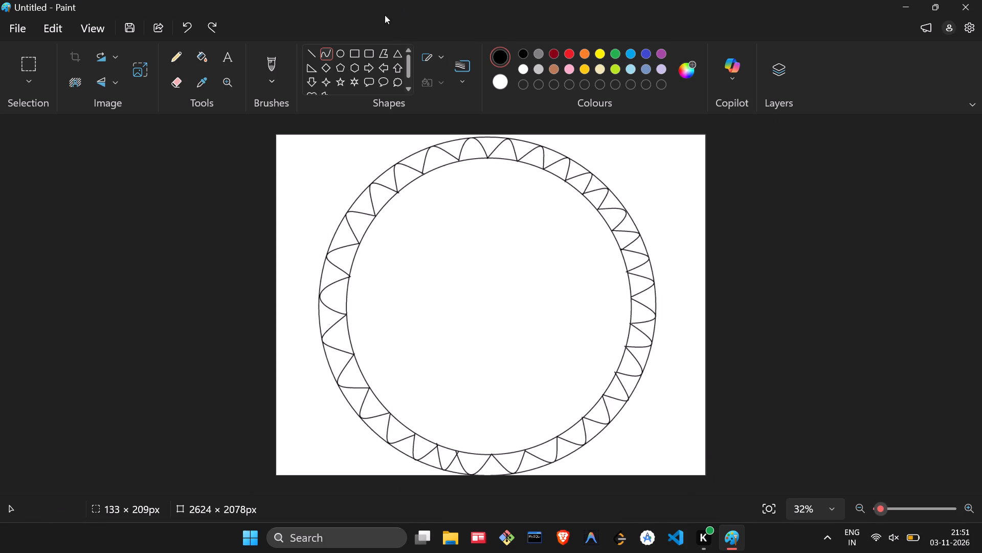
click(338, 47)
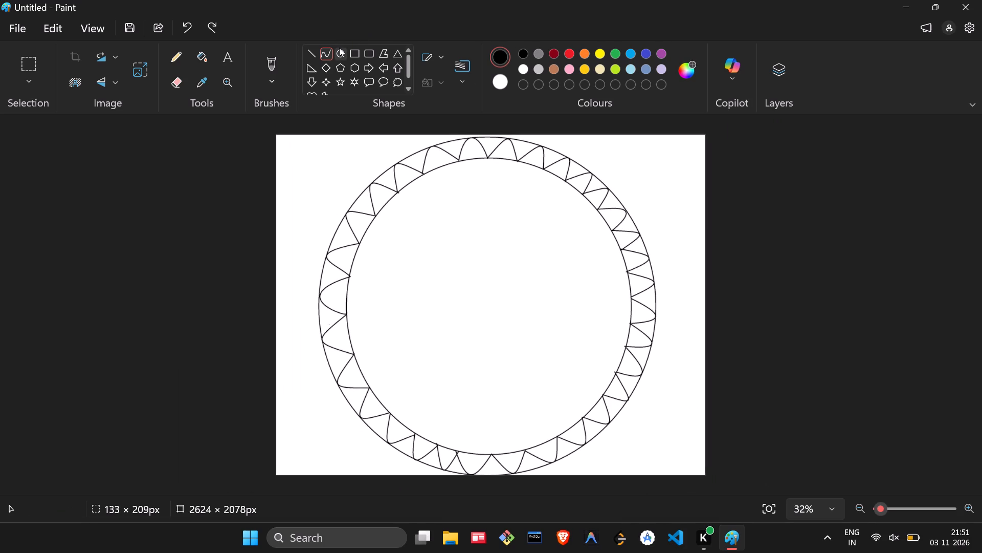
click(339, 48)
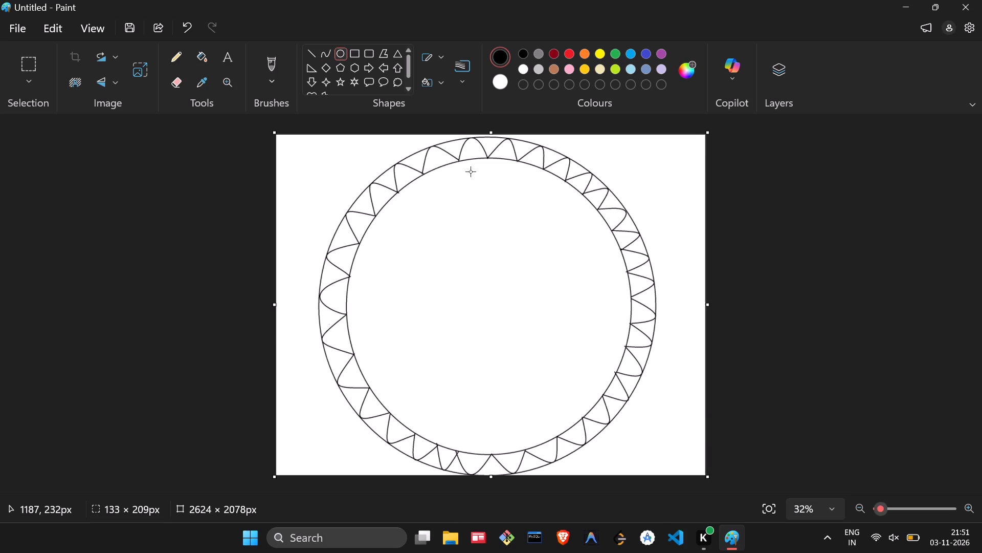
drag(474, 169, 447, 211)
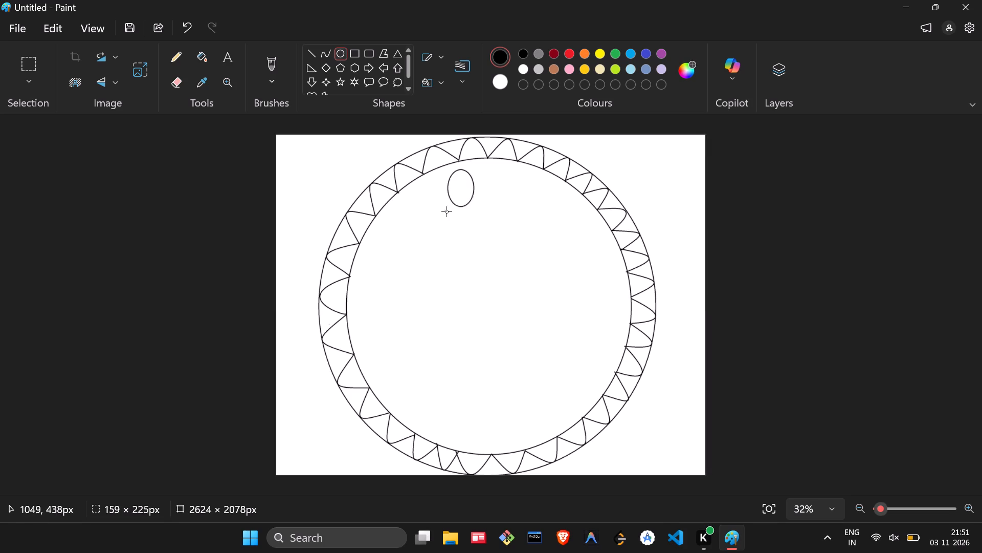
drag(447, 211, 441, 461)
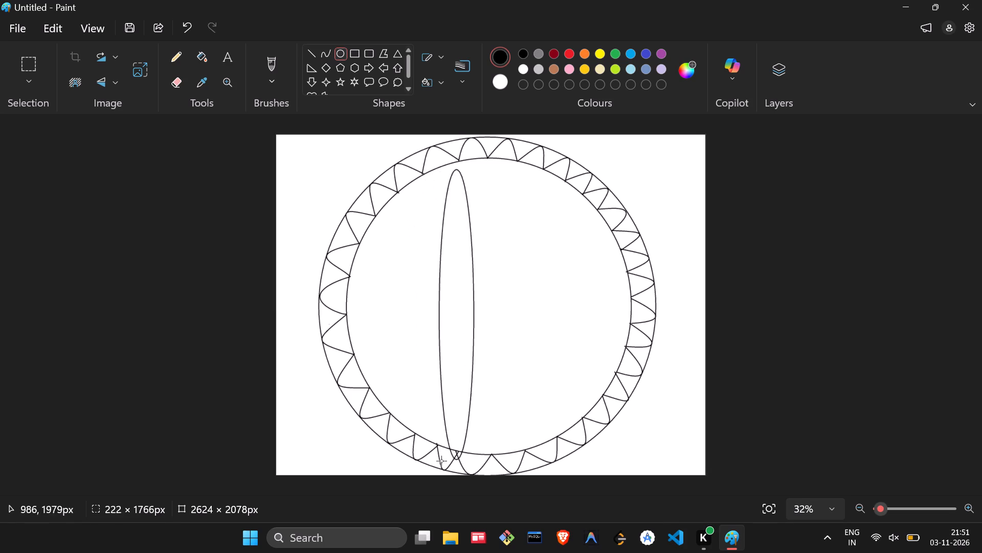
drag(441, 461, 492, 455)
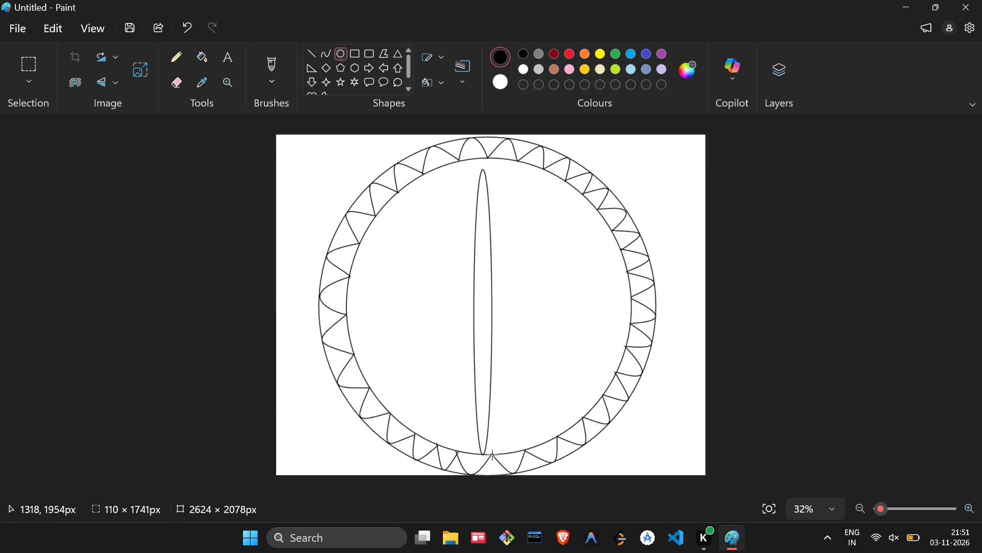
drag(492, 455, 619, 442)
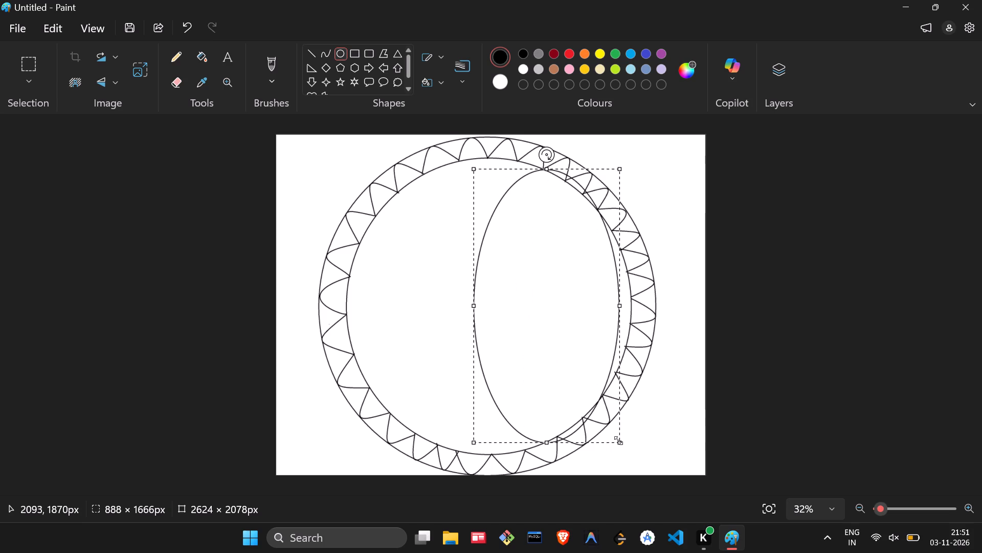
Move the new ellipse to the middle of the ring and enlarge it to about 1632 × 1763 px, just inside the inner circle.
drag(618, 440, 715, 412)
drag(634, 324, 525, 333)
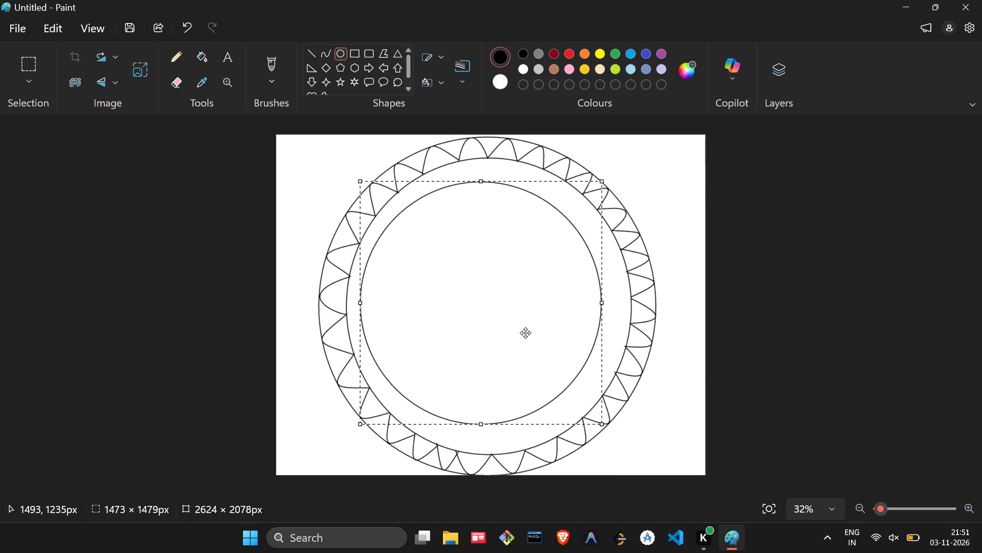
drag(525, 333, 528, 320)
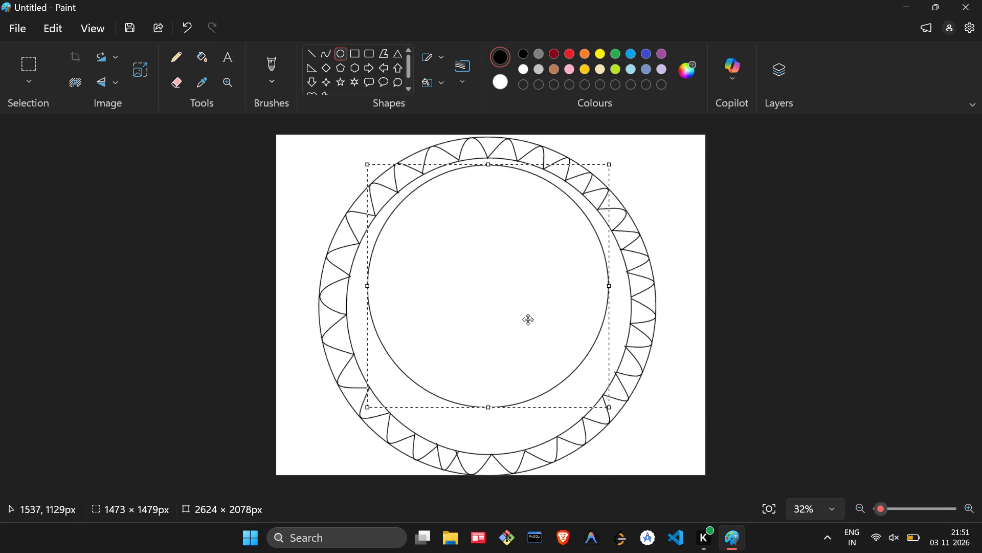
drag(528, 320, 529, 320)
drag(368, 411, 361, 434)
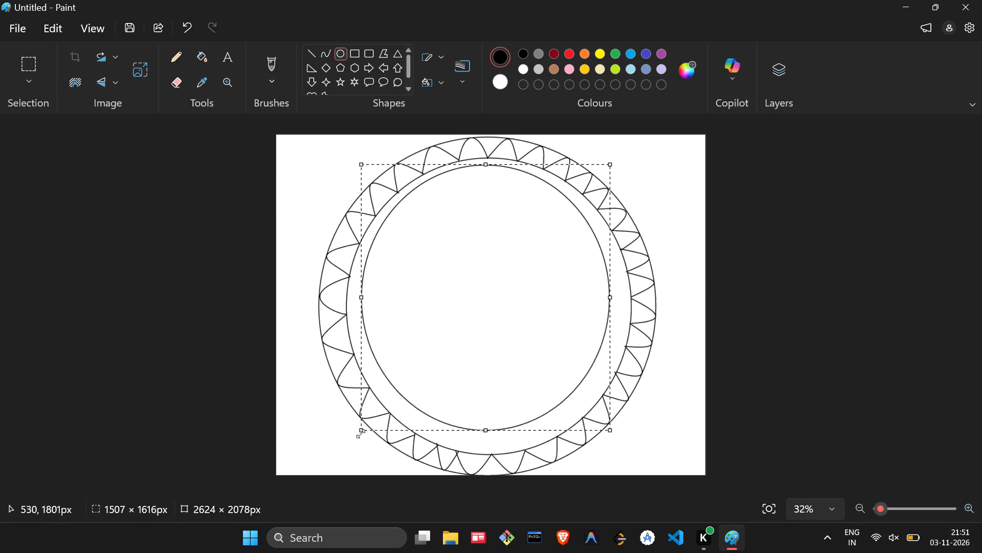
drag(361, 434, 354, 454)
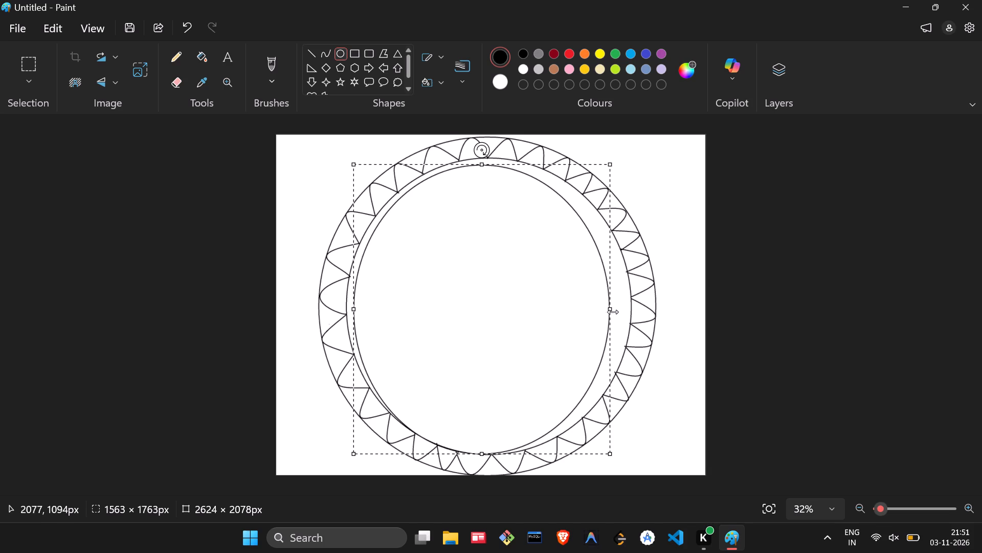
drag(610, 306, 621, 301)
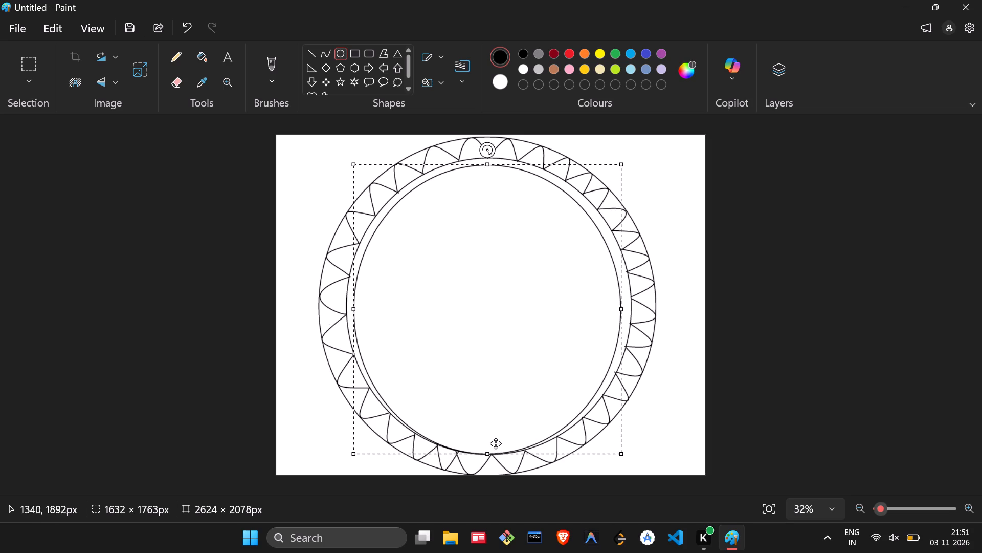
Shrink and recentre the inner ellipse to about 1585 × 1666 px, widening the gap to the surrounding circle.
click(491, 433)
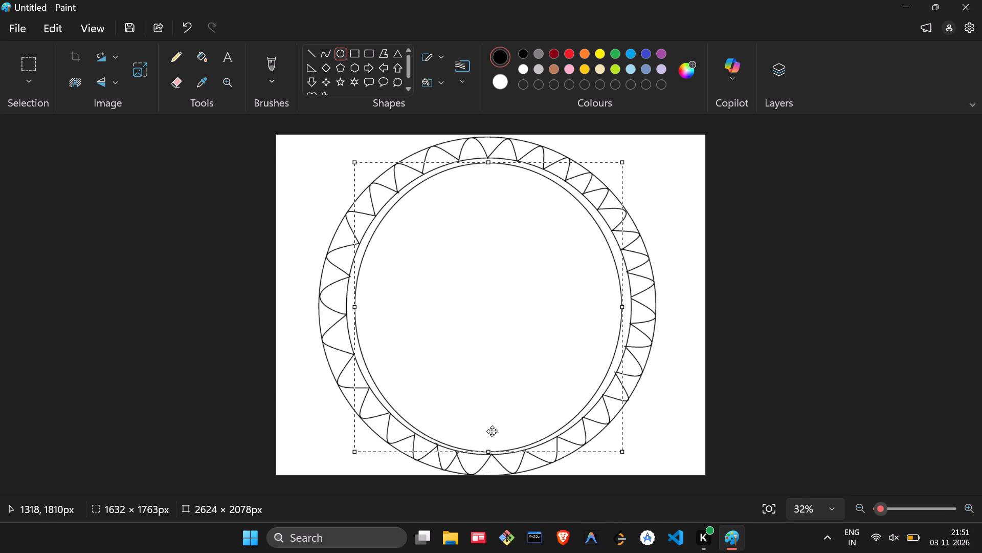
drag(492, 451, 494, 446)
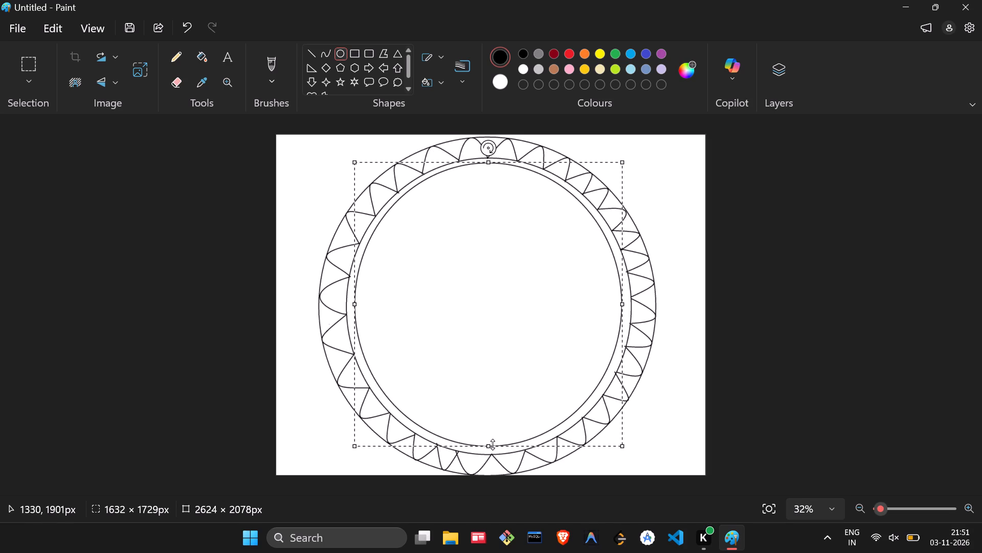
click(495, 408)
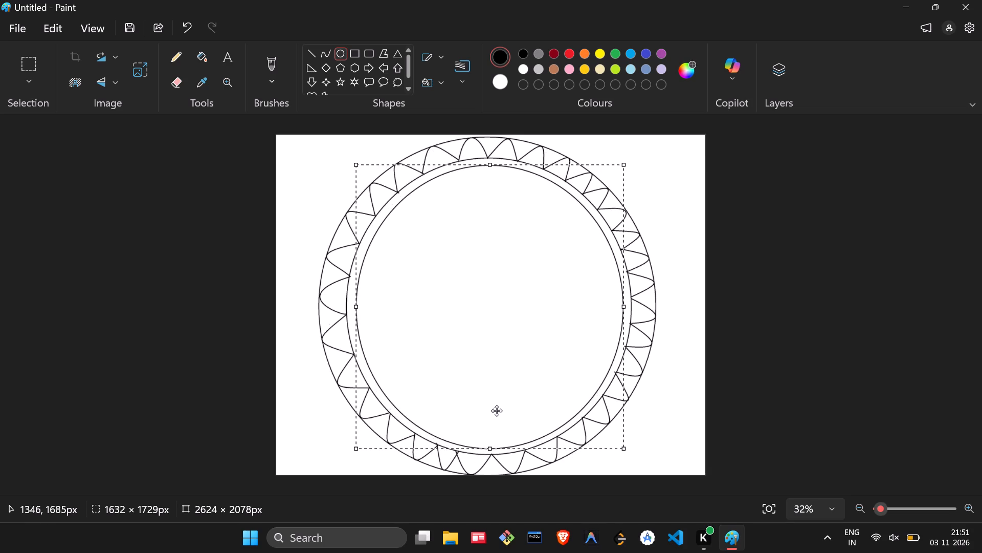
drag(488, 444, 490, 438)
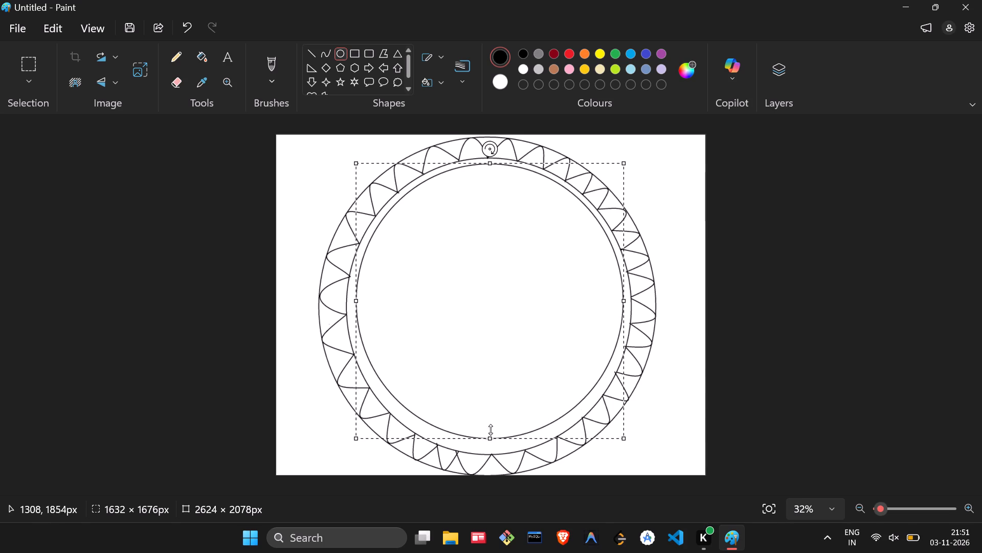
drag(503, 401, 501, 410)
drag(491, 171, 491, 165)
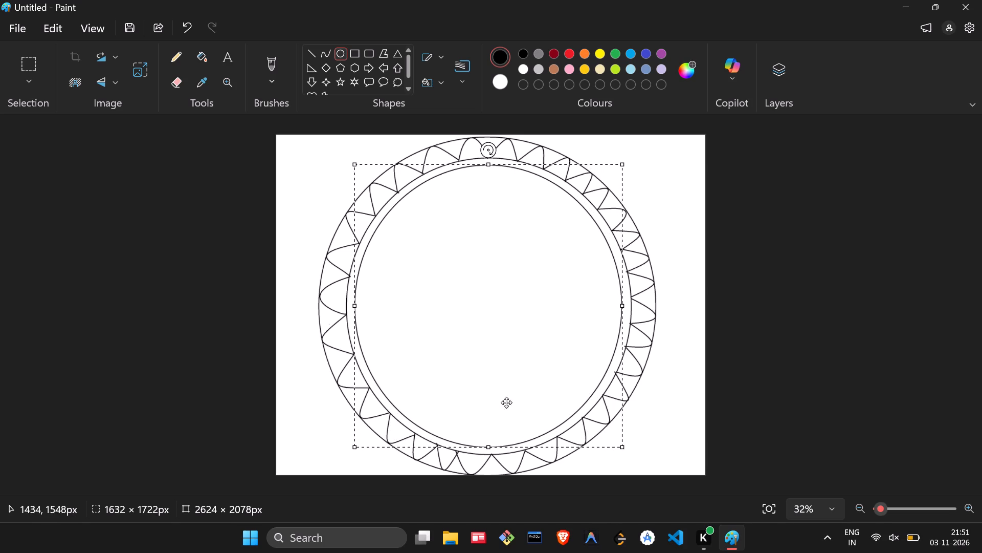
click(499, 433)
drag(490, 446, 495, 441)
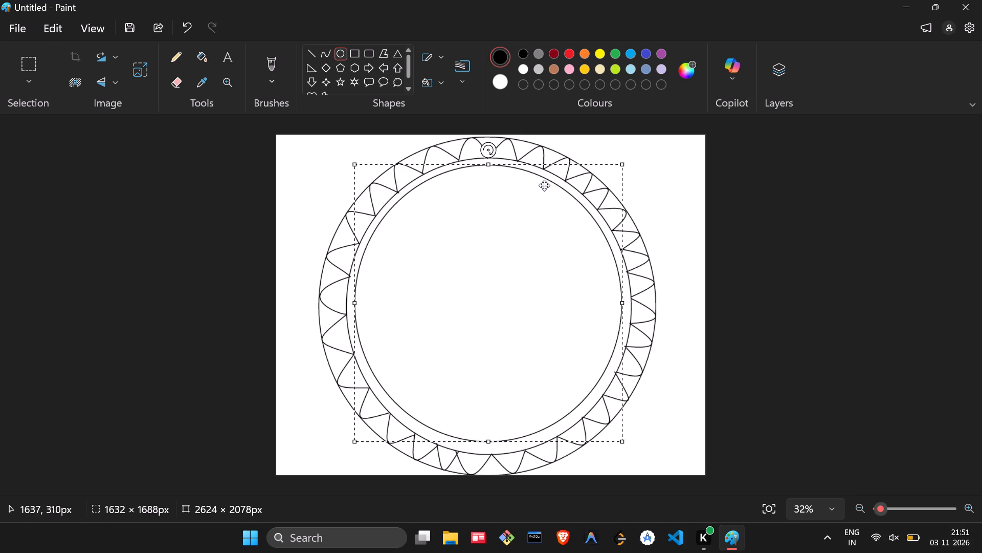
click(489, 165)
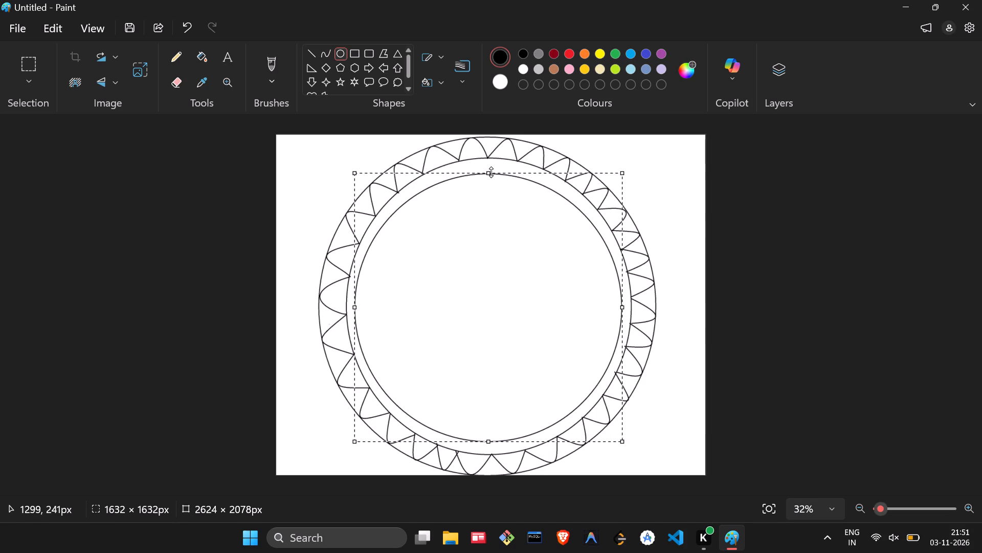
drag(616, 303, 619, 310)
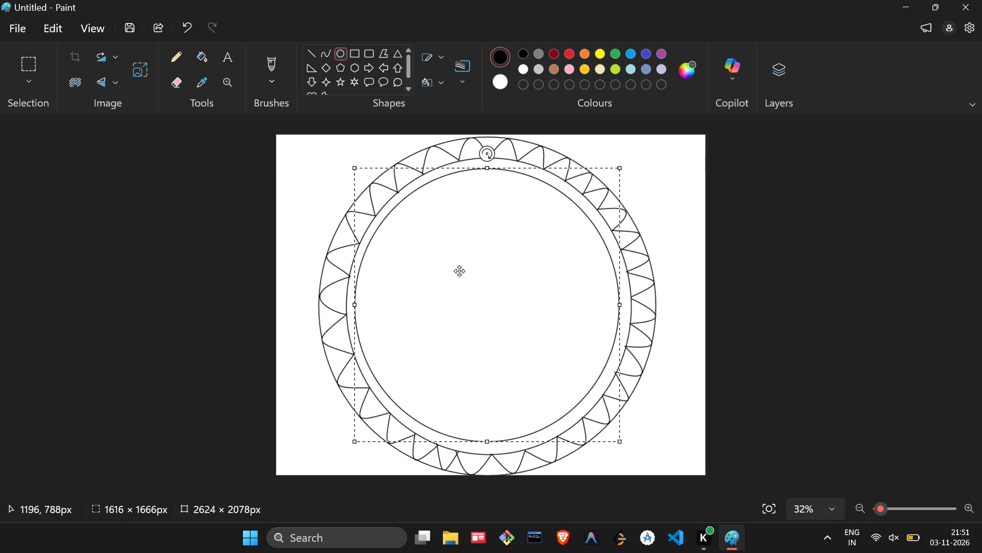
drag(356, 308, 364, 309)
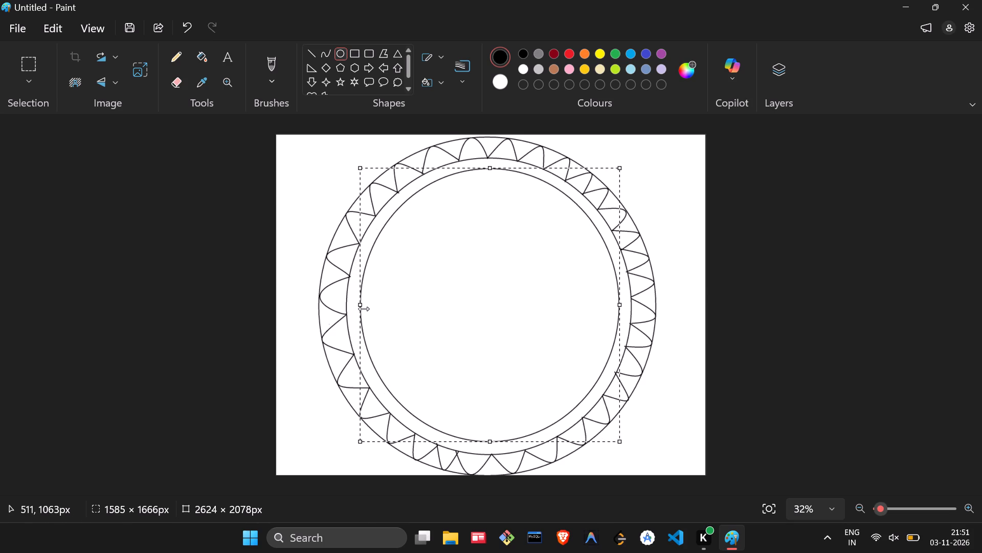
drag(364, 309, 360, 314)
Refine the inner ellipse to about 1625 × 1691 px so an even narrow band surrounds it, and finalize it.
ctrl+scroll(729, 381, up, 5)
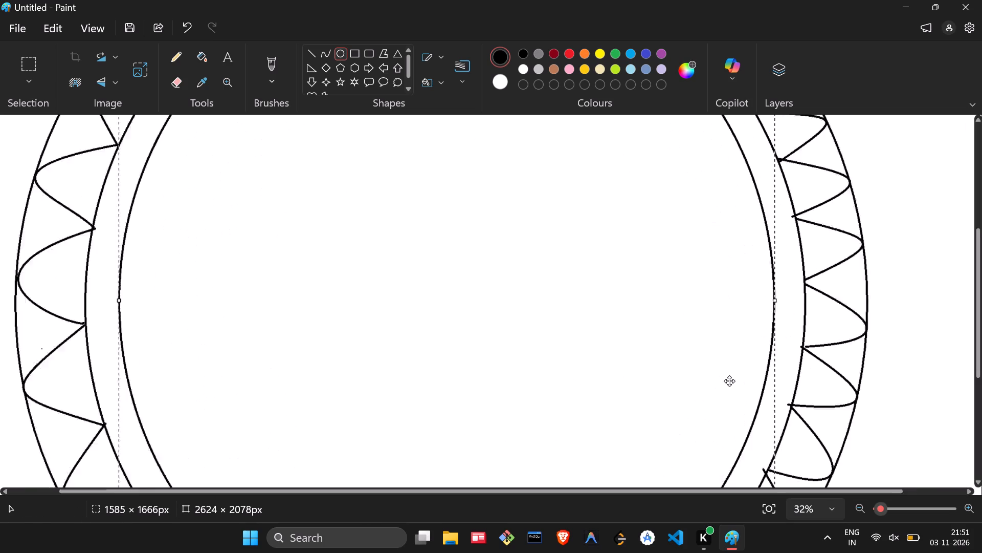
ctrl+scroll(729, 381, down, 6)
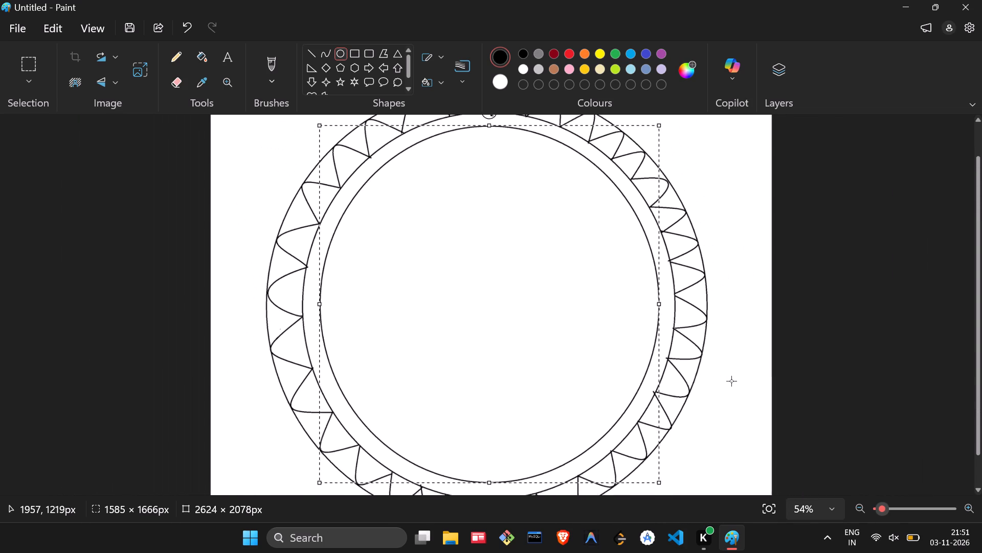
ctrl+scroll(731, 381, down, 1)
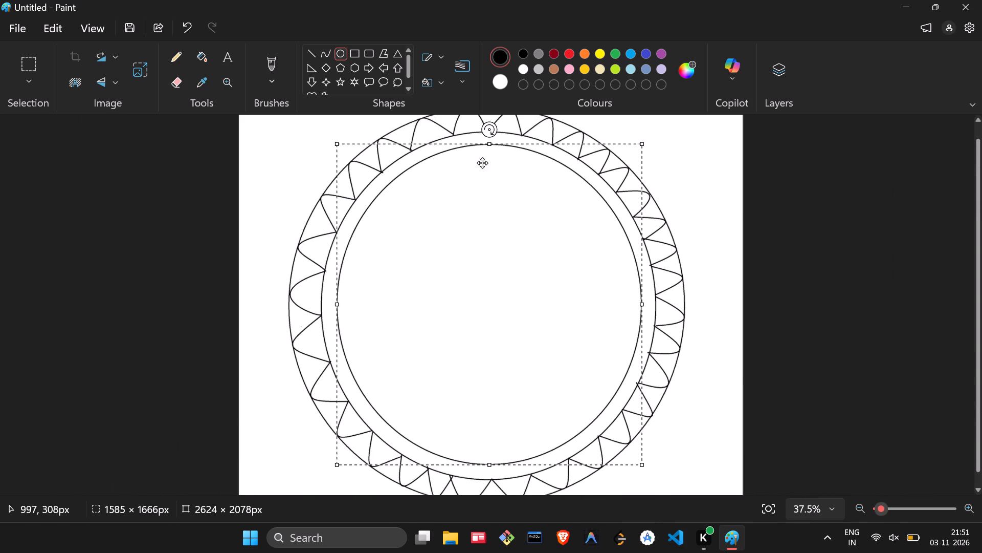
click(487, 147)
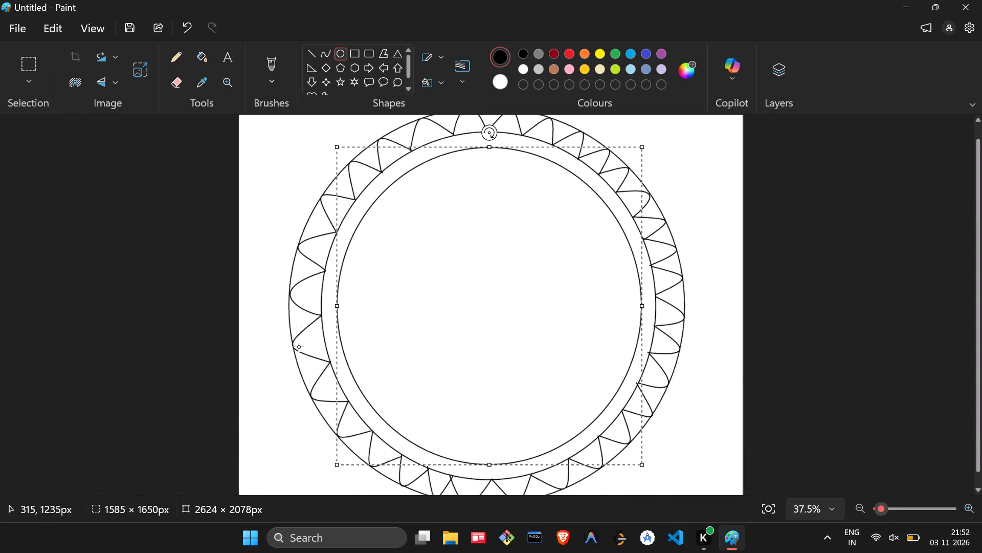
click(339, 302)
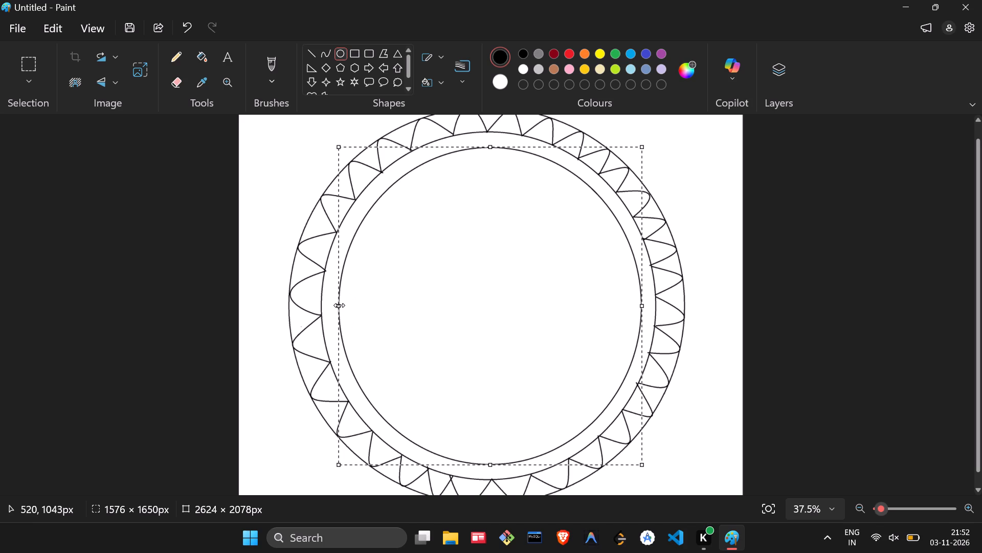
click(491, 464)
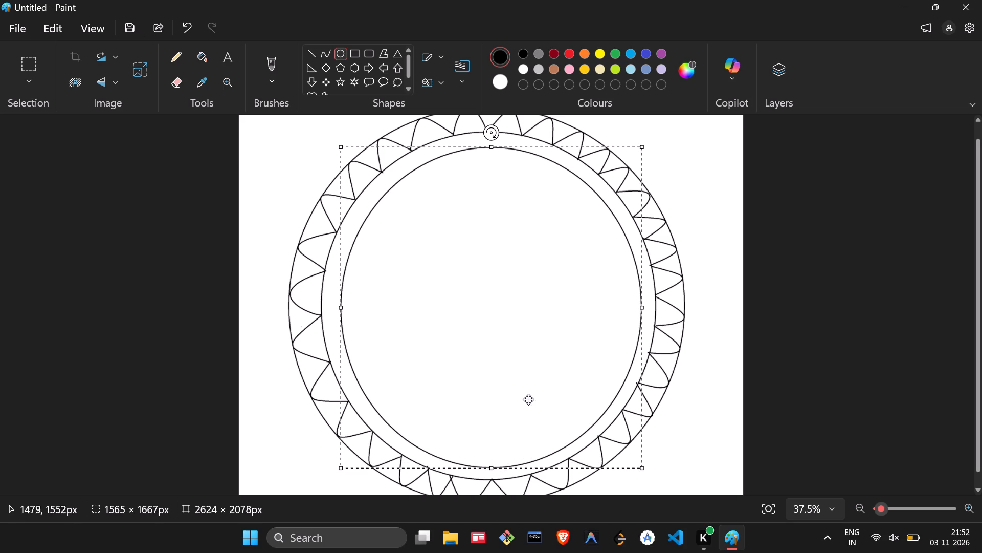
drag(493, 460, 490, 446)
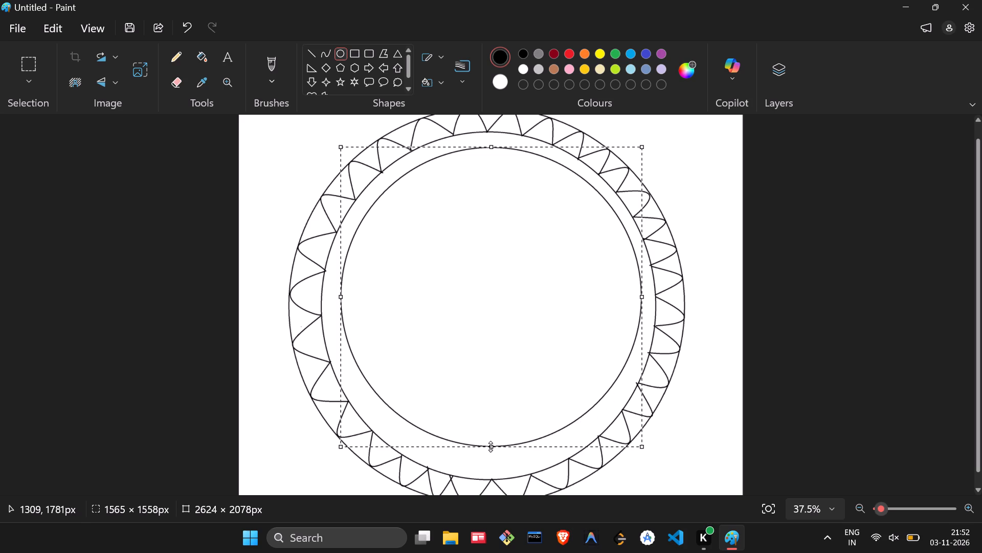
drag(490, 446, 493, 469)
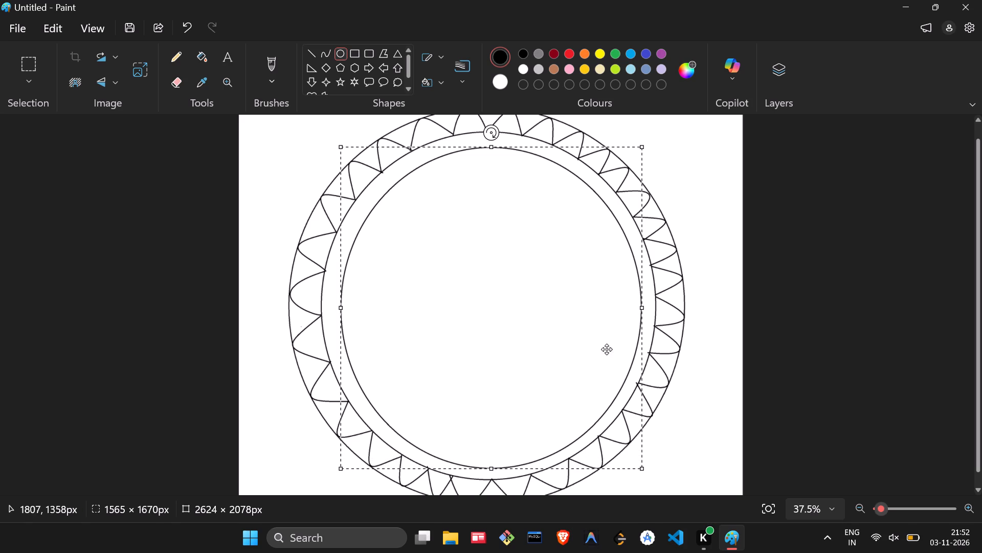
drag(492, 148, 488, 143)
drag(638, 311, 638, 311)
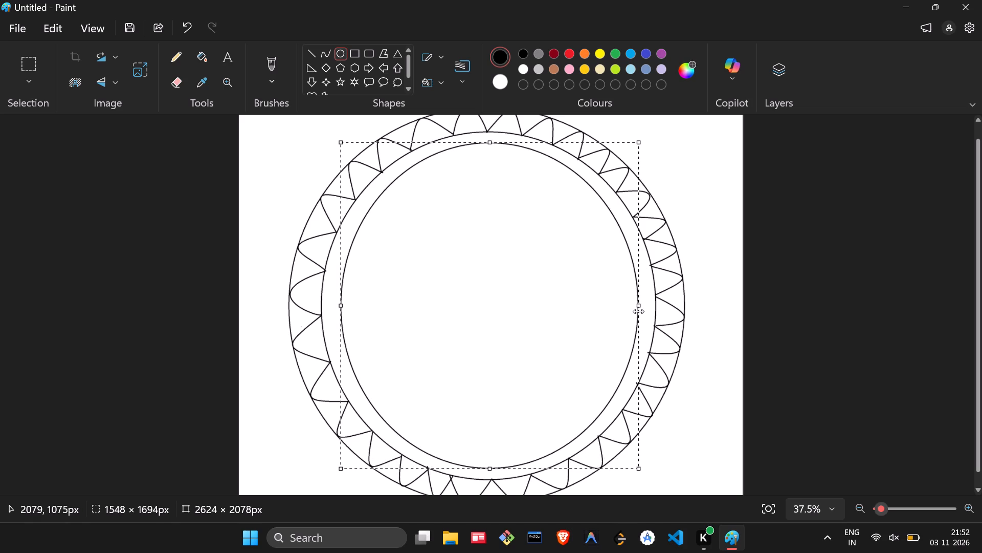
drag(638, 311, 645, 320)
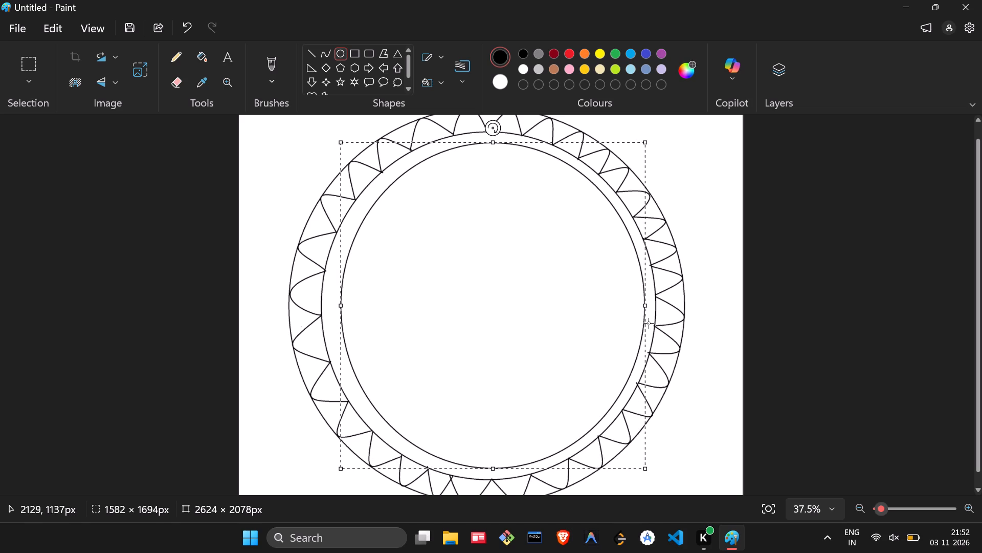
drag(339, 305, 333, 307)
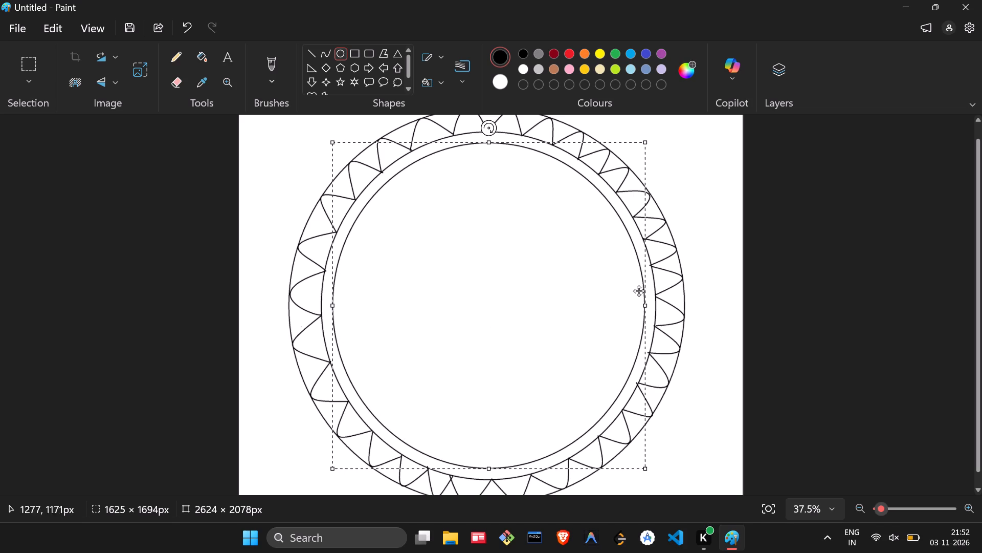
drag(490, 473, 495, 468)
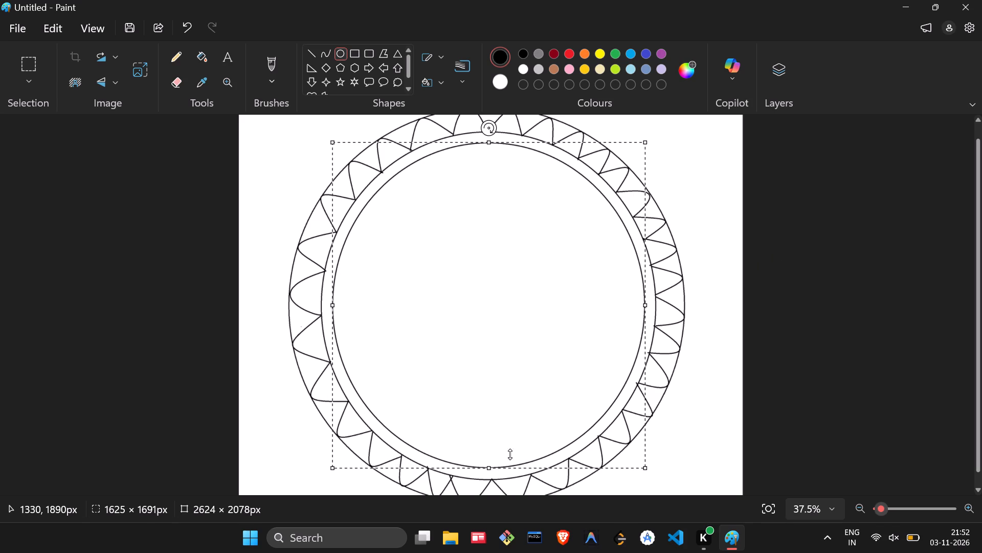
click(843, 353)
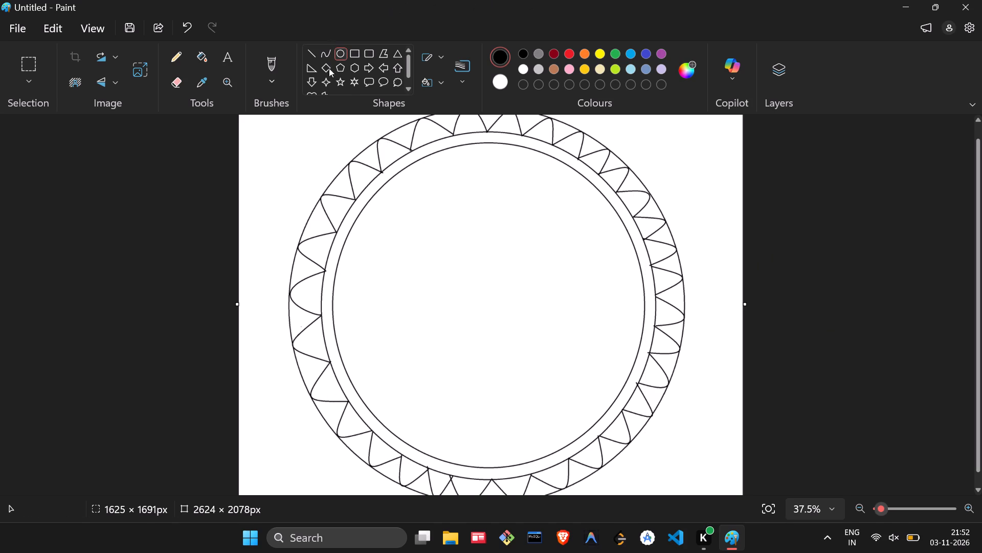
Draw a small triangle of about 37 × 37 px in the upper-left part of the narrow band, tilted to follow the ring.
scroll(333, 76, down, 1)
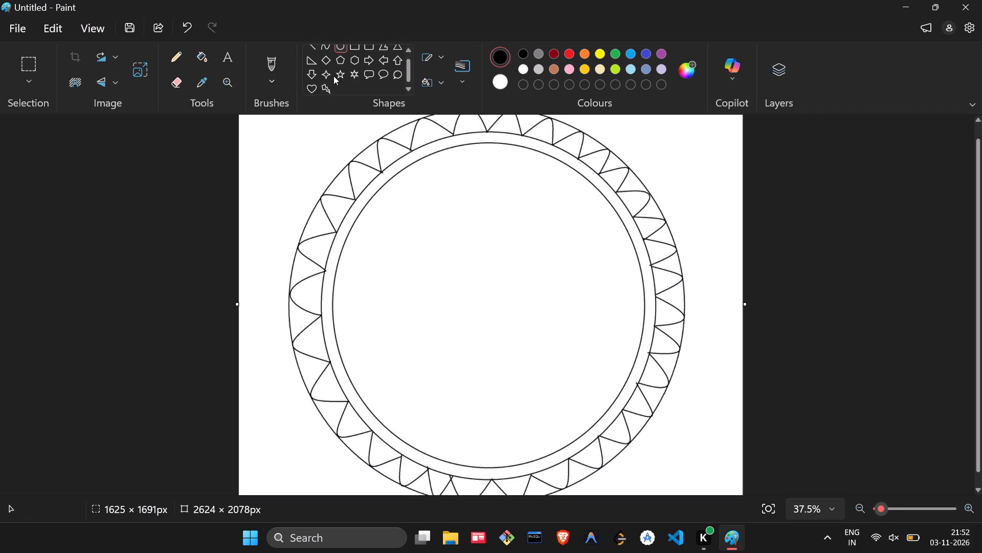
scroll(333, 76, up, 1)
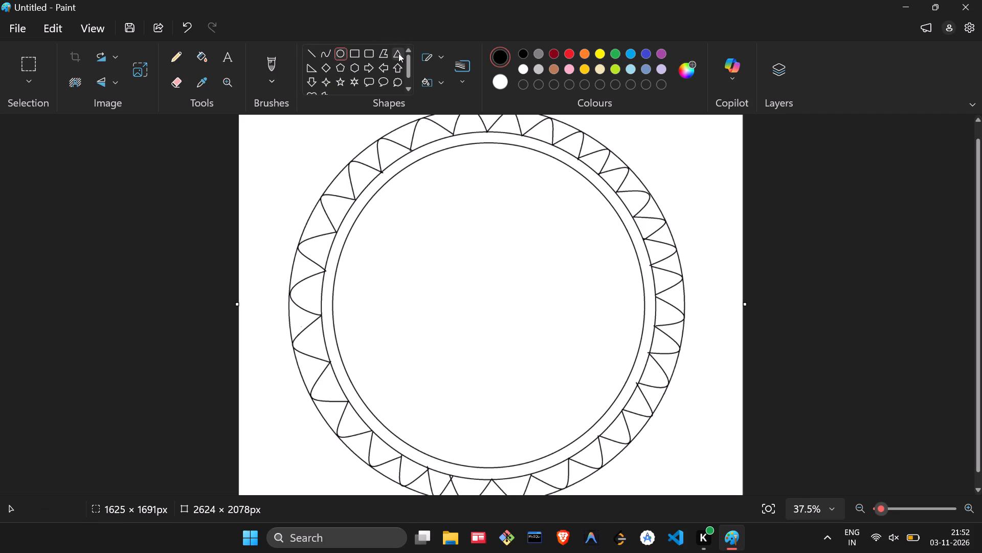
click(398, 53)
drag(441, 139, 445, 146)
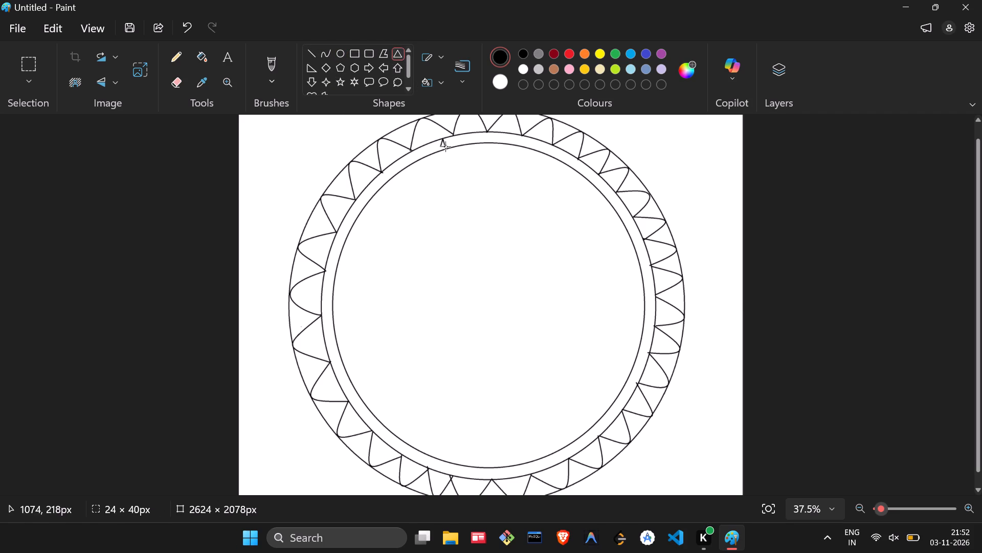
drag(445, 146, 455, 150)
drag(447, 123, 439, 118)
click(448, 143)
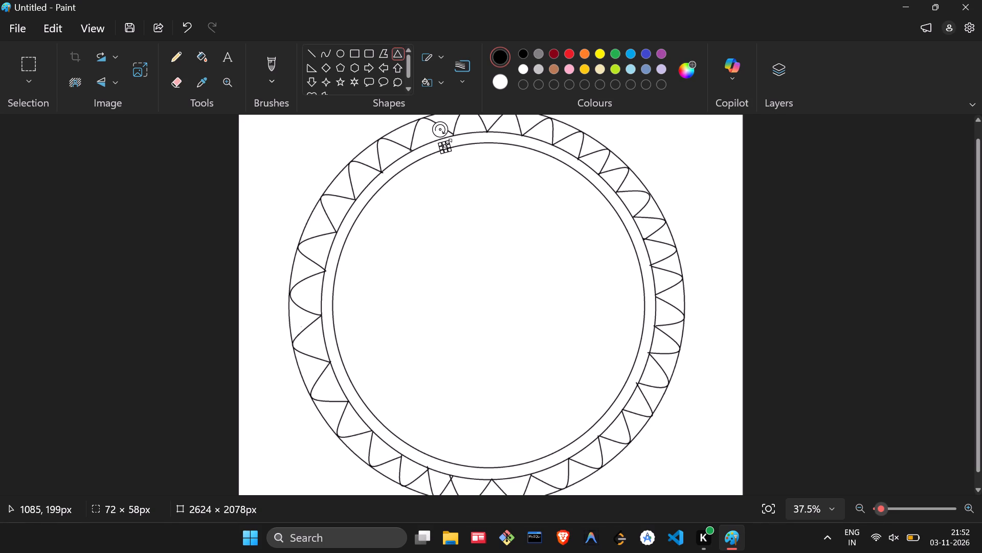
Enlarge the triangle and place it beneath the nearby arch junction, spanning the band with its base on the innermost circle, and finalize it.
ctrl+scroll(452, 144, up, 7)
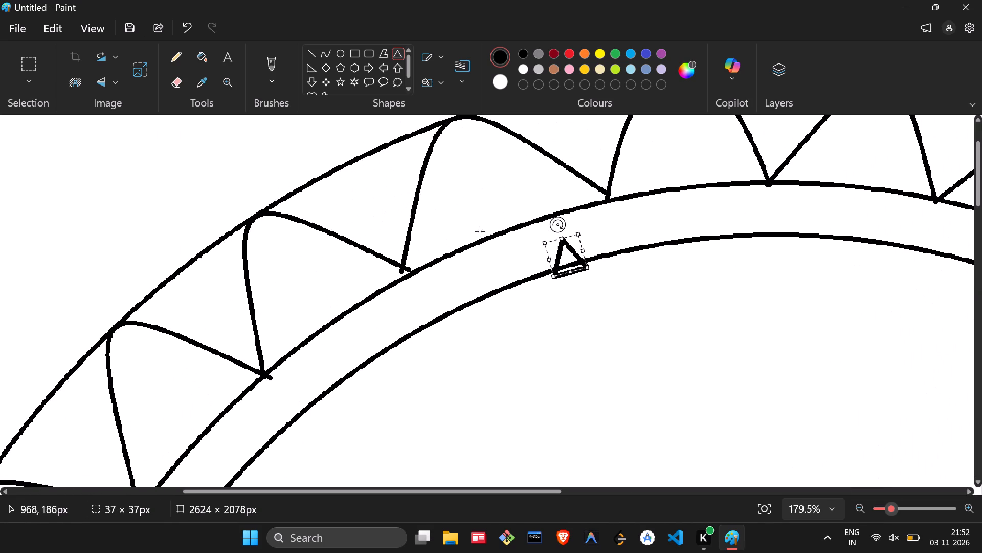
drag(575, 261, 586, 271)
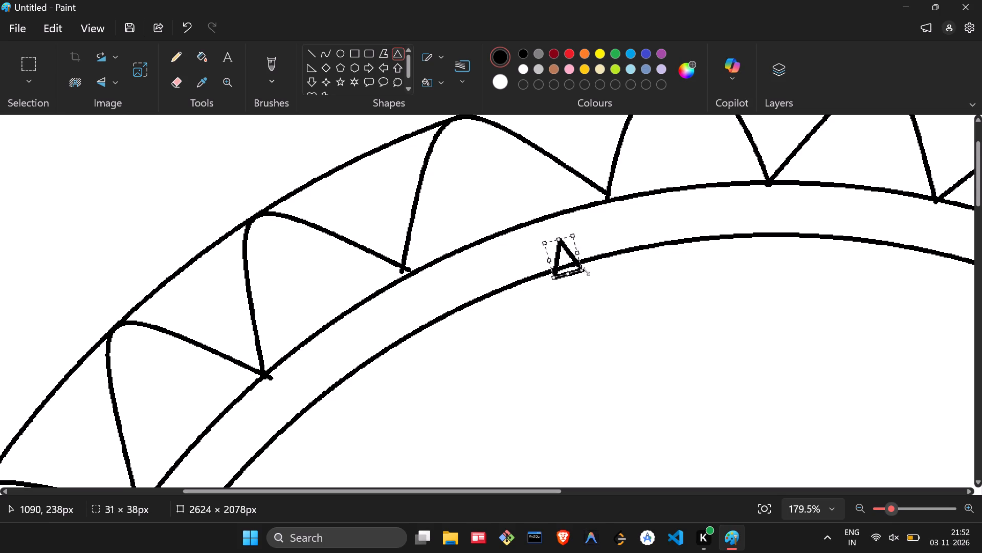
drag(586, 271, 605, 269)
drag(590, 265, 575, 247)
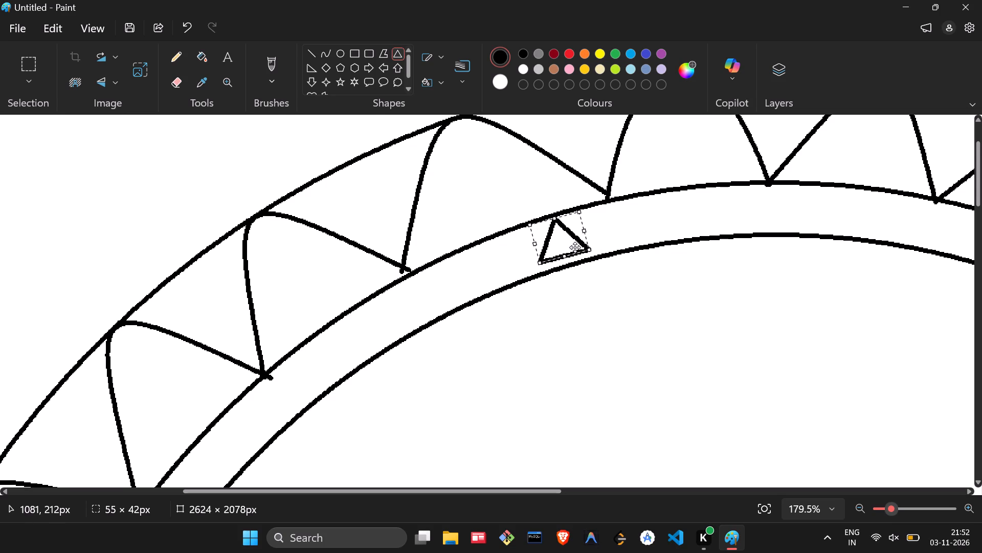
drag(575, 247, 623, 231)
drag(591, 248, 585, 260)
click(682, 208)
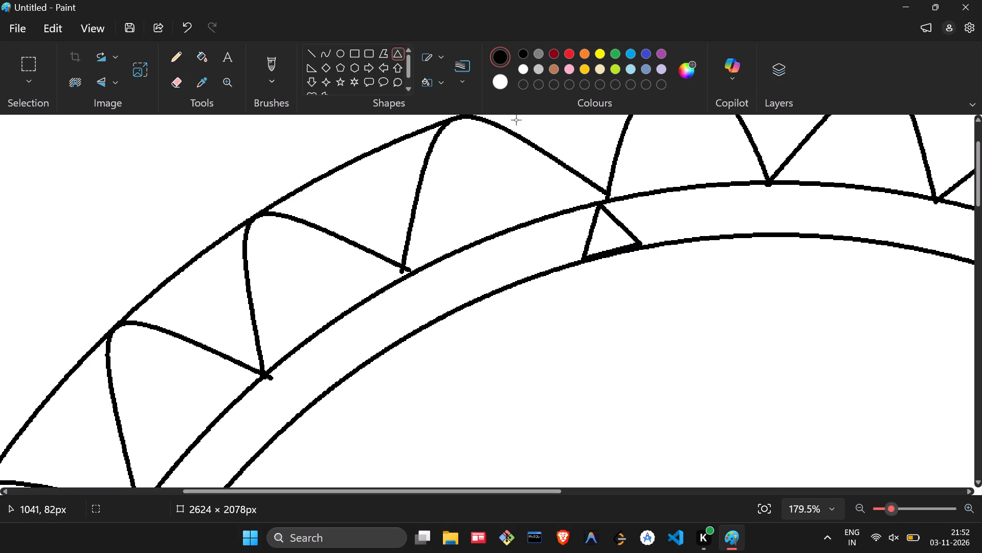
Add a second triangle of about 63 × 55 px beside the first in the narrow band, tilted to follow the ring, and finalize it.
drag(689, 189, 650, 246)
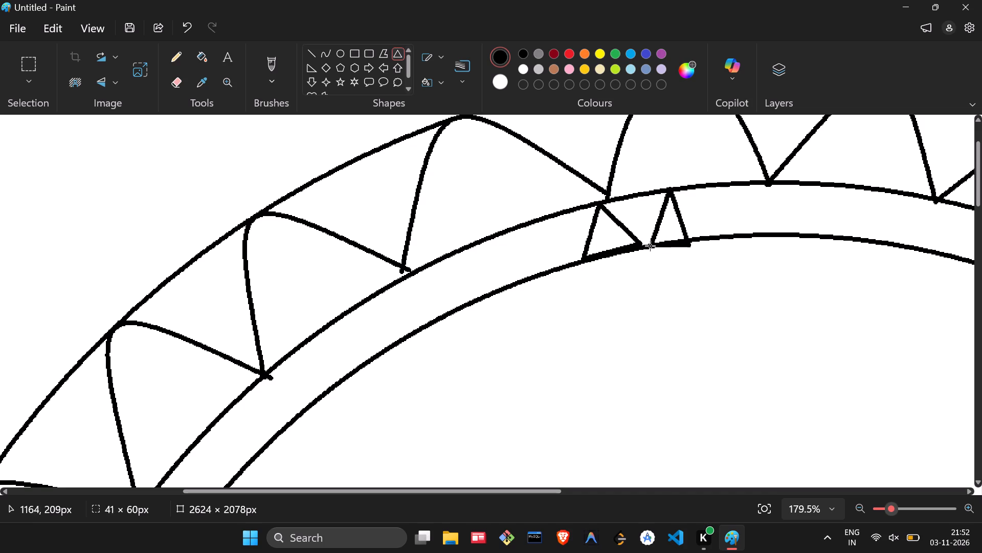
drag(650, 246, 641, 245)
drag(664, 177, 659, 178)
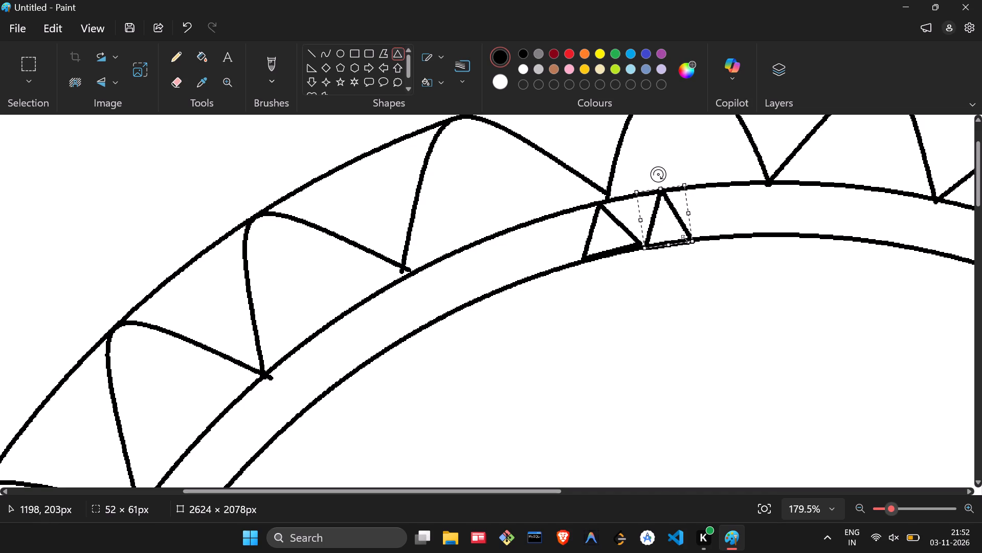
click(665, 193)
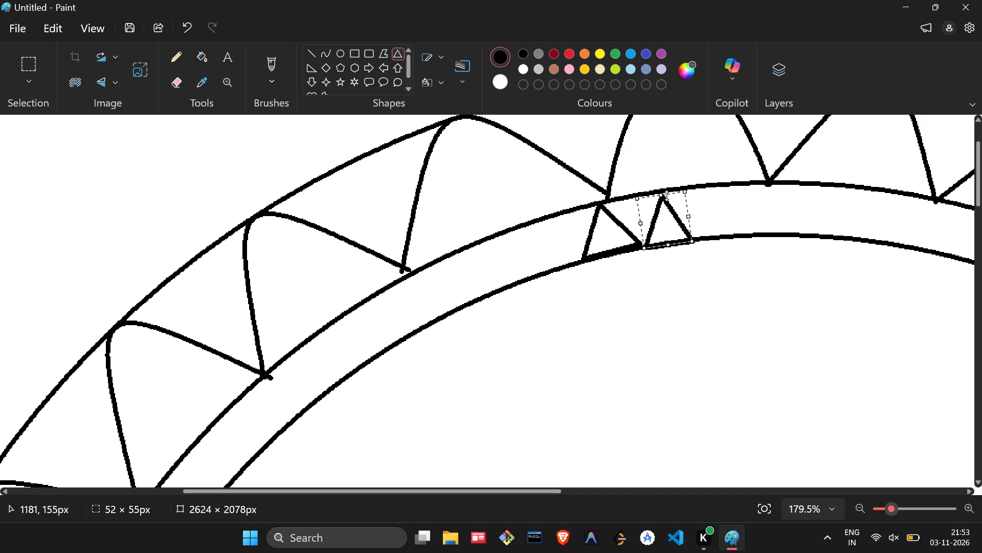
drag(683, 219, 700, 214)
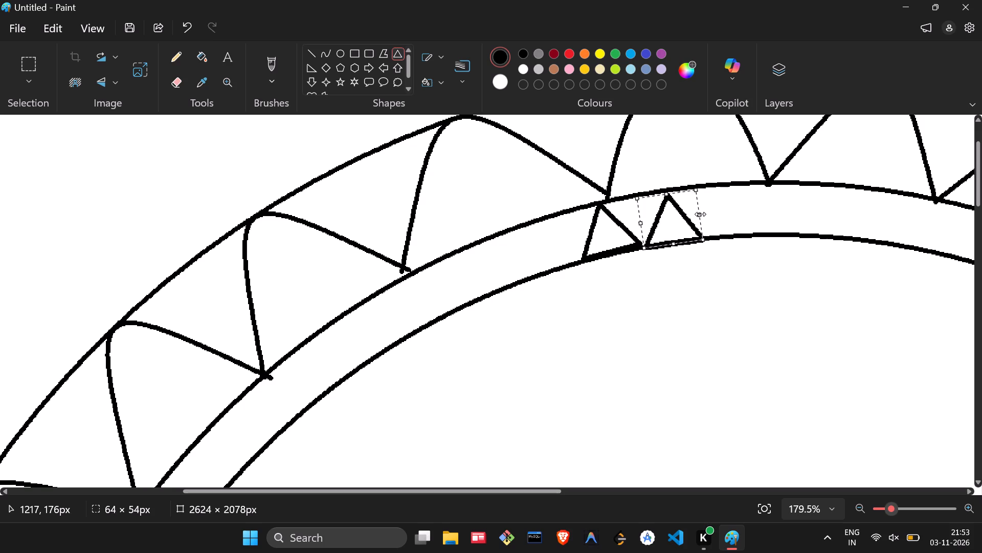
drag(700, 214, 697, 213)
click(667, 191)
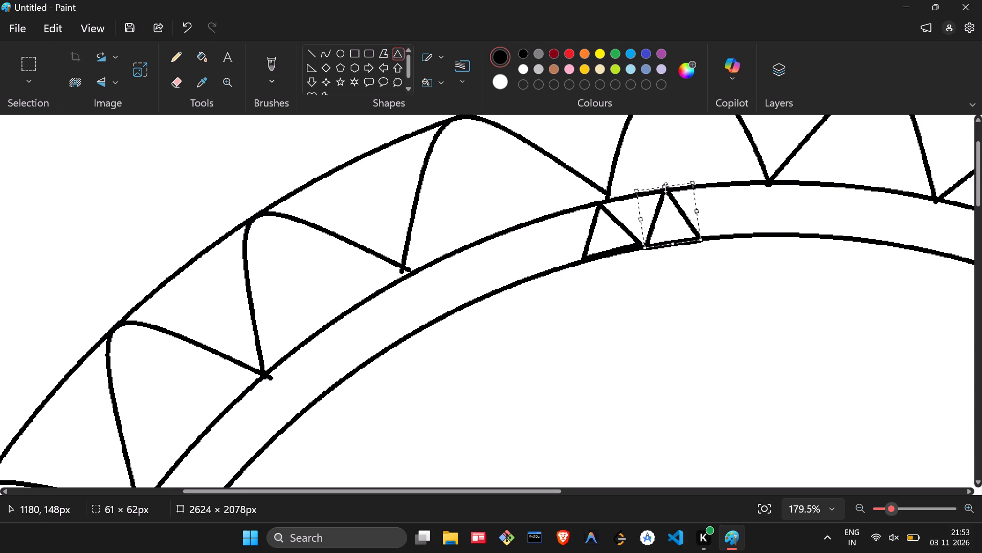
drag(648, 244, 643, 245)
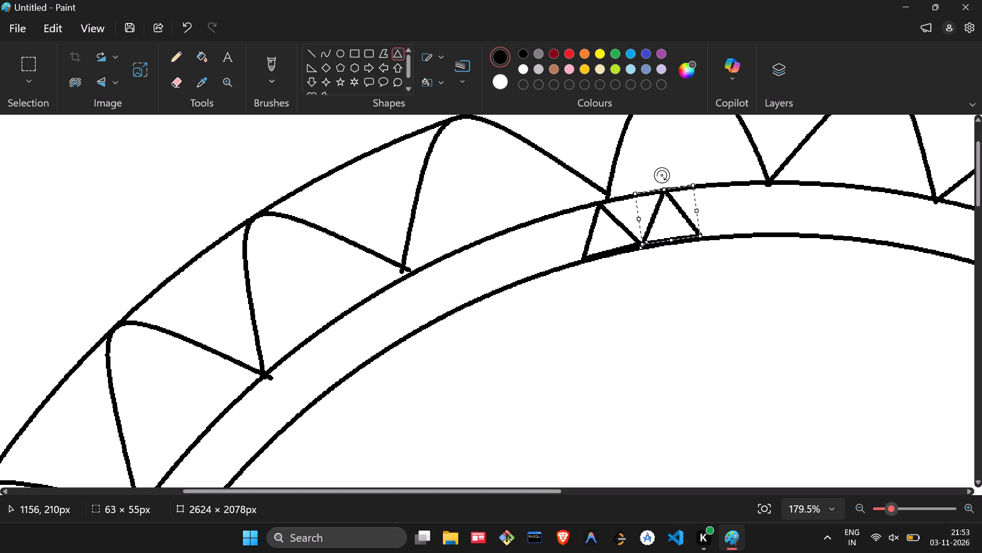
right_click(748, 207)
click(748, 207)
Add a third triangle of about 54 × 54 px adjoining the second, tilted slightly counterclockwise so it spans the band, and finalize it.
ctrl+scroll(750, 207, up, 2)
ctrl+scroll(750, 207, down, 1)
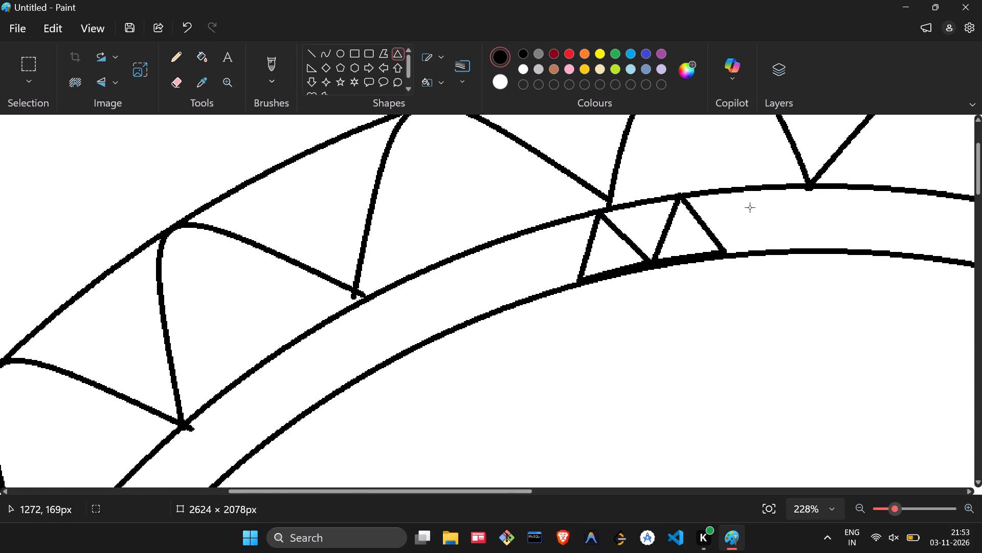
ctrl+scroll(752, 205, down, 1)
drag(712, 238, 719, 240)
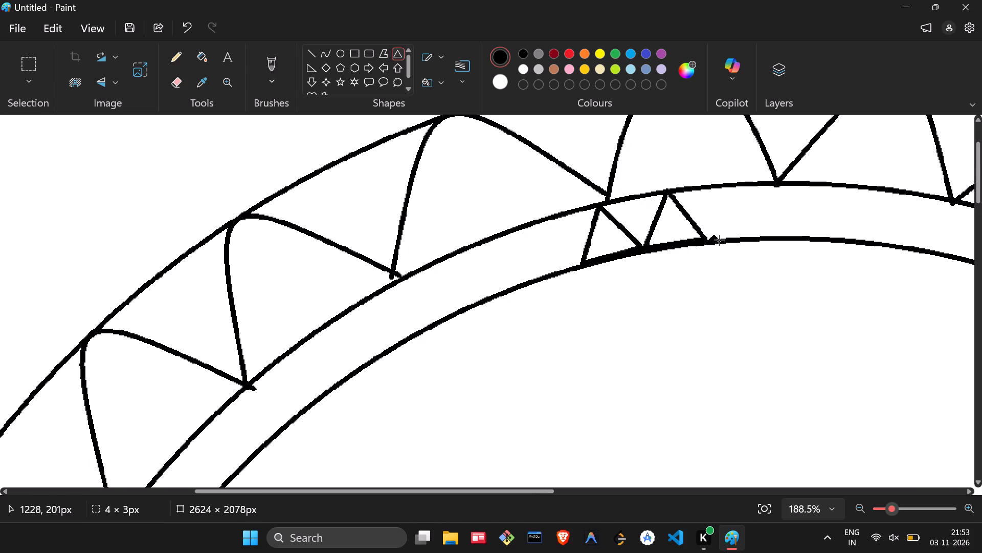
drag(719, 240, 756, 186)
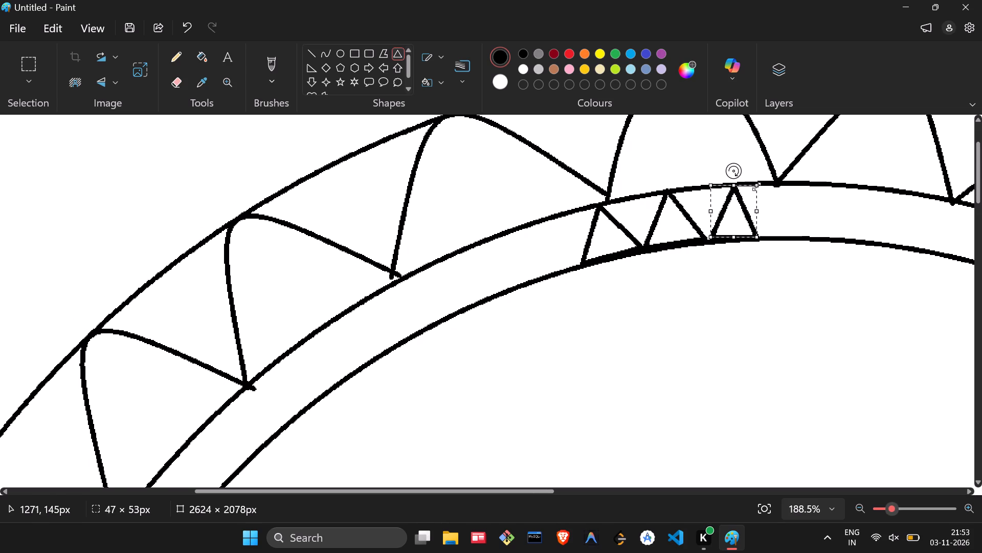
click(759, 232)
drag(739, 170, 738, 168)
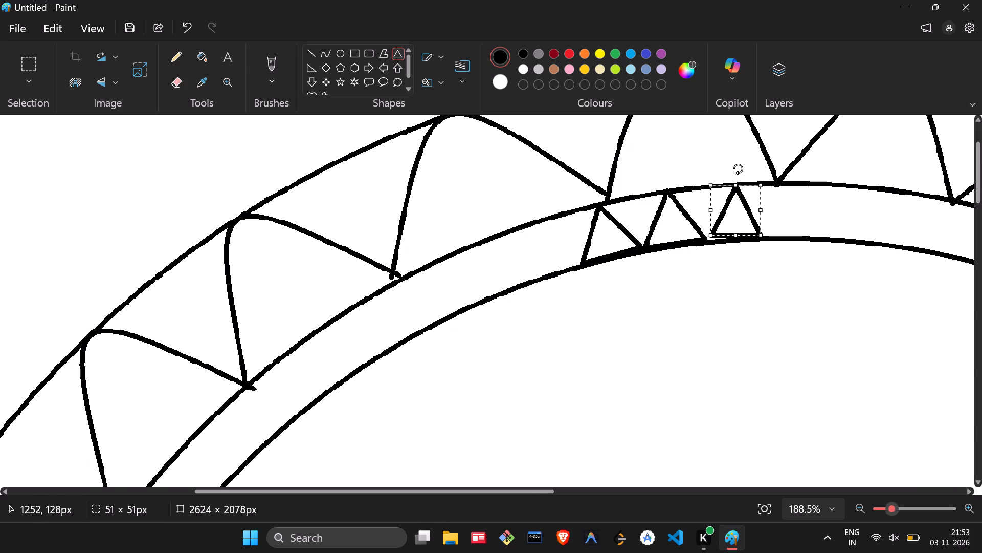
drag(738, 168, 731, 153)
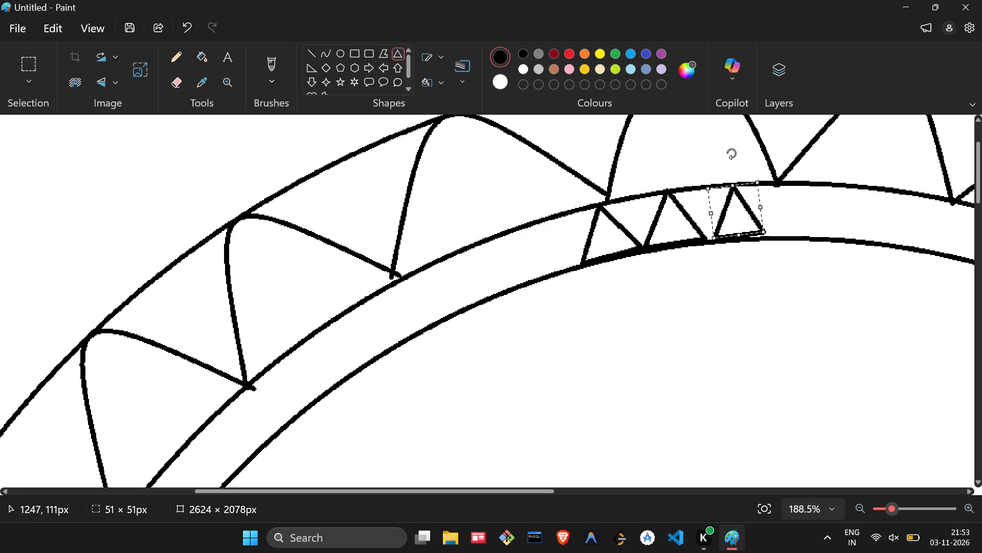
drag(731, 153, 736, 159)
drag(742, 200, 739, 202)
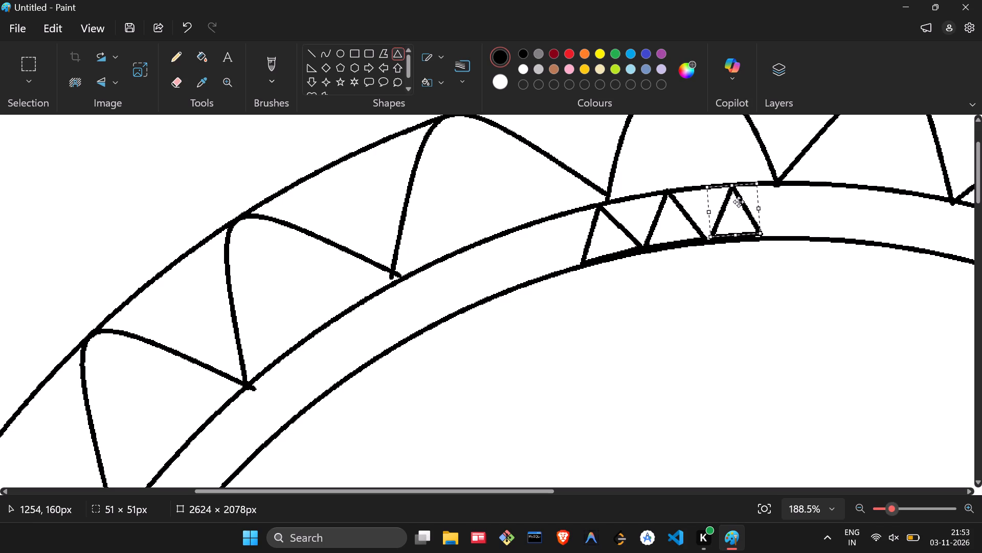
drag(739, 202, 737, 202)
click(728, 184)
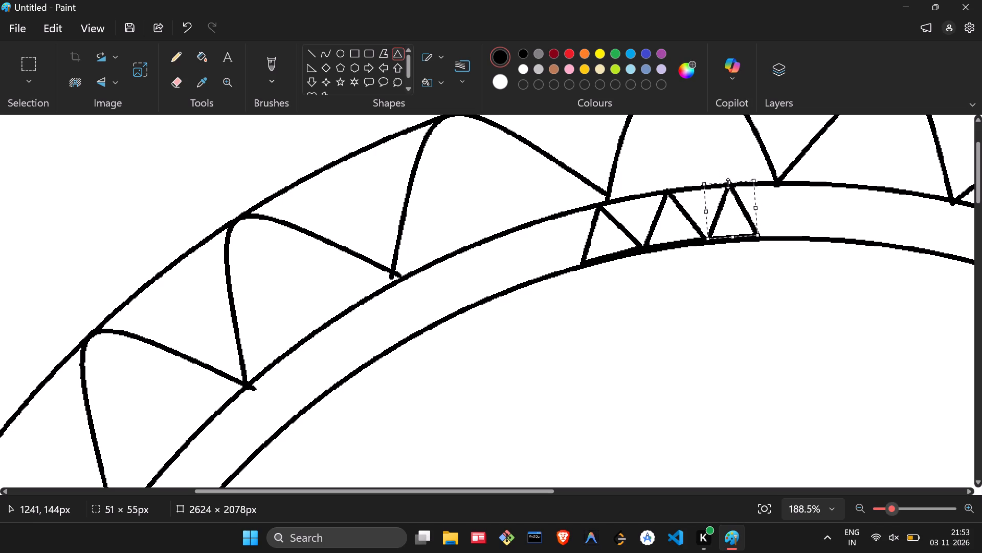
click(755, 209)
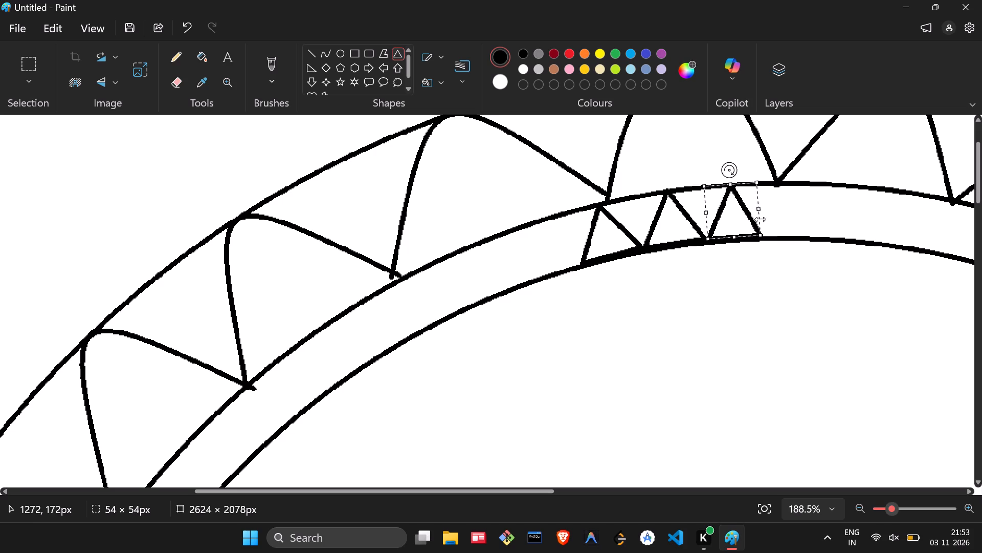
click(786, 283)
Add an upright fourth triangle of about 51 × 54 px adjoining the third, spanning the band near the top of the ring, and finalize it.
scroll(801, 239, left, 1)
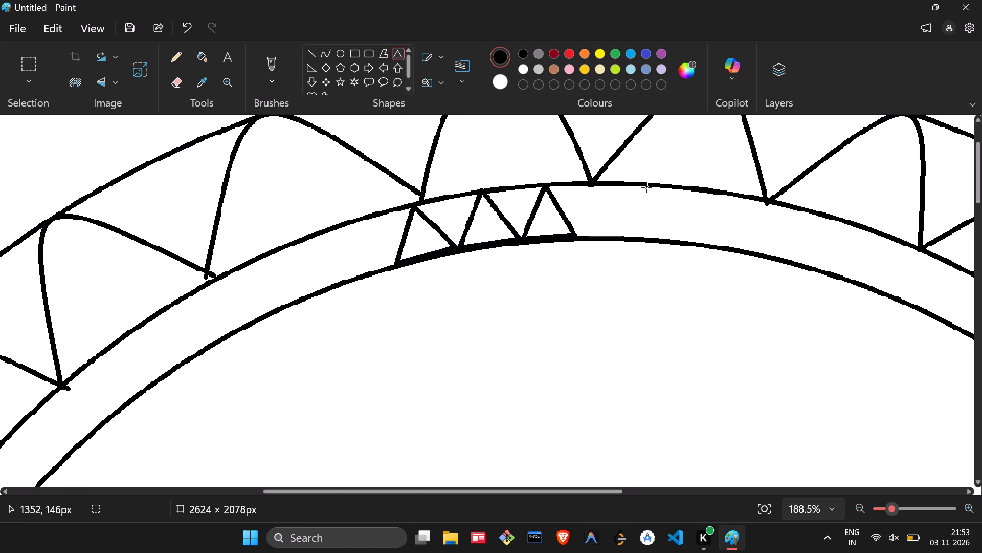
drag(605, 190, 600, 199)
drag(600, 199, 576, 236)
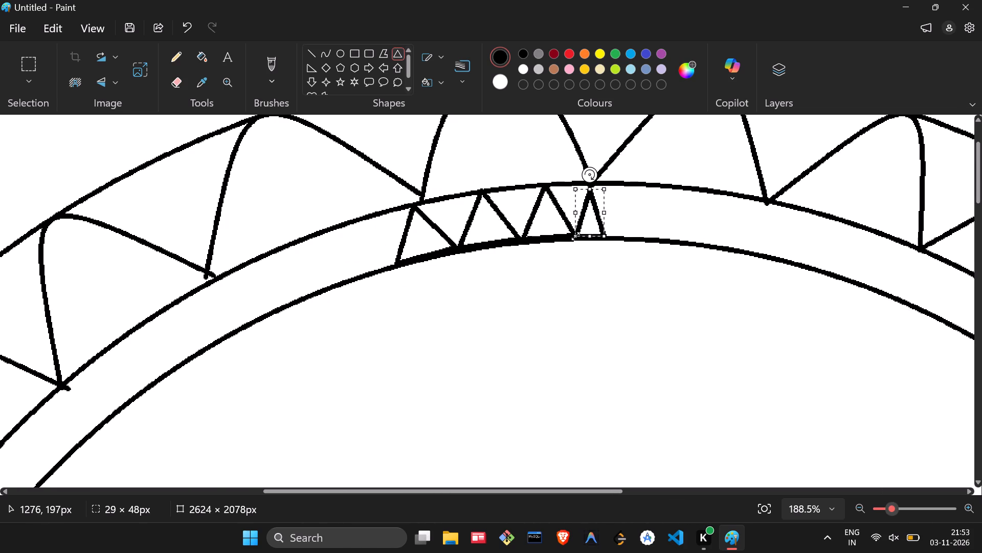
drag(604, 240, 619, 237)
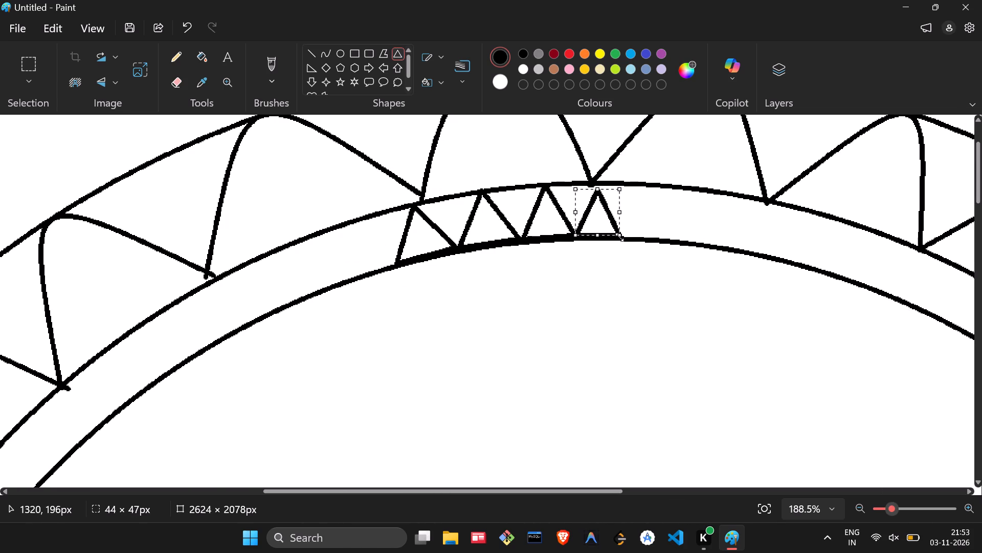
drag(619, 237, 617, 237)
click(594, 189)
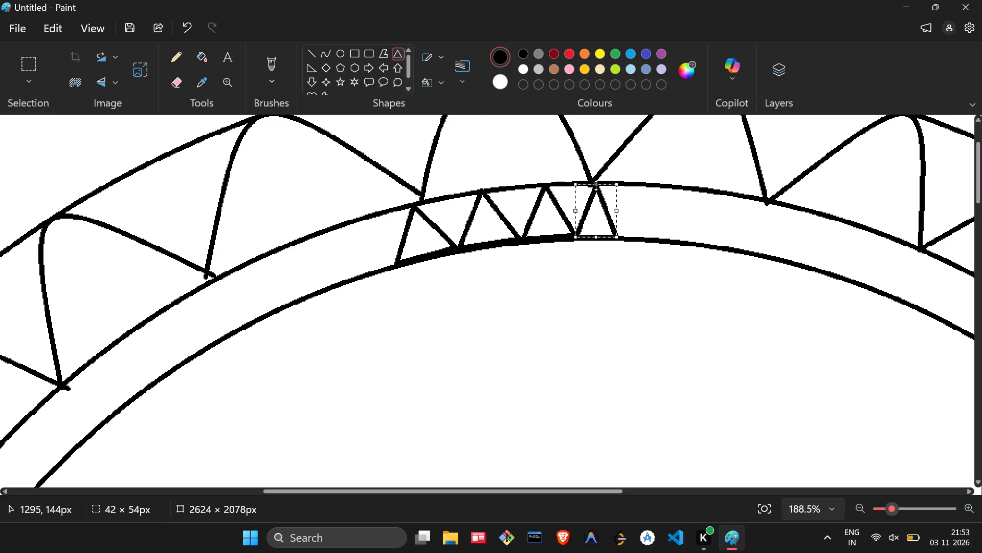
drag(617, 211, 625, 212)
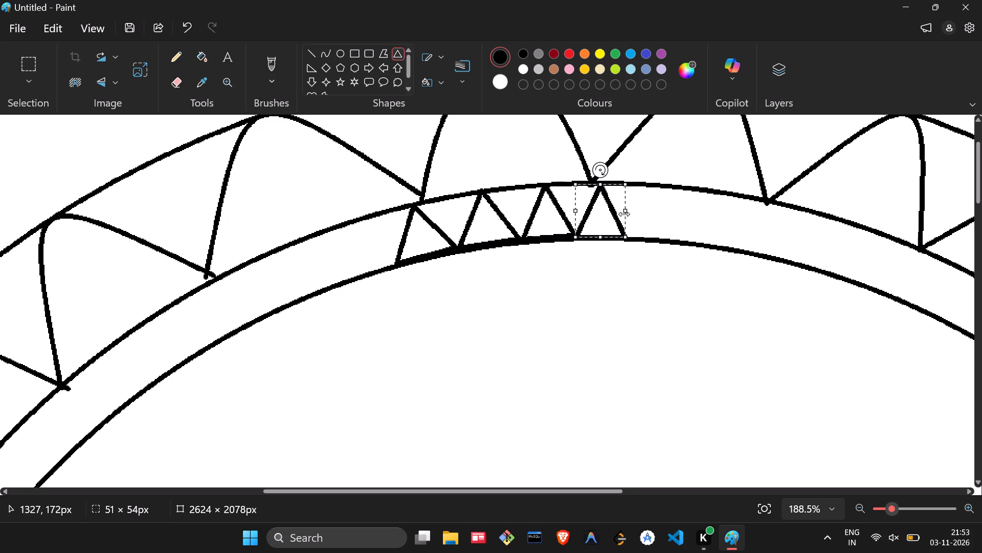
click(671, 216)
Add a fifth triangle of about 47 × 56 px adjoining the fourth, tilted slightly clockwise to follow the ring, and finalize it.
drag(649, 183, 627, 237)
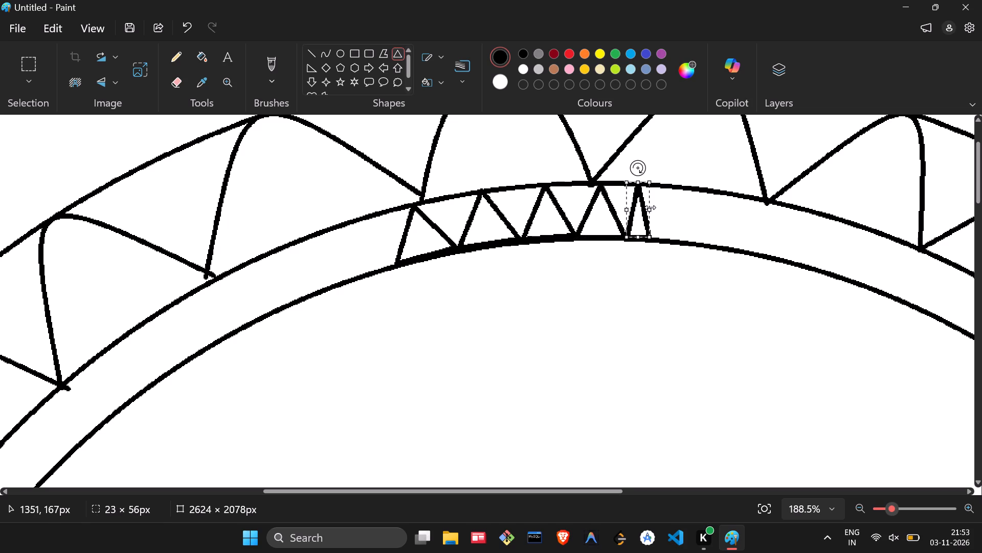
drag(650, 207, 671, 222)
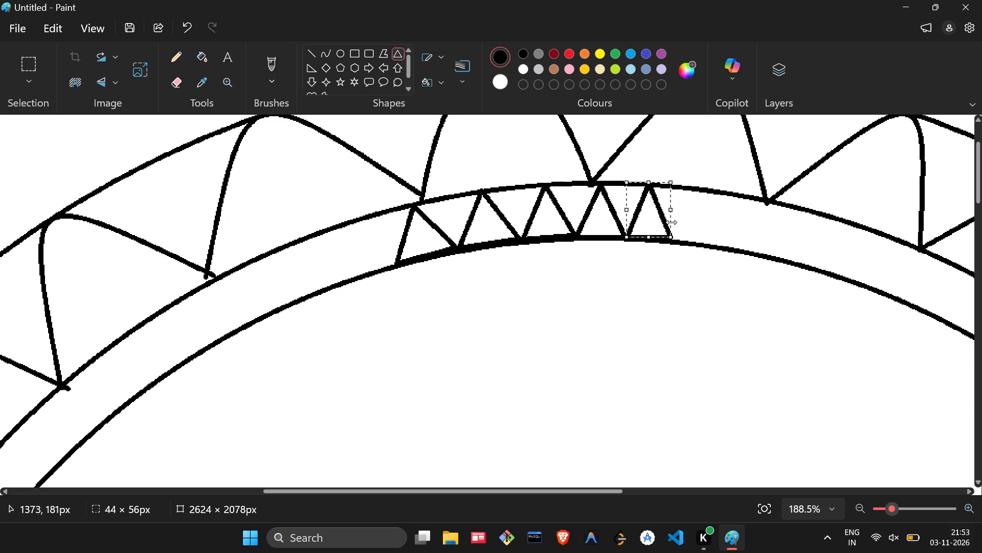
drag(671, 222, 673, 227)
click(645, 167)
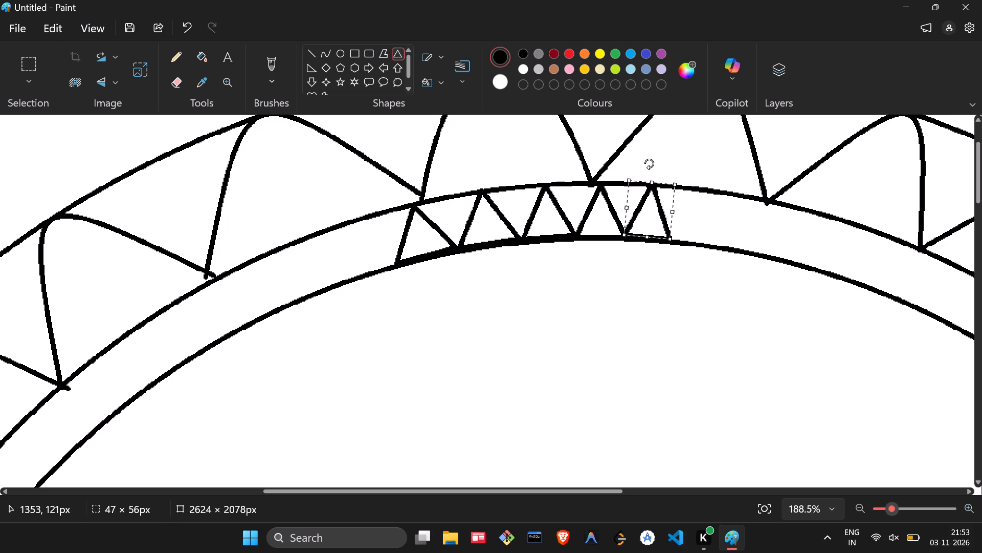
click(710, 297)
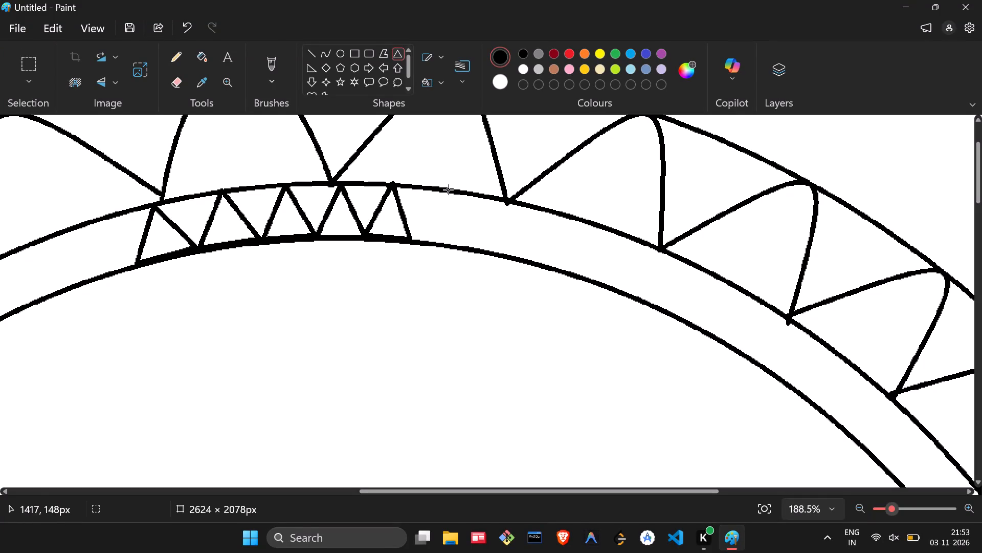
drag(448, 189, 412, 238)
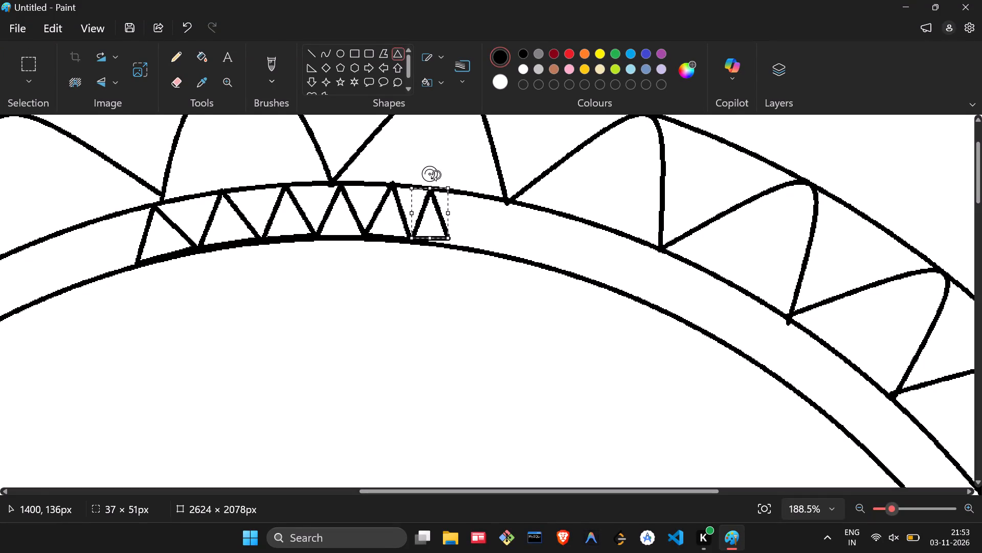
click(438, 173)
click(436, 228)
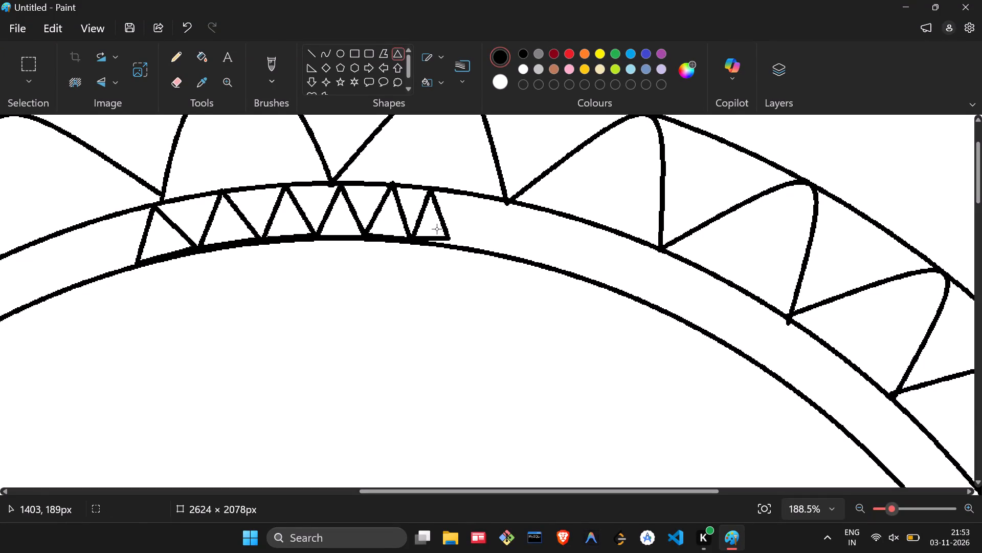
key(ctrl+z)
Add a sixth triangle of about 56 × 58 px adjoining the fifth, tilted clockwise with its base on the innermost circle, and finalize it.
drag(454, 195, 439, 211)
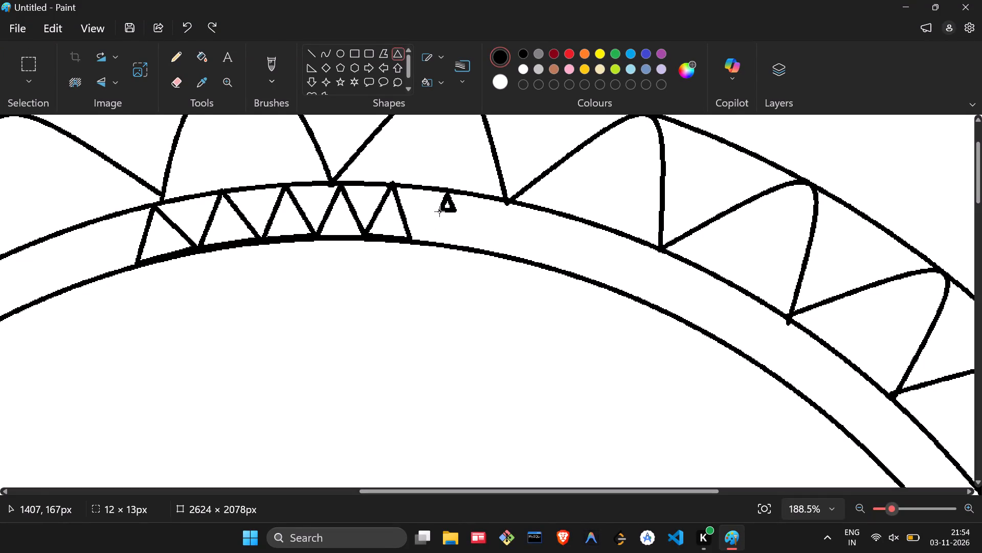
drag(439, 211, 416, 239)
drag(438, 176, 442, 180)
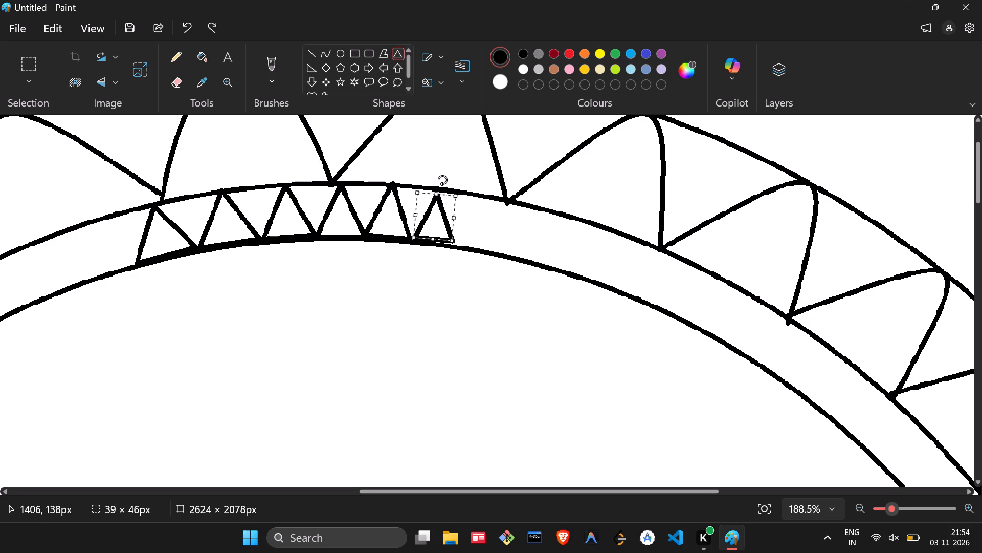
drag(442, 180, 445, 161)
drag(457, 195, 464, 193)
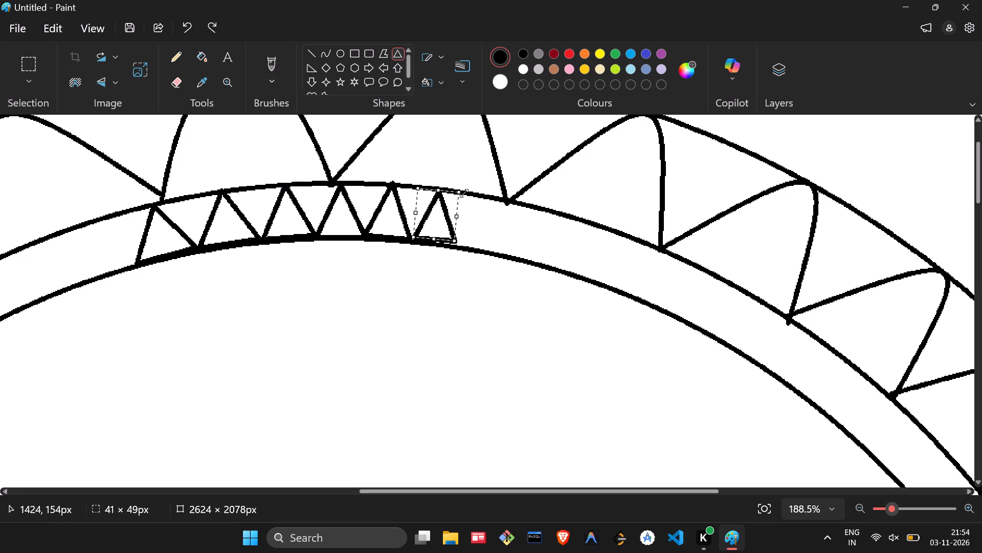
drag(464, 193, 471, 193)
click(417, 185)
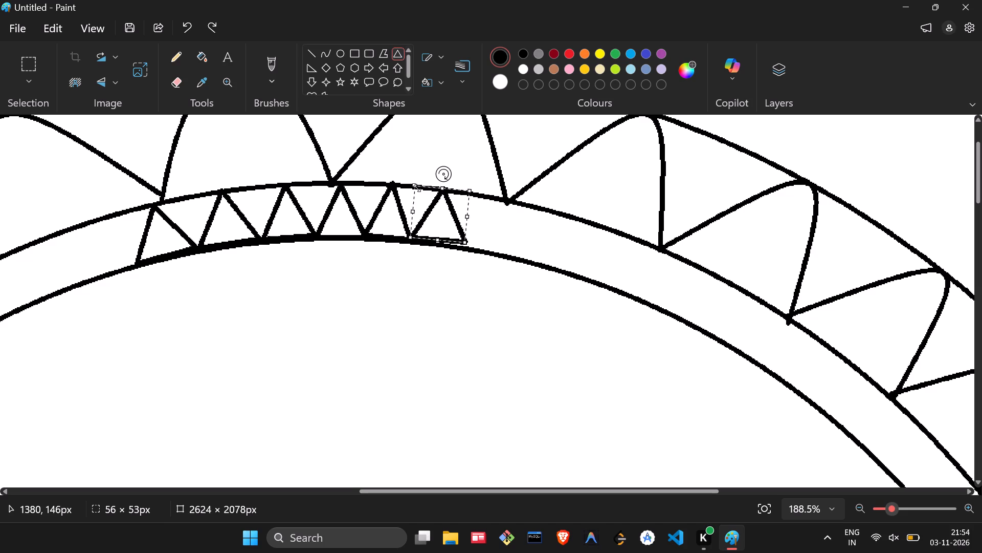
drag(437, 239, 434, 240)
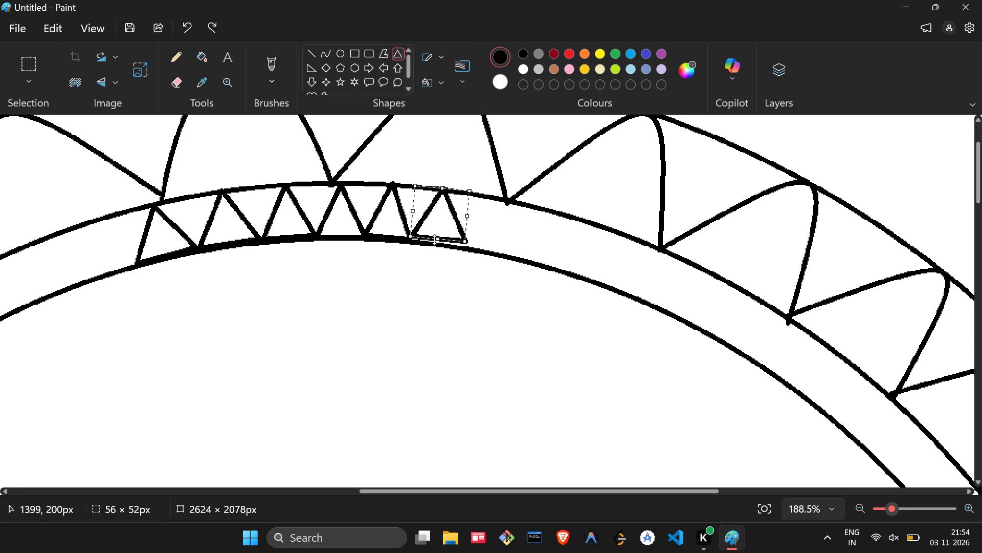
drag(434, 240, 433, 245)
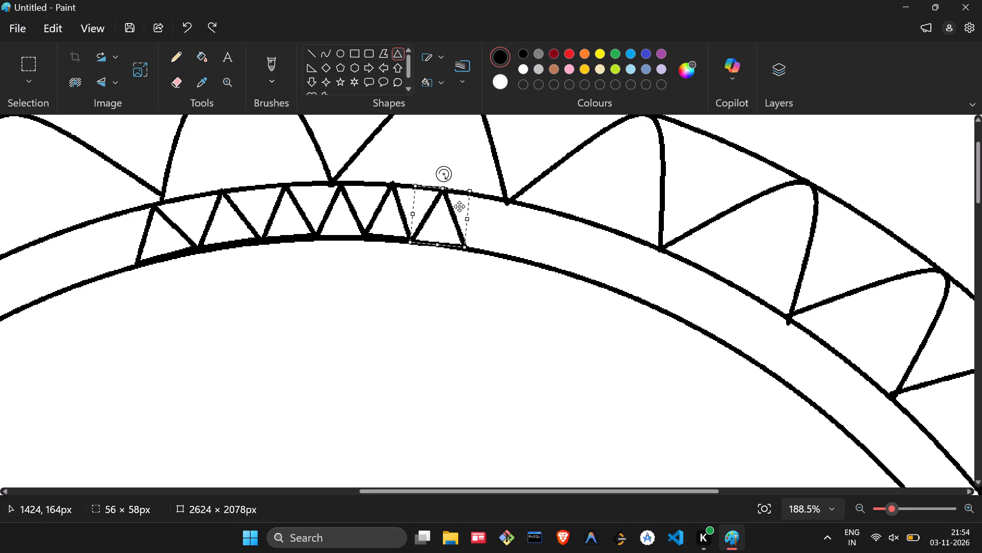
click(497, 230)
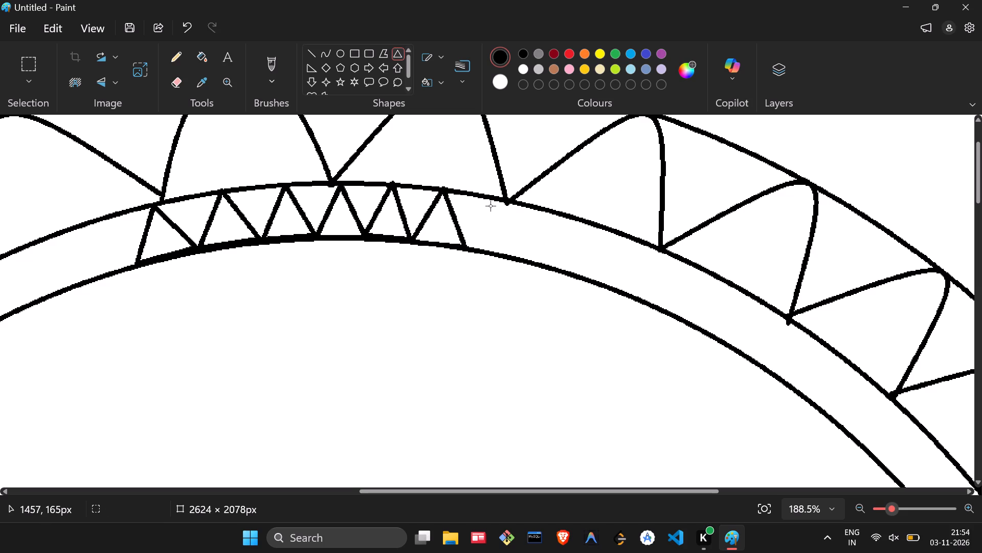
Add a seventh triangle of about 44 × 55 px adjoining the sixth, tilted clockwise so it spans the band, and finalize it.
drag(506, 204, 482, 242)
drag(482, 242, 467, 243)
drag(487, 192, 489, 193)
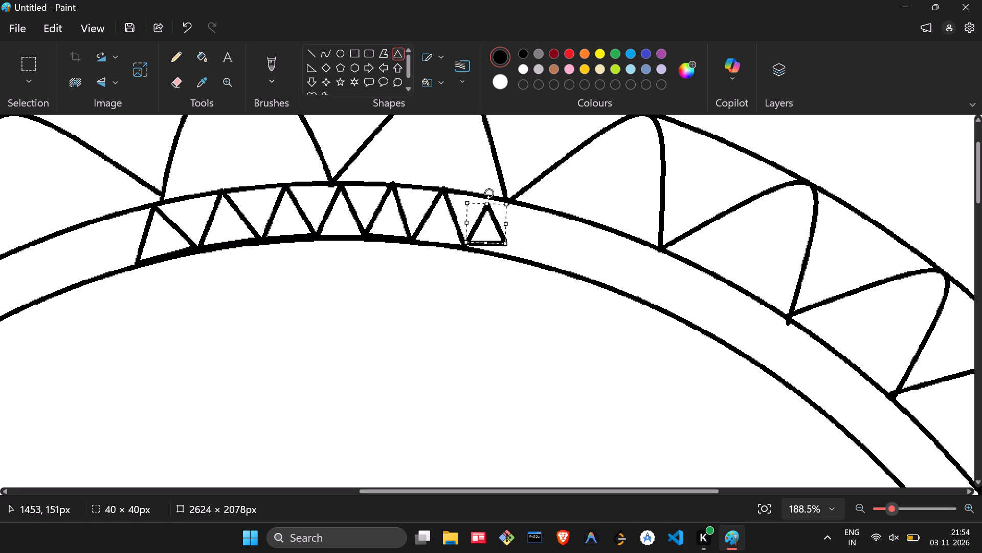
drag(489, 193, 492, 180)
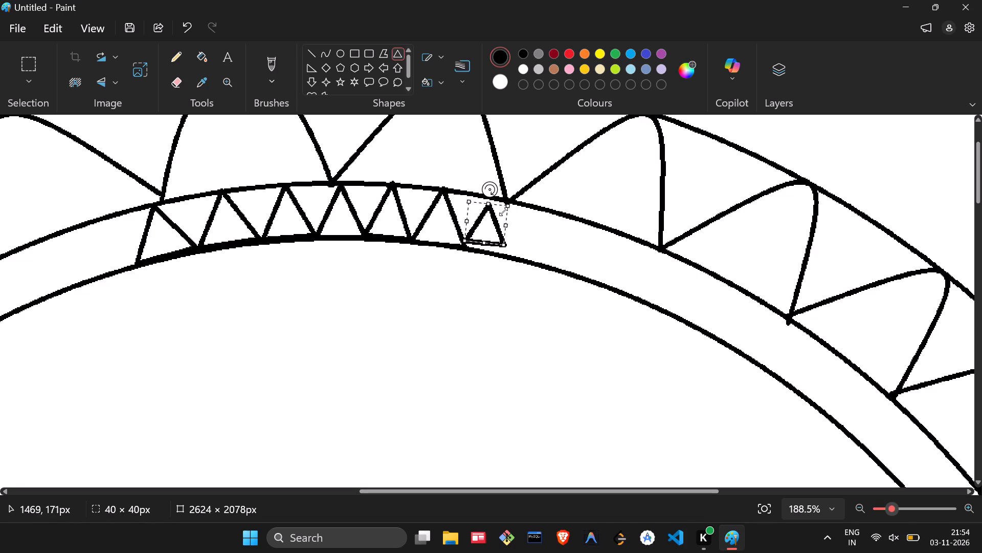
drag(499, 218, 506, 222)
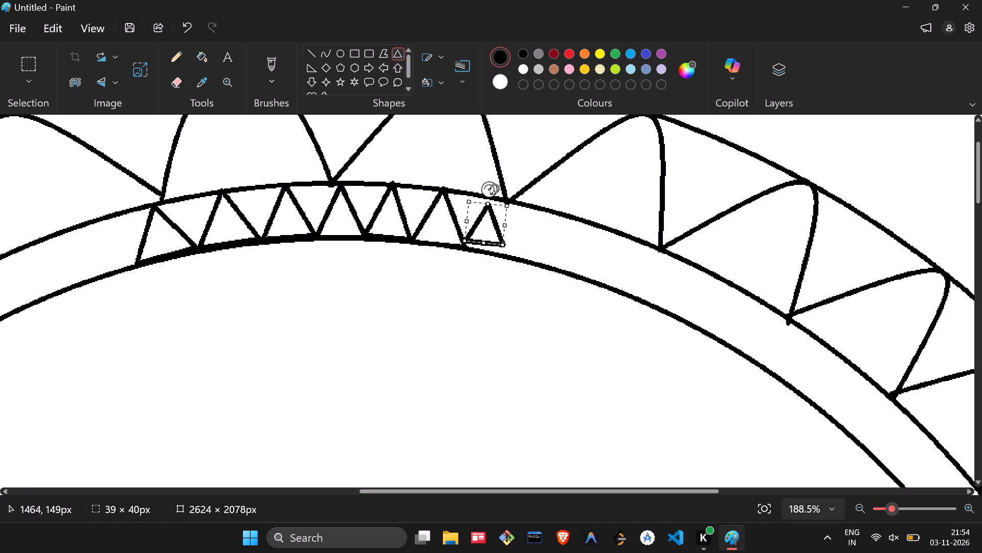
click(493, 193)
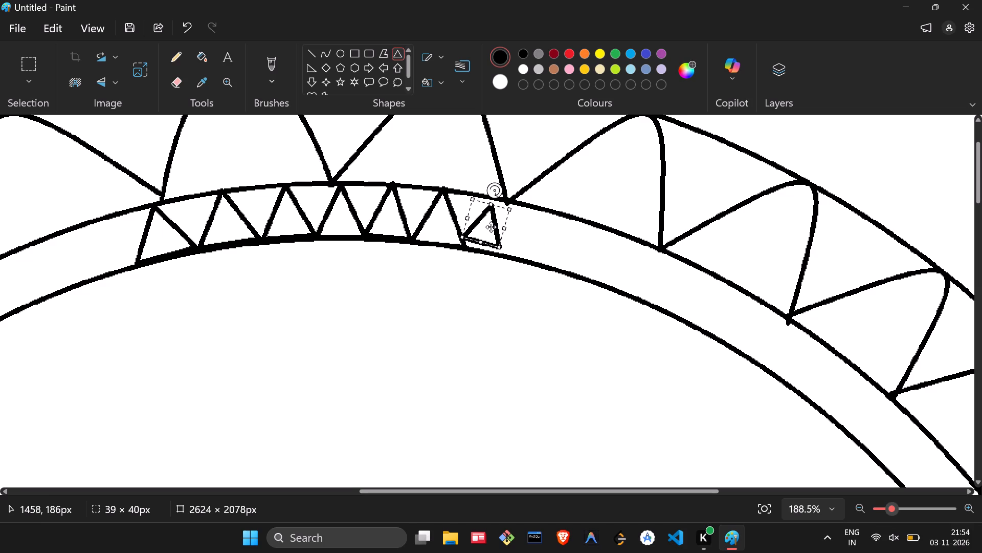
drag(495, 194, 495, 188)
drag(496, 222, 508, 234)
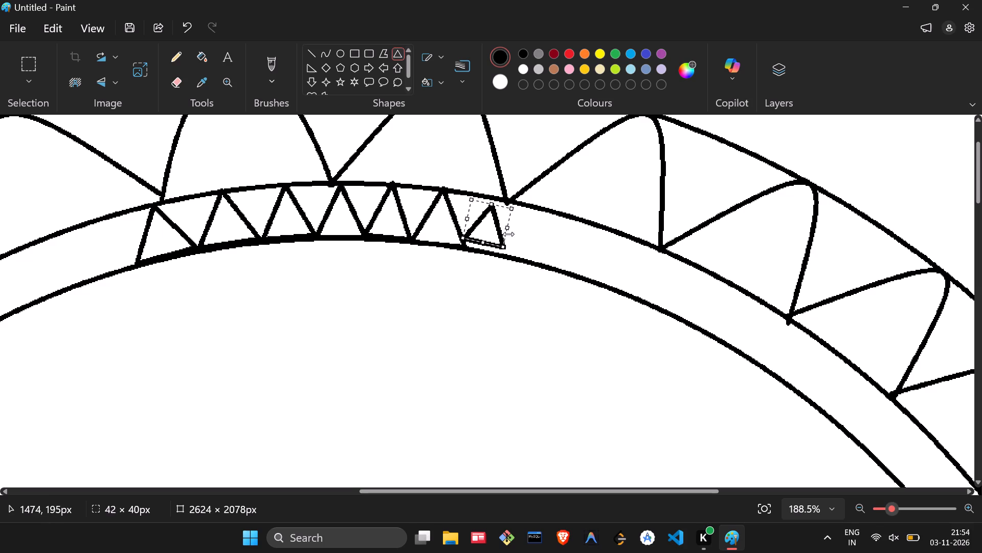
drag(508, 234, 509, 235)
drag(497, 220, 497, 226)
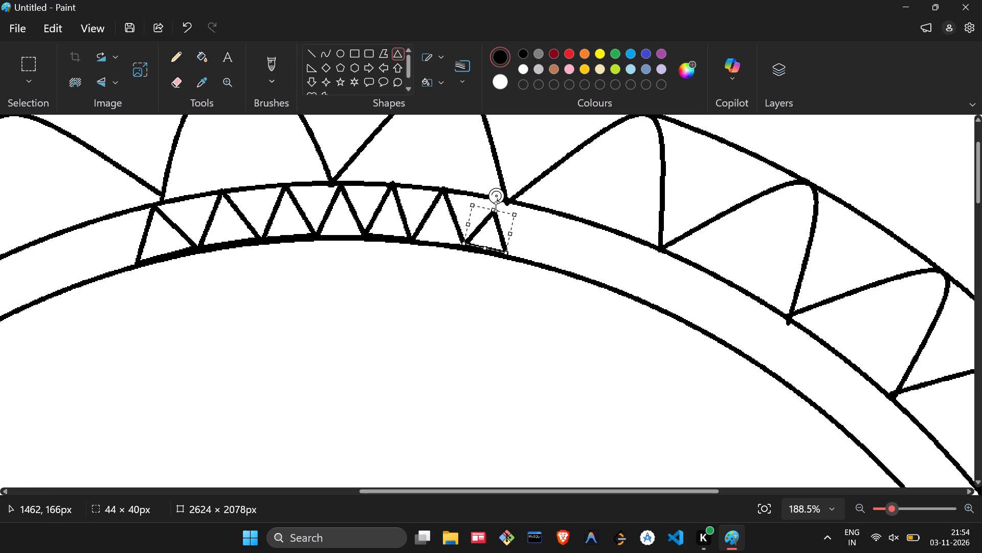
drag(492, 207, 494, 198)
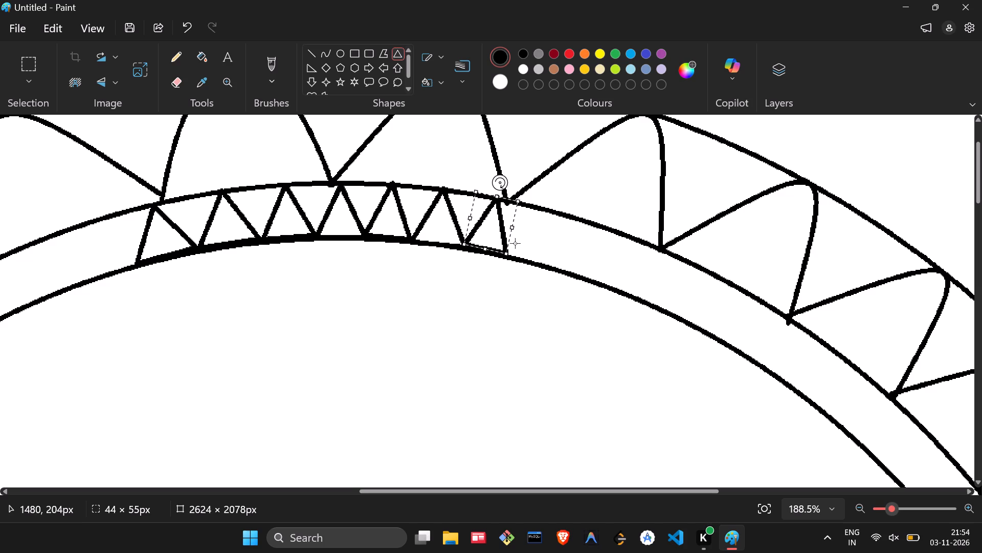
click(521, 238)
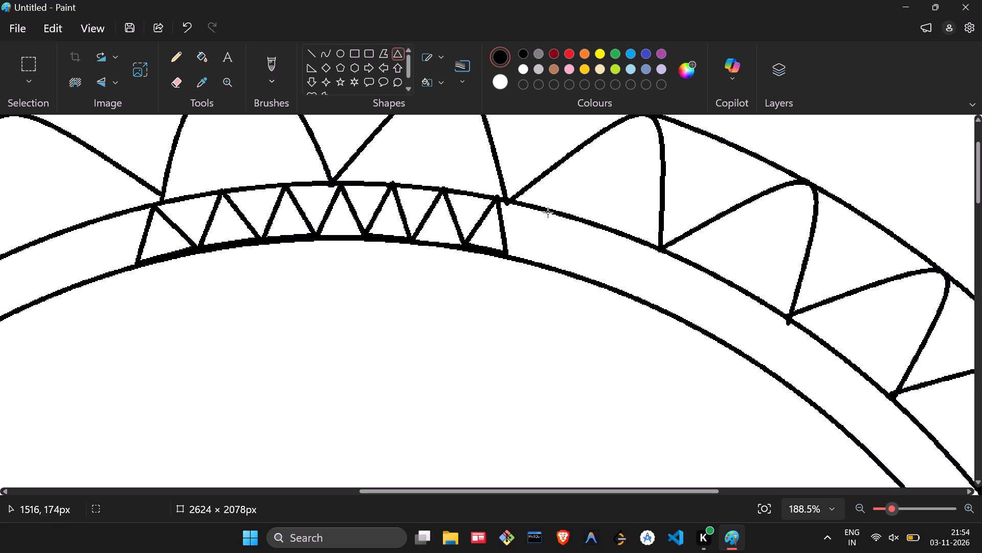
Add an eighth triangle about 56 px tall adjoining the seventh, tilted clockwise with its base on the innermost circle, and finalize it.
drag(536, 235, 513, 251)
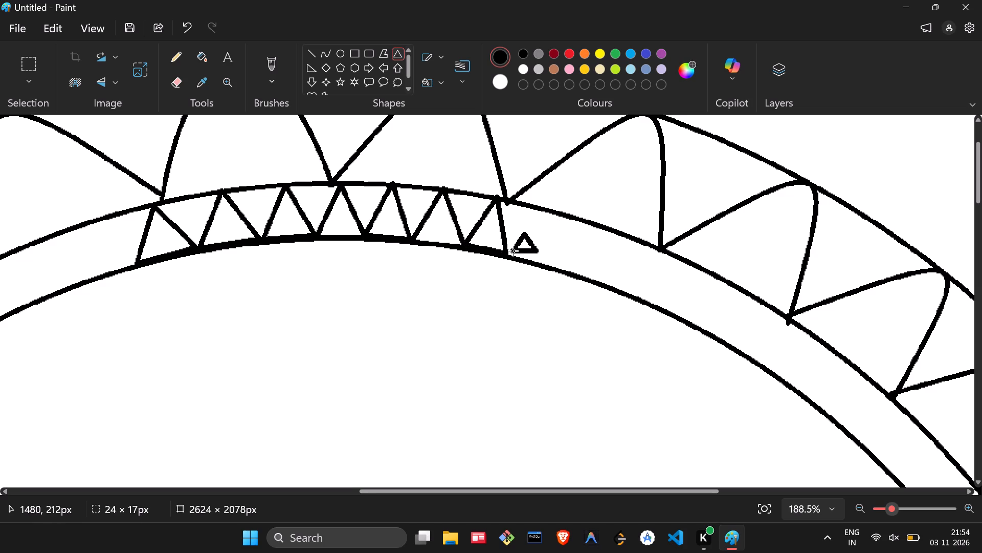
drag(513, 251, 504, 253)
drag(523, 214, 537, 219)
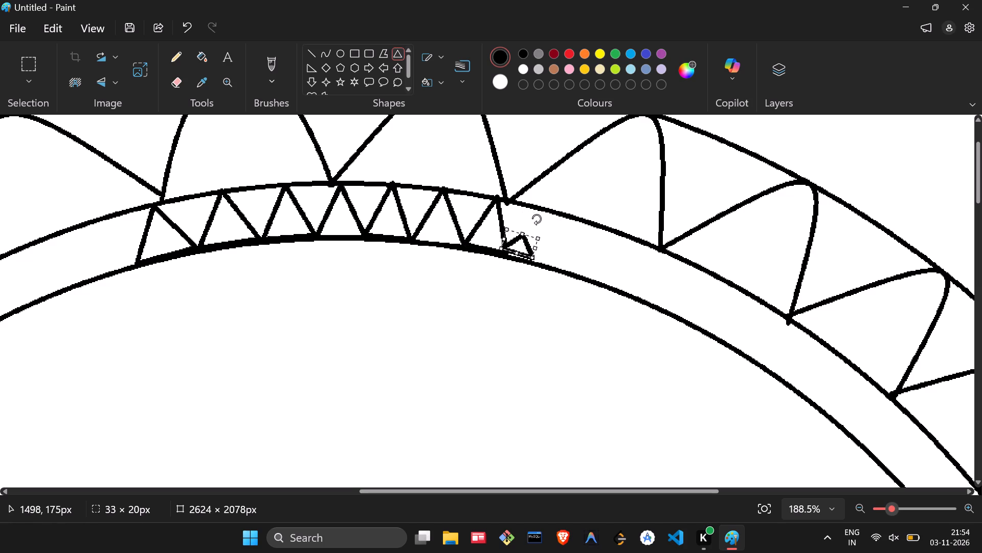
drag(537, 219, 535, 199)
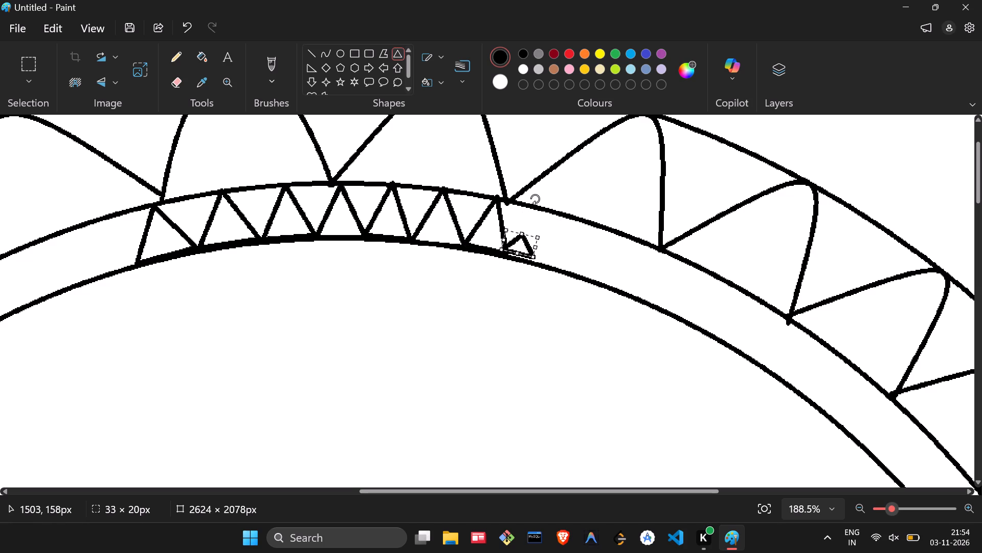
drag(535, 199, 535, 197)
drag(527, 246, 537, 262)
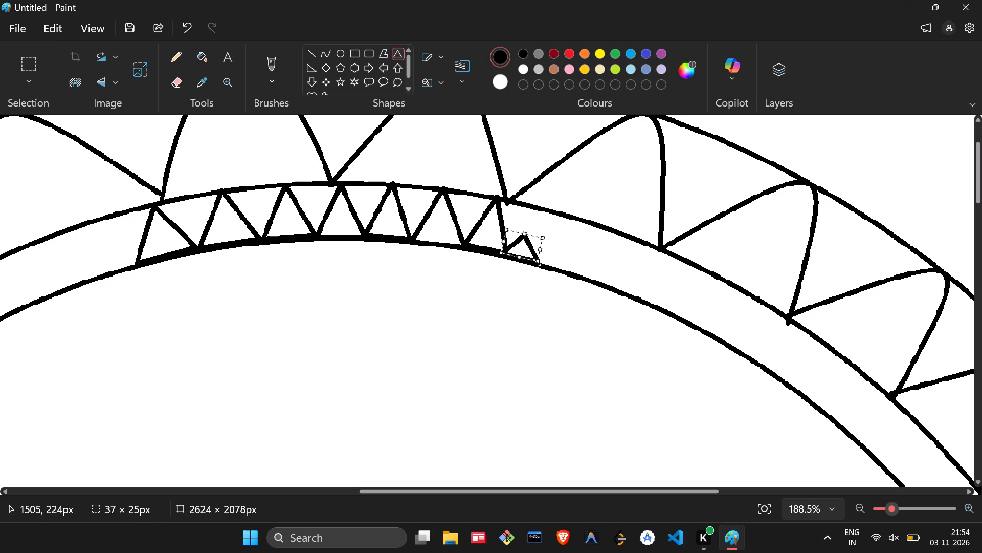
drag(537, 262, 543, 269)
click(531, 256)
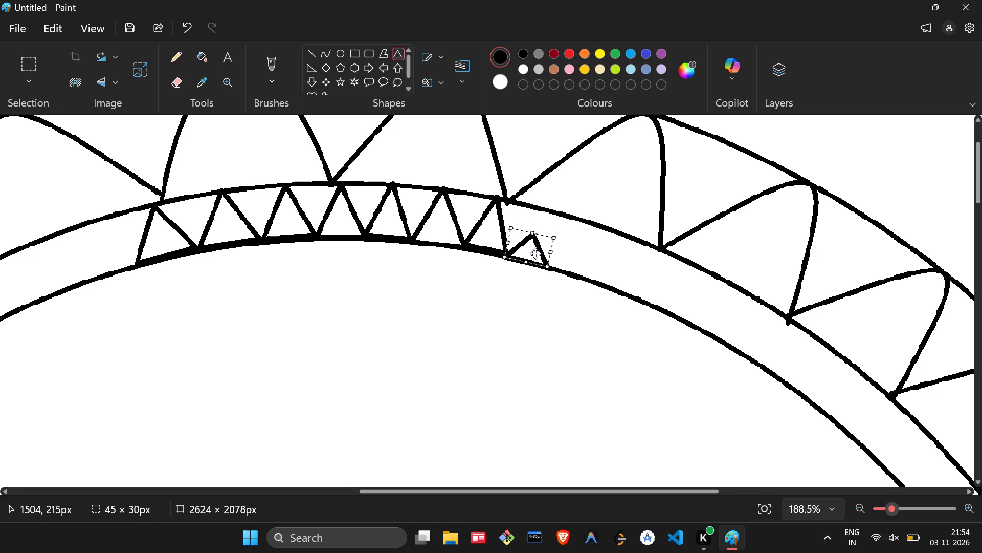
drag(533, 236, 535, 209)
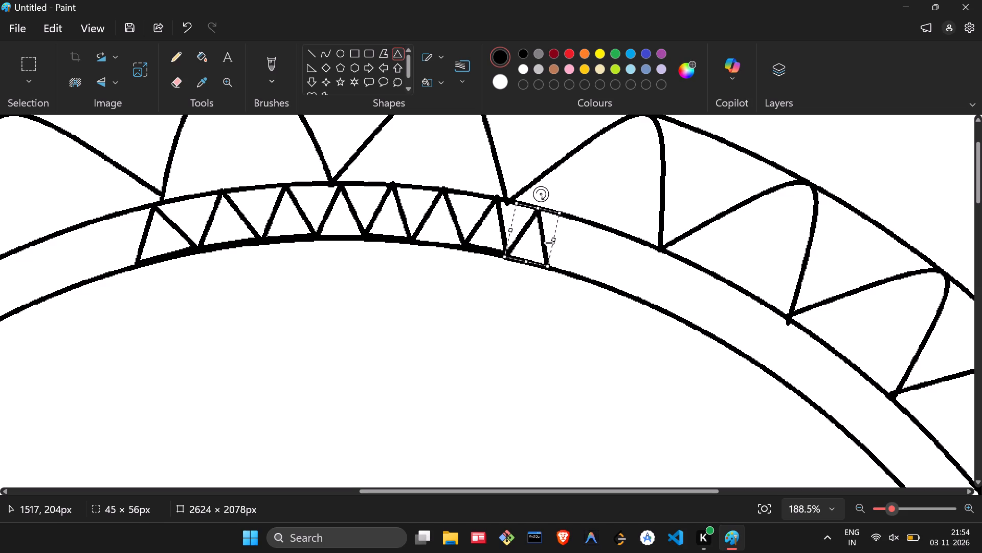
drag(550, 243, 566, 244)
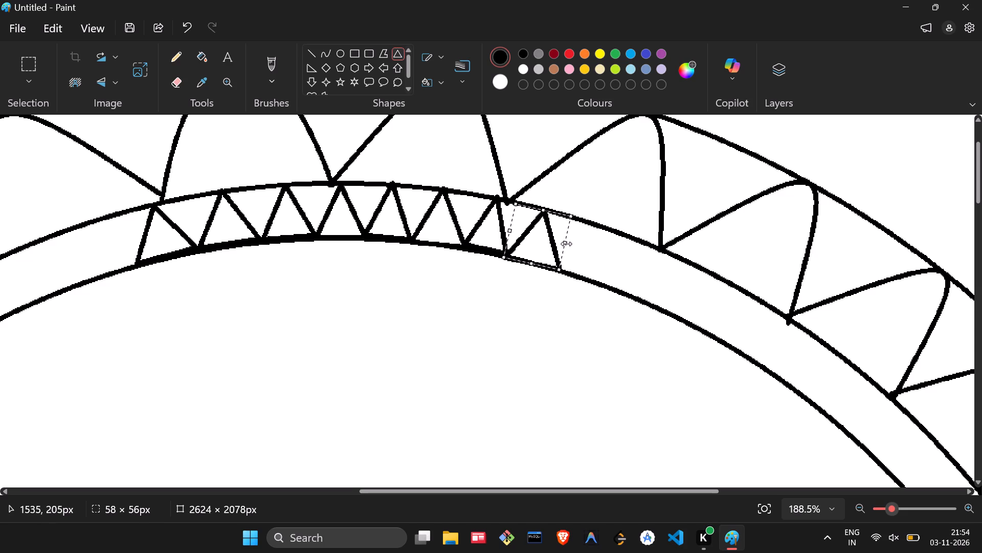
drag(566, 244, 561, 242)
click(591, 260)
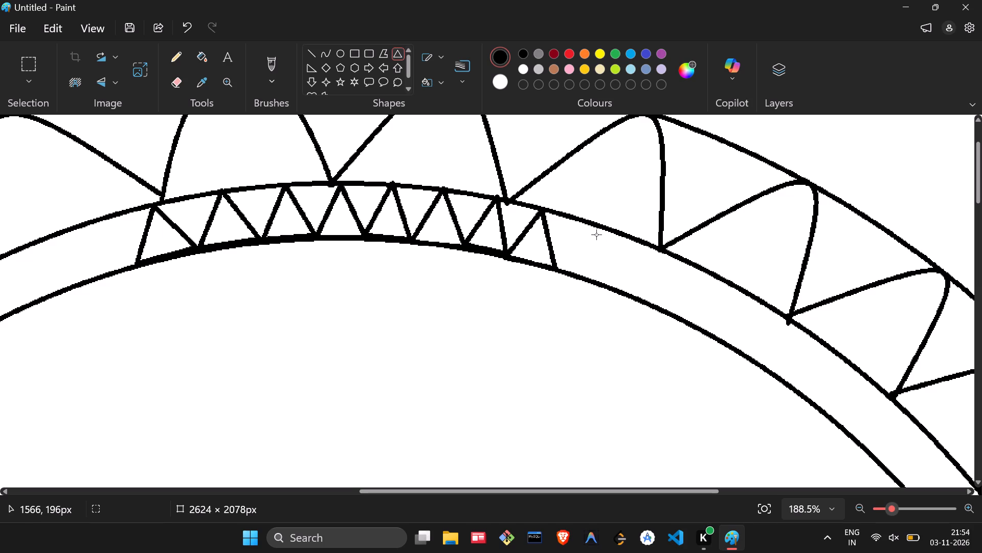
Add a ninth triangle of about 54 × 59 px adjoining the eighth, tilted clockwise to follow the ring and span the band.
drag(607, 229, 565, 268)
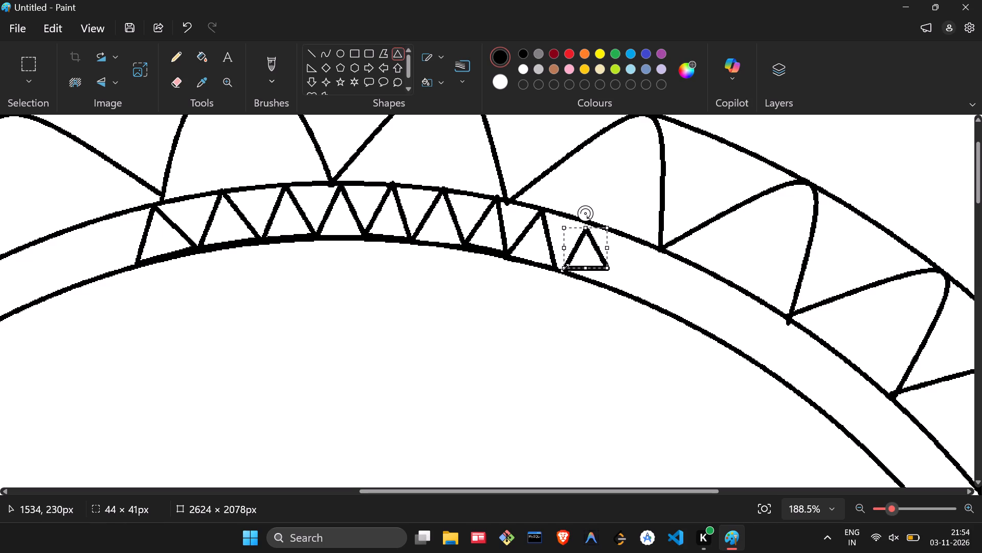
drag(587, 213, 607, 199)
drag(577, 222, 567, 211)
click(597, 205)
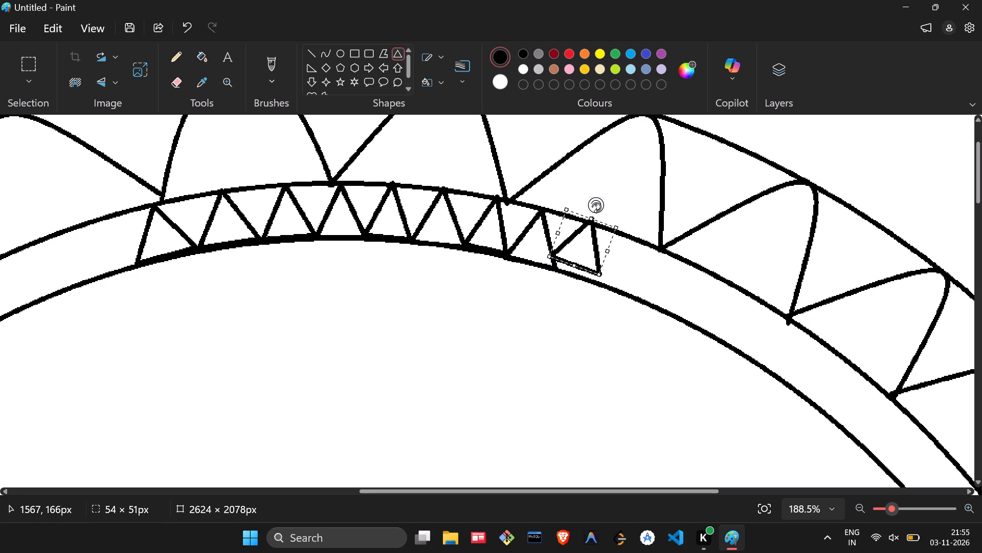
drag(590, 242, 595, 254)
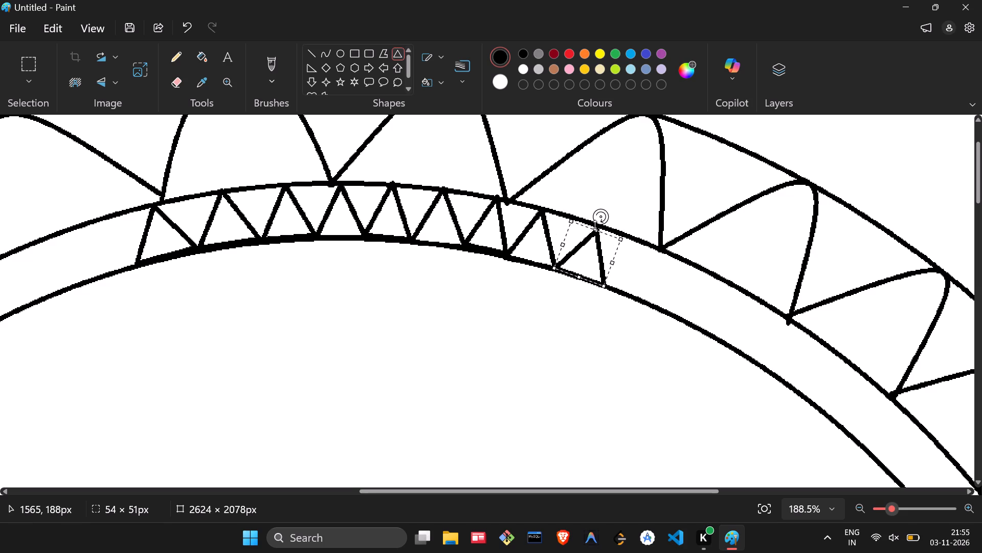
click(597, 226)
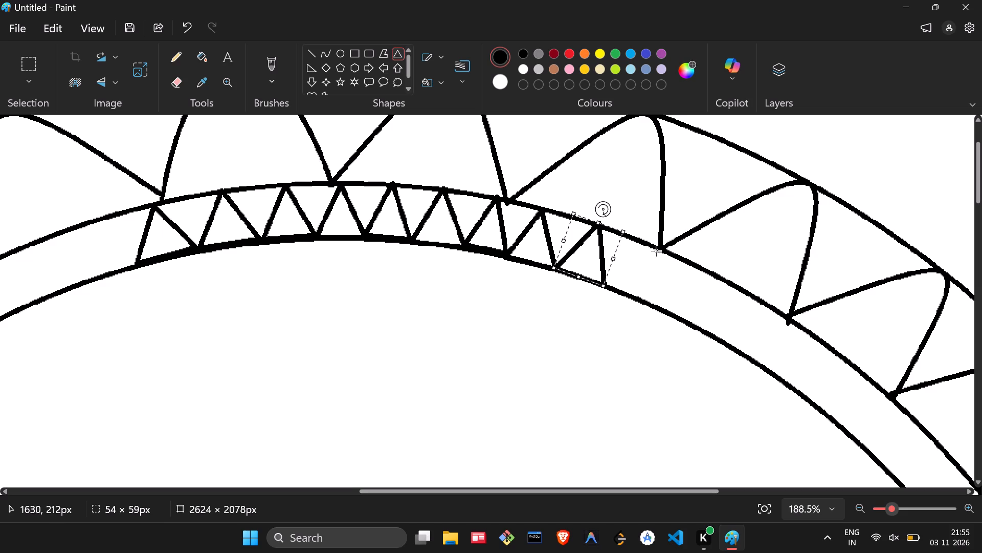
Add a tenth triangle of about 45 × 54 px beside the ninth, tilted clockwise so it spans the band, and finalize it.
drag(651, 247, 609, 283)
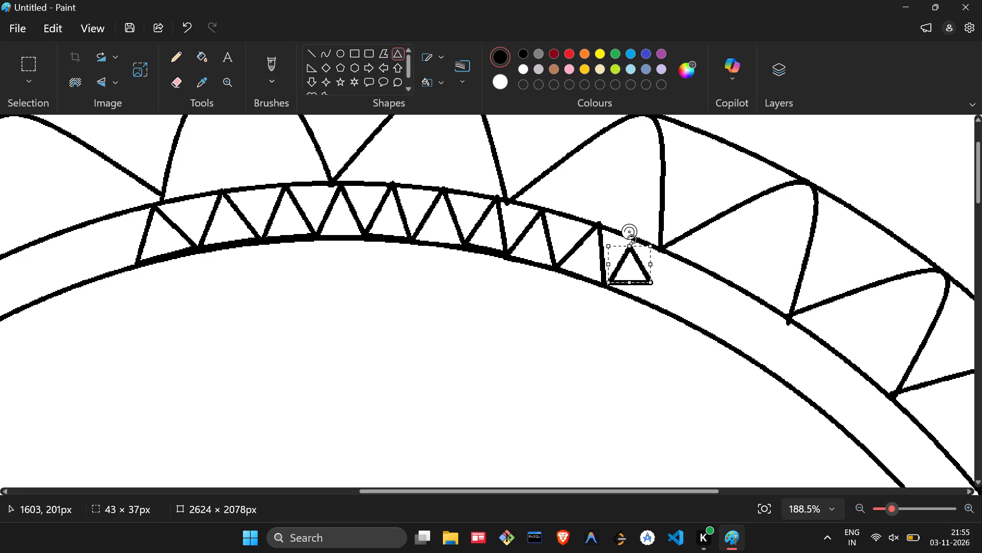
drag(634, 235, 657, 238)
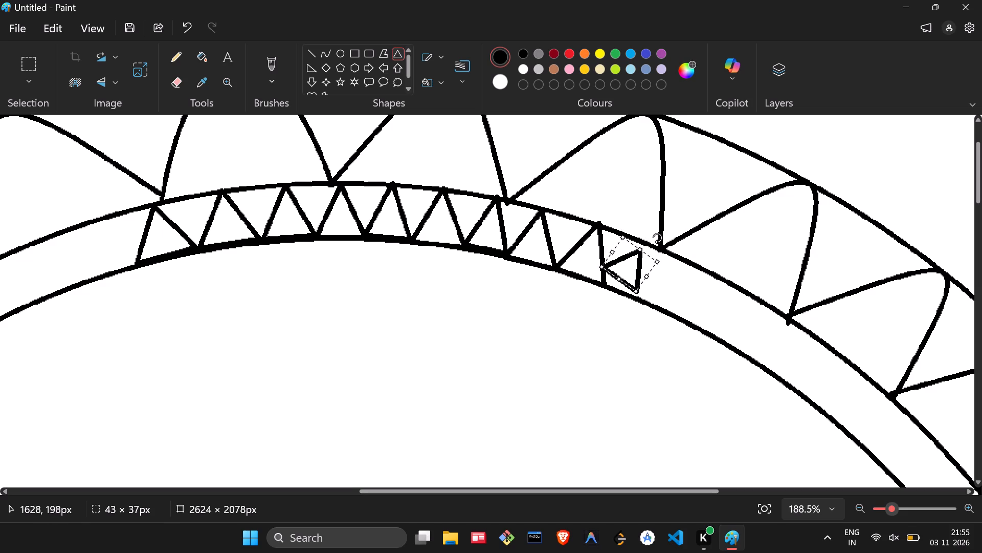
drag(657, 238, 660, 227)
drag(630, 261, 637, 274)
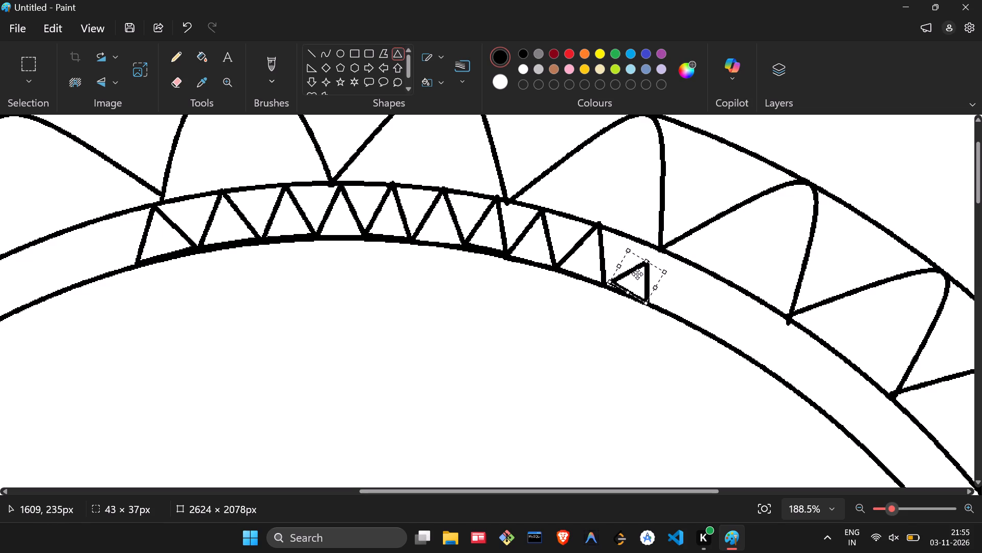
drag(637, 274, 637, 274)
drag(651, 261, 653, 249)
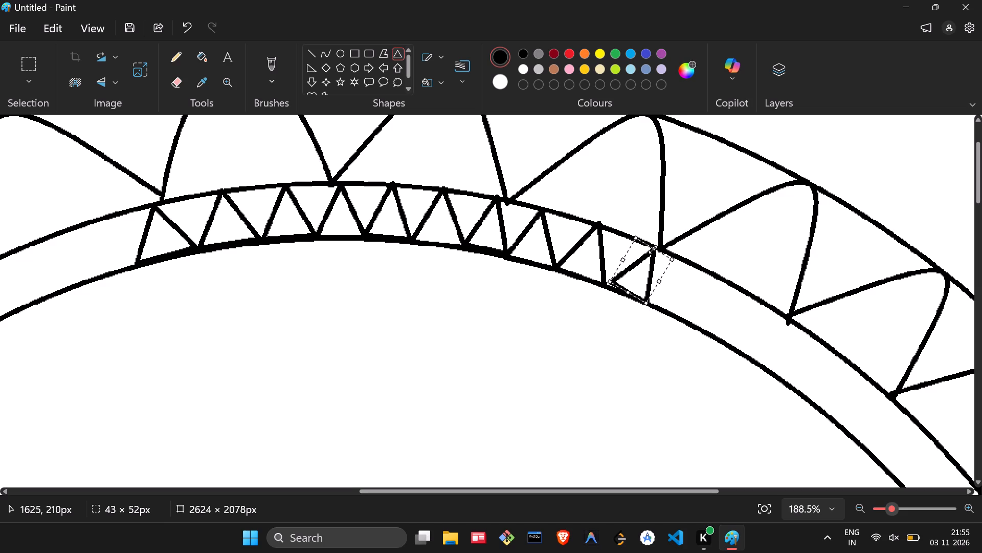
drag(653, 249, 654, 248)
drag(673, 261, 672, 265)
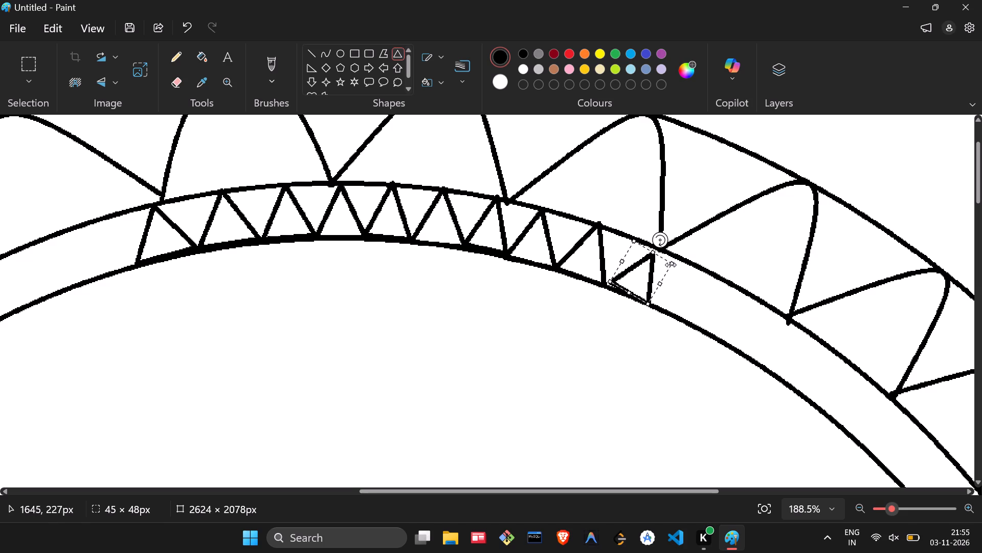
drag(663, 243, 661, 233)
click(663, 236)
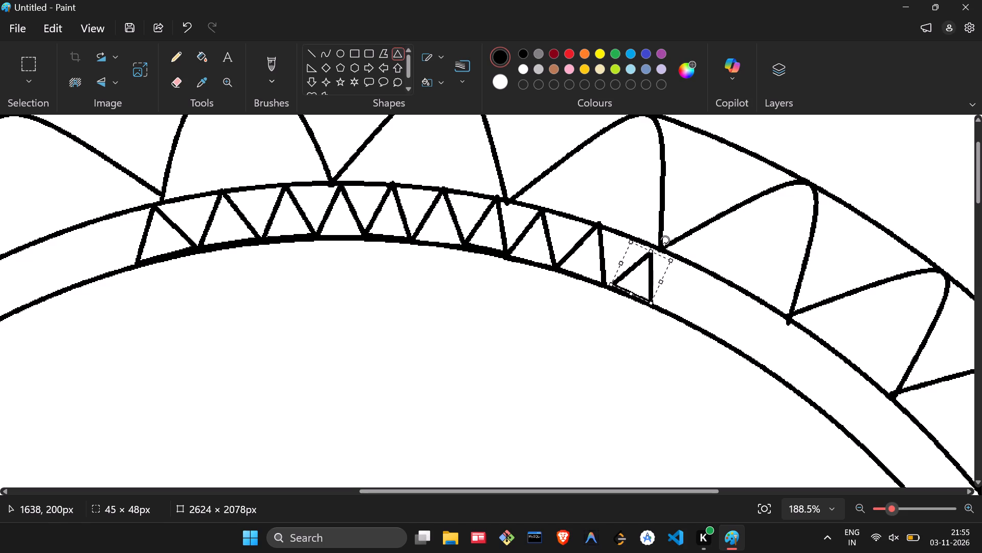
click(646, 271)
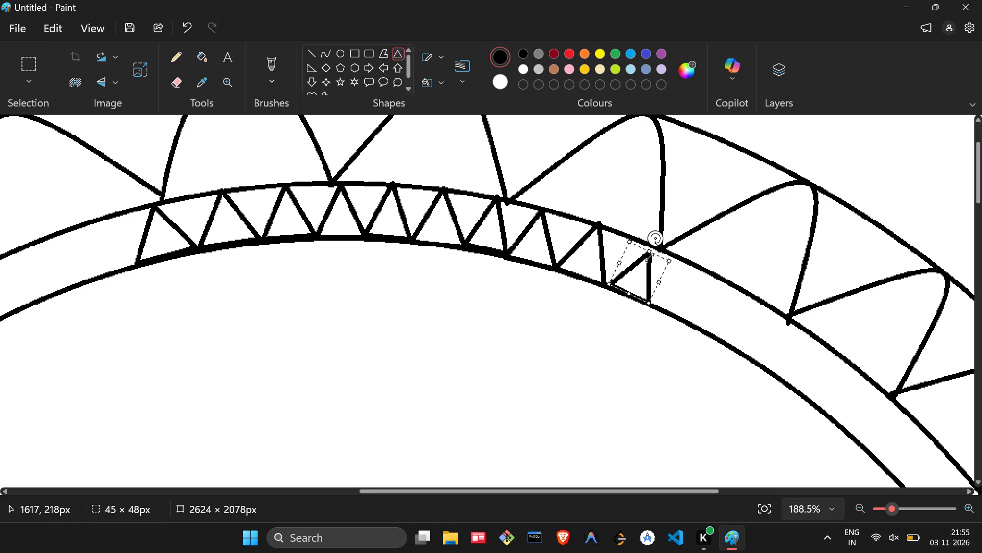
drag(648, 252, 648, 246)
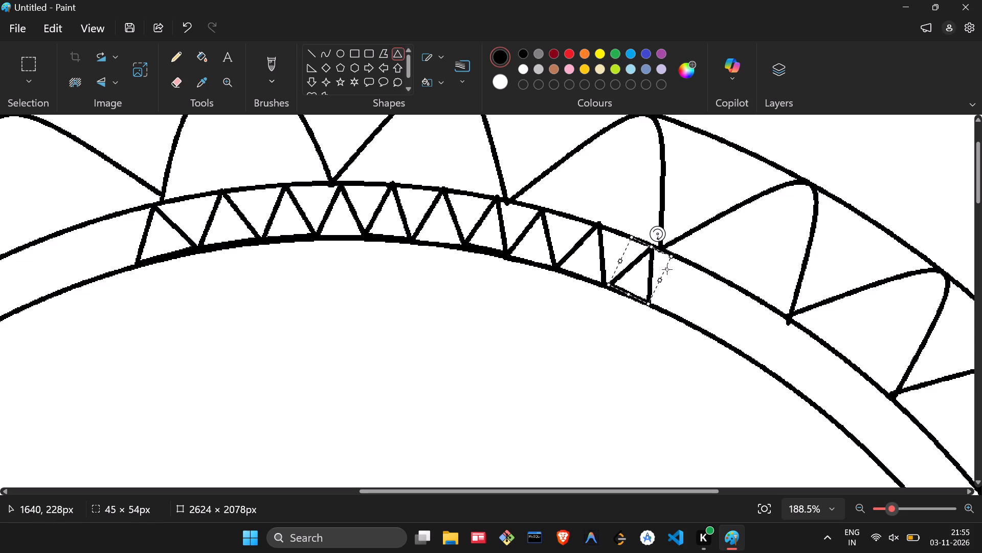
click(674, 283)
Add an eleventh triangle about 45 px wide adjoining the tenth, tilted clockwise and stretched to reach the band's outer circle.
drag(698, 271, 680, 283)
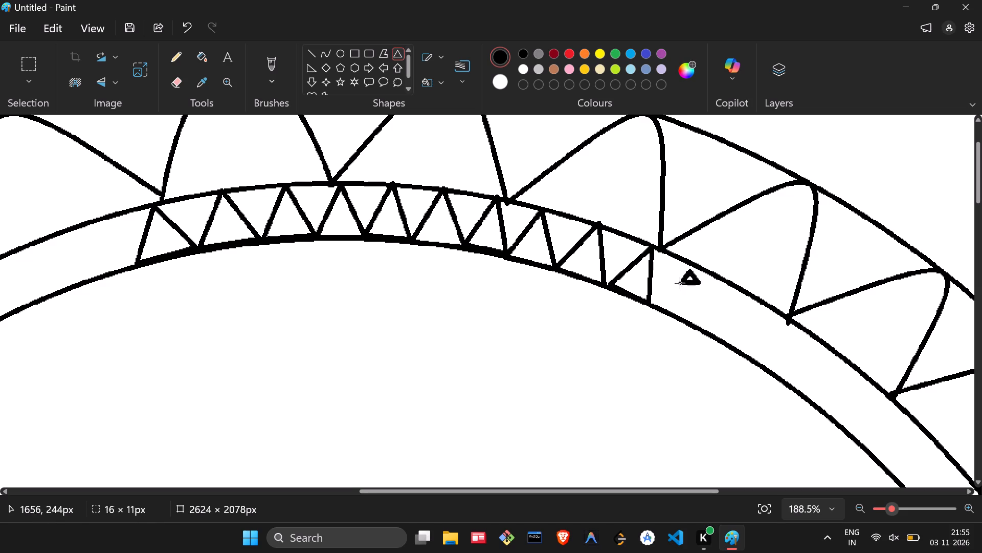
drag(680, 283, 655, 308)
drag(682, 252, 709, 257)
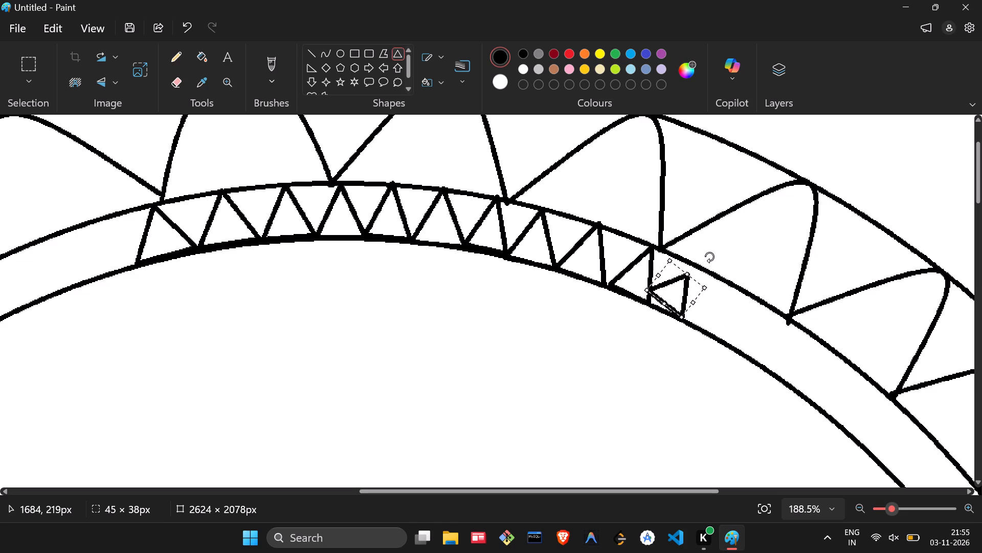
drag(709, 257, 704, 247)
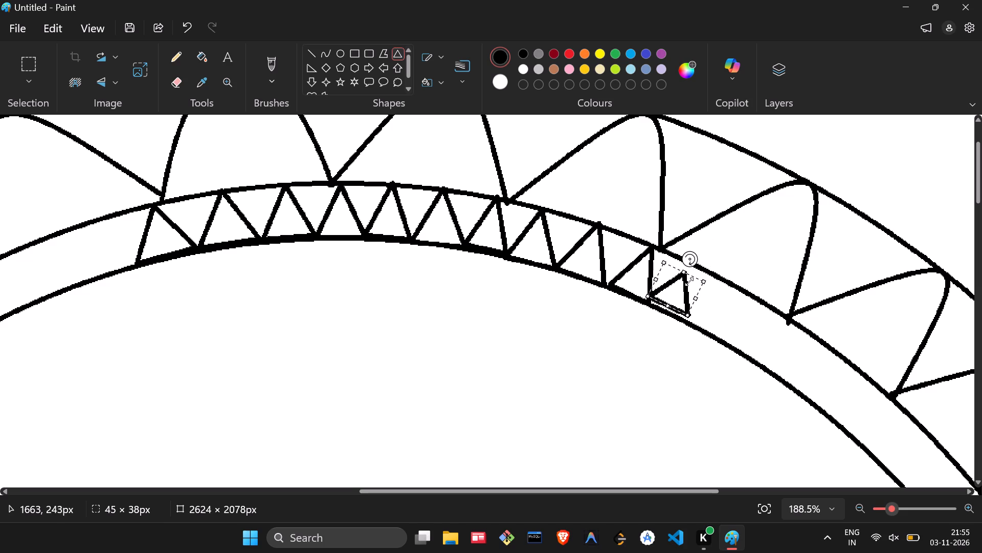
drag(689, 283, 704, 271)
drag(683, 287, 684, 295)
drag(689, 271, 694, 265)
Add a twelfth triangle of about 43 × 57 px beside the eleventh, tilted clockwise to span the band, and finalize it.
drag(738, 311, 733, 309)
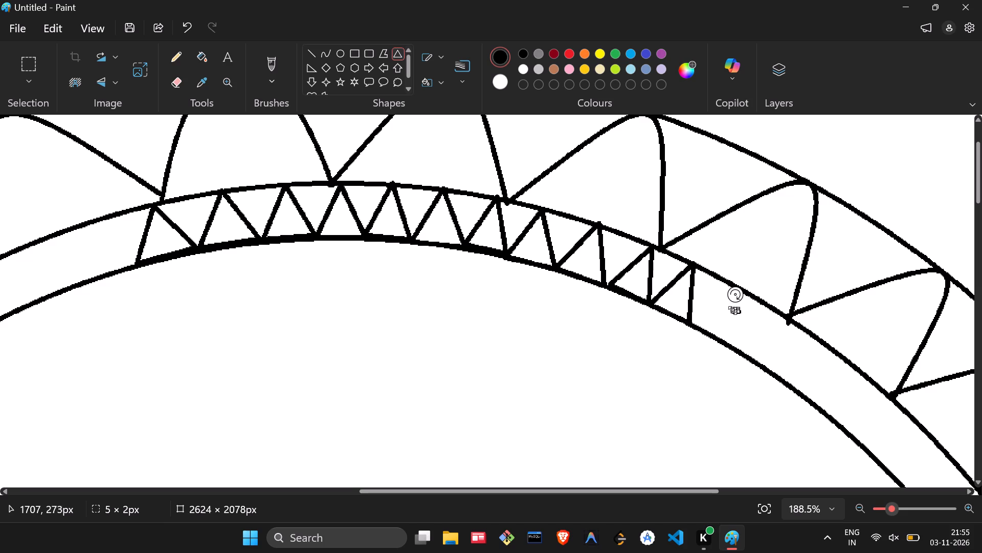
drag(734, 311, 697, 344)
drag(722, 293, 746, 293)
drag(717, 335, 723, 329)
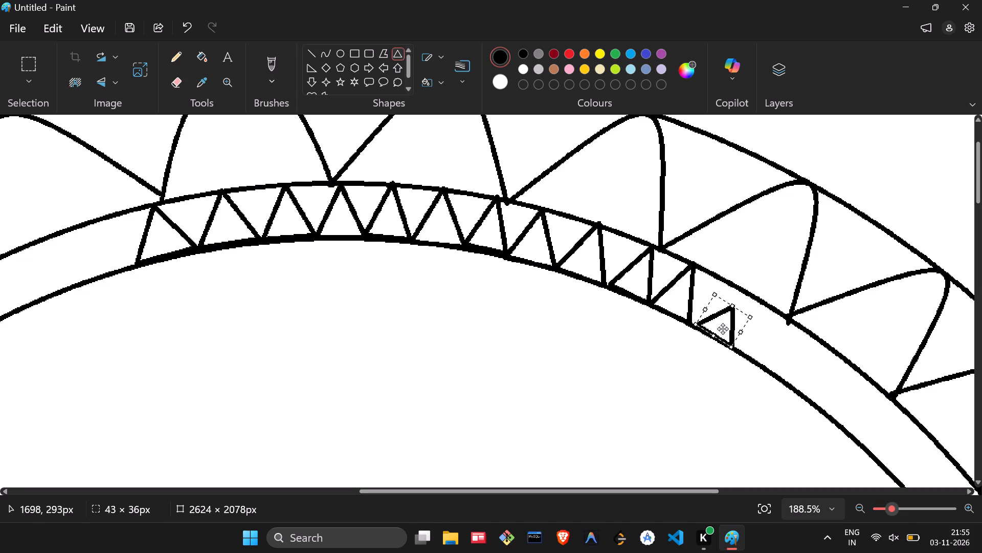
drag(723, 329, 720, 328)
drag(726, 311, 737, 293)
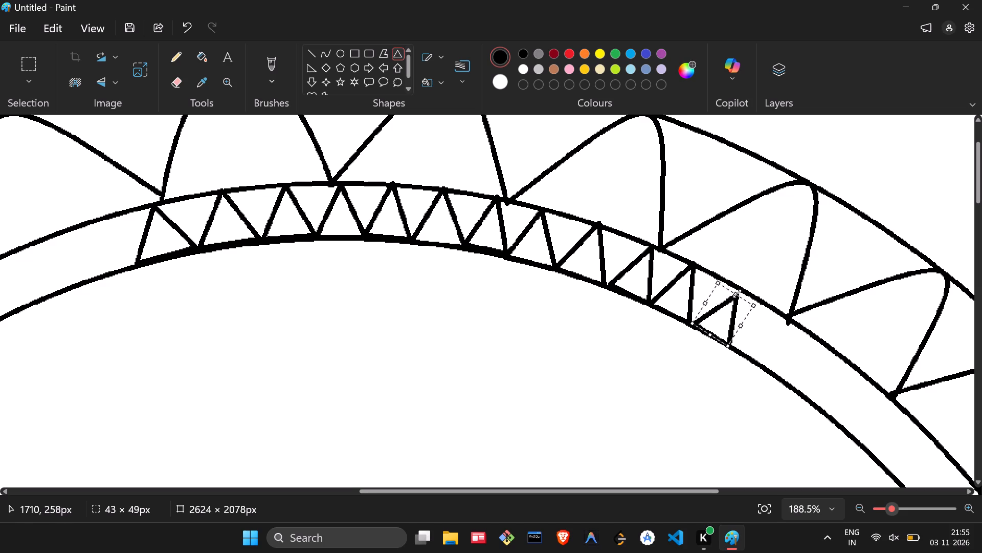
drag(737, 293, 741, 290)
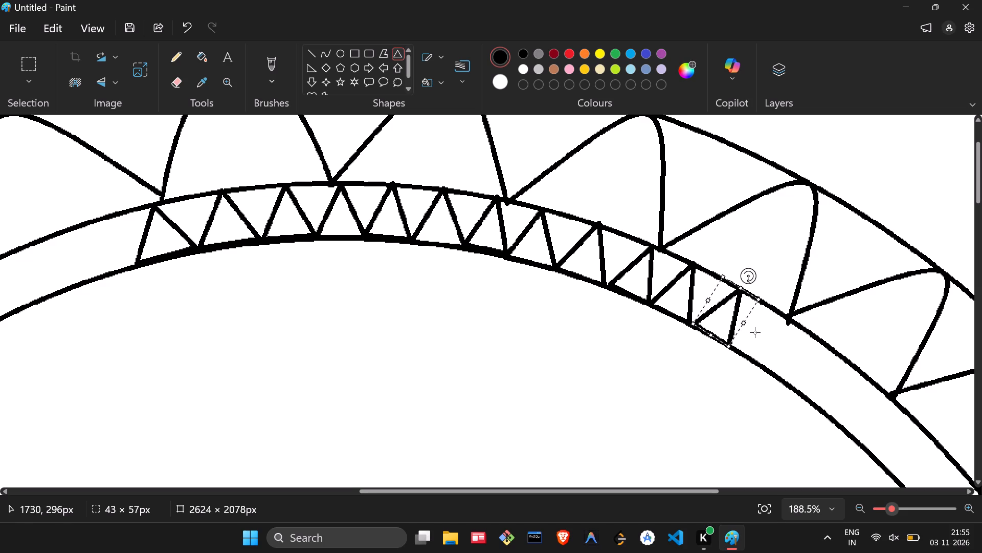
scroll(760, 323, left, 2)
ctrl+scroll(739, 314, down, 3)
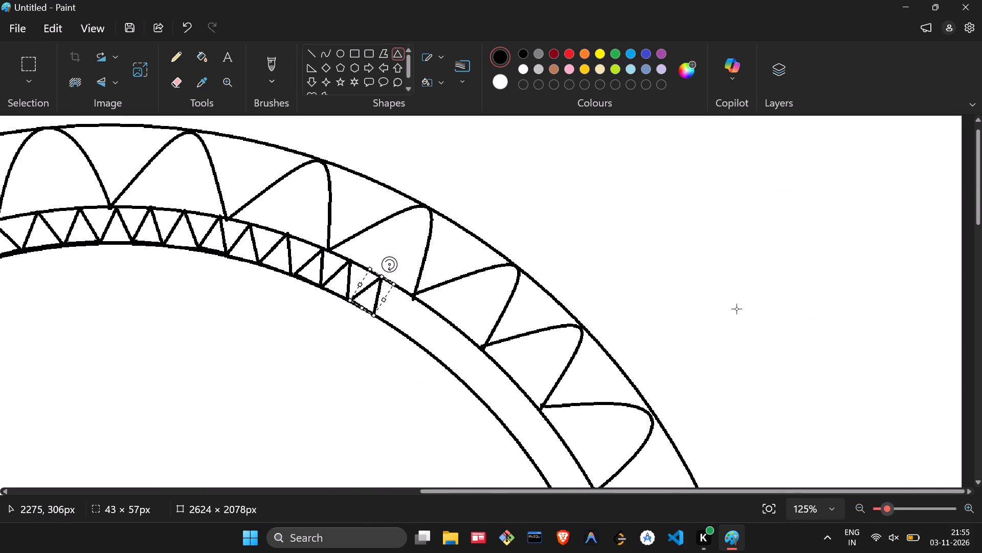
click(733, 307)
Add a thirteenth triangle of about 60 × 58 px adjoining the twelfth, tilted clockwise with its base on the innermost circle and its apex on the band's outer circle.
ctrl+scroll(732, 307, down, 2)
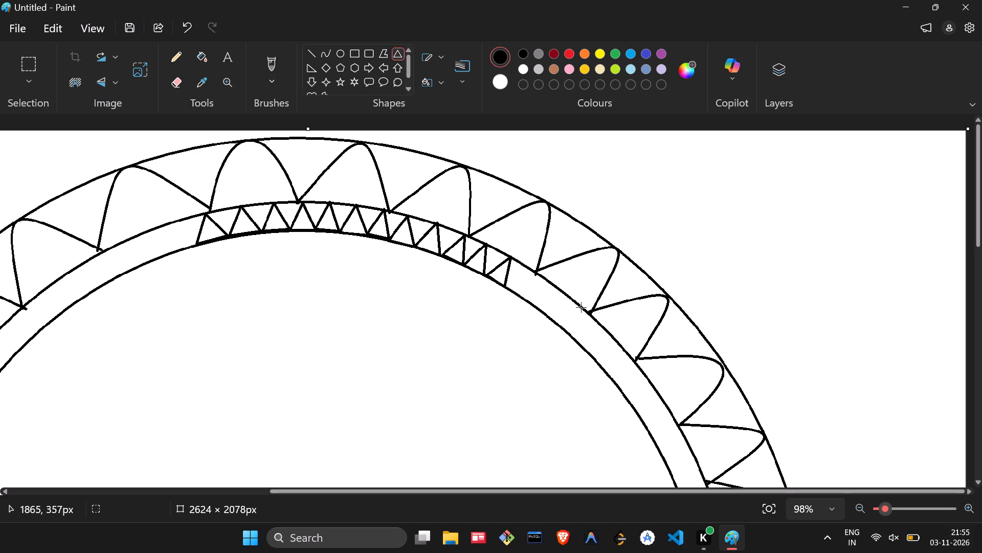
scroll(518, 299, right, 1)
ctrl+scroll(518, 299, up, 1)
ctrl+scroll(518, 299, right, 1)
ctrl+scroll(518, 299, up, 4)
scroll(738, 354, down, 1)
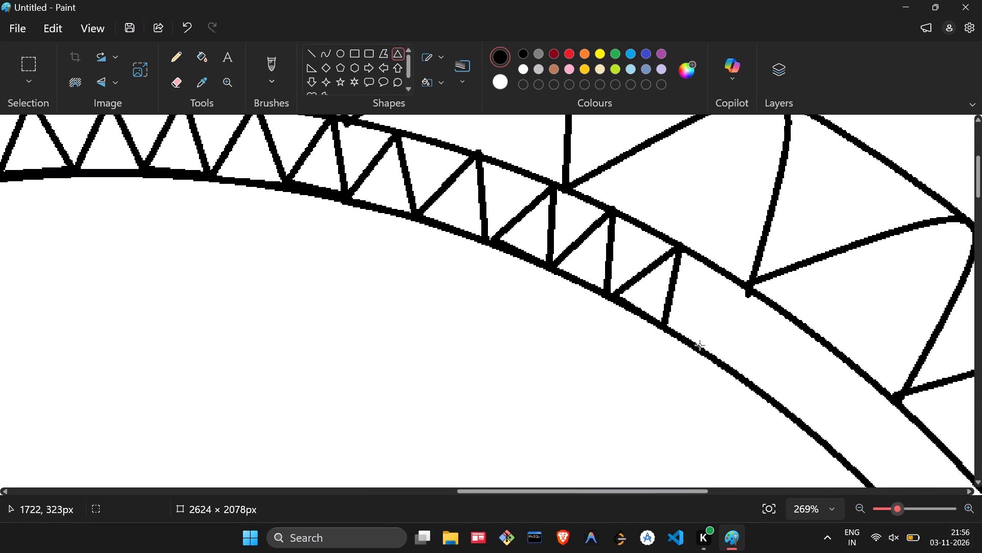
scroll(700, 345, down, 1)
drag(745, 303, 667, 355)
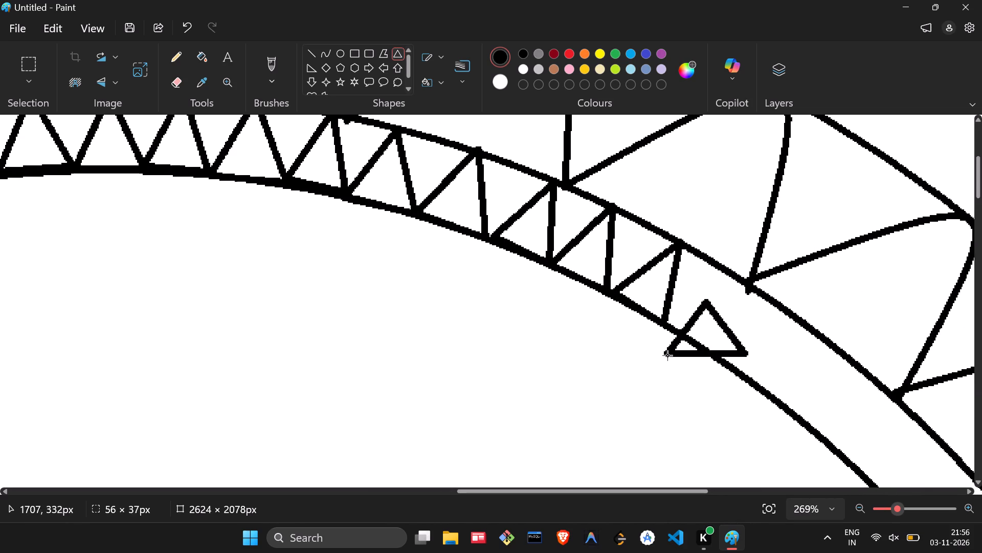
drag(667, 355, 665, 357)
drag(707, 287, 747, 268)
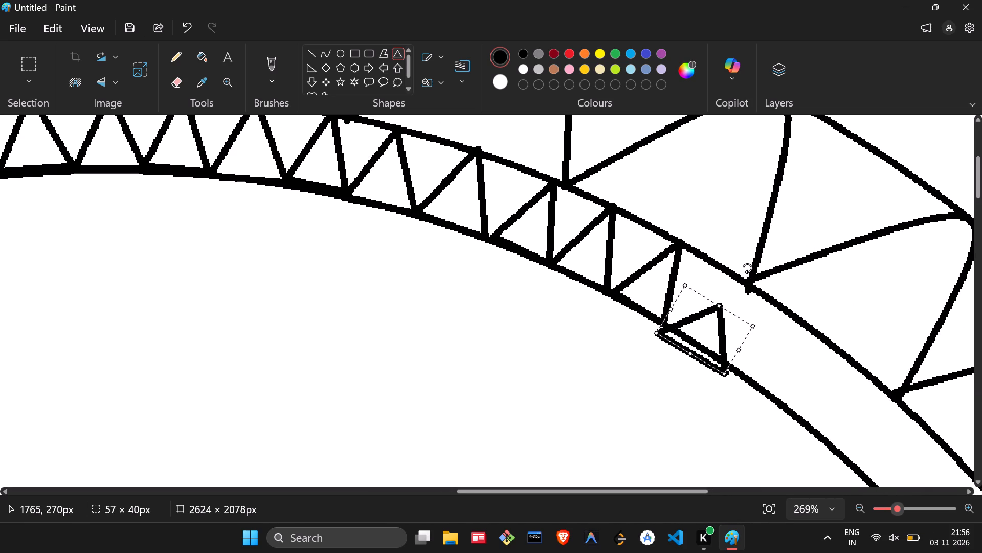
drag(747, 268, 748, 268)
drag(720, 331, 726, 315)
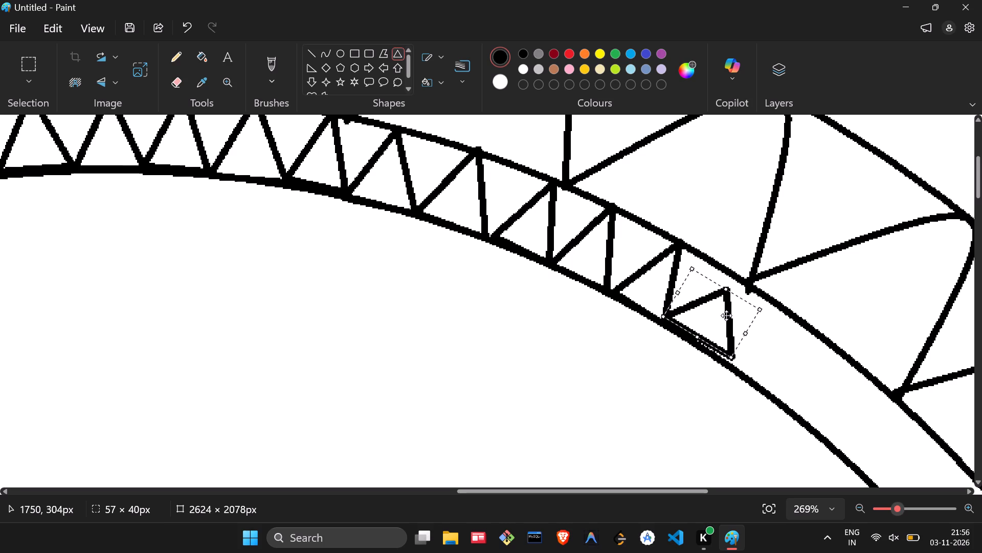
drag(726, 315, 727, 318)
drag(727, 296, 736, 280)
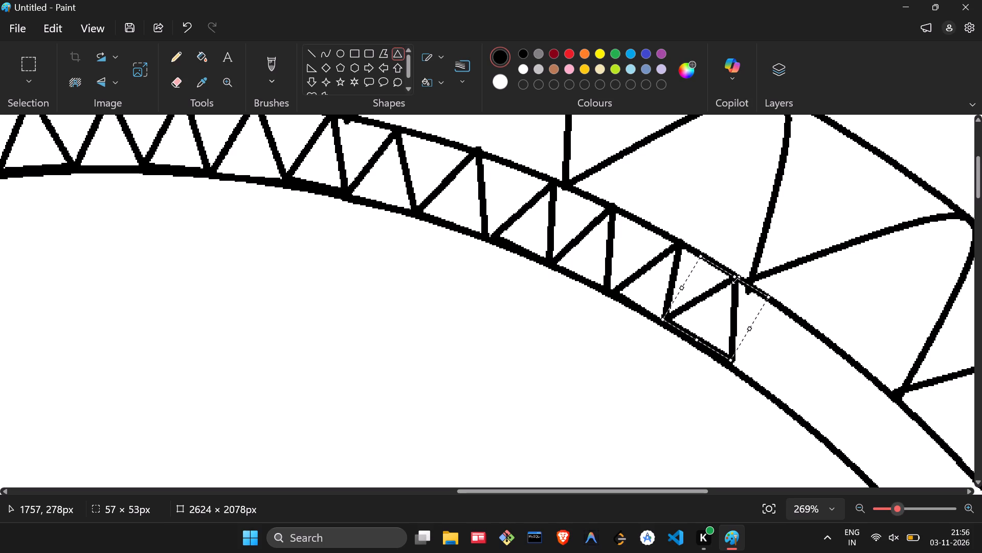
drag(736, 280, 738, 280)
drag(734, 358, 730, 355)
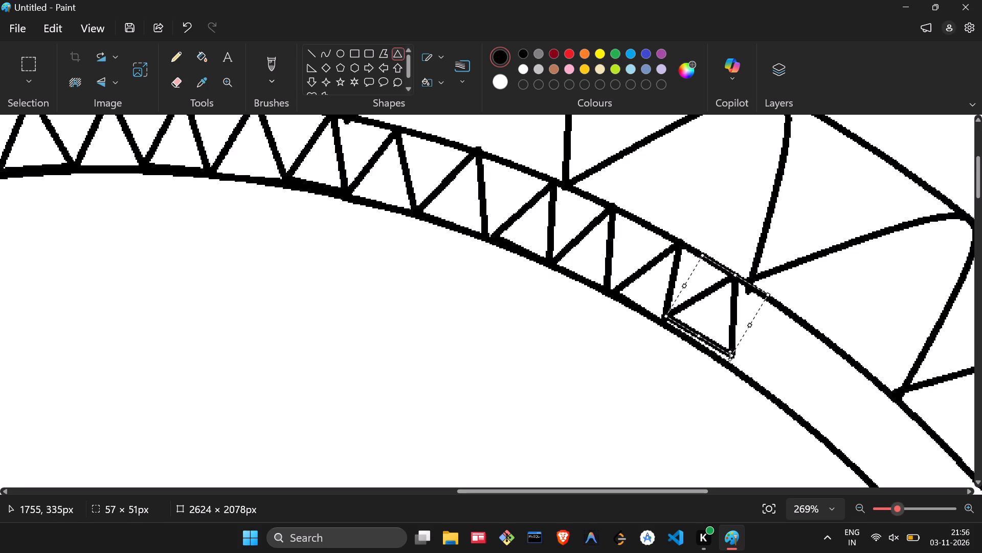
drag(730, 355, 731, 367)
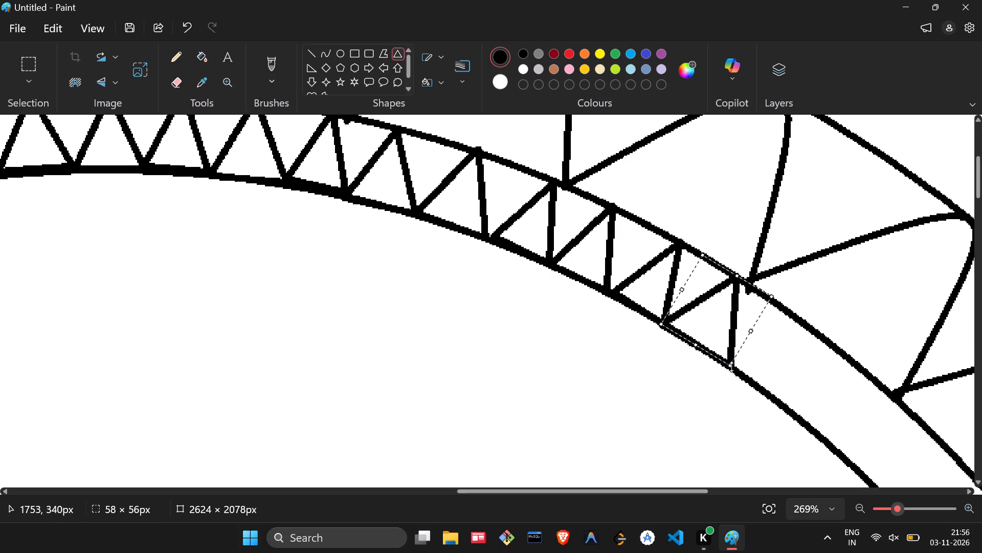
drag(731, 367, 732, 367)
Set the outline thickness of the thirteenth triangle to 3px and finalize it.
ctrl+scroll(766, 289, down, 2)
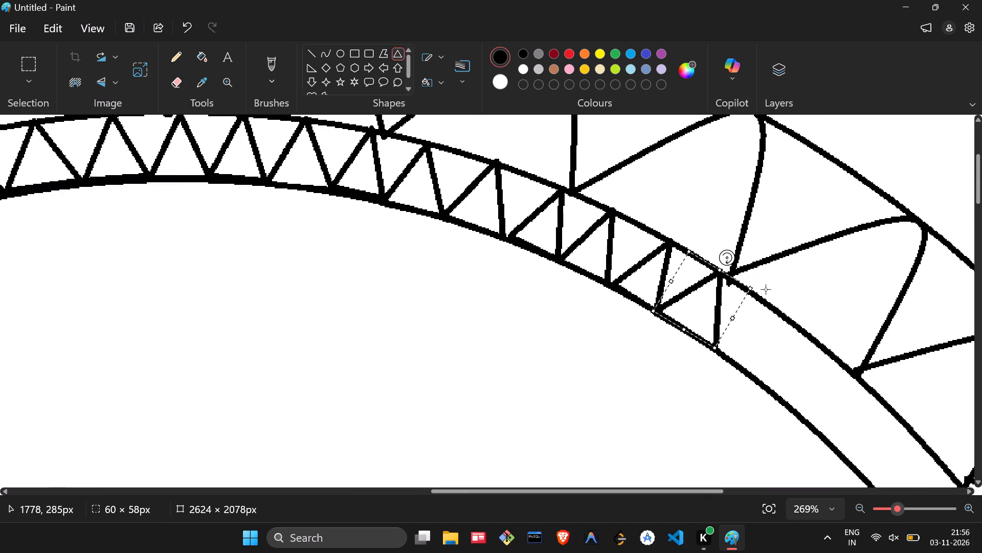
ctrl+scroll(766, 289, down, 11)
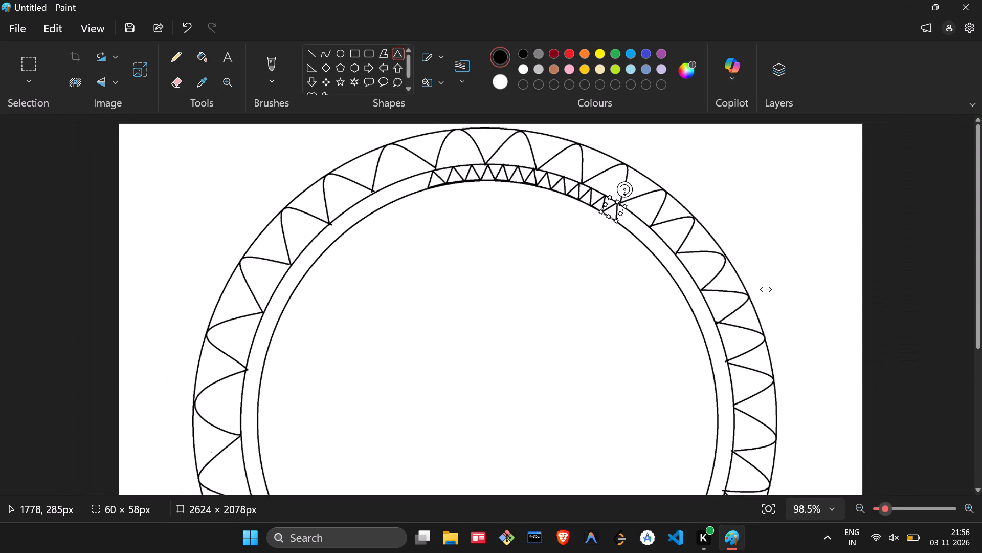
ctrl+scroll(766, 289, up, 6)
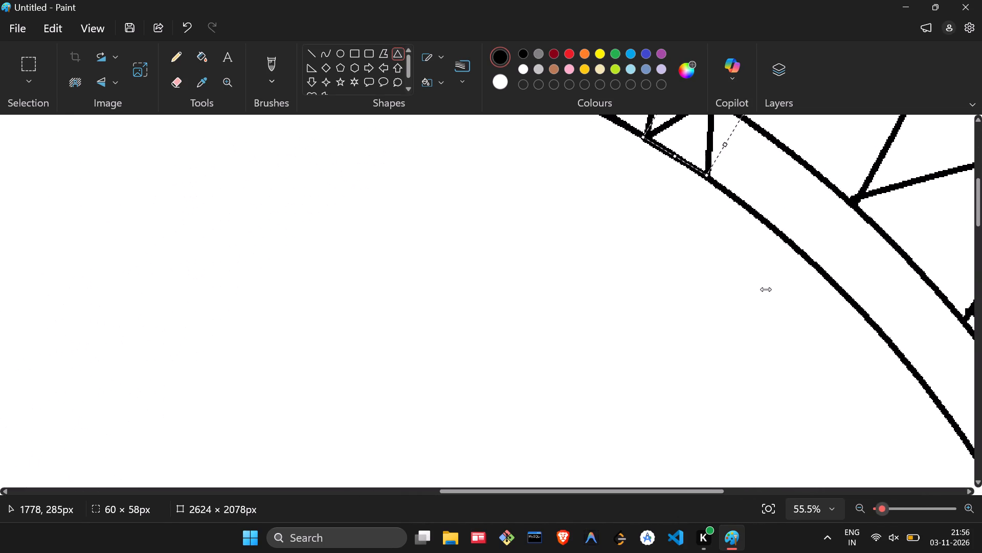
scroll(764, 289, up, 1)
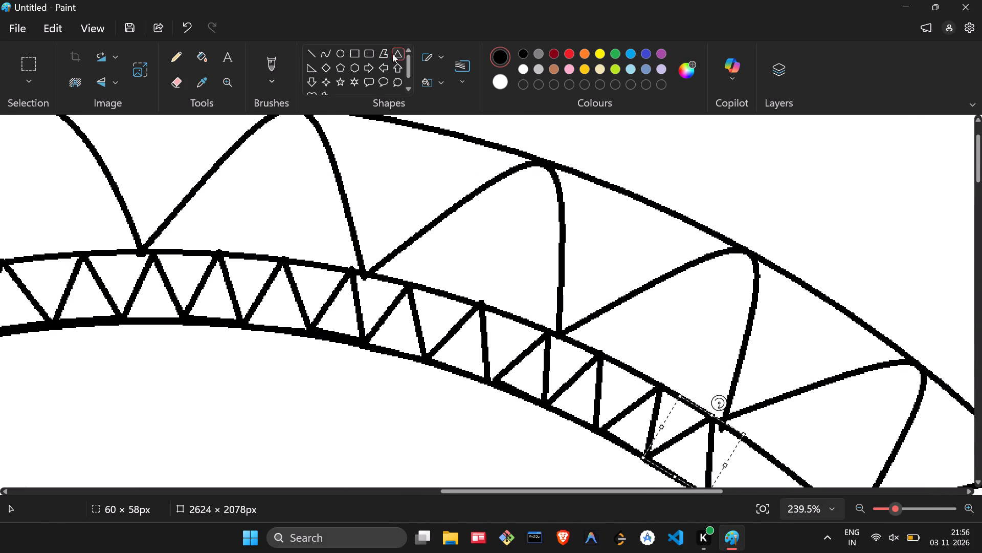
click(461, 79)
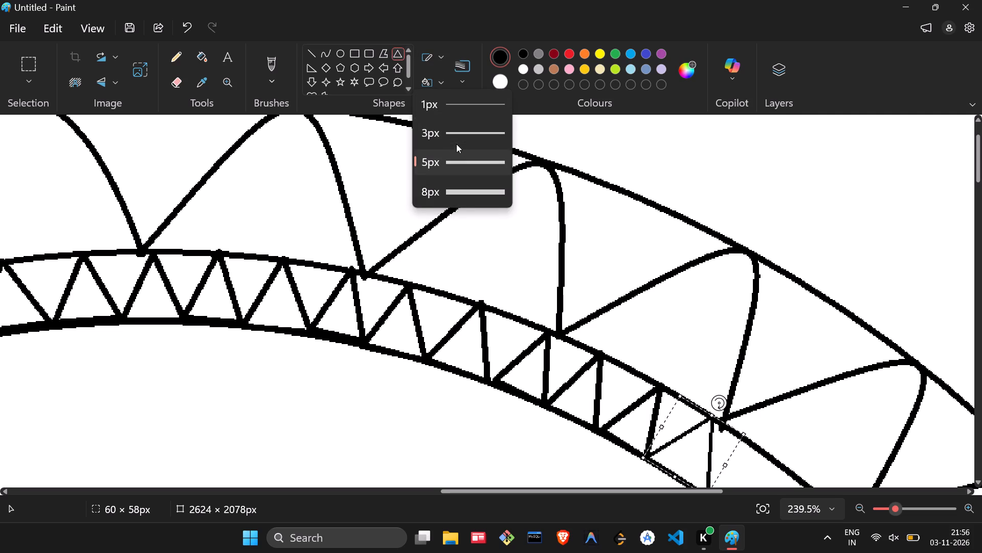
click(458, 140)
scroll(458, 140, left, 1)
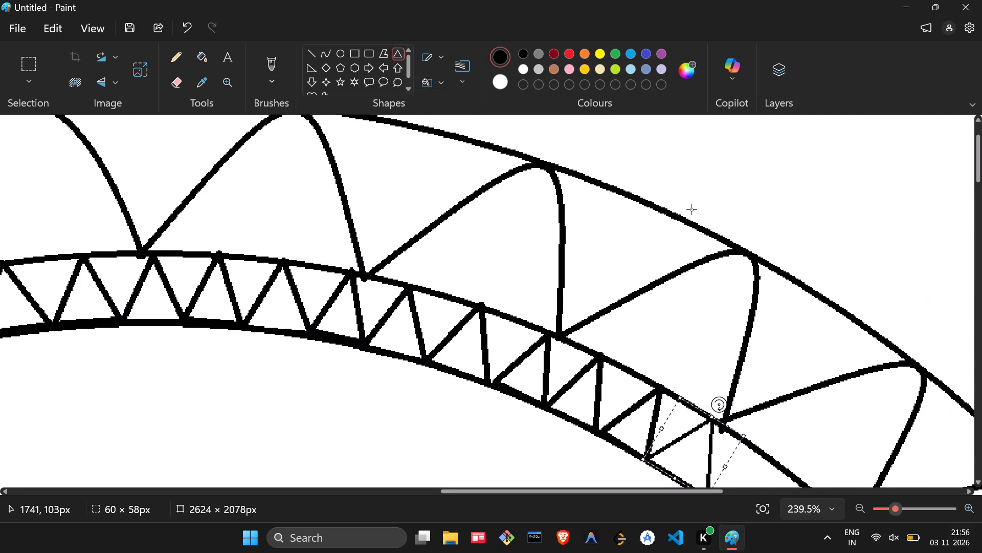
scroll(691, 209, left, 1)
click(765, 438)
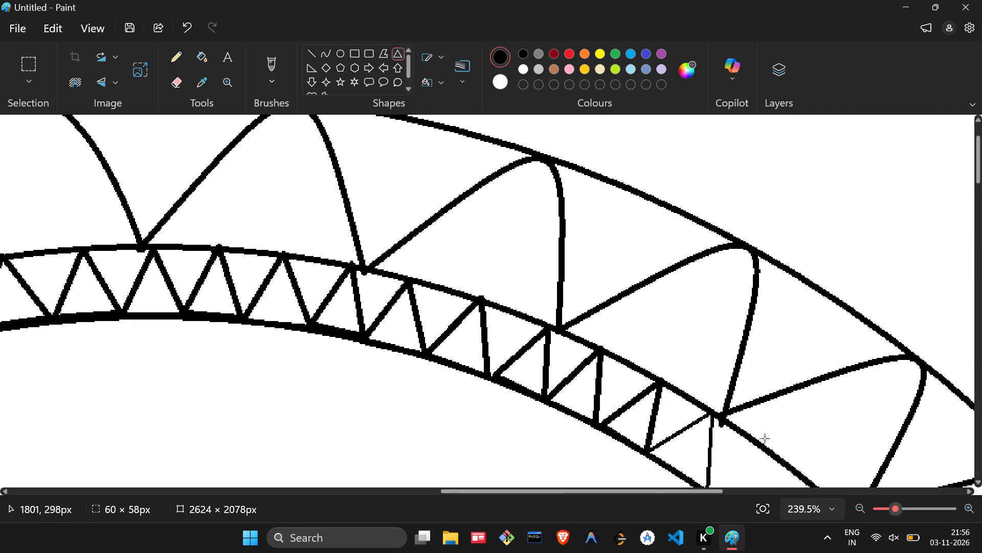
Add a fourteenth triangle of about 54 × 57 px adjoining the thirteenth, tilted clockwise to span the band, and finalize it.
scroll(768, 435, down, 1)
drag(762, 376, 694, 427)
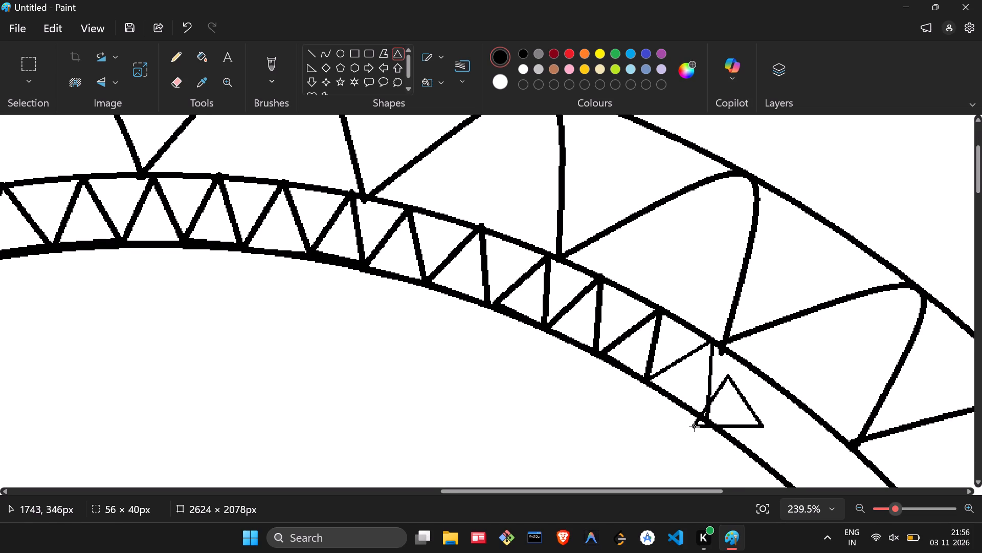
drag(694, 427, 696, 429)
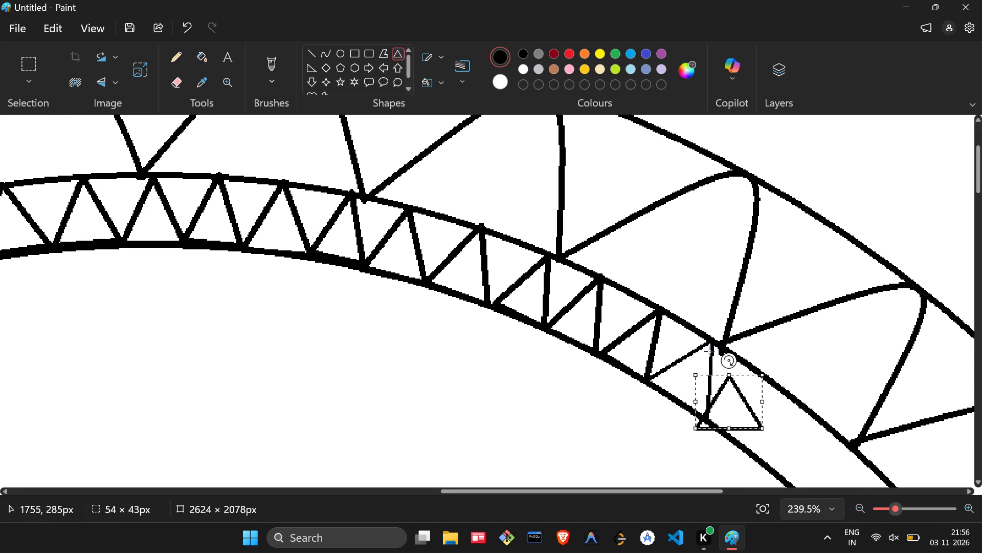
drag(731, 360, 755, 367)
drag(718, 406, 733, 418)
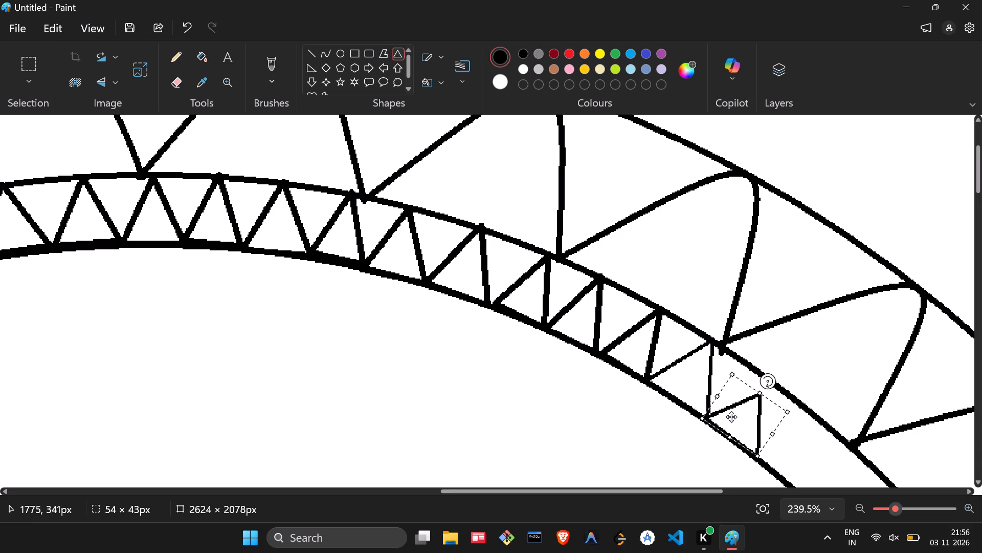
drag(756, 398, 768, 380)
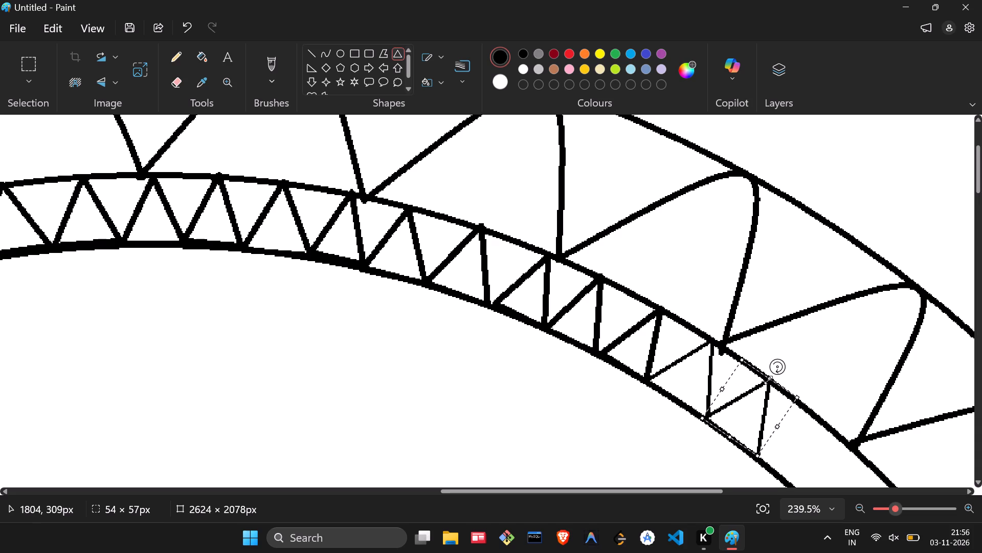
scroll(768, 380, left, 1)
click(802, 392)
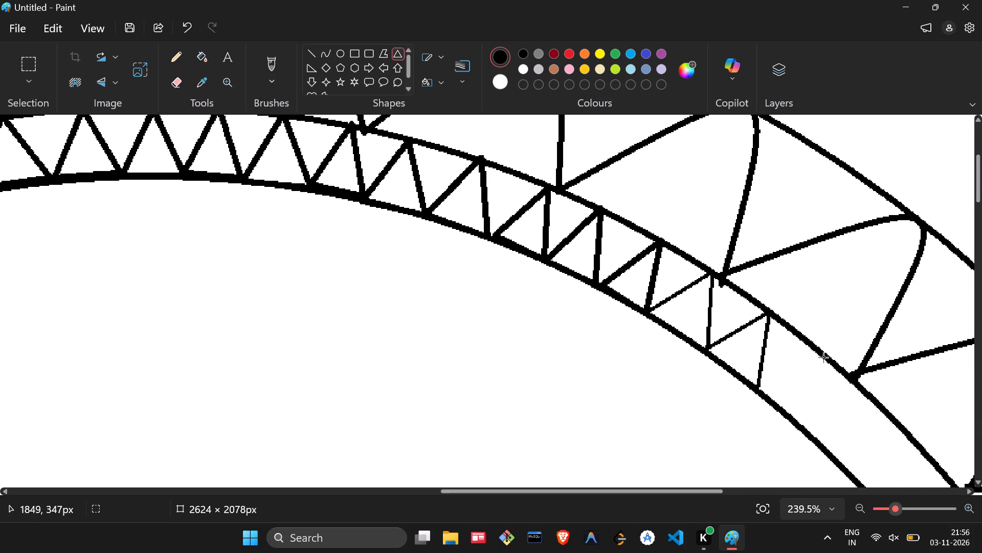
Add a fifteenth triangle of about 53 × 59 px adjoining the fourteenth, tilted clockwise to follow the ring and span the band, and finalize it.
drag(825, 355, 760, 394)
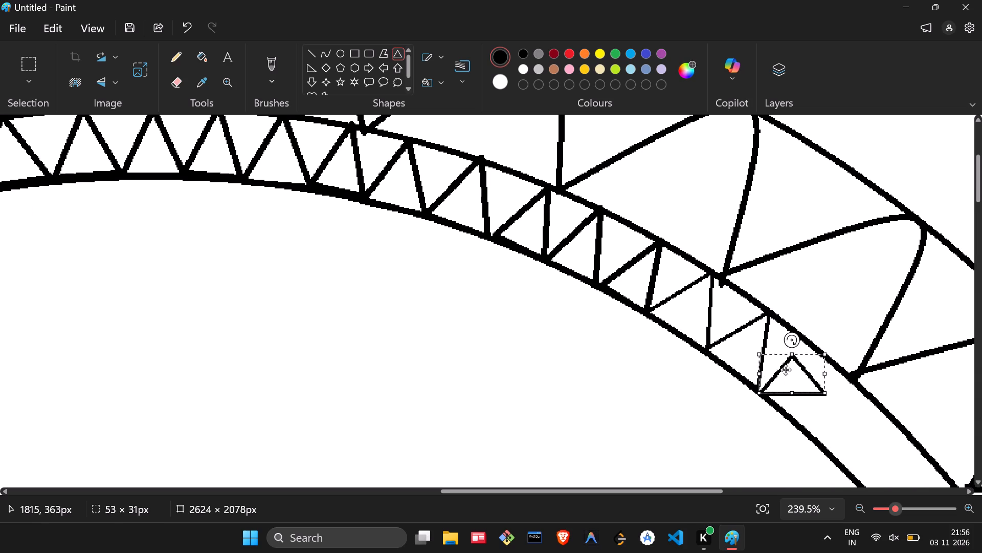
drag(796, 338, 842, 332)
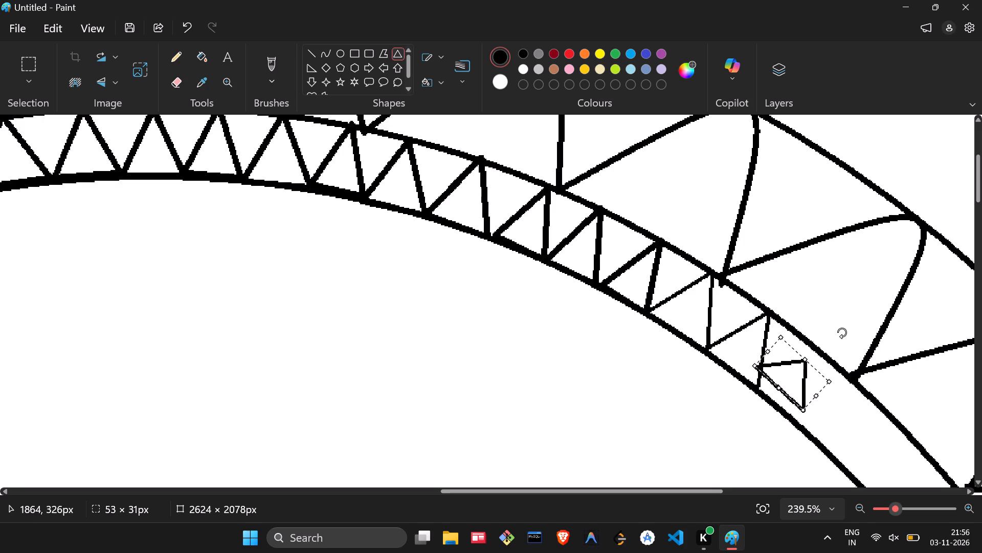
drag(842, 332, 841, 321)
drag(783, 374, 783, 387)
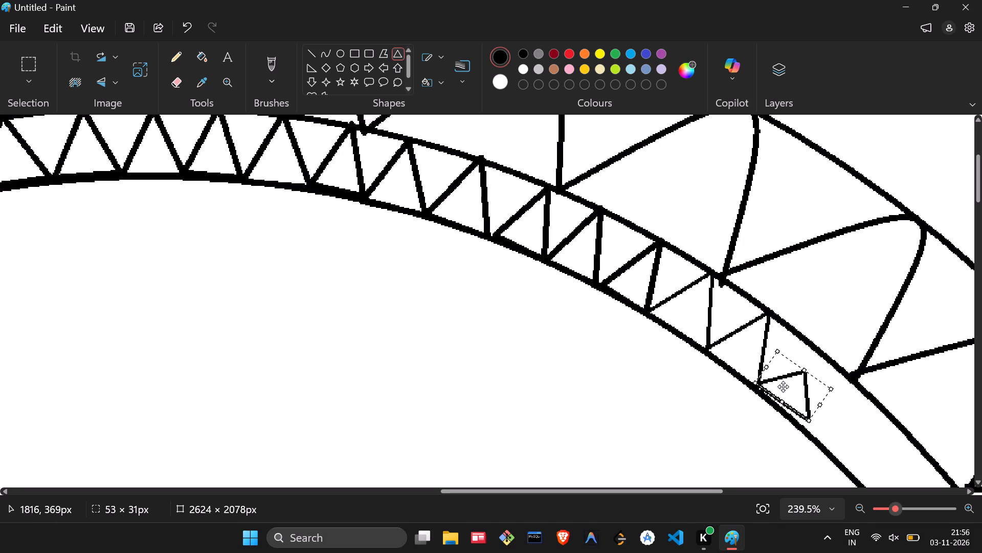
drag(783, 387, 783, 390)
drag(806, 375, 819, 356)
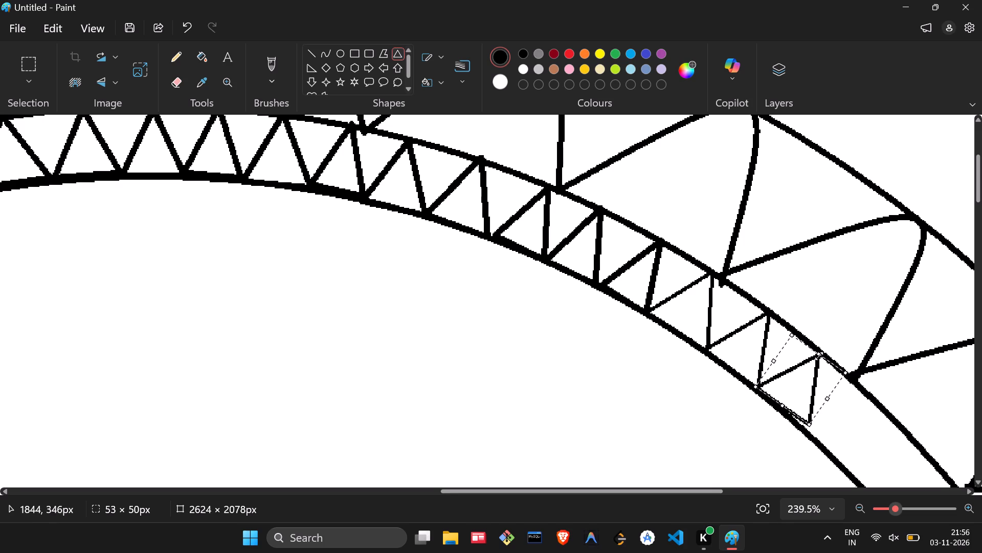
drag(819, 356, 821, 351)
scroll(823, 380, left, 1)
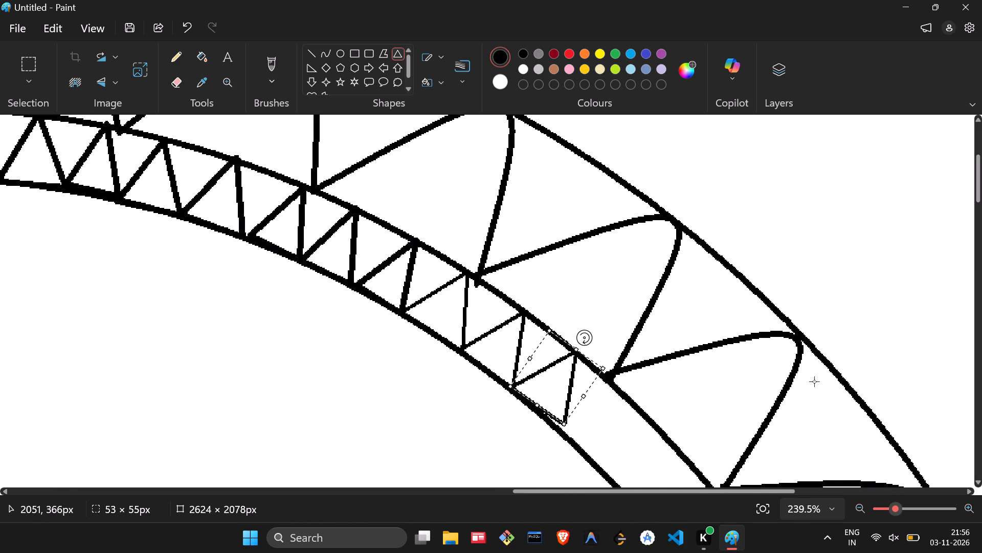
ctrl+scroll(814, 381, down, 2)
drag(604, 328, 607, 329)
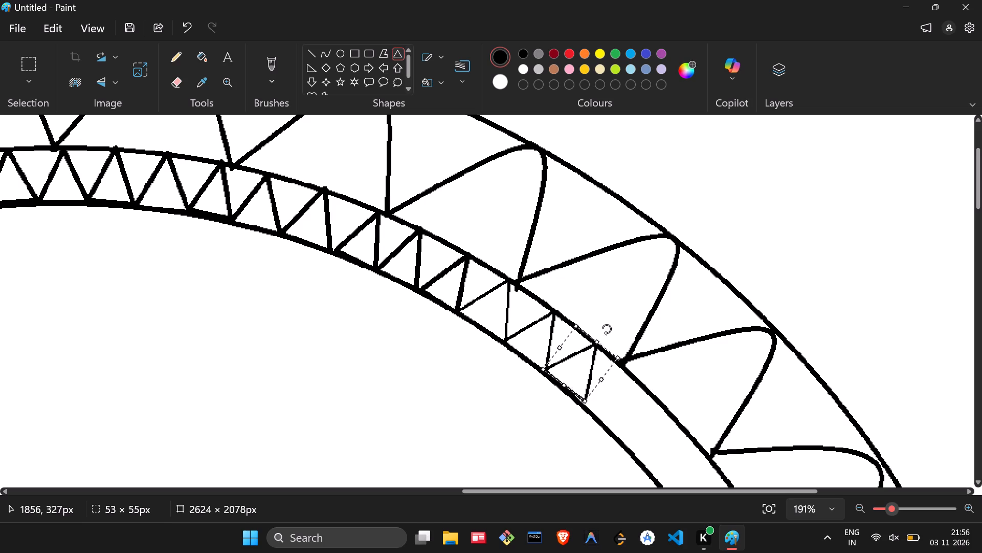
drag(607, 329, 616, 326)
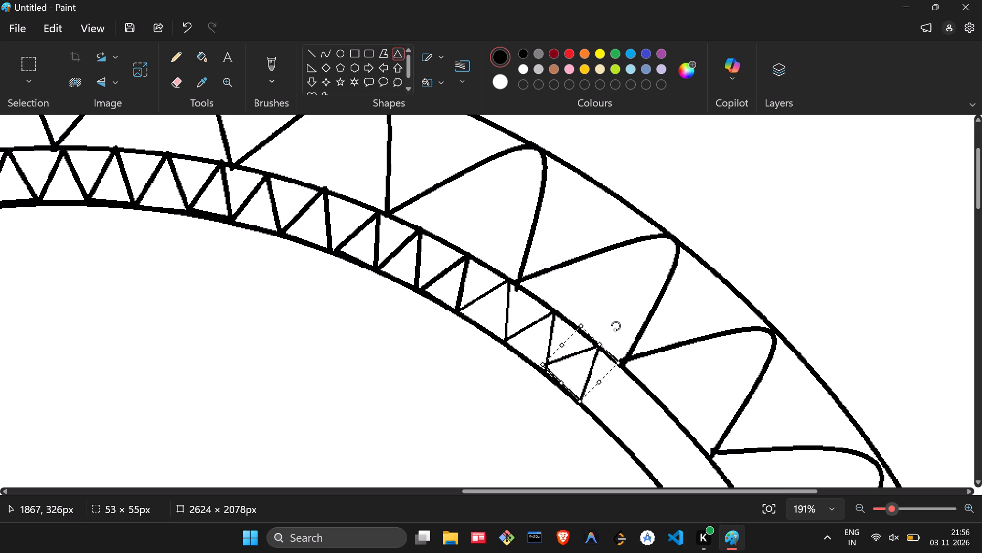
drag(616, 326, 620, 315)
drag(603, 353, 611, 351)
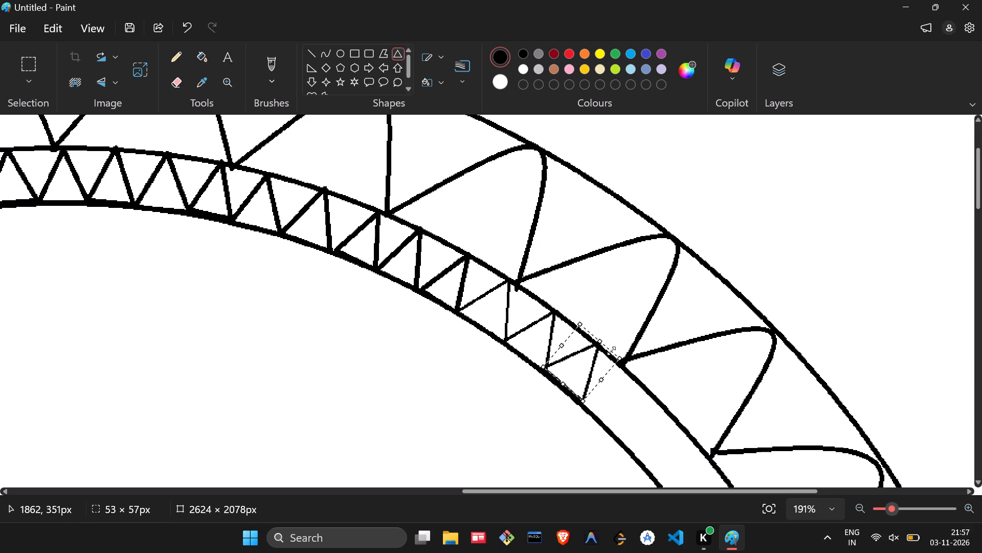
drag(611, 351, 610, 351)
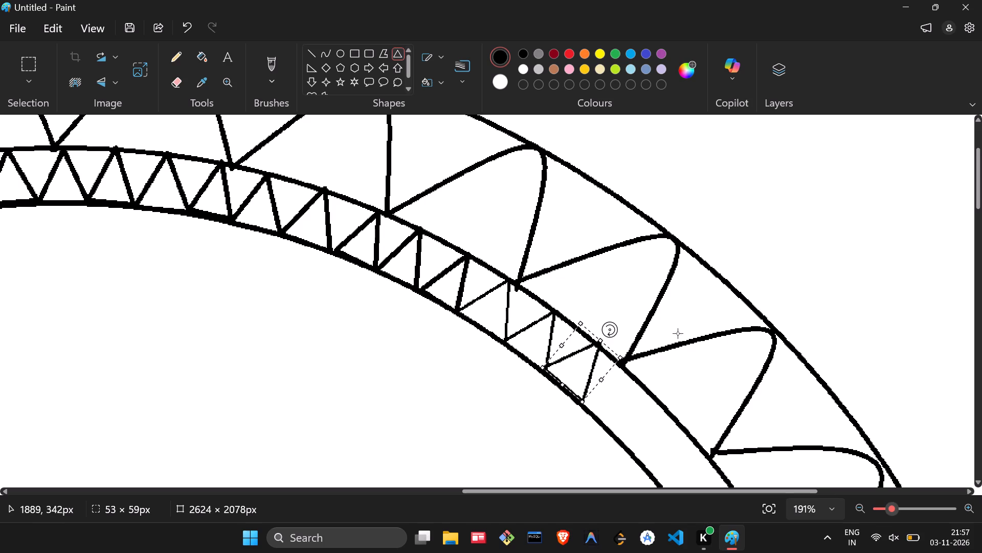
click(769, 303)
scroll(798, 339, down, 1)
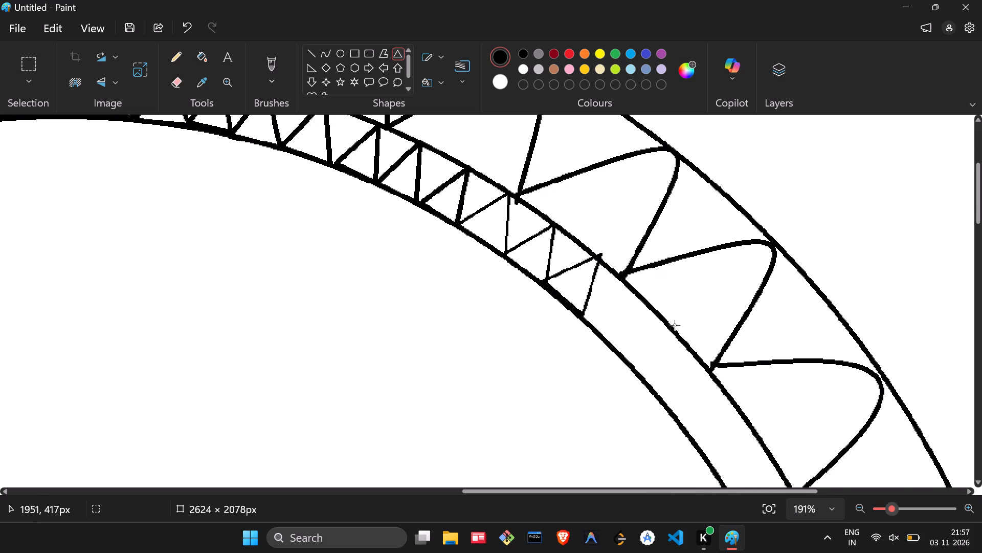
Add a sixteenth triangle of about 40 × 56 px adjoining the fifteenth, tilted clockwise to span the band, and finalize it.
scroll(675, 325, down, 1)
drag(633, 291, 594, 321)
drag(620, 276, 648, 288)
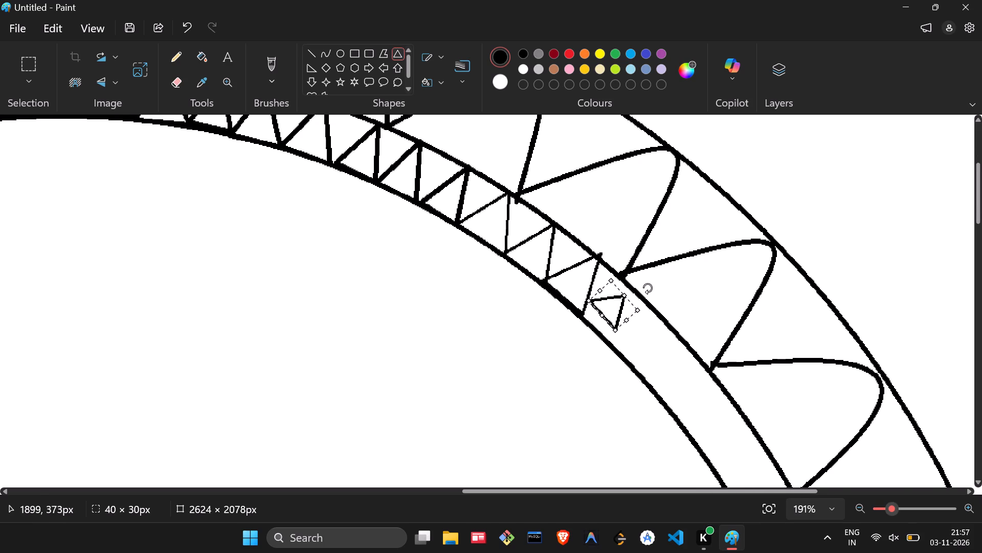
drag(648, 288, 649, 284)
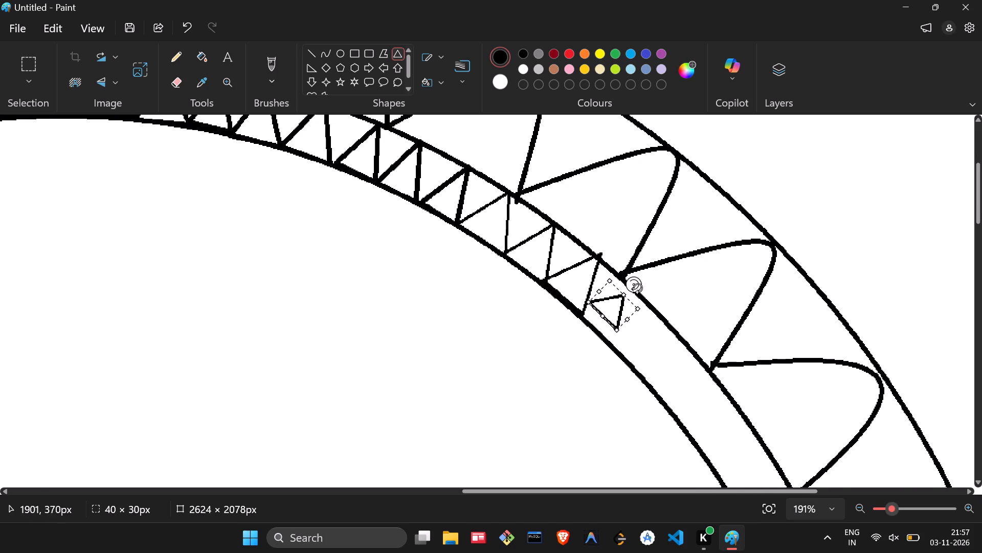
drag(636, 288, 614, 304)
drag(622, 280, 638, 280)
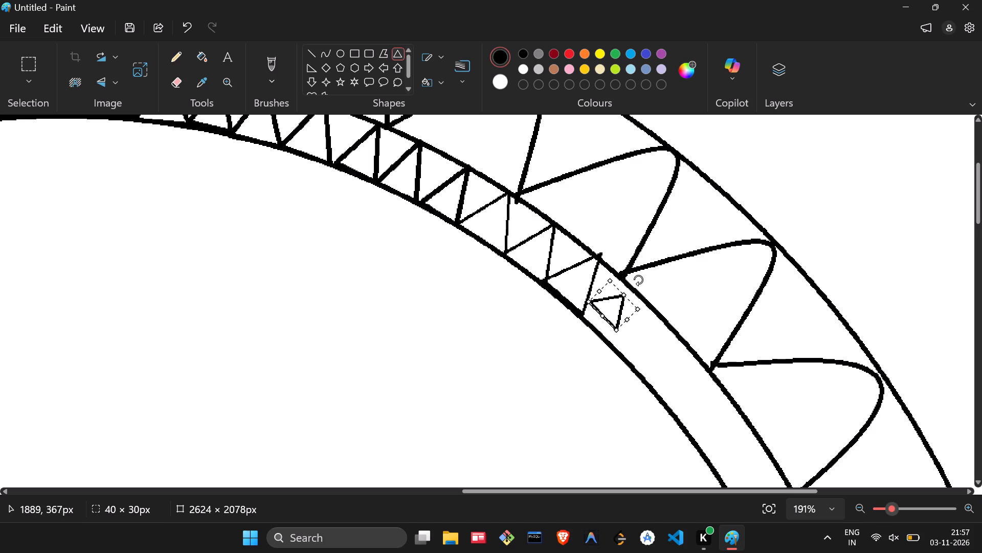
drag(638, 280, 638, 278)
drag(618, 308, 612, 321)
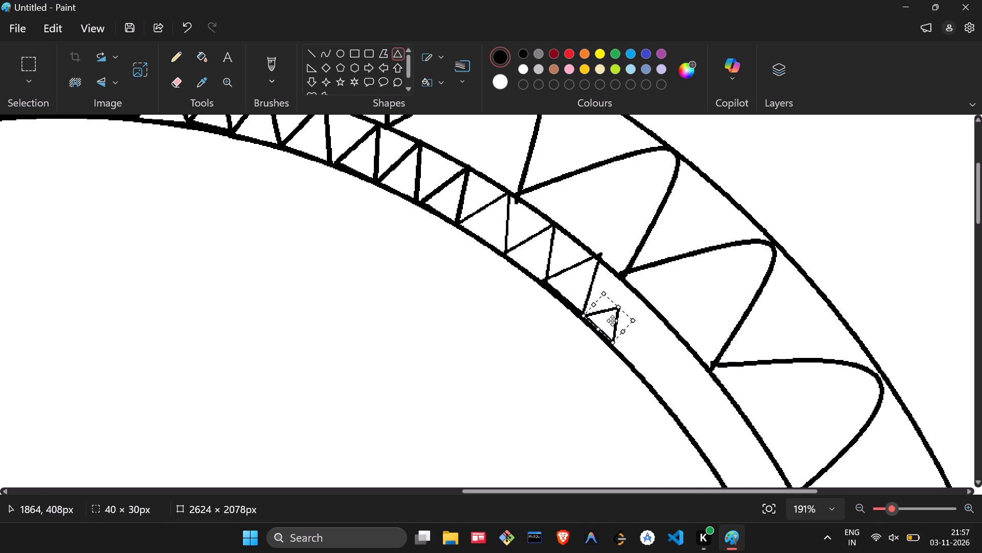
drag(612, 321, 611, 321)
drag(620, 307, 631, 295)
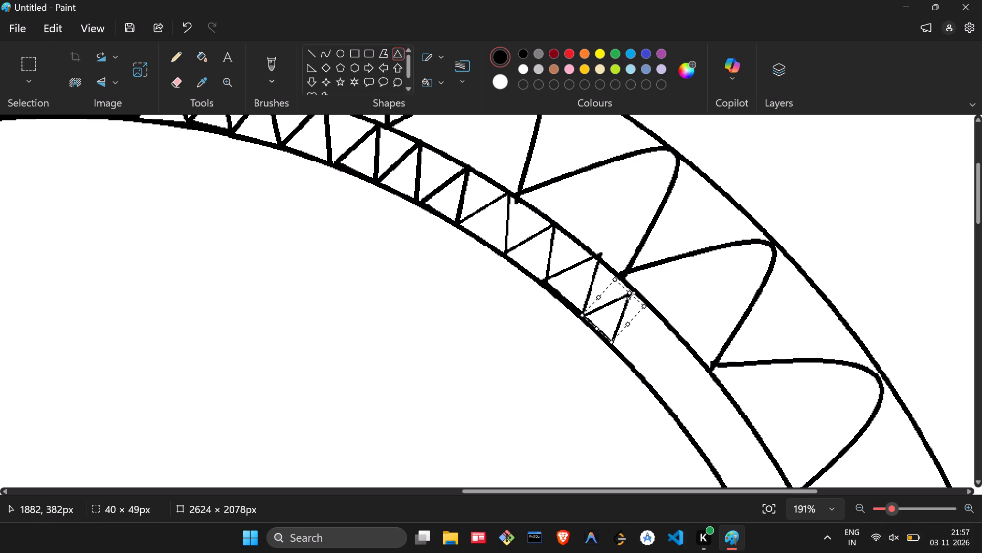
drag(631, 295, 637, 291)
scroll(656, 338, down, 1)
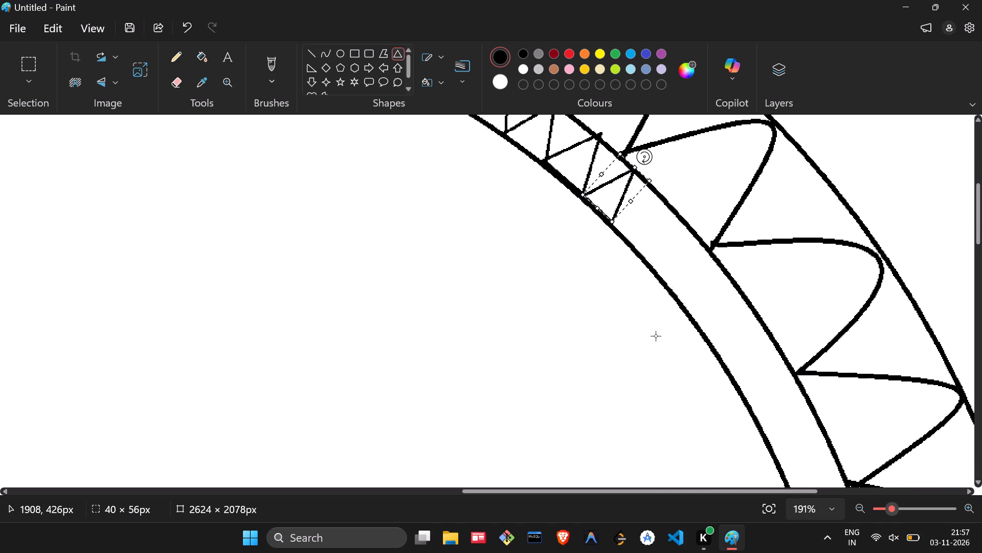
scroll(656, 336, down, 1)
click(671, 236)
Add a seventeenth triangle adjoining the sixteenth, tilted clockwise with its base on the innermost circle and its apex on the band's outer circle, and finalize it.
drag(667, 199, 615, 221)
drag(645, 187, 652, 193)
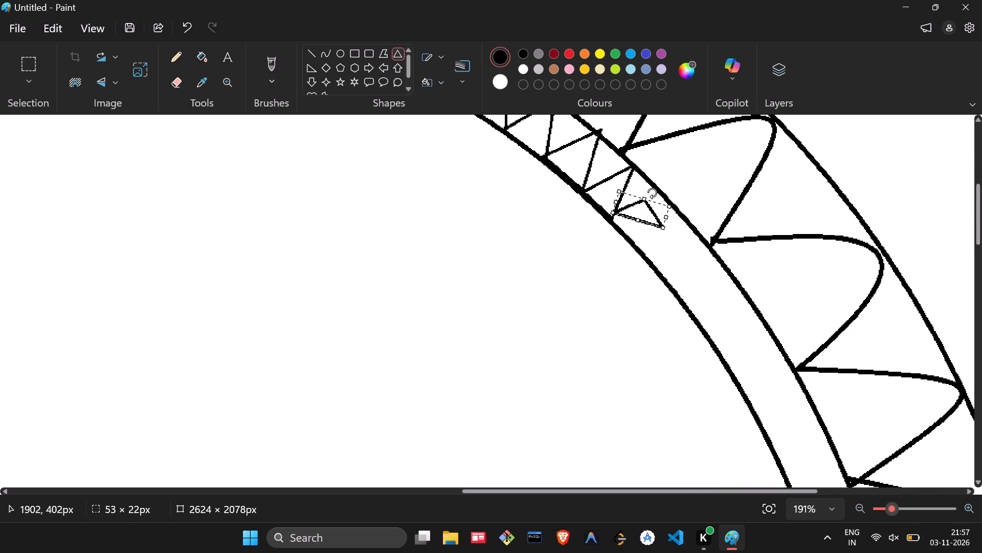
drag(652, 193, 661, 198)
drag(651, 216, 649, 233)
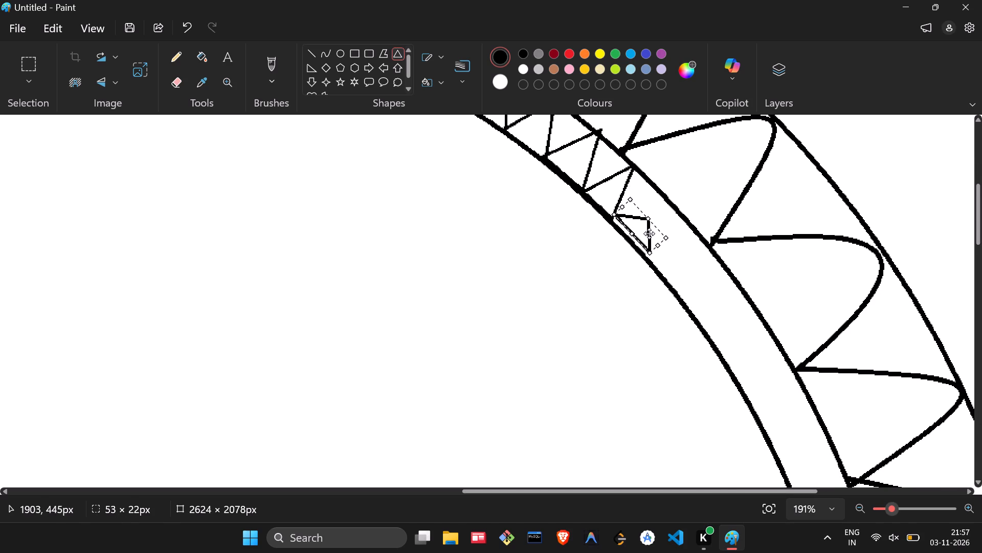
drag(649, 233, 647, 236)
drag(654, 251, 652, 248)
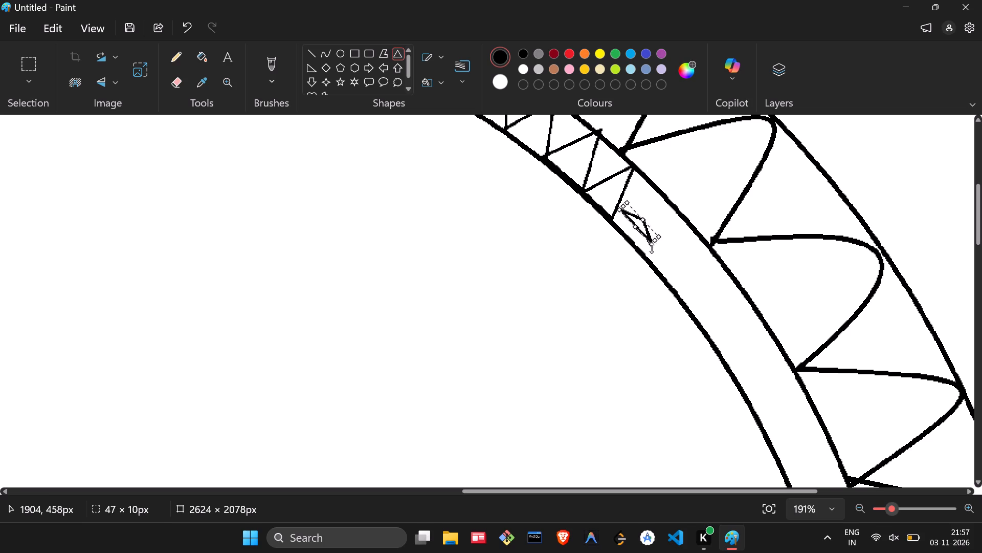
drag(652, 248, 646, 259)
drag(647, 222, 671, 203)
click(673, 258)
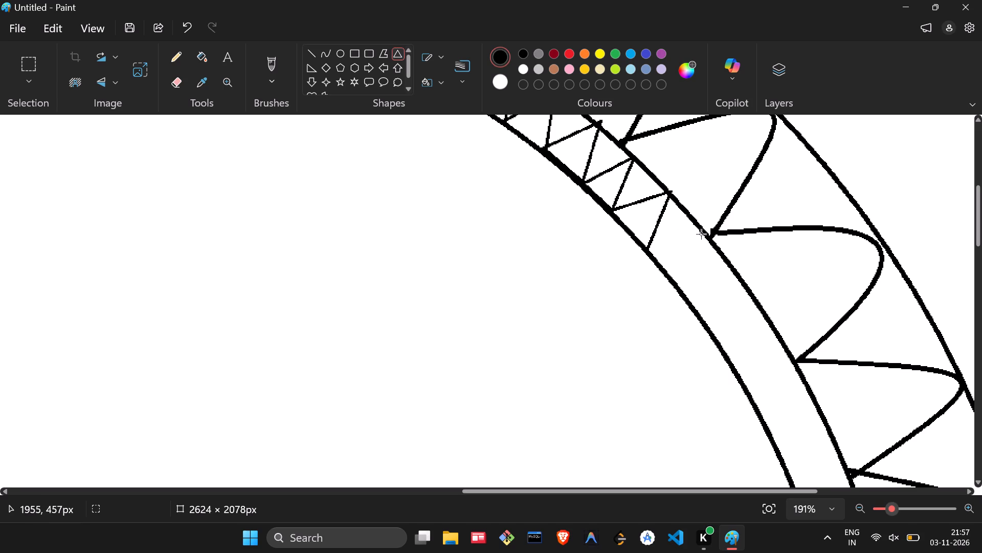
Add an eighteenth triangle of about 50 × 56 px adjoining the seventeenth, tilted clockwise to span the band, and finalize it.
drag(705, 231, 682, 257)
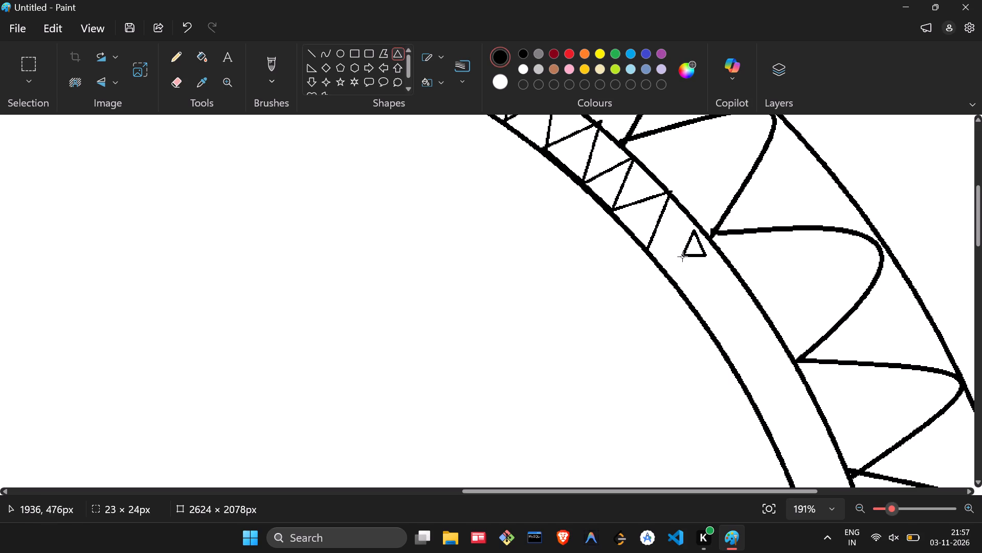
drag(682, 257, 672, 262)
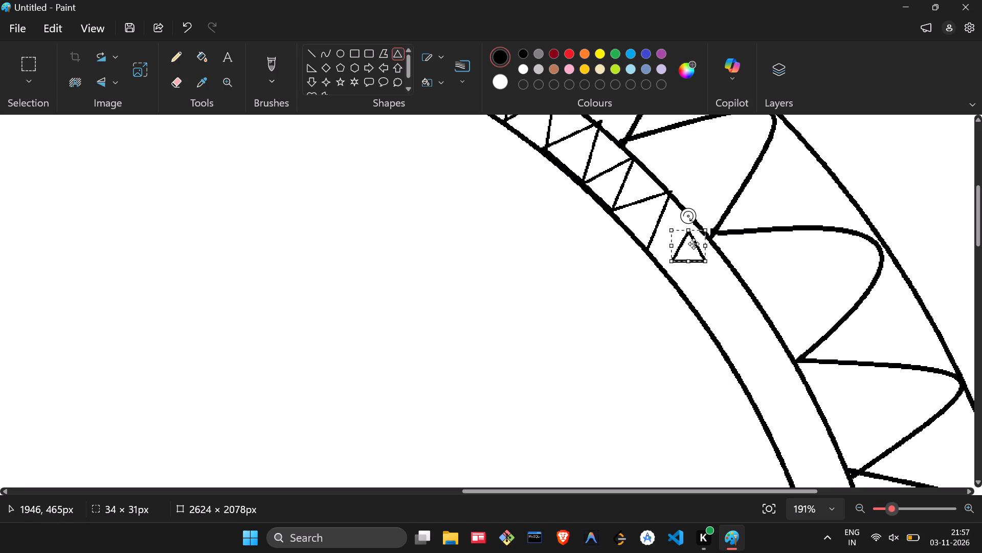
drag(690, 214, 723, 236)
drag(720, 233, 718, 220)
drag(690, 235, 692, 235)
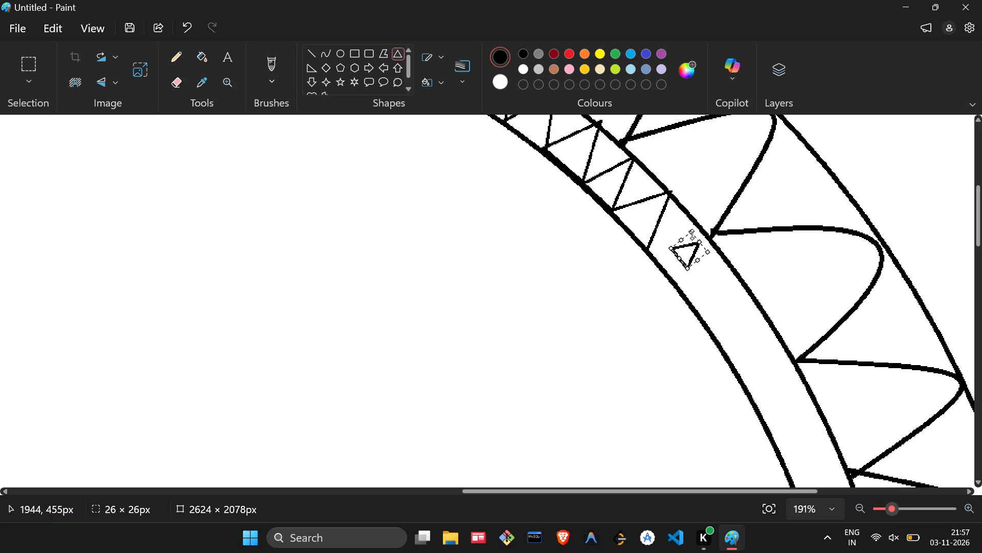
drag(692, 235, 699, 198)
drag(699, 224, 691, 242)
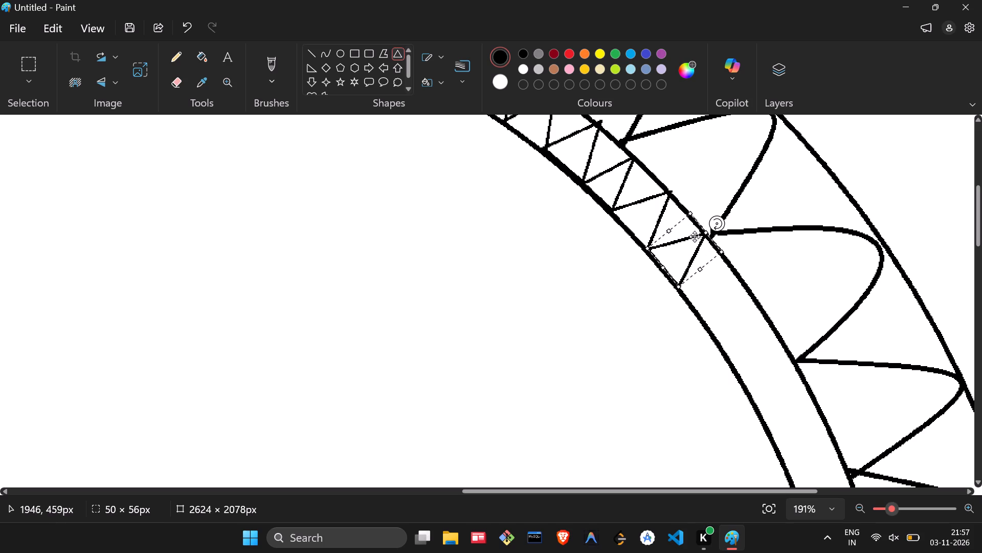
click(705, 268)
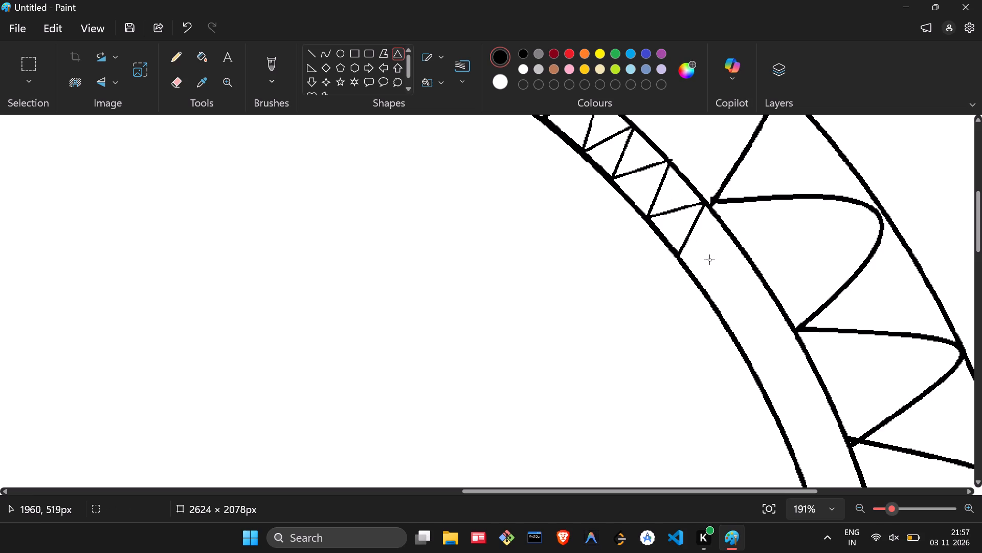
Add a nineteenth triangle of about 58 × 59 px adjoining the eighteenth, tilted clockwise to span the band, and finalize it.
drag(726, 226, 695, 265)
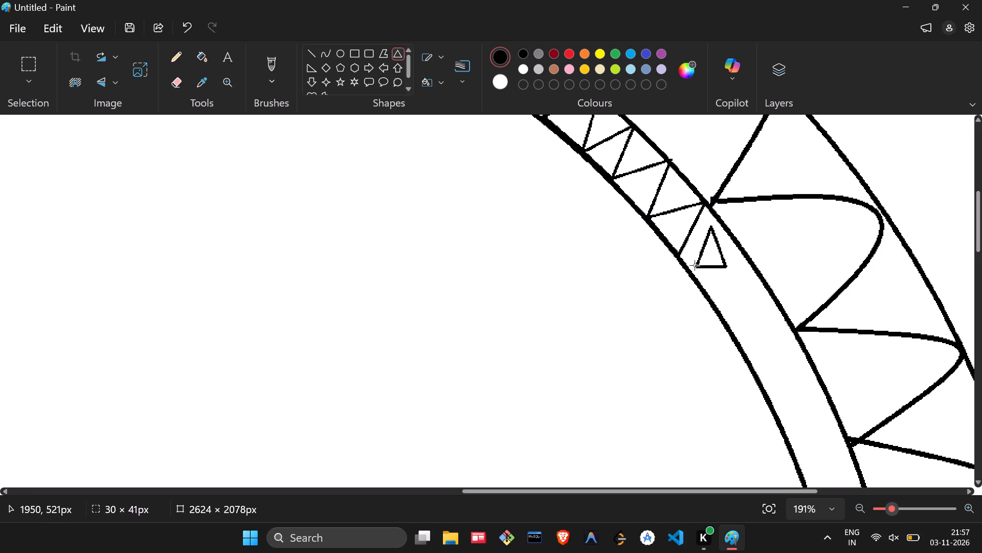
drag(695, 265, 669, 273)
drag(699, 216, 725, 233)
drag(712, 251, 722, 252)
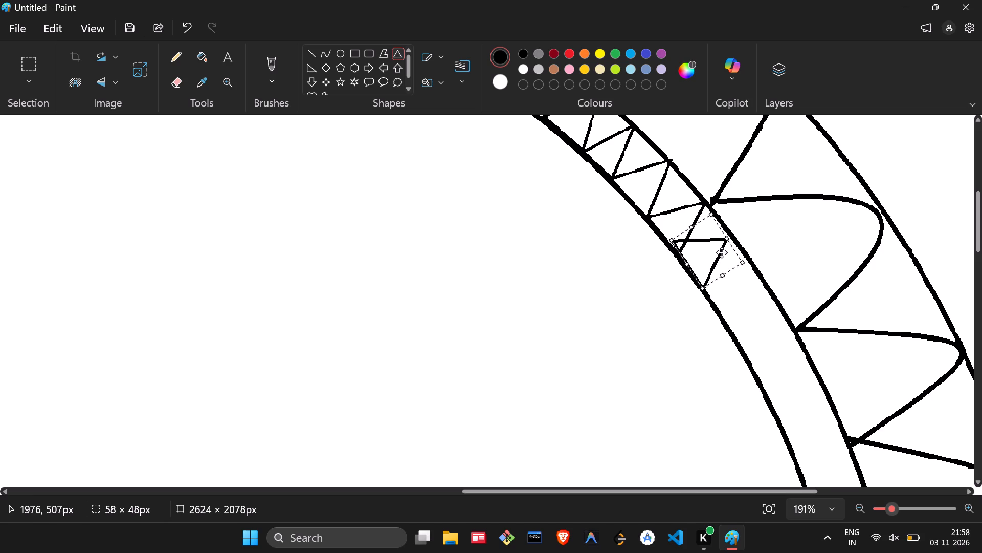
drag(722, 252, 728, 264)
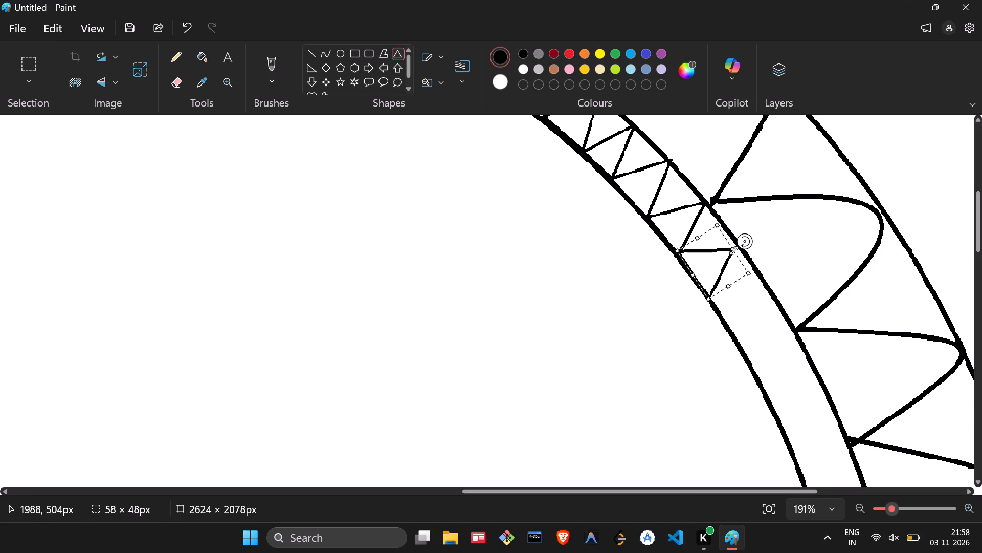
drag(733, 250, 744, 248)
scroll(738, 252, left, 1)
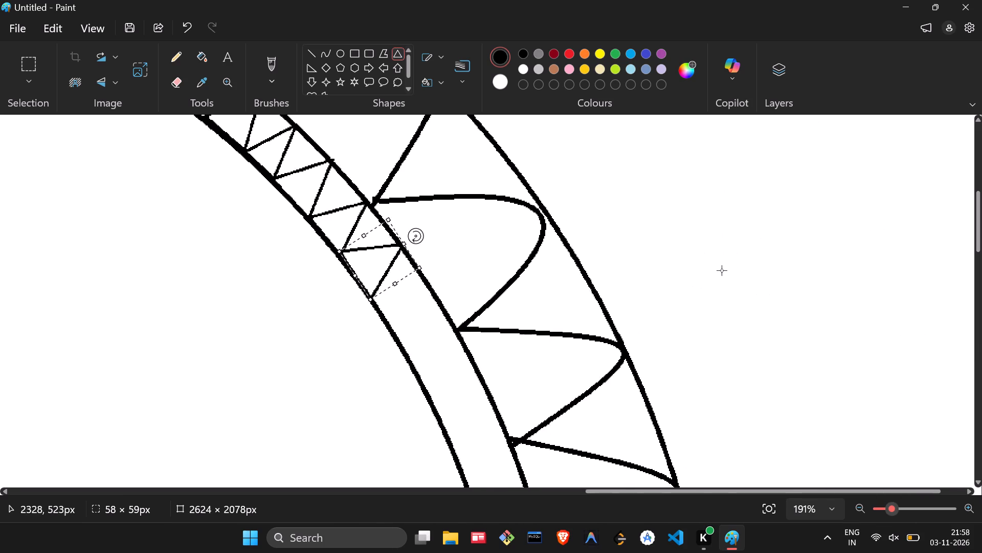
scroll(722, 270, left, 1)
ctrl+scroll(714, 273, down, 3)
click(714, 273)
Add a twentieth triangle of about 64 × 66 px adjoining the nineteenth, tilted clockwise to follow the ring and span the band, and finalize it.
scroll(639, 267, down, 1)
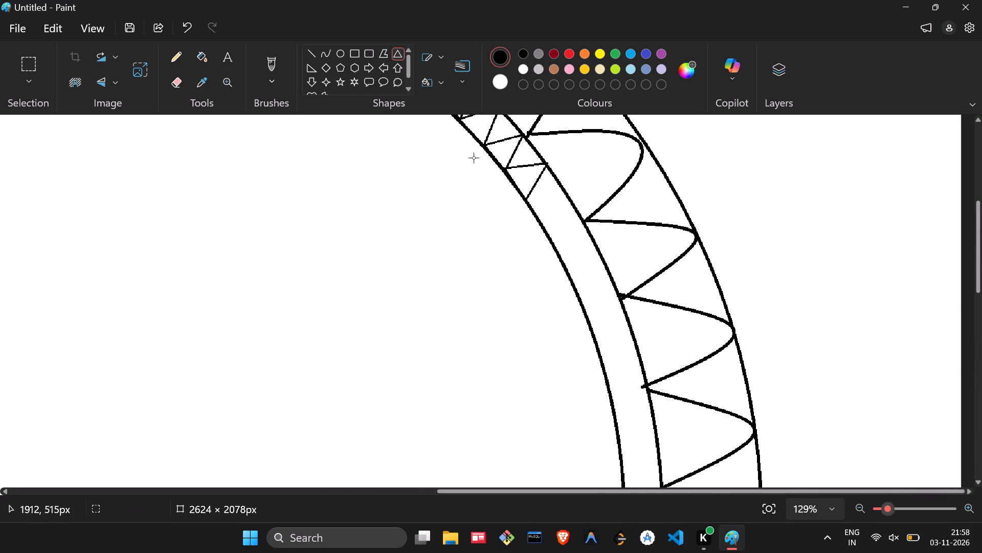
scroll(474, 158, down, 1)
drag(528, 194, 529, 194)
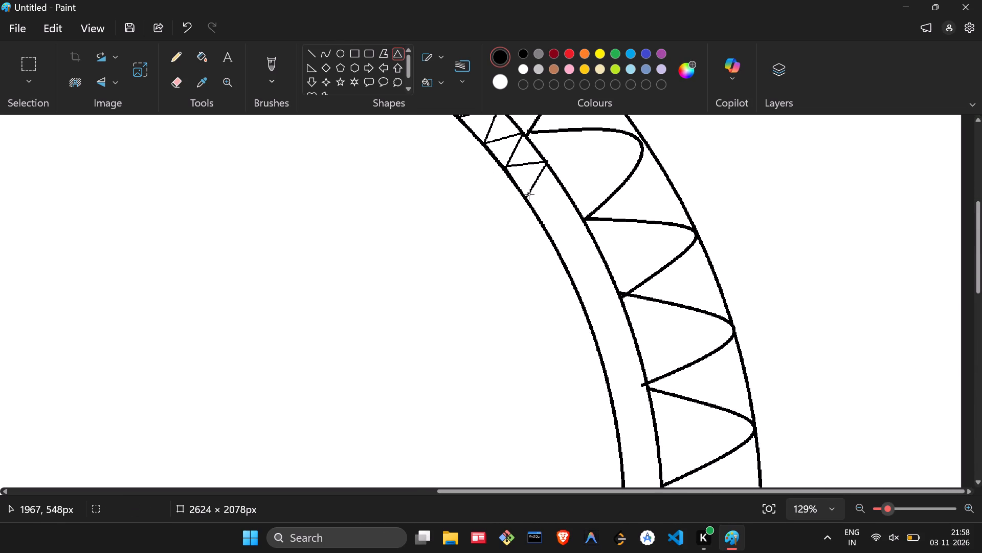
drag(529, 194, 570, 229)
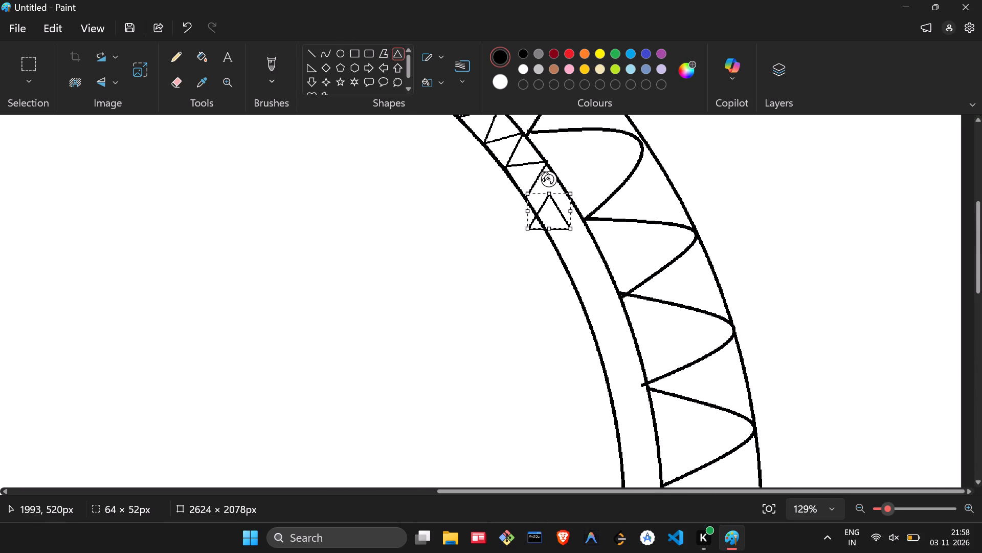
drag(544, 176, 579, 187)
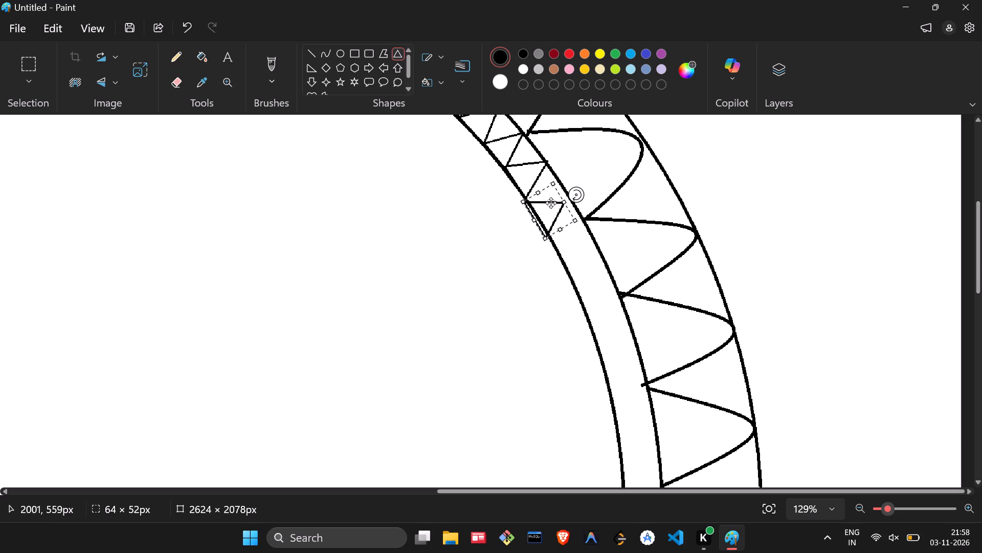
drag(552, 203, 570, 195)
click(557, 216)
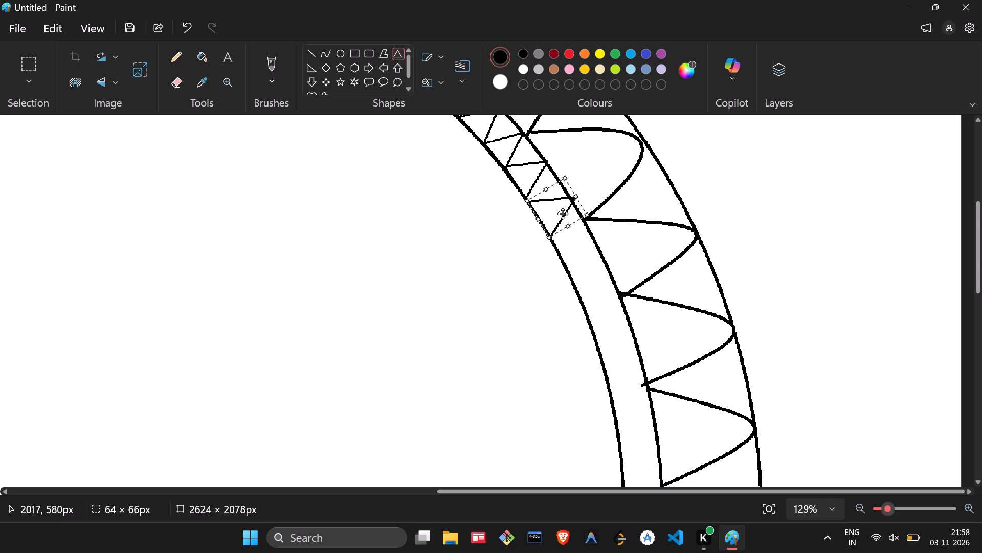
click(750, 193)
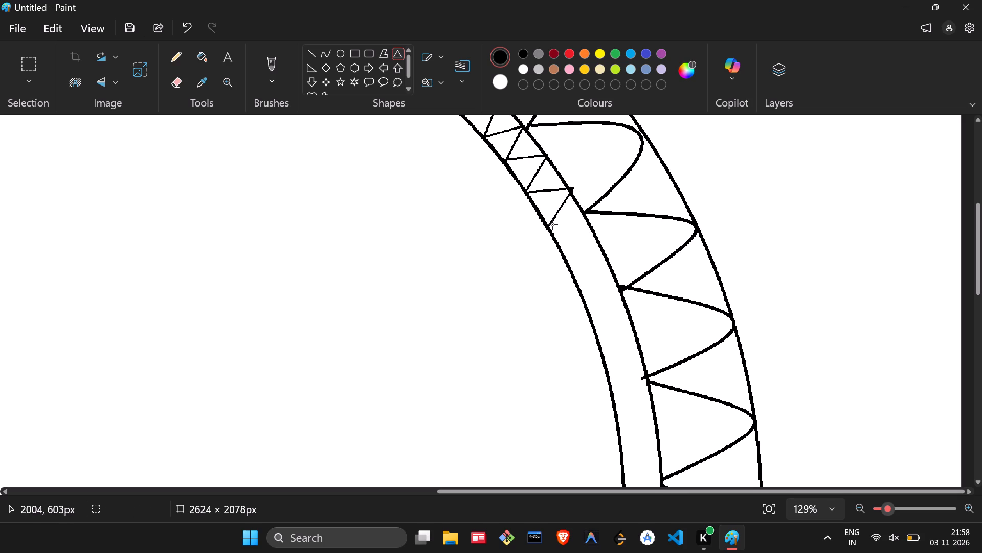
Add a twenty-first triangle adjoining the twentieth, tilted clockwise with its apex stretched to the band's outer circle, and finalize it.
drag(549, 225, 586, 252)
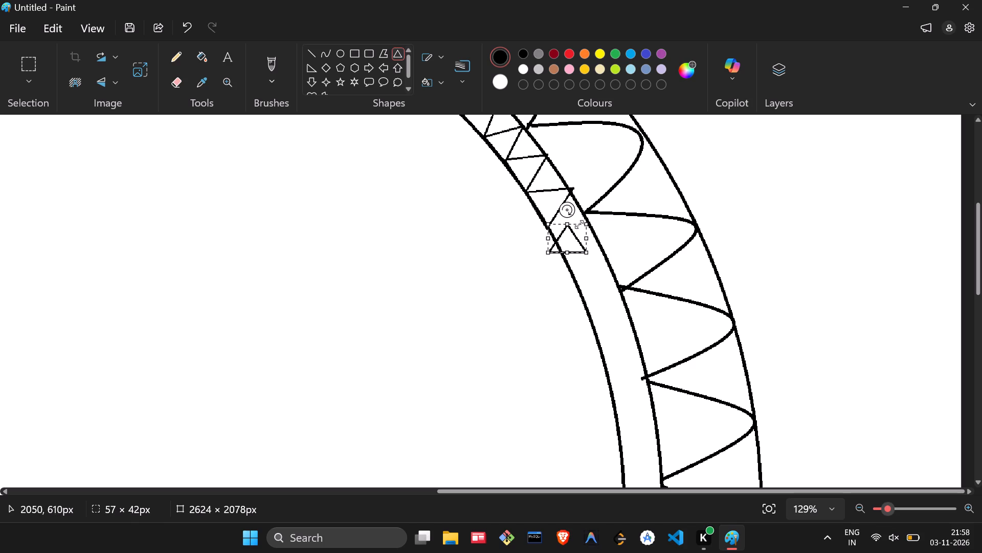
drag(573, 208, 601, 230)
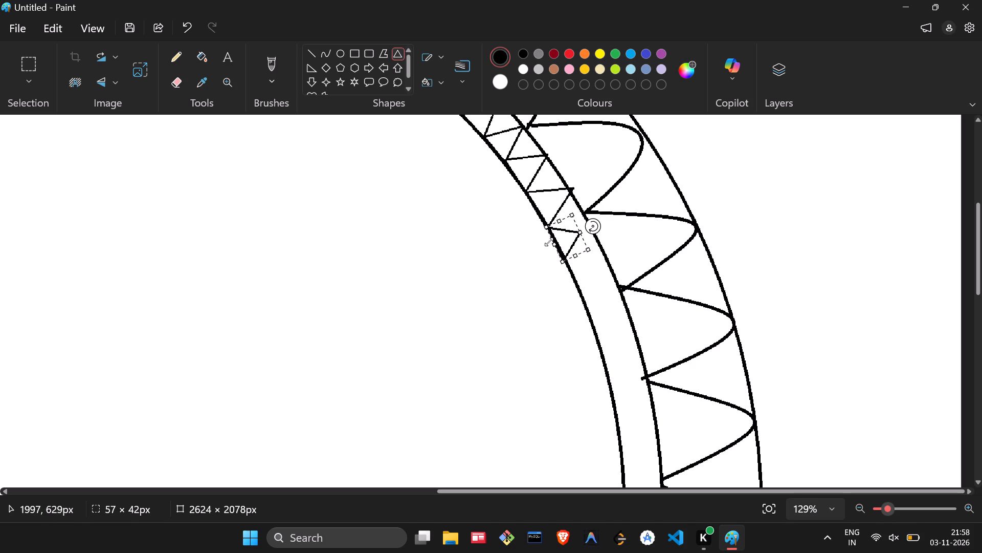
click(568, 238)
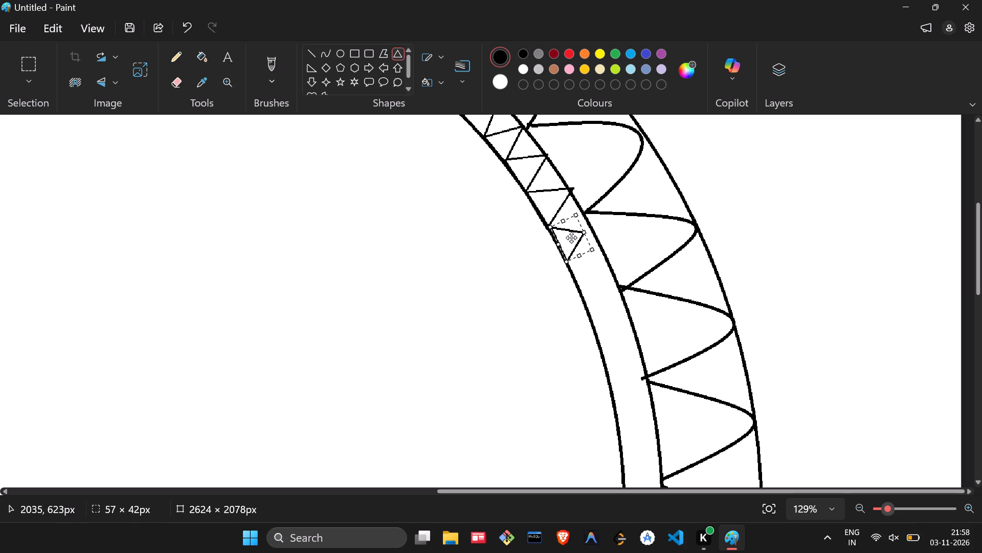
drag(584, 236, 595, 233)
click(599, 271)
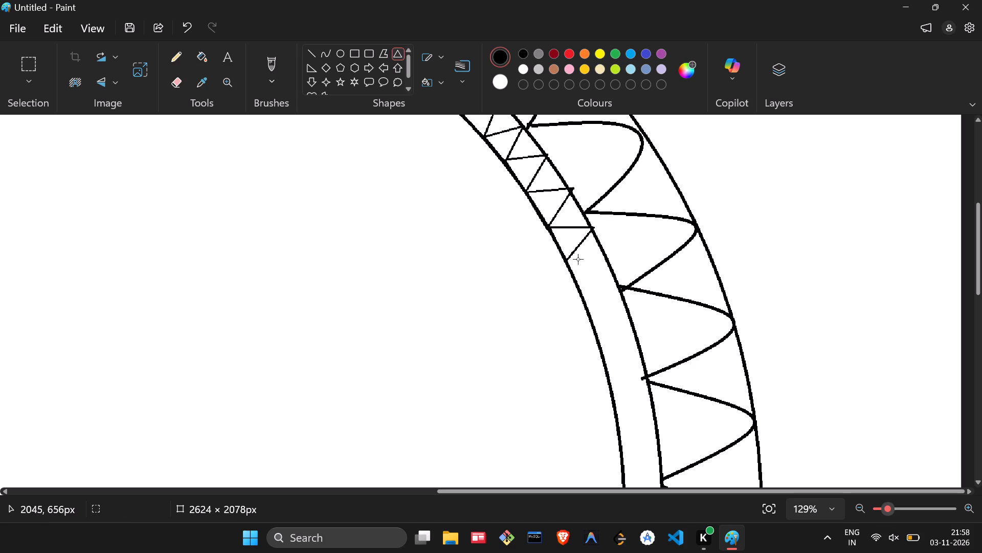
Add a twenty-second triangle of about 66 × 56 px adjoining the twenty-first, tilted clockwise to span the band, and finalize it.
drag(566, 257, 616, 287)
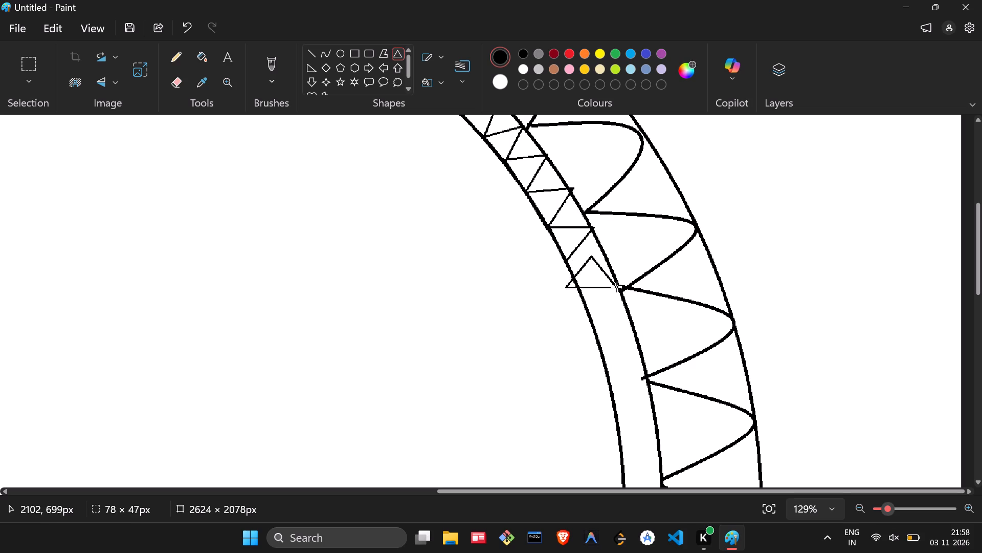
drag(616, 287, 609, 293)
drag(586, 245, 605, 258)
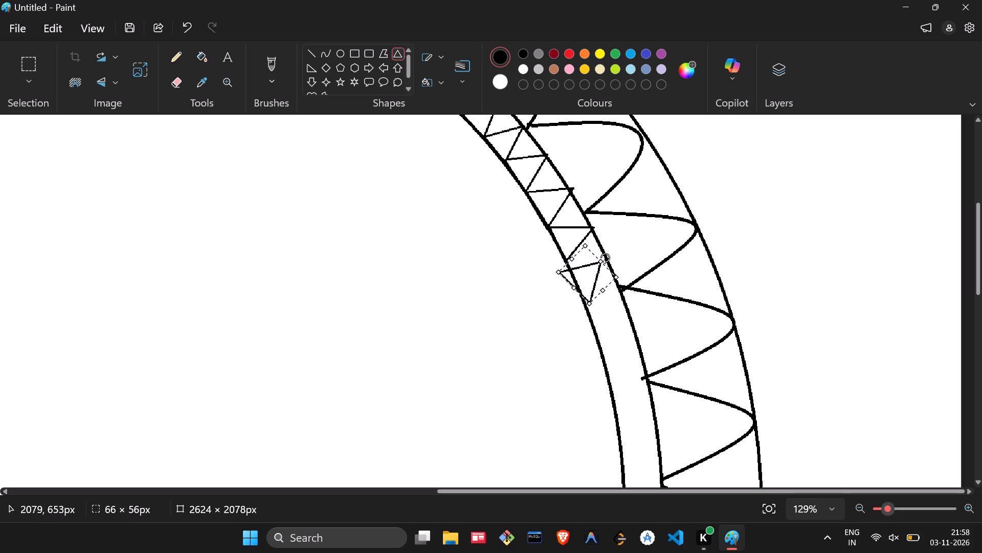
drag(605, 258, 615, 262)
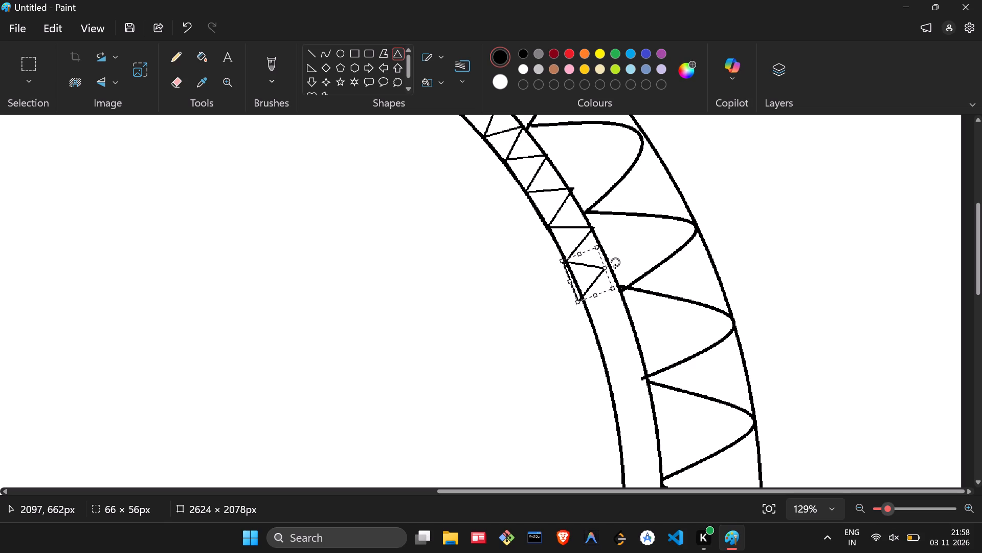
drag(615, 262, 618, 260)
drag(583, 276, 587, 274)
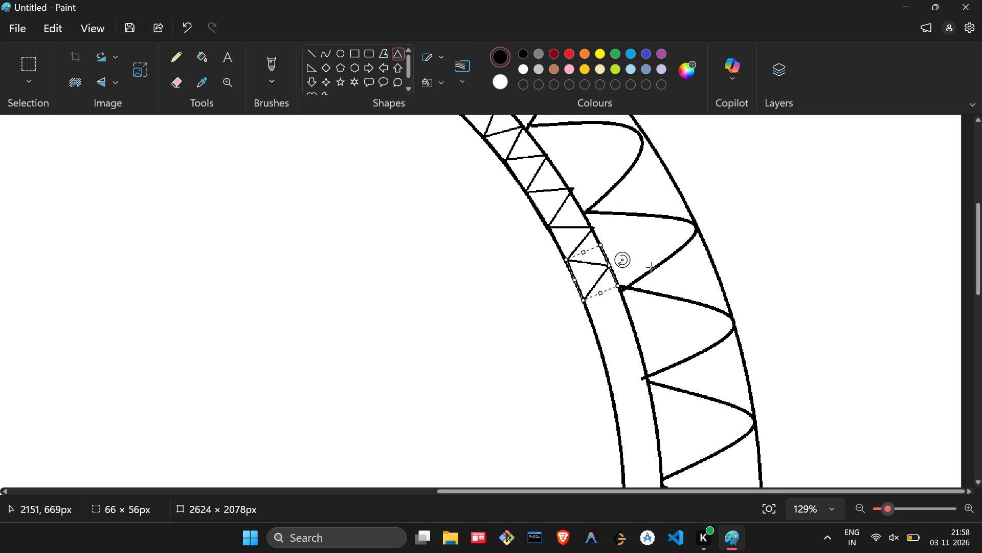
click(656, 263)
Add a twenty-third triangle of about 60 × 59 px adjoining the twenty-second, tilted clockwise to span the band, and finalize it.
scroll(658, 261, down, 1)
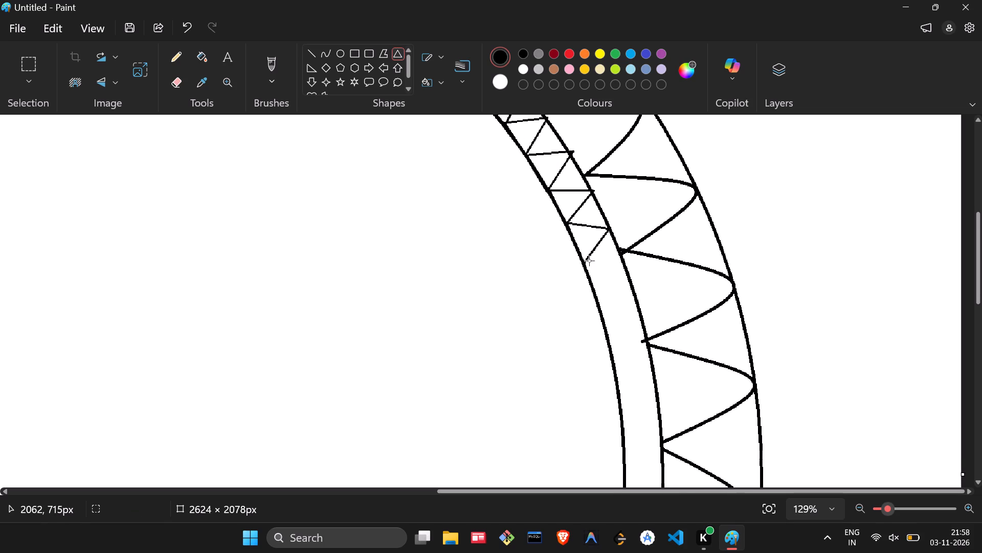
drag(585, 254, 589, 272)
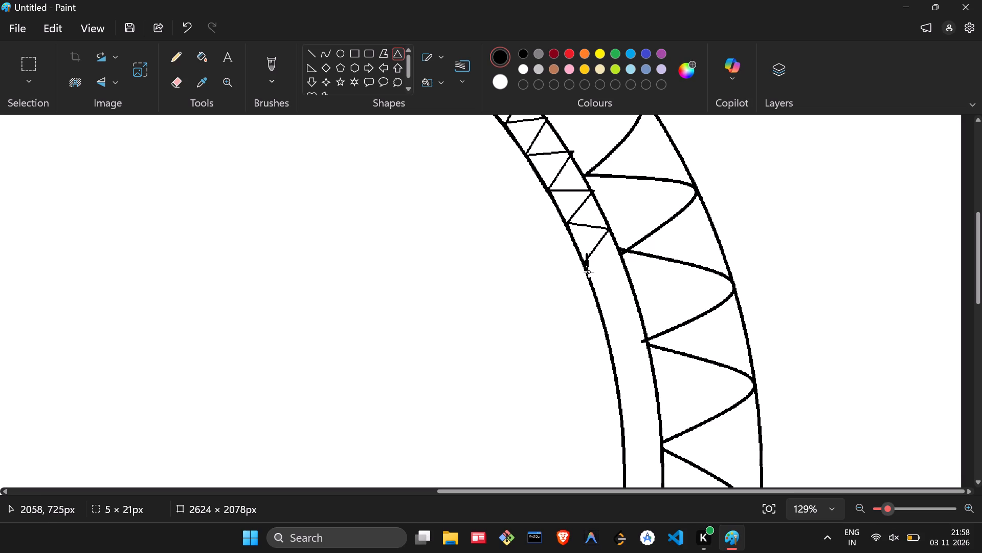
drag(589, 272, 637, 296)
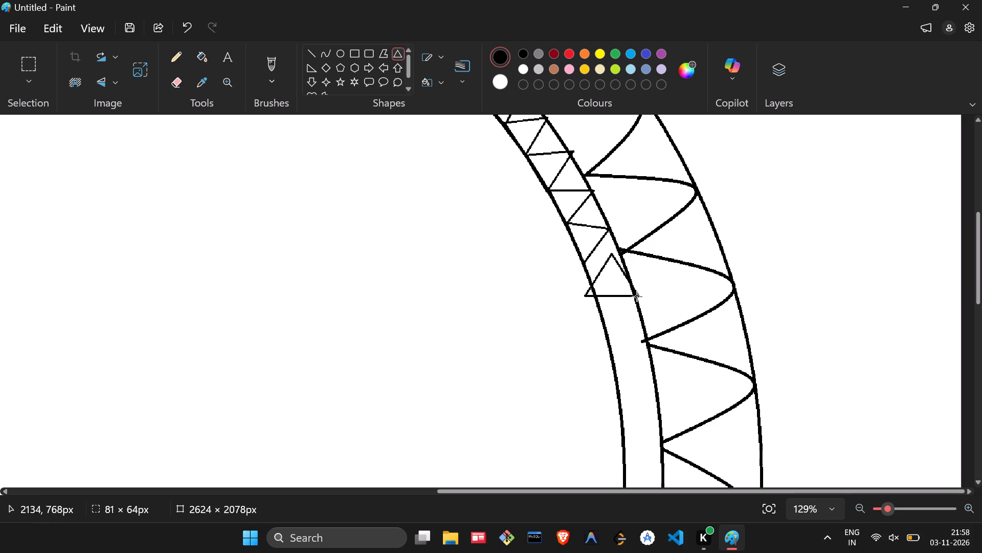
drag(637, 296, 637, 296)
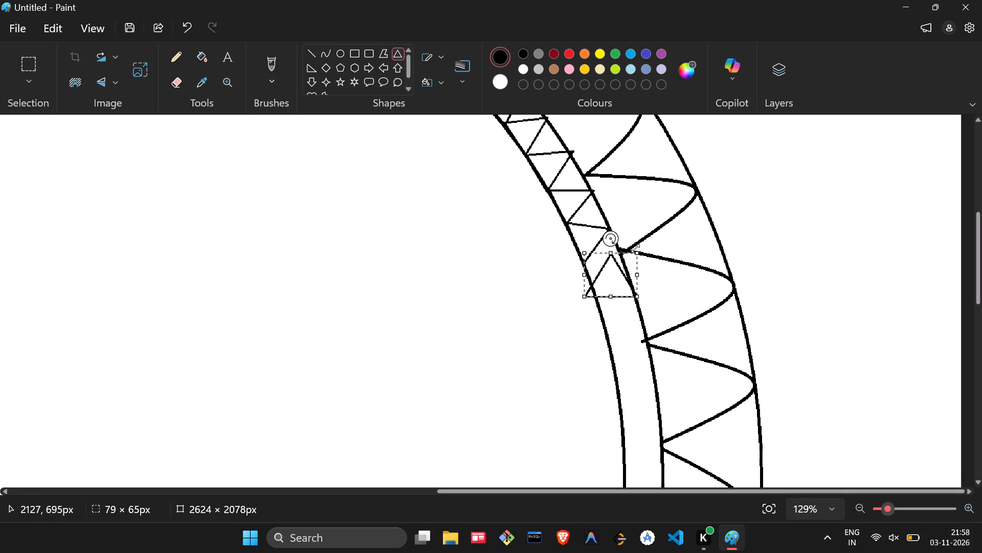
drag(634, 296, 624, 288)
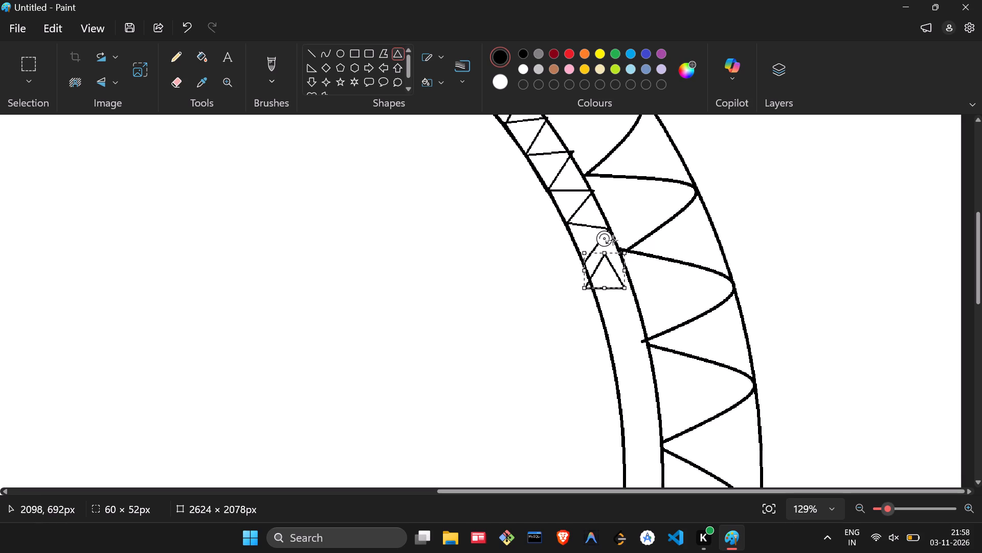
drag(612, 238, 633, 267)
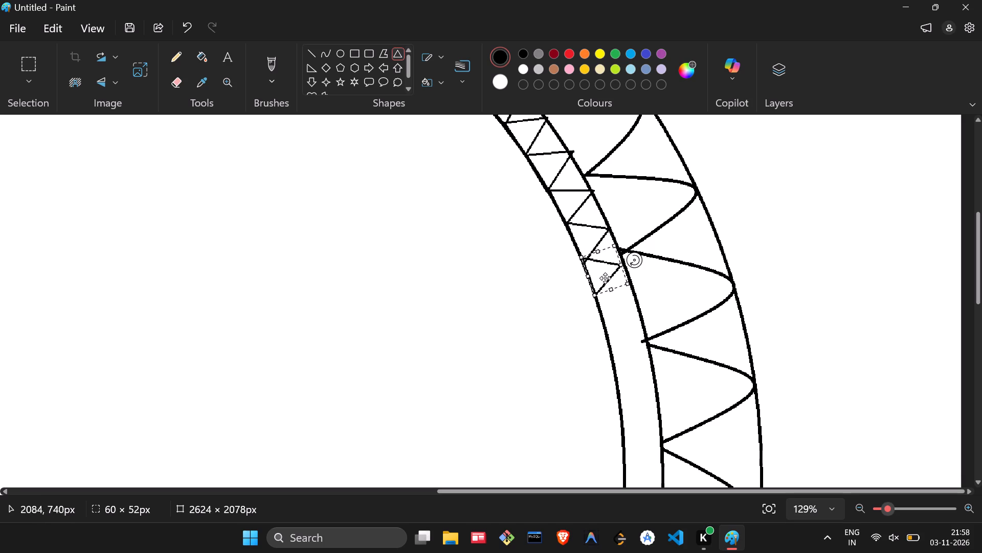
click(623, 270)
scroll(620, 268, down, 1)
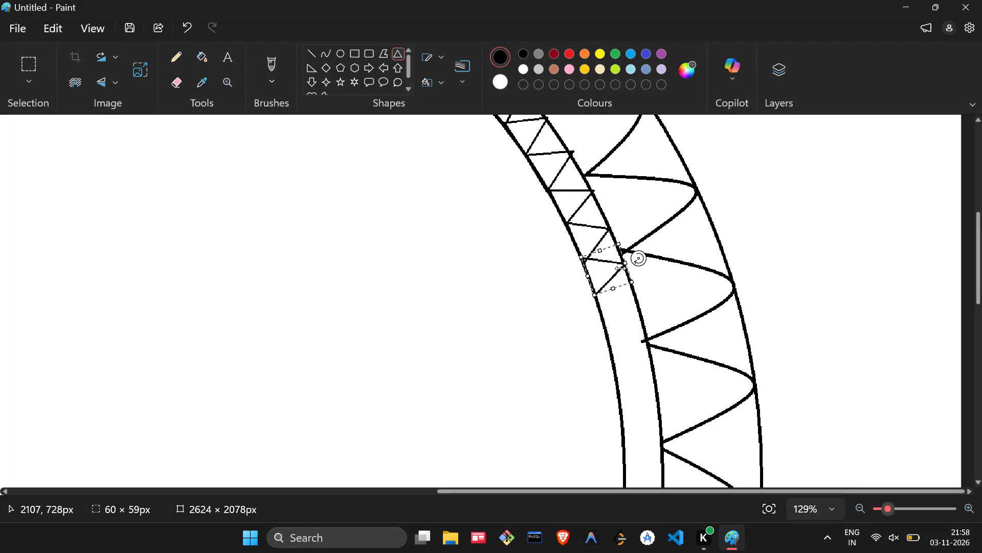
scroll(620, 268, down, 1)
drag(611, 253, 613, 256)
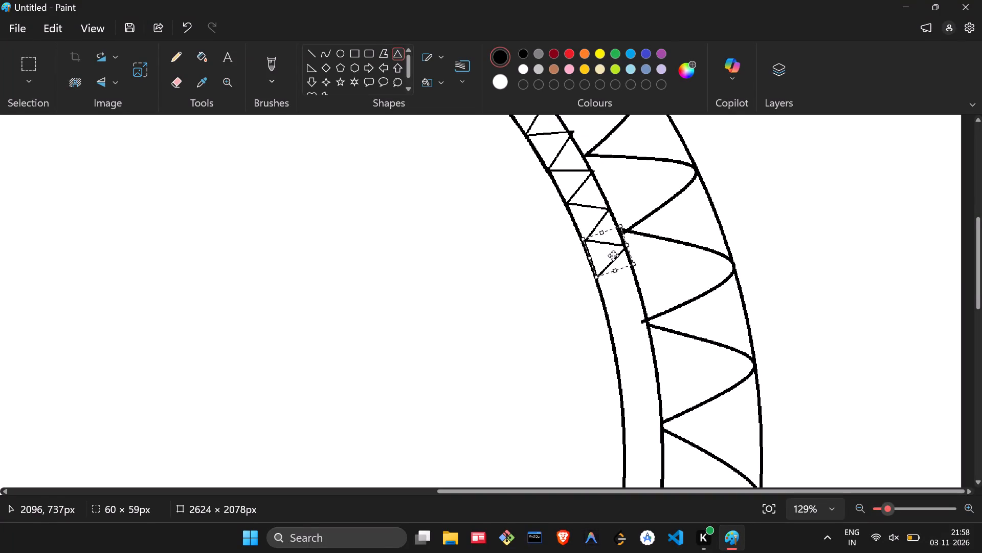
drag(613, 256, 613, 259)
click(619, 299)
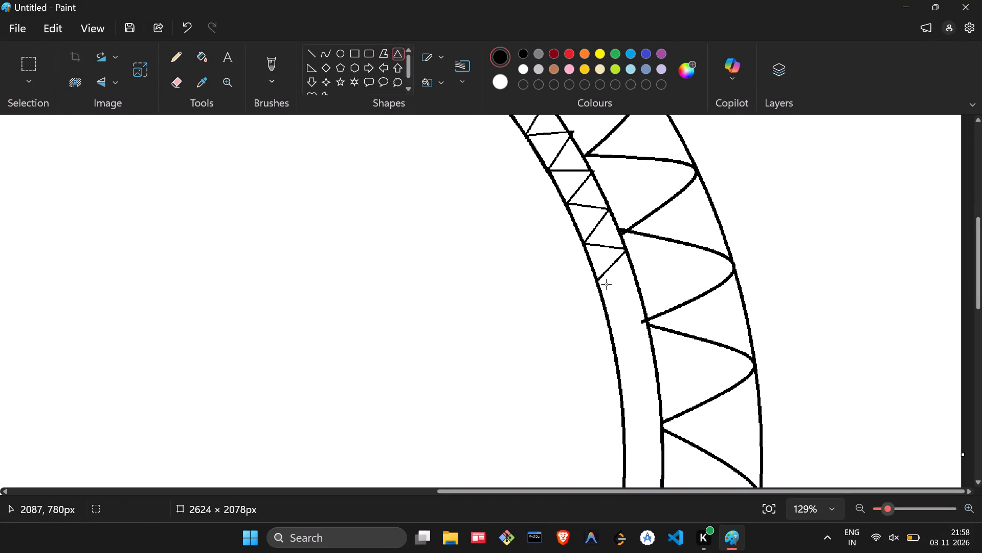
Add a twenty-fourth triangle of about 69 × 59 px adjoining the twenty-third, rotated clockwise with its apex on the band's outer circle, and finalize it.
drag(598, 280, 626, 318)
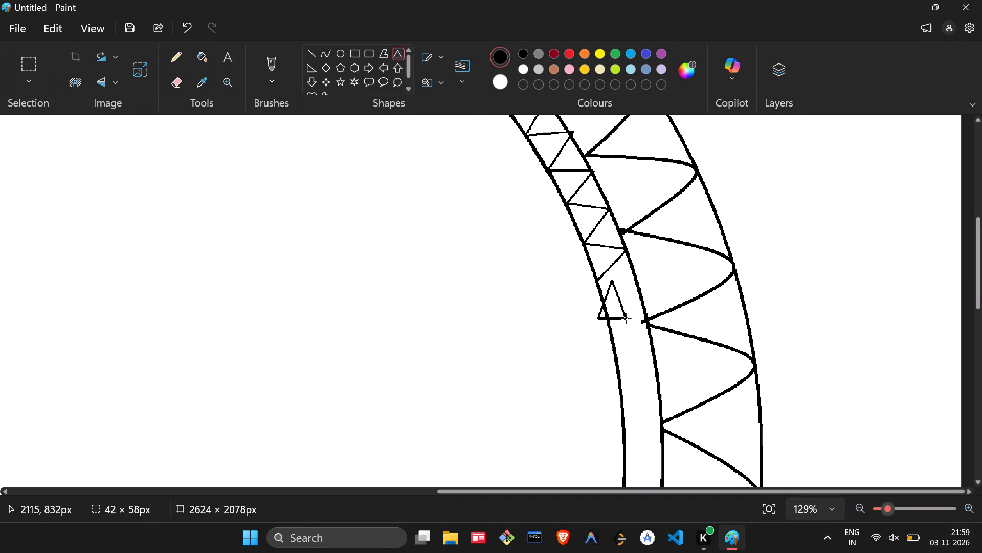
drag(626, 318, 643, 317)
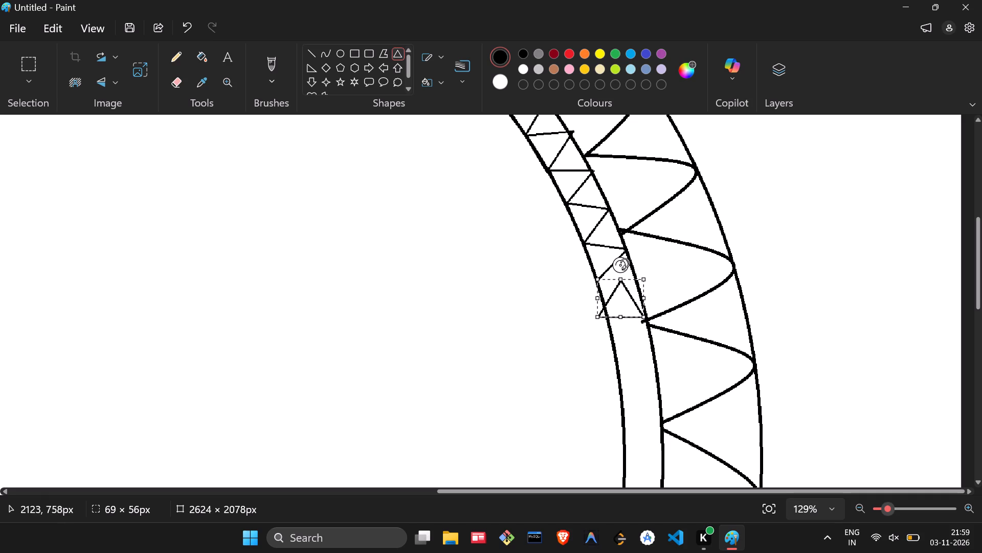
drag(623, 259, 655, 290)
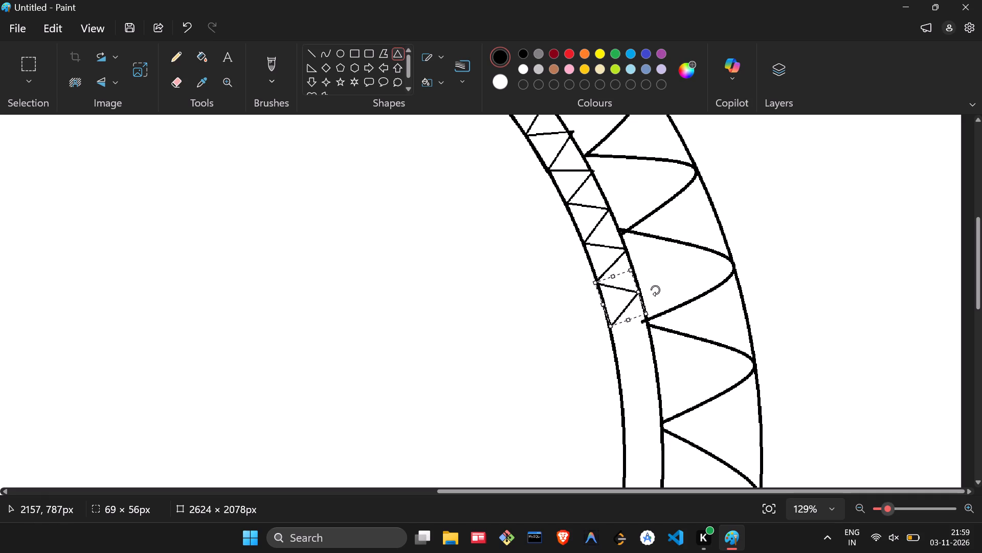
drag(655, 290, 656, 290)
drag(623, 304, 625, 299)
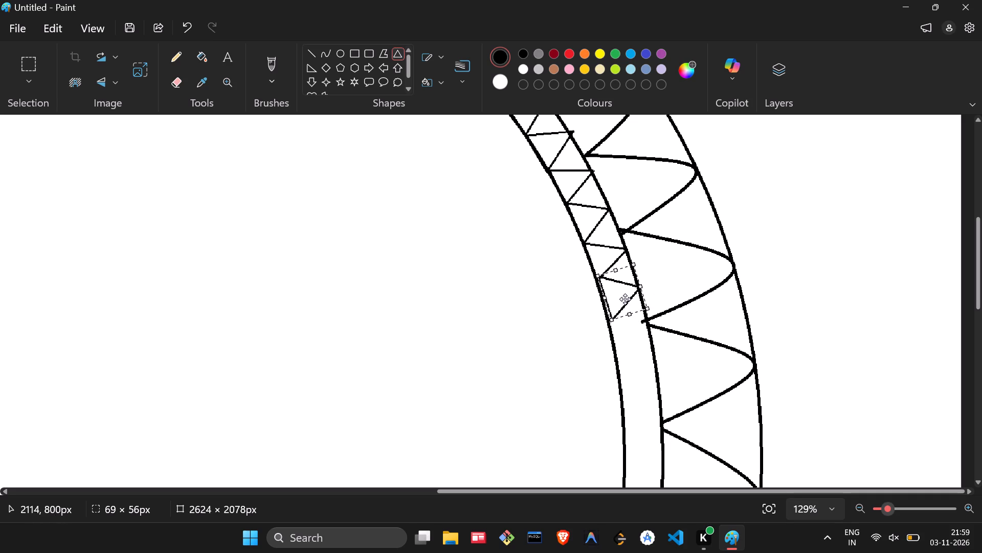
drag(625, 299, 622, 299)
click(639, 293)
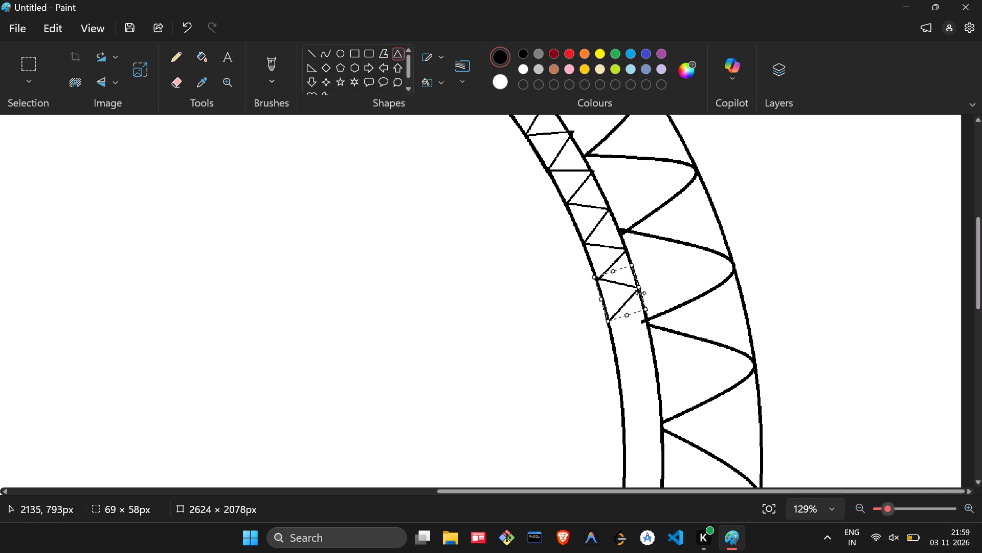
click(683, 285)
Add a twenty-fifth triangle adjoining the twenty-fourth, resized to about 60 × 56 px and rotated clockwise to span the band, and finalize it.
scroll(635, 293, down, 1)
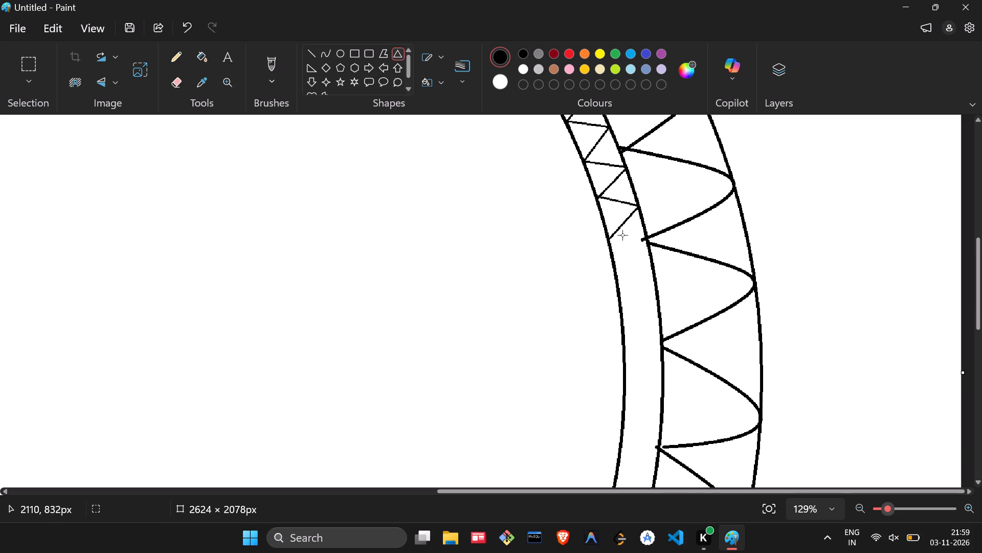
drag(609, 238, 617, 268)
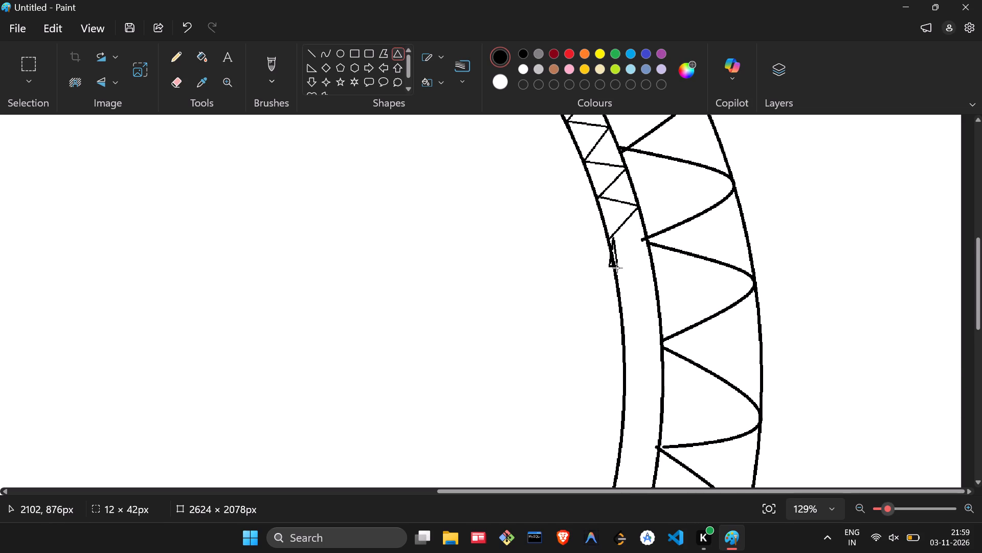
drag(617, 268, 645, 278)
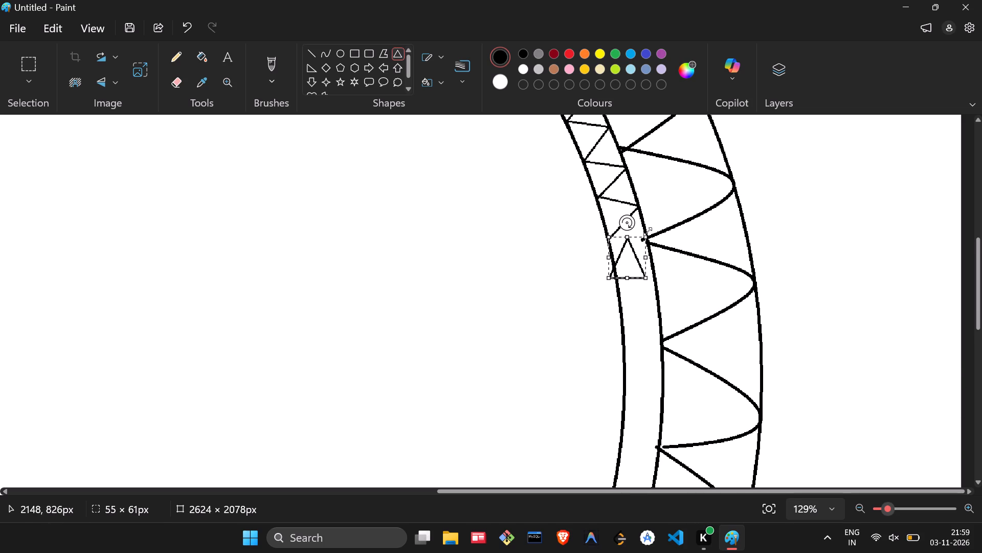
drag(632, 224, 656, 256)
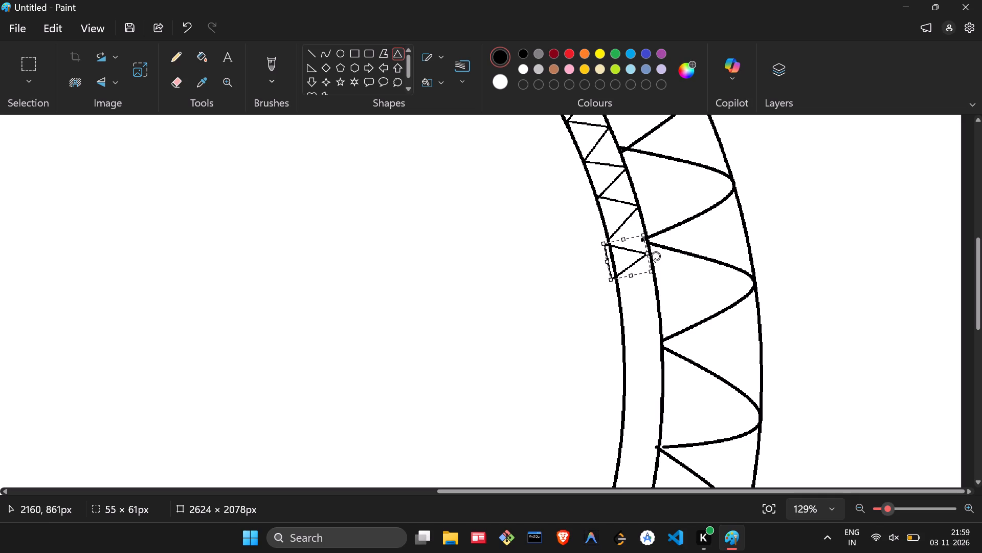
drag(656, 256, 660, 256)
drag(637, 259, 637, 258)
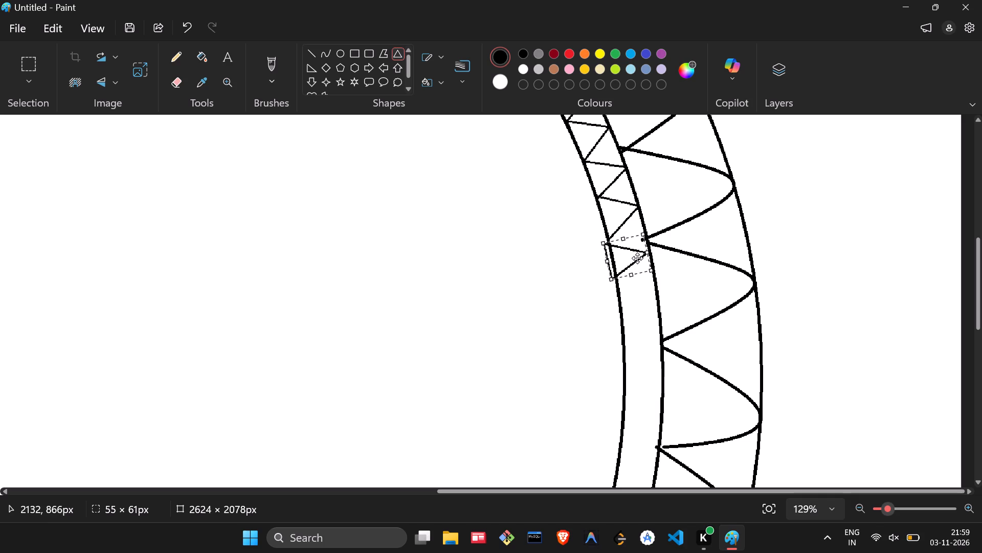
drag(637, 258, 641, 252)
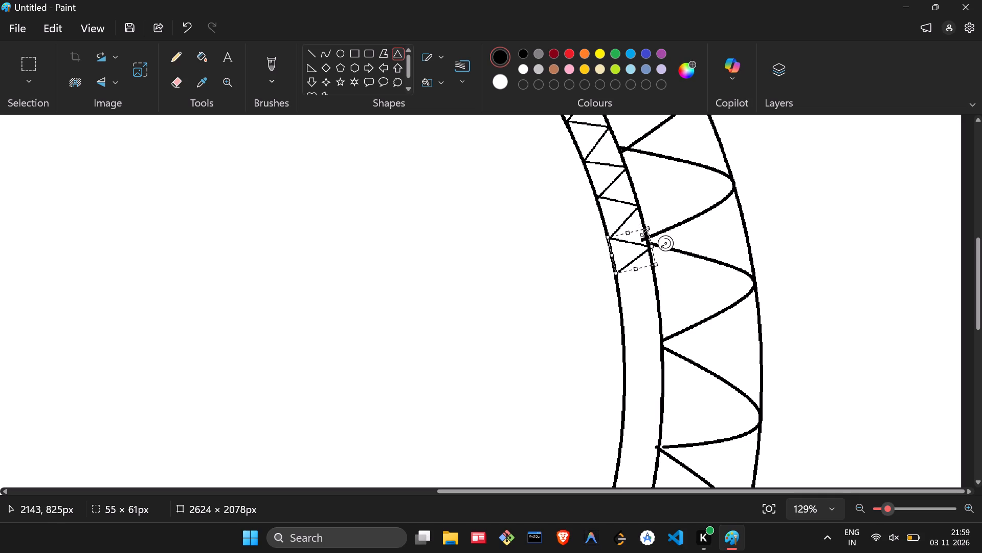
drag(644, 232, 656, 228)
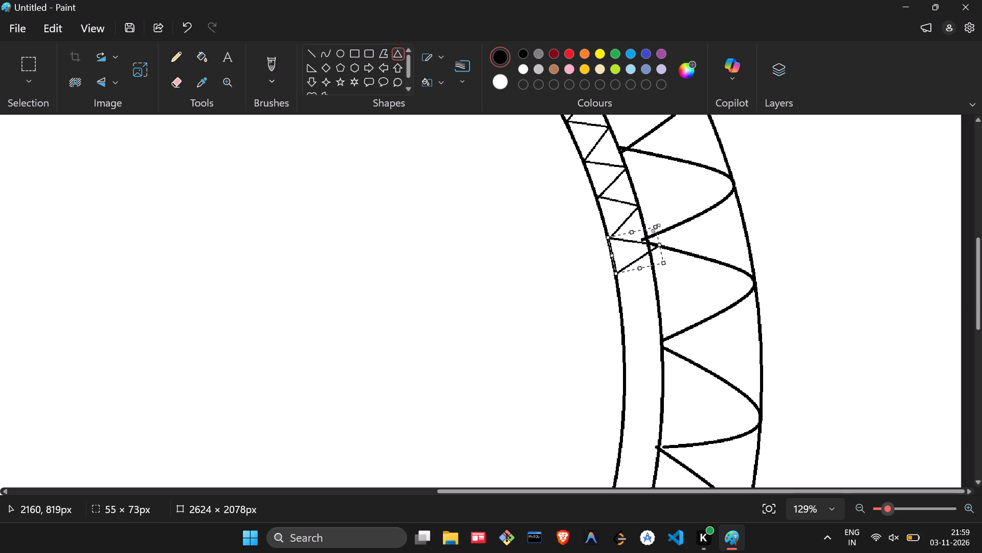
drag(656, 228, 641, 220)
drag(627, 219, 629, 227)
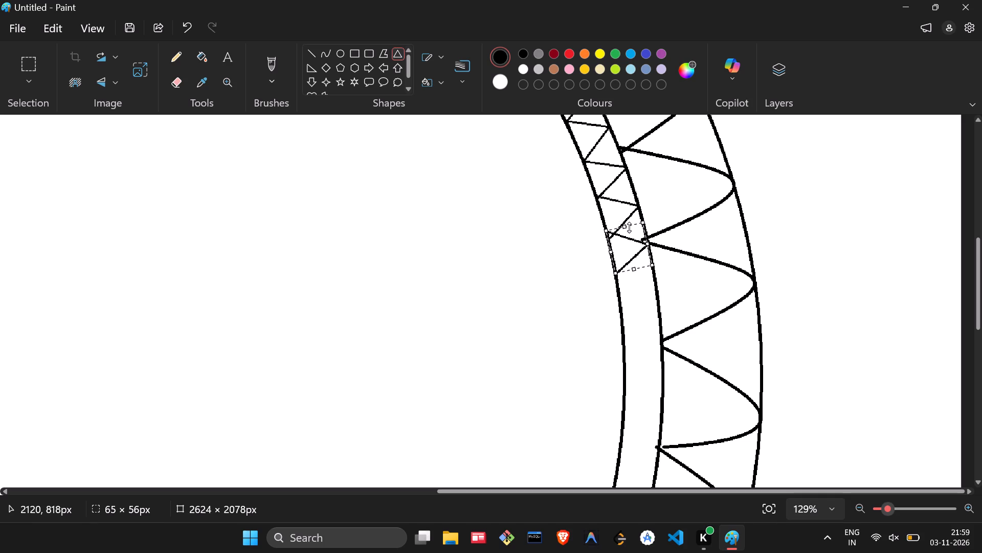
drag(629, 227, 631, 230)
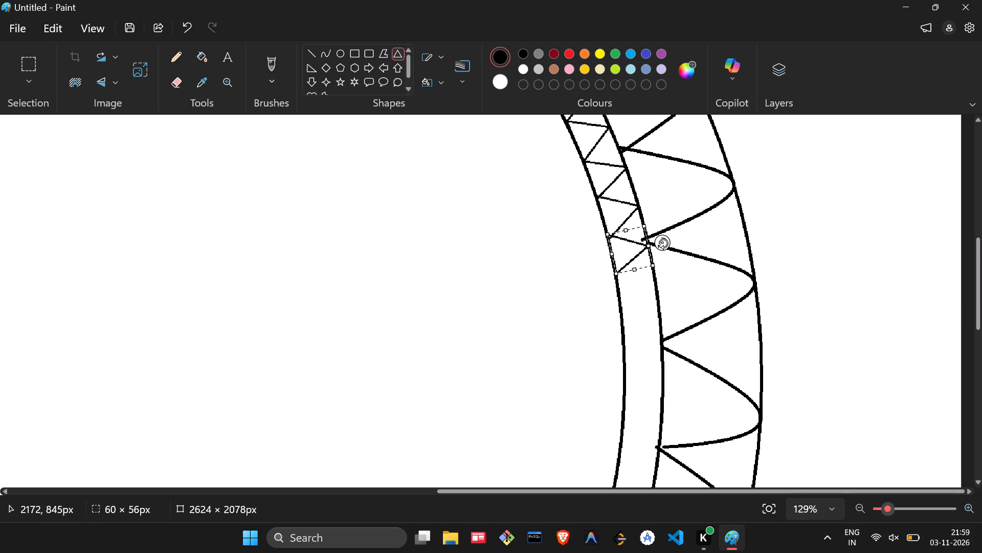
click(663, 243)
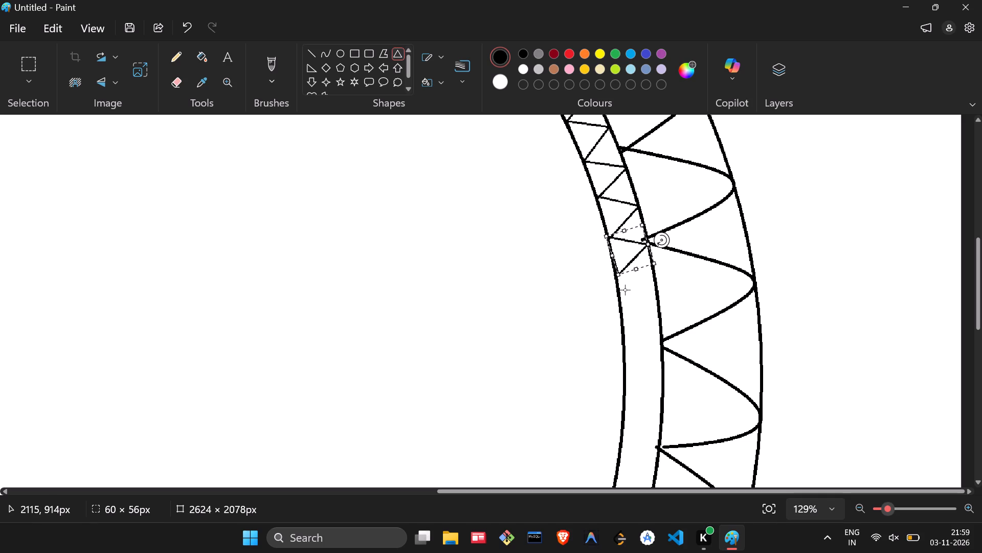
scroll(634, 285, down, 1)
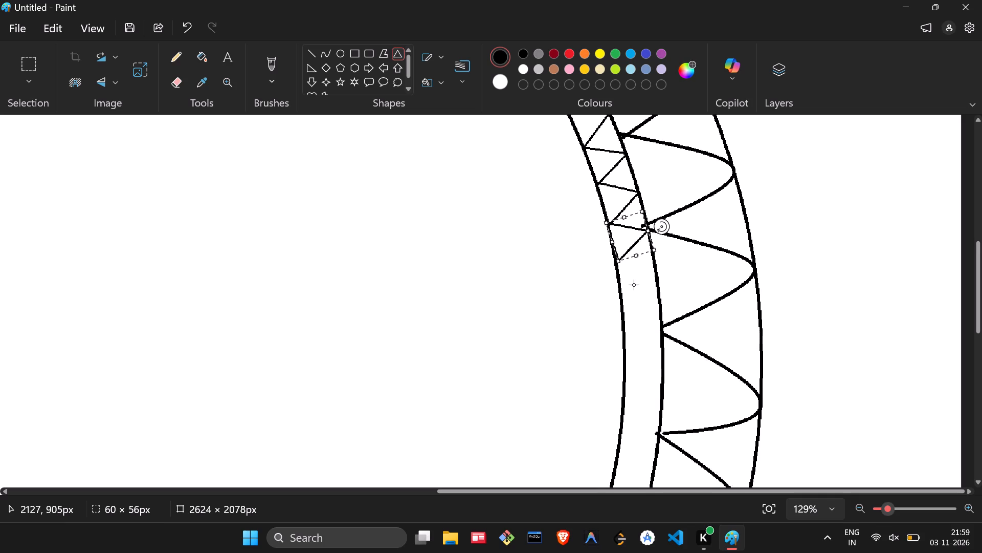
scroll(634, 285, down, 1)
click(662, 204)
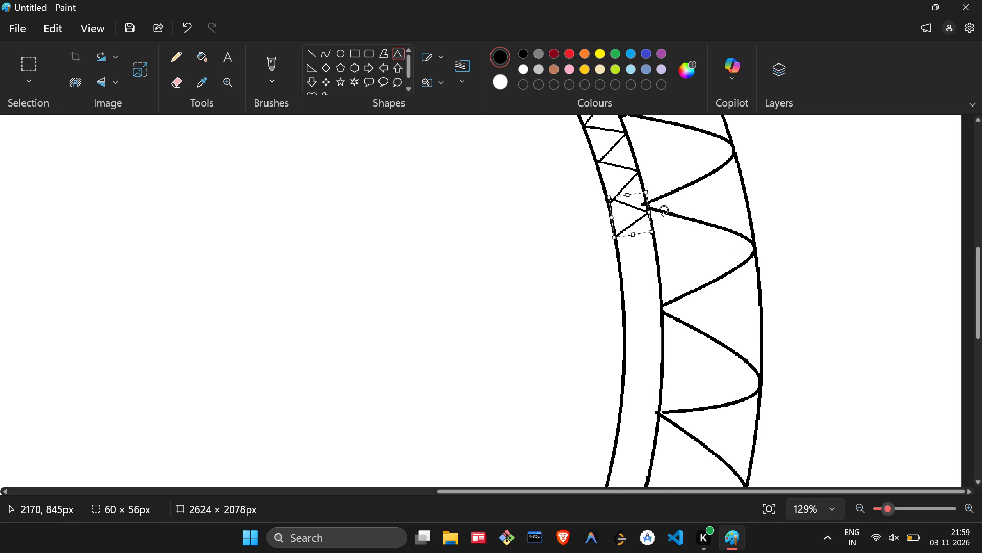
click(637, 260)
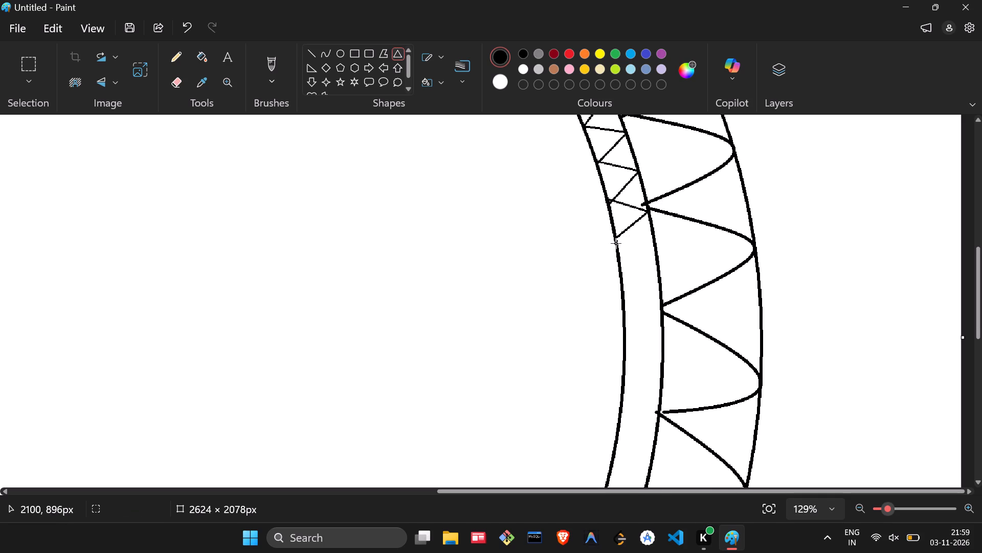
Add a twenty-sixth triangle of about 60 × 58 px adjoining the twenty-fifth, rotated clockwise so its apex meets the outer circle, and finalize it.
drag(616, 240, 656, 278)
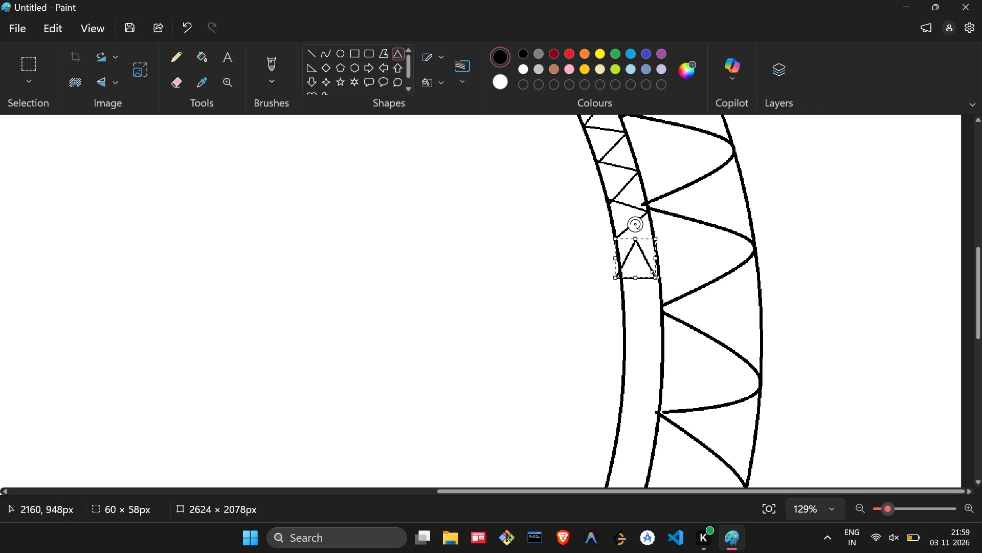
drag(643, 223, 677, 261)
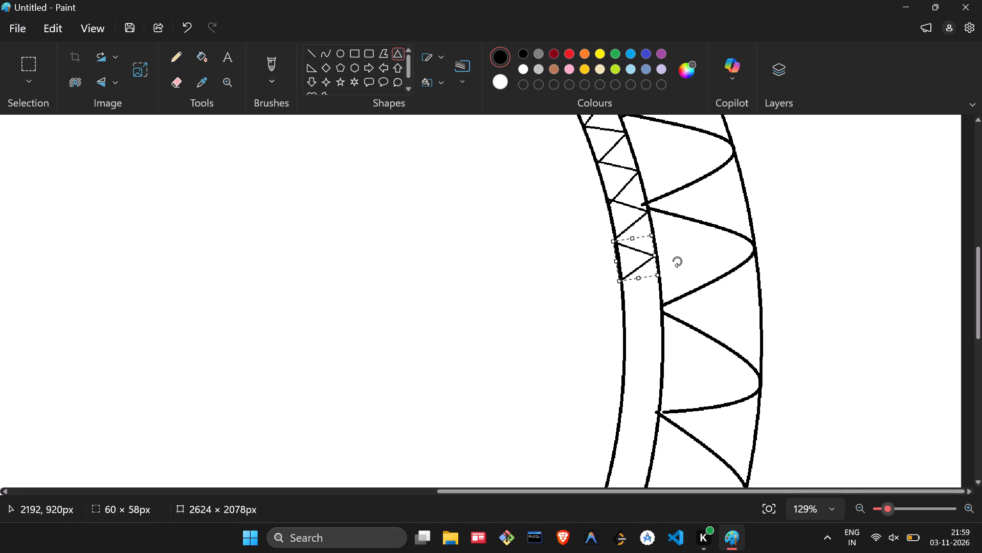
drag(677, 261, 679, 261)
click(636, 264)
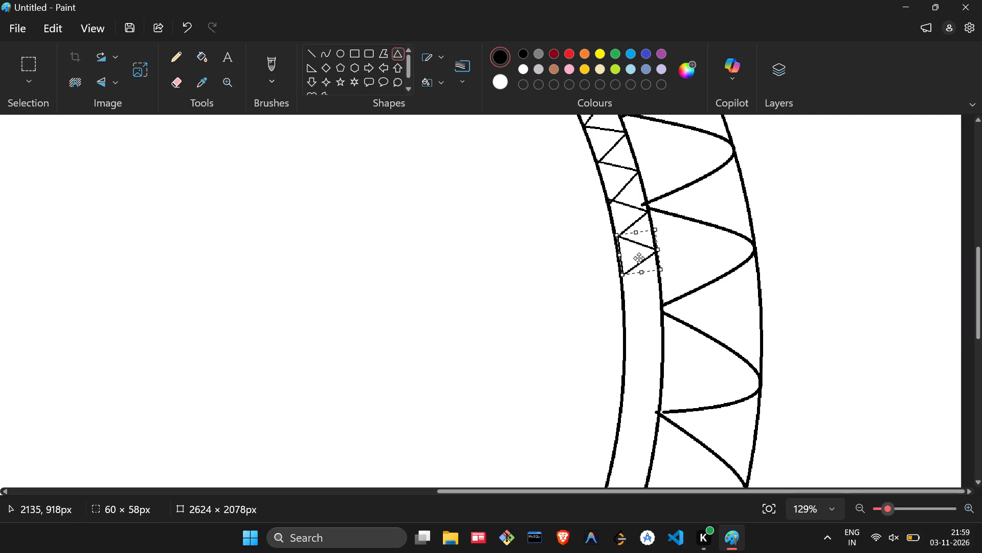
scroll(649, 263, down, 1)
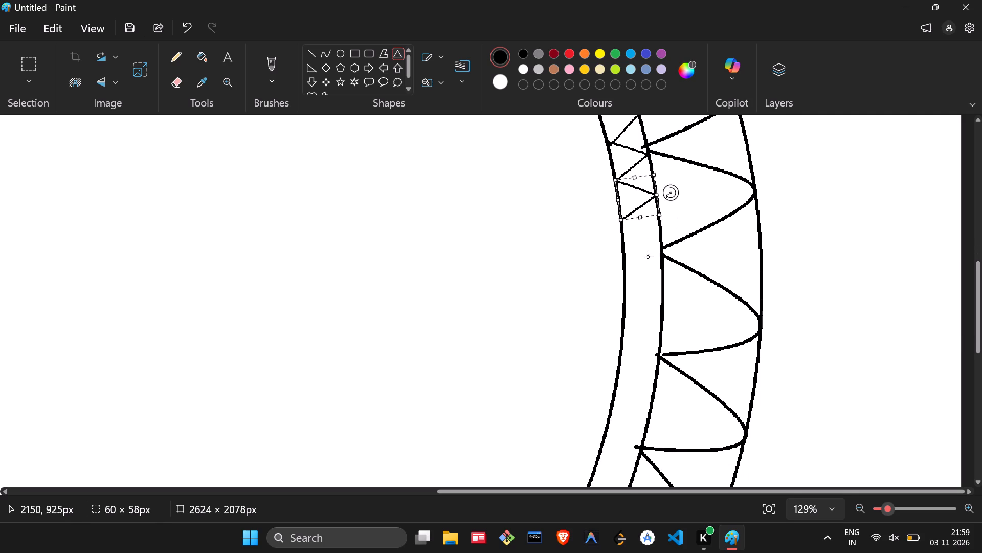
click(645, 236)
Add a twenty-seventh triangle of about 62 × 59 px adjoining the twenty-sixth, rotated clockwise with its apex on the outer circle, and finalize it.
drag(625, 219, 660, 262)
drag(648, 202, 673, 242)
drag(620, 251, 627, 265)
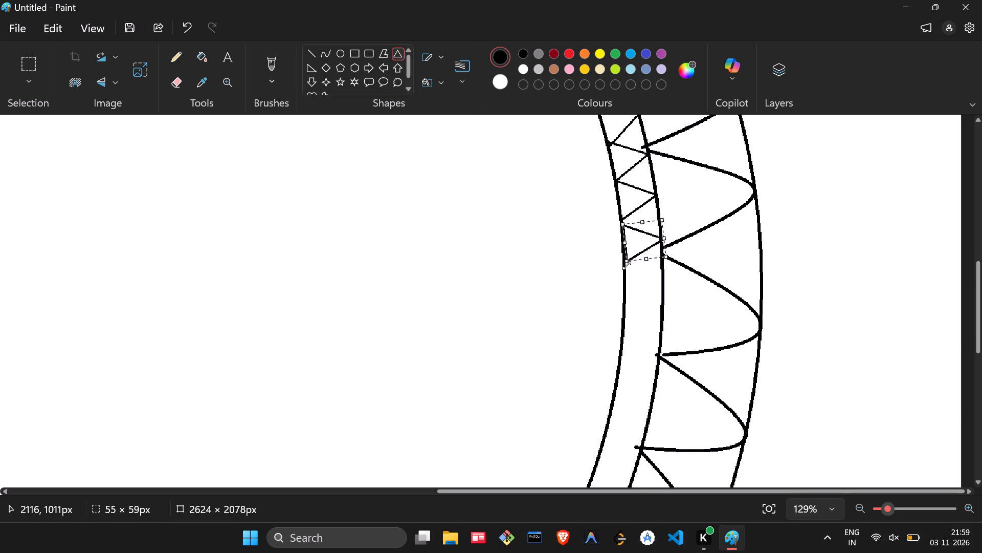
drag(627, 265, 627, 266)
drag(635, 243, 635, 233)
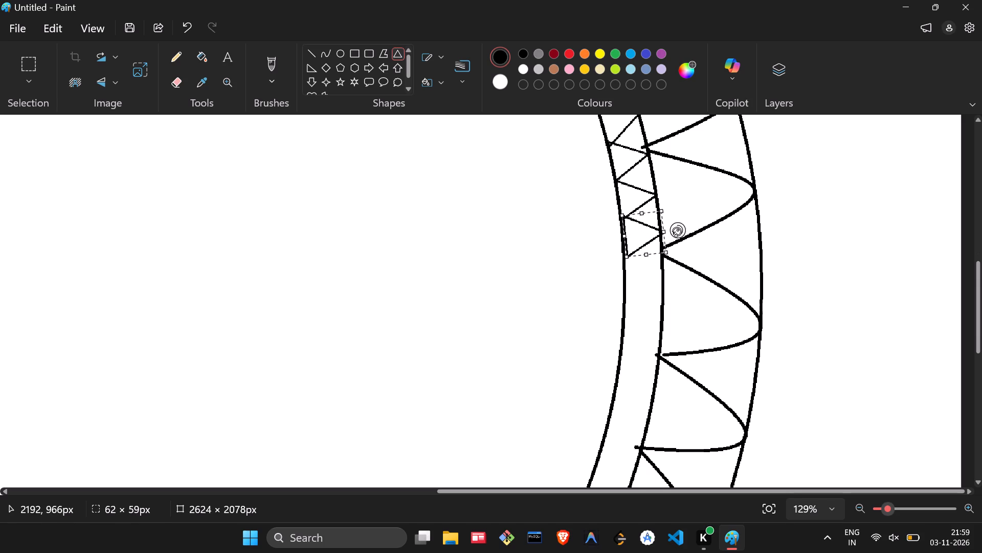
drag(677, 231, 688, 234)
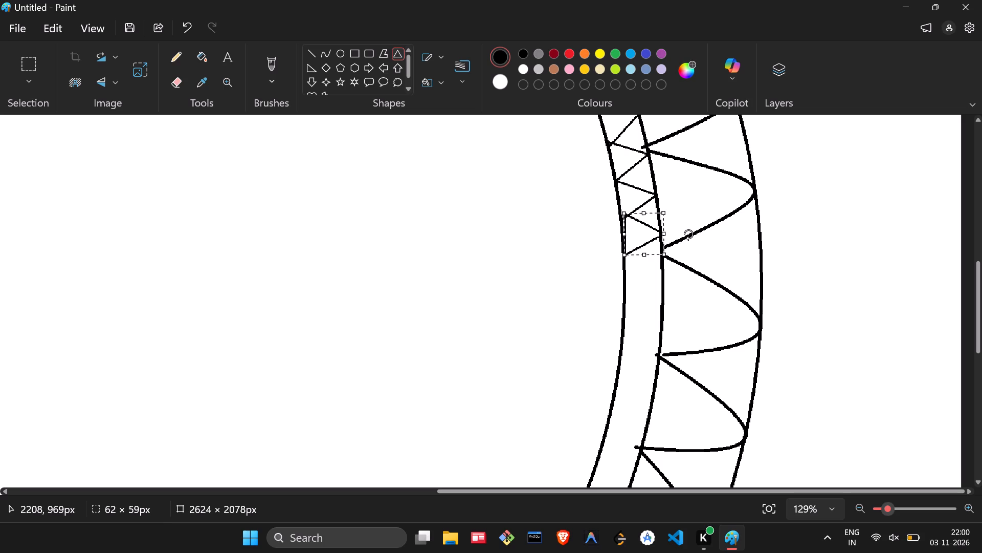
drag(688, 234, 688, 233)
click(654, 238)
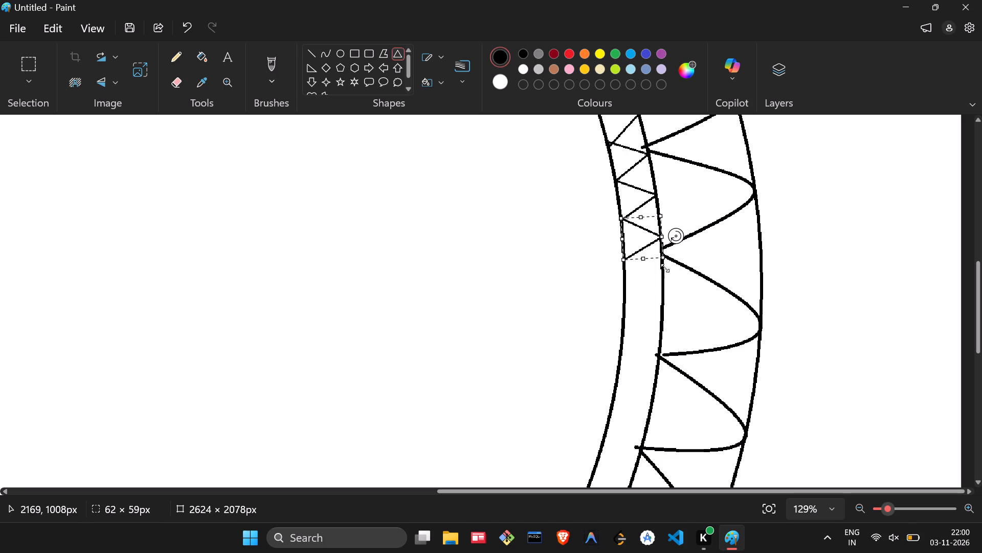
click(665, 273)
Add a twenty-eighth triangle adjoining the twenty-seventh, resized to about 65 × 62 px and rotated clockwise to span the band, and finalize it.
drag(628, 259, 653, 281)
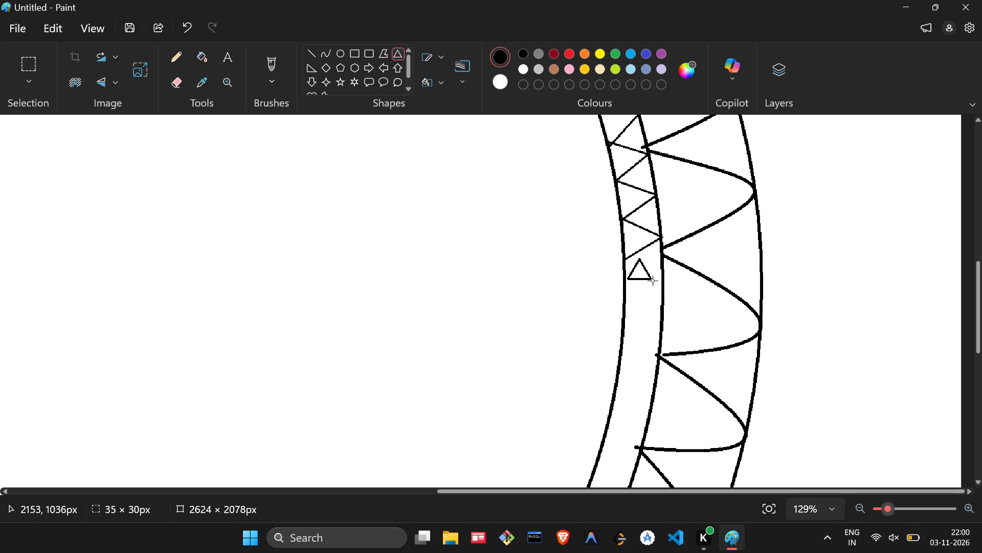
drag(653, 281, 665, 297)
drag(654, 242, 676, 278)
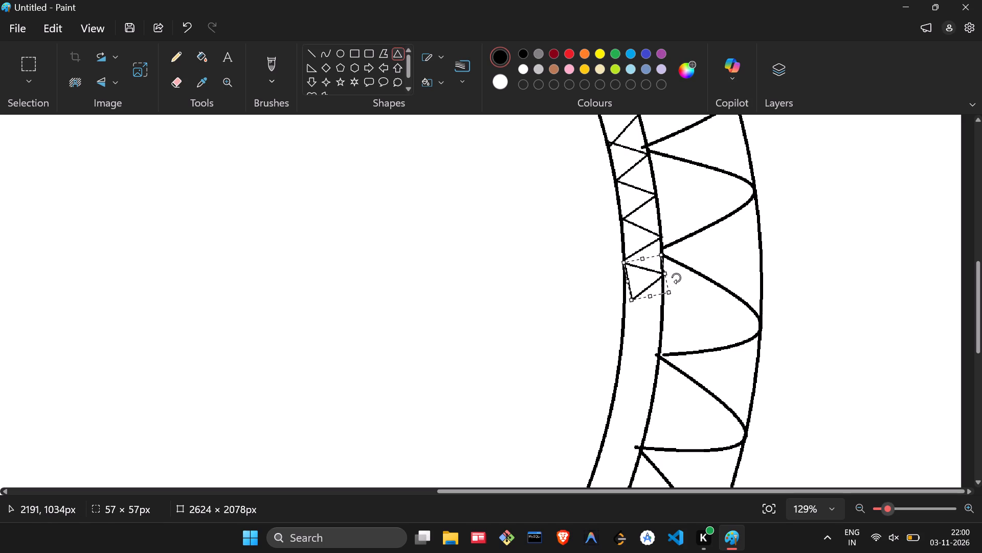
drag(676, 278, 682, 283)
drag(650, 289, 650, 302)
drag(638, 289, 638, 286)
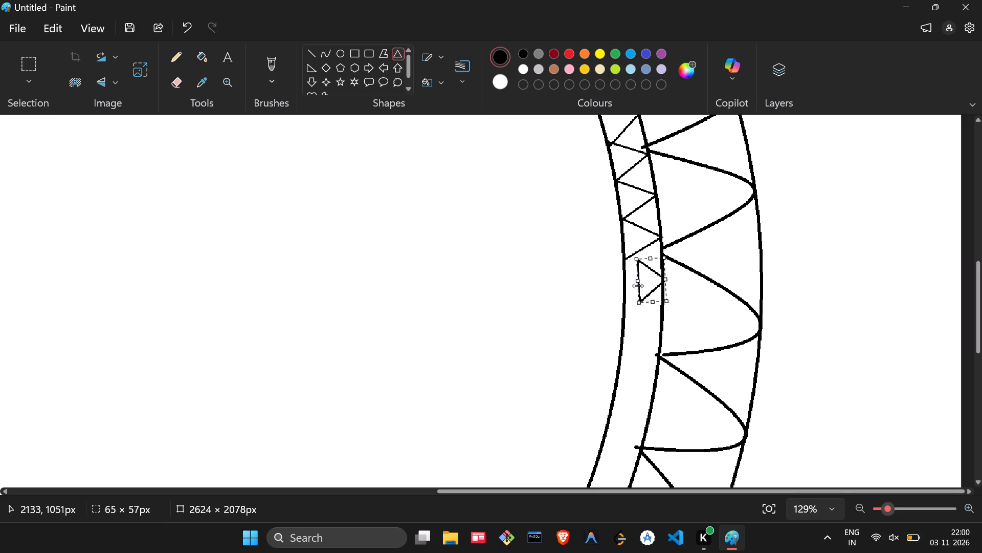
drag(638, 286, 625, 281)
drag(635, 283, 624, 287)
ctrl+scroll(648, 289, down, 4)
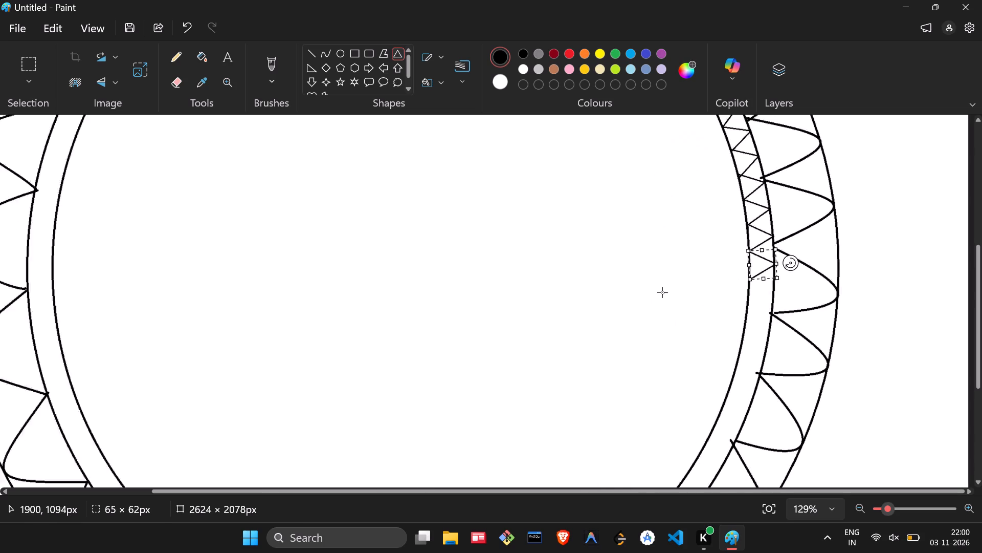
ctrl+scroll(672, 293, down, 6)
scroll(670, 305, up, 1)
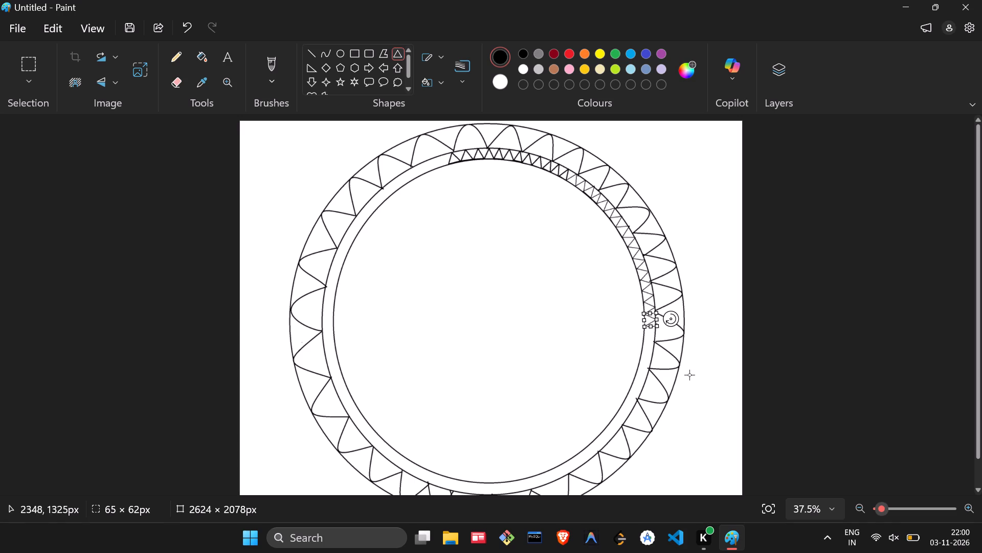
click(691, 380)
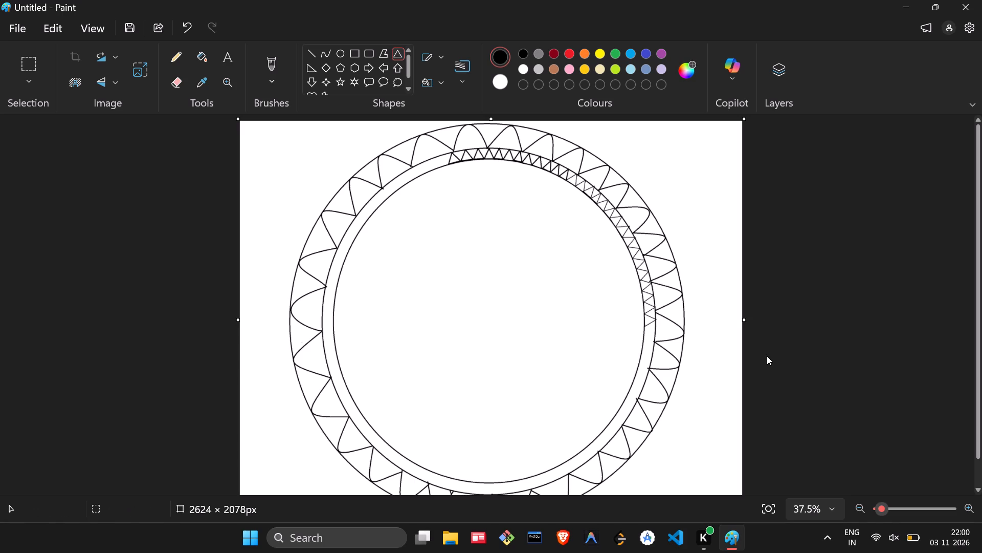
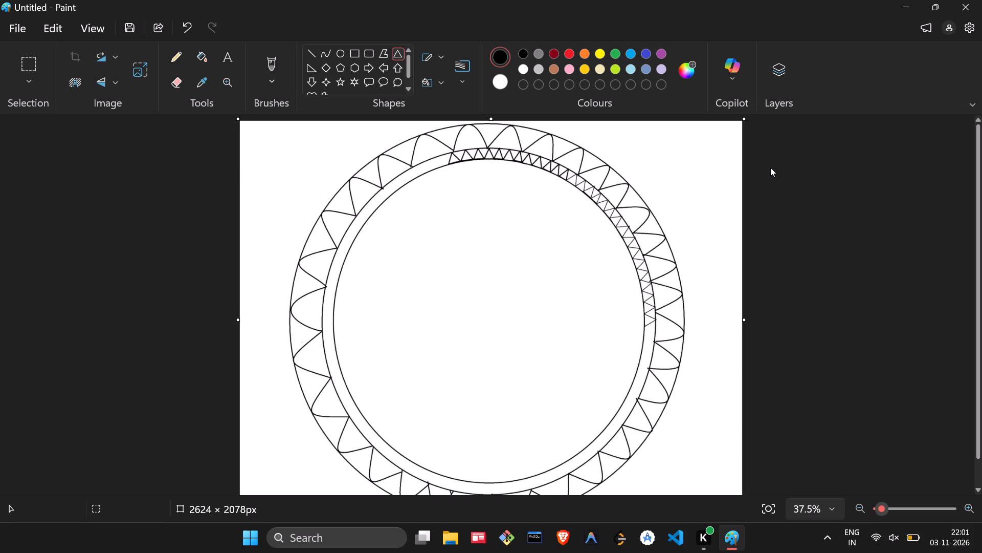
Draw a triangle of about 66 × 58 px below the last one in the narrow inner ring, rotated so its apex meets the ring's outer circle.
scroll(770, 167, down, 1)
ctrl+scroll(642, 295, up, 6)
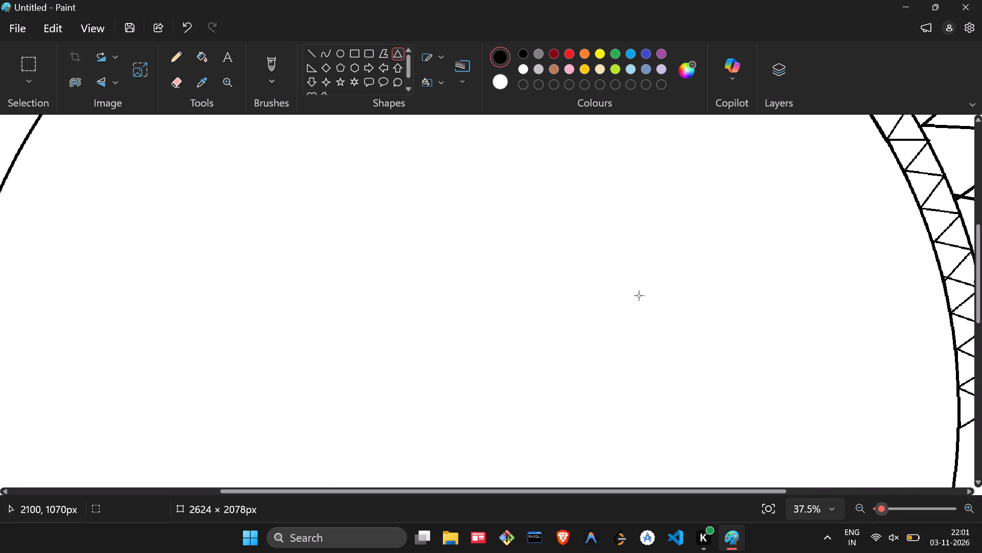
scroll(639, 295, left, 3)
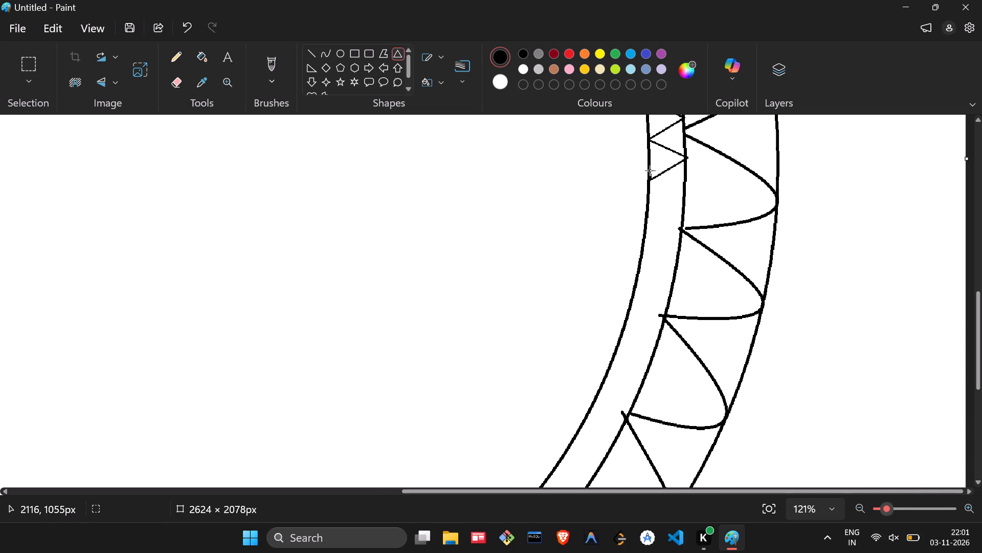
drag(650, 176, 687, 232)
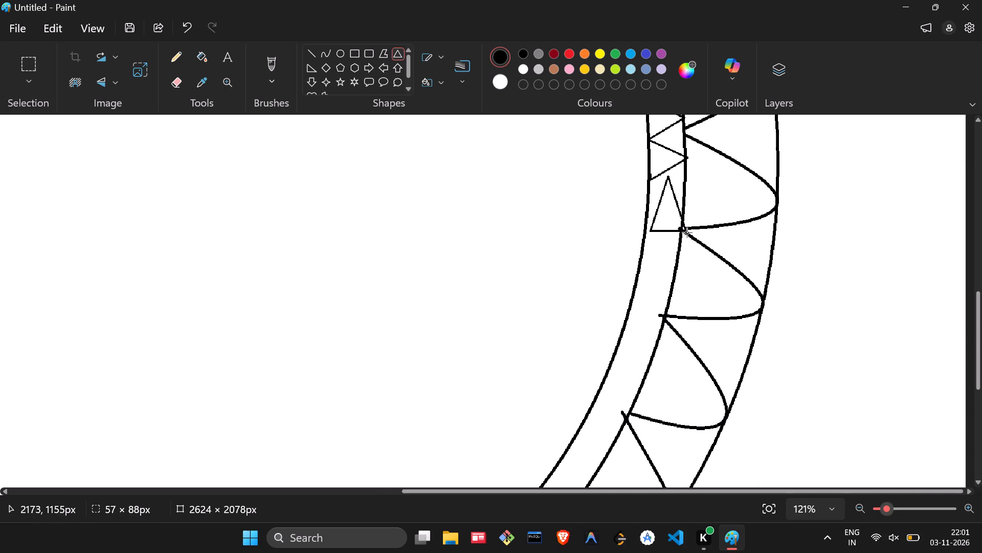
drag(687, 232, 691, 222)
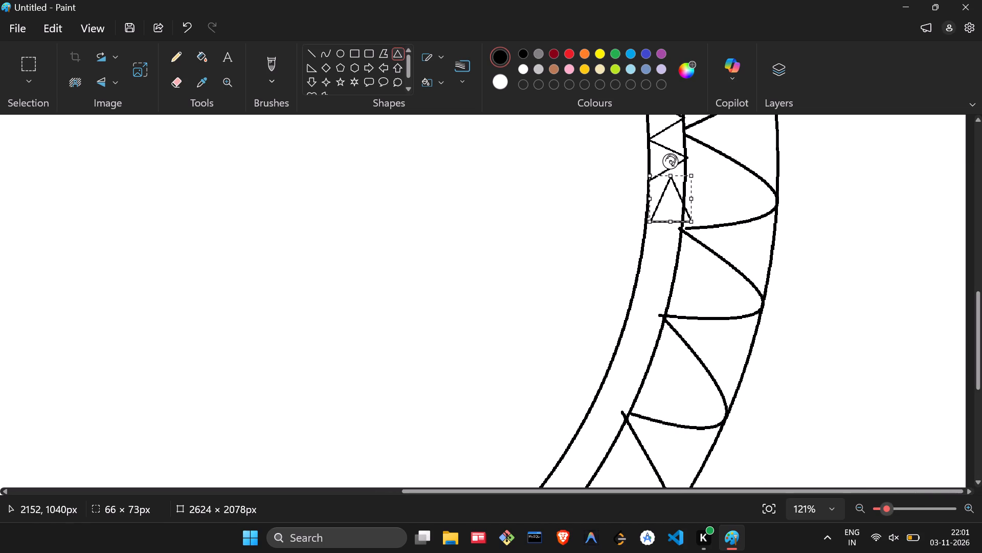
drag(672, 158, 720, 205)
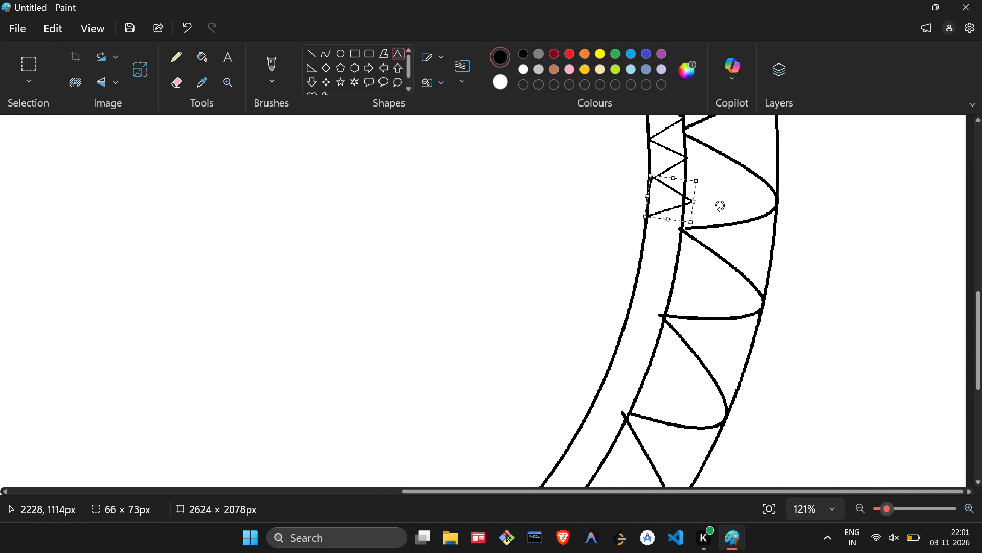
drag(720, 205, 709, 202)
drag(696, 202, 684, 202)
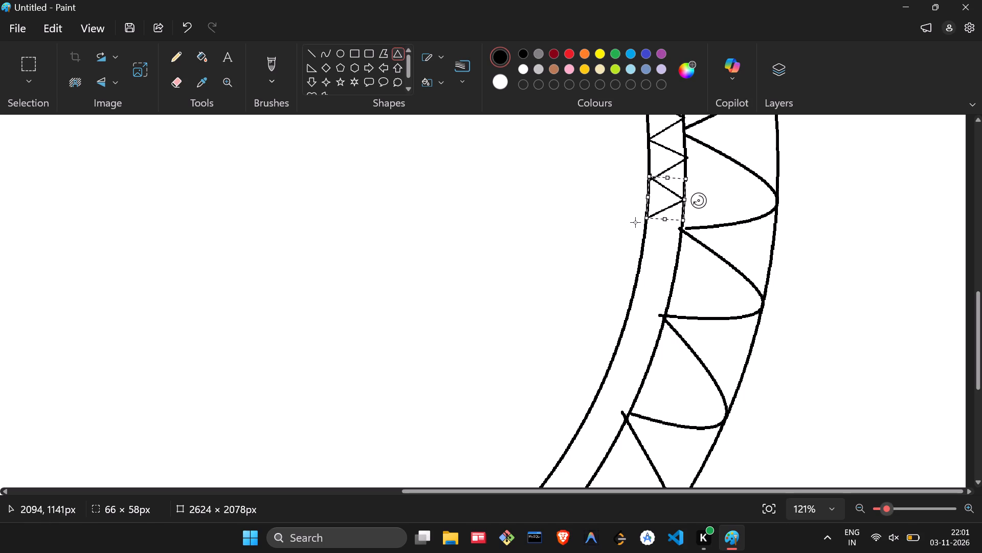
right_click(703, 208)
double_click(610, 247)
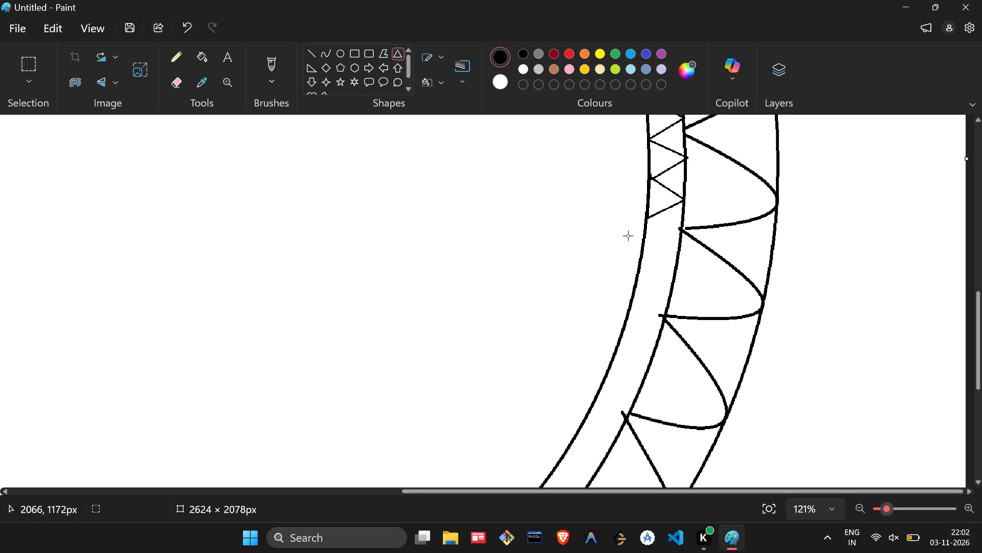
Add the next triangle clockwise in the narrow ring, about 64 × 61 px, with its base tilted along the inner circle and apex outward.
drag(649, 219, 691, 264)
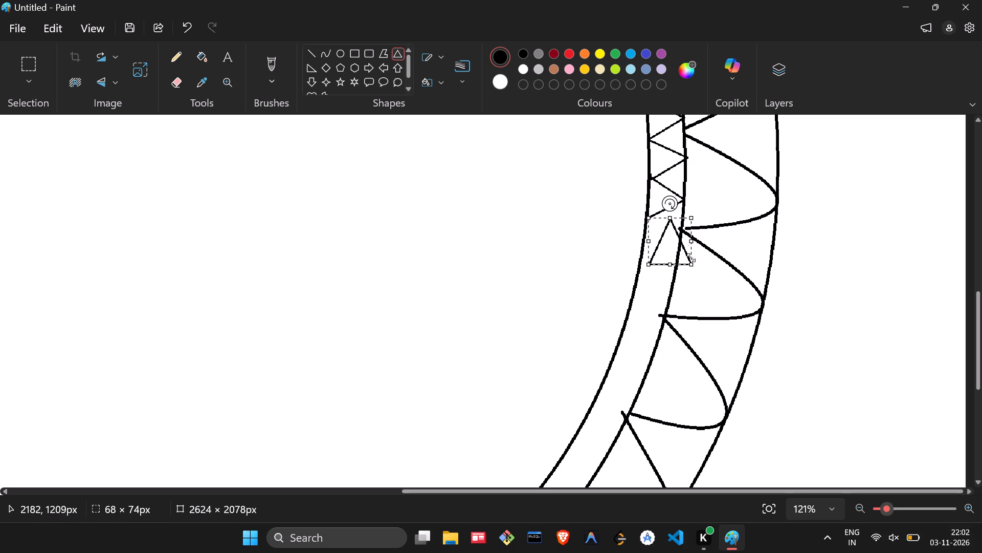
drag(666, 201, 714, 218)
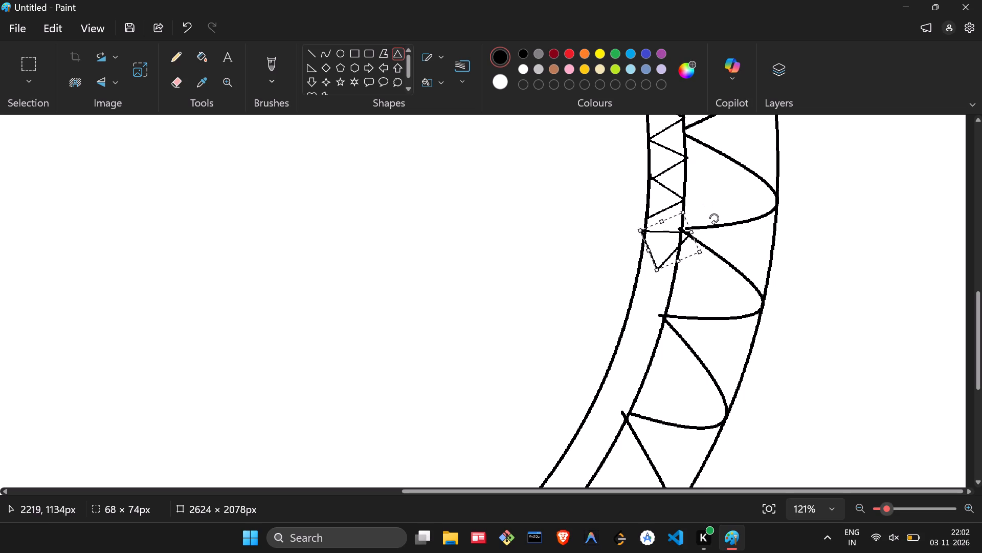
drag(714, 218, 718, 241)
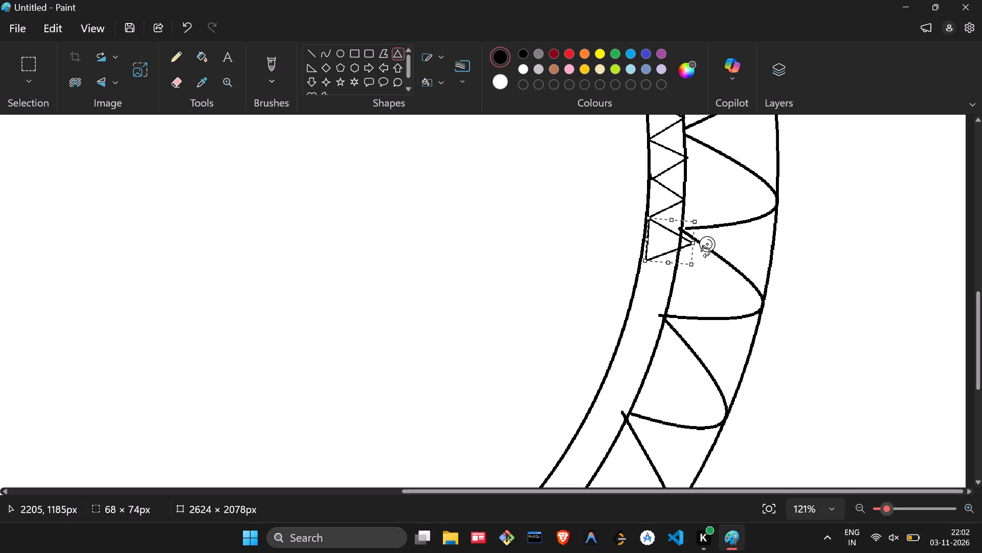
drag(676, 257, 669, 261)
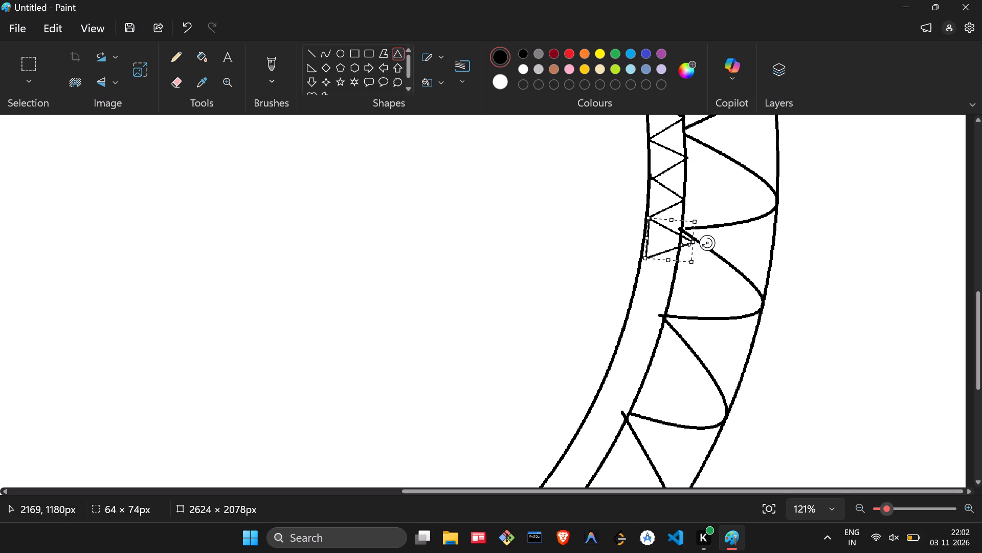
drag(707, 241, 724, 243)
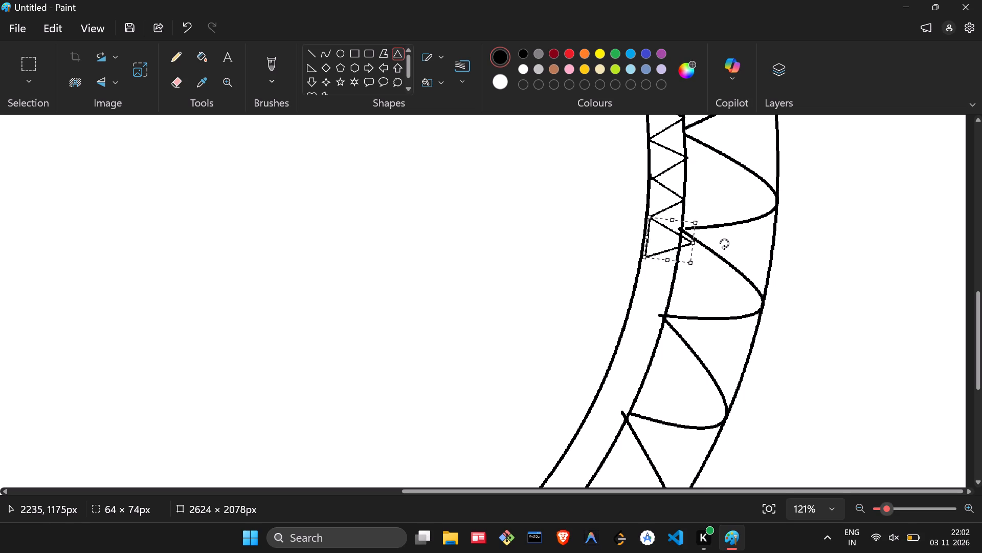
drag(724, 243, 732, 245)
click(669, 248)
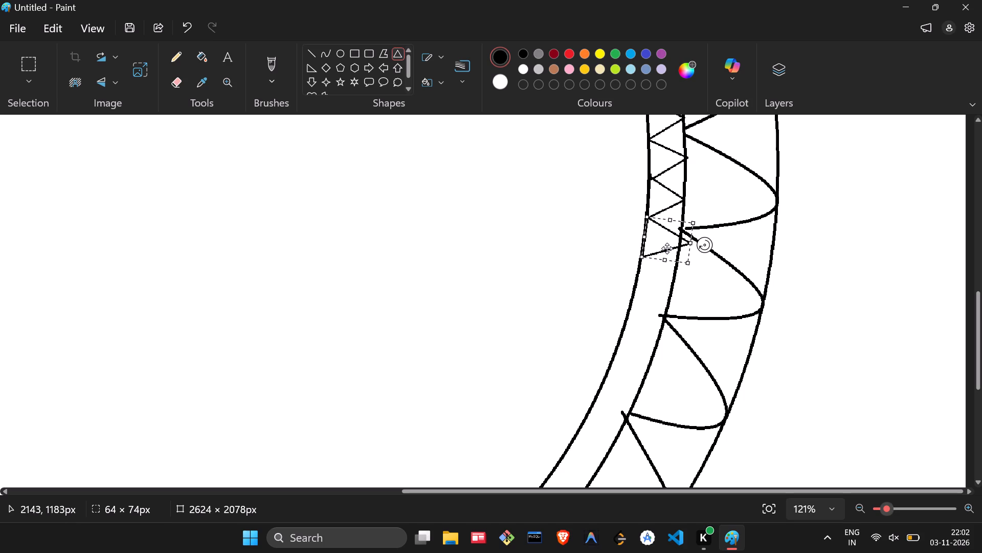
drag(695, 247, 681, 250)
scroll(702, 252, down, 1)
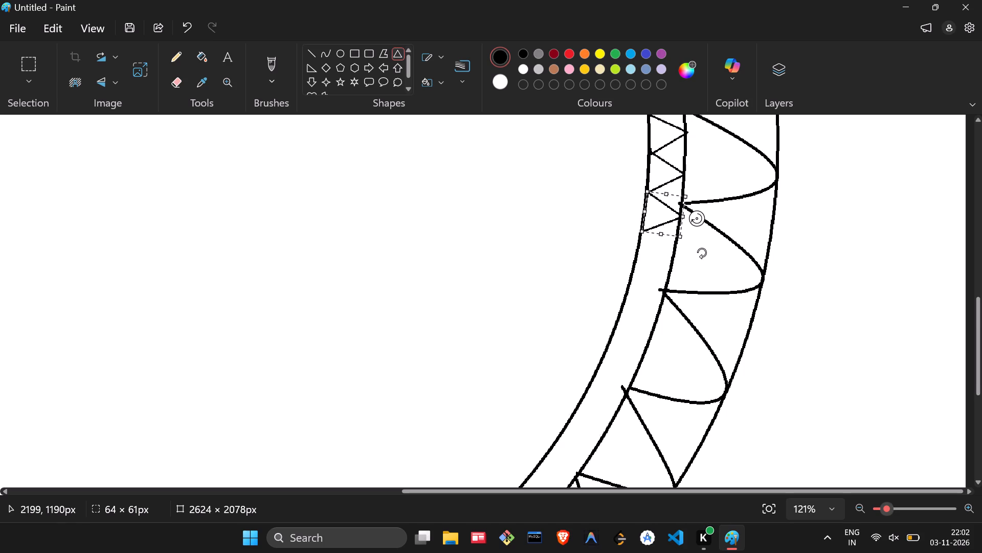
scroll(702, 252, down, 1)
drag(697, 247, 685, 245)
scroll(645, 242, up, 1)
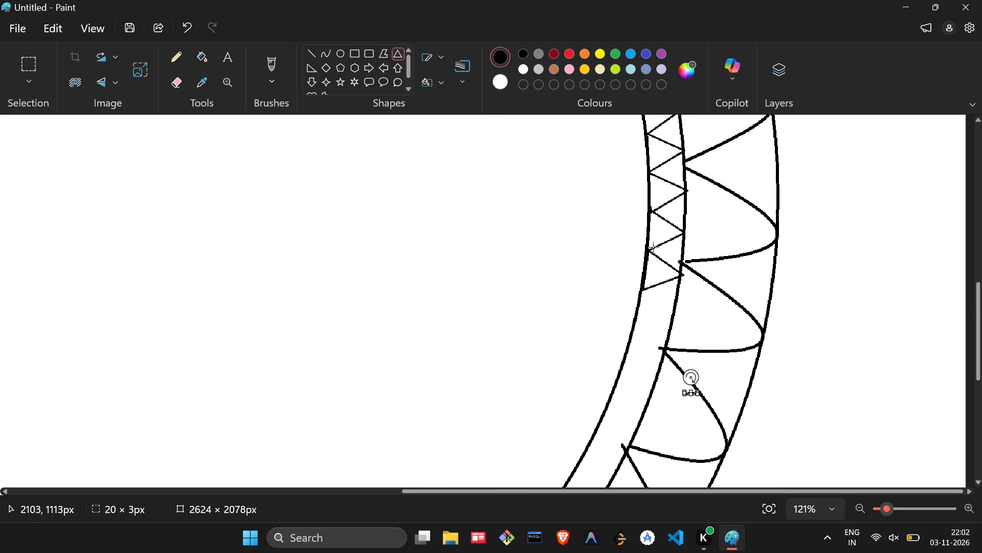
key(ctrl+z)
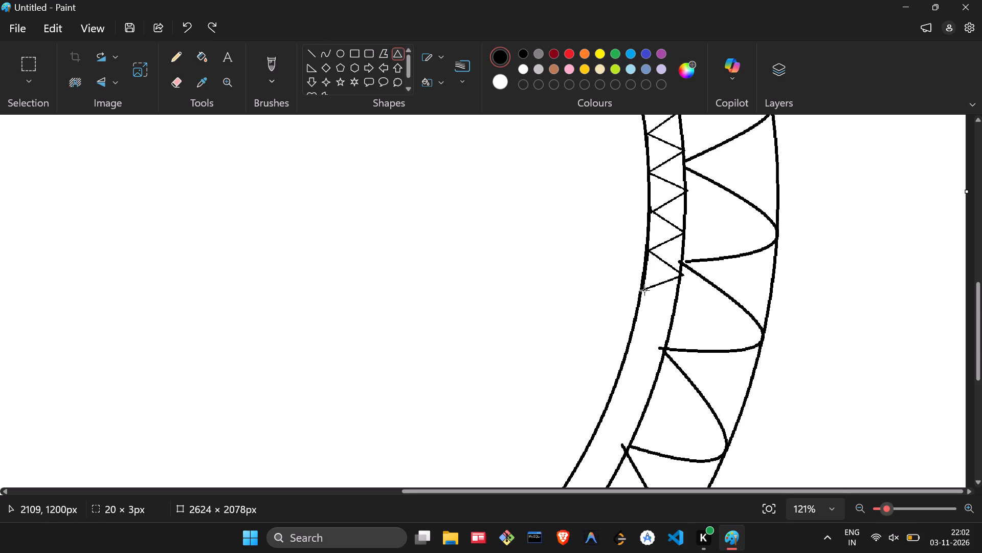
Draw another triangle directly below the last one, rotating, moving and resizing it to fit between the narrow ring's two circles.
drag(648, 293, 653, 302)
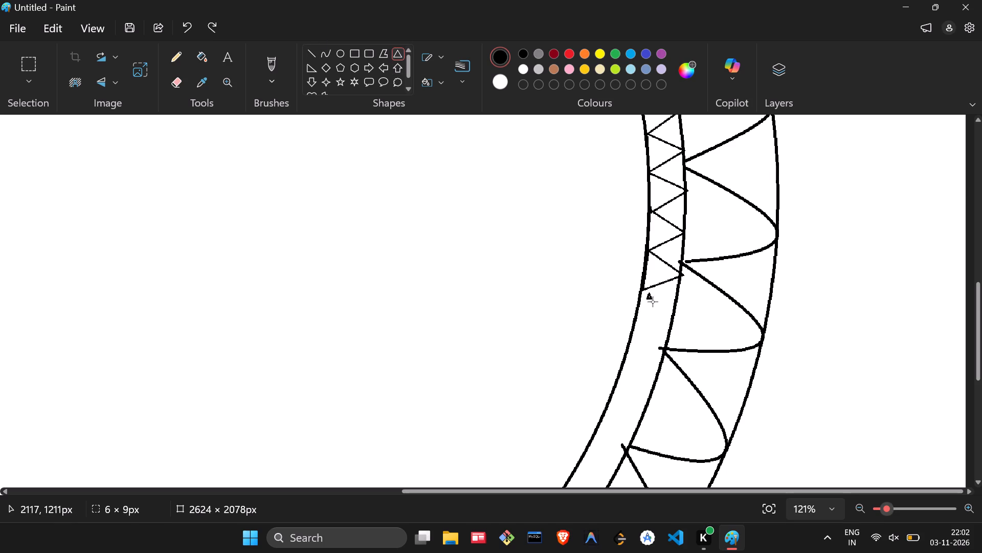
drag(653, 302, 693, 329)
drag(670, 278, 700, 288)
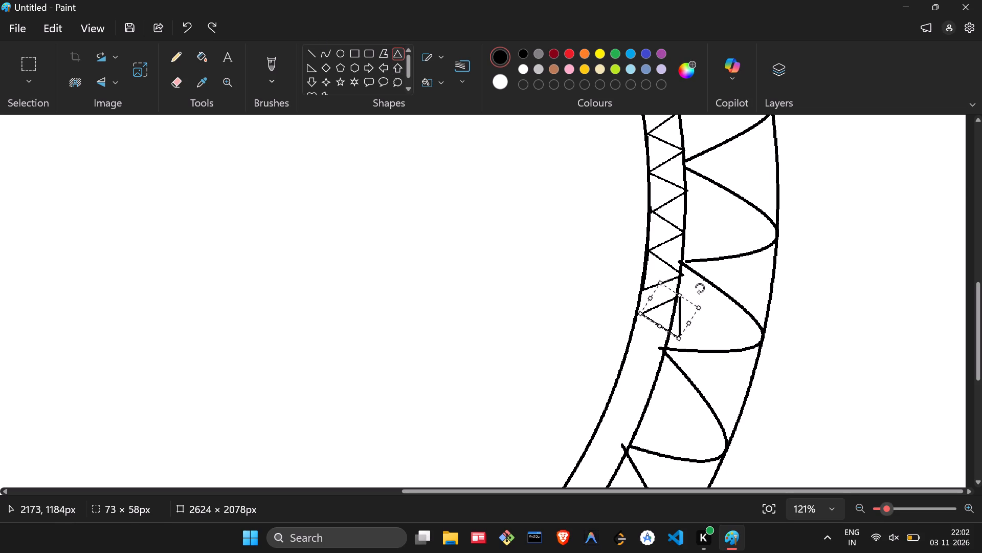
drag(700, 288, 720, 316)
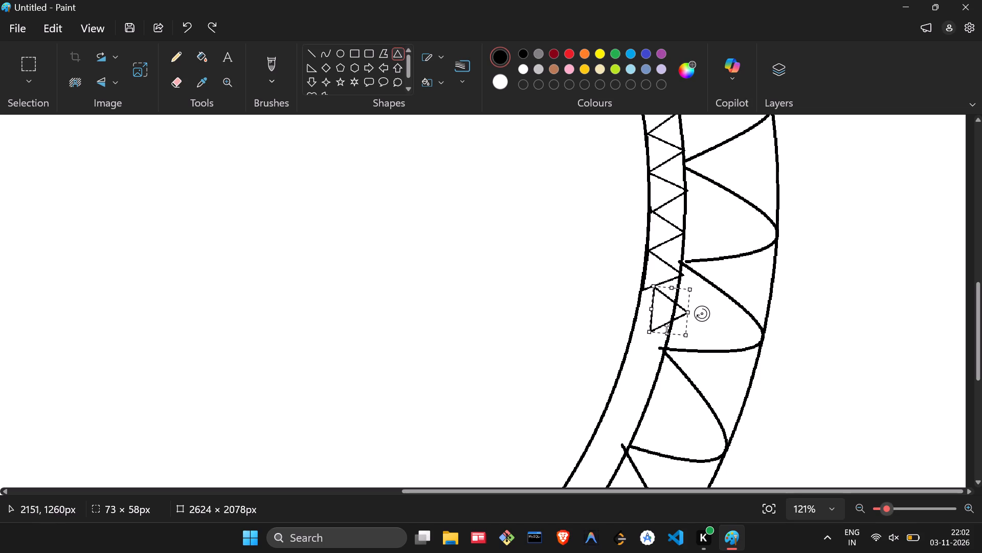
drag(654, 308, 640, 318)
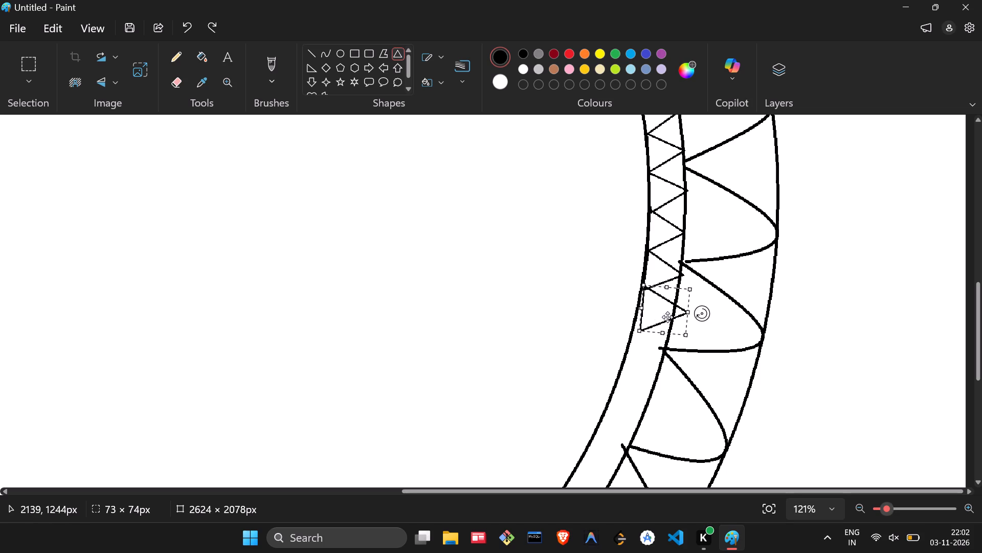
drag(672, 316, 667, 319)
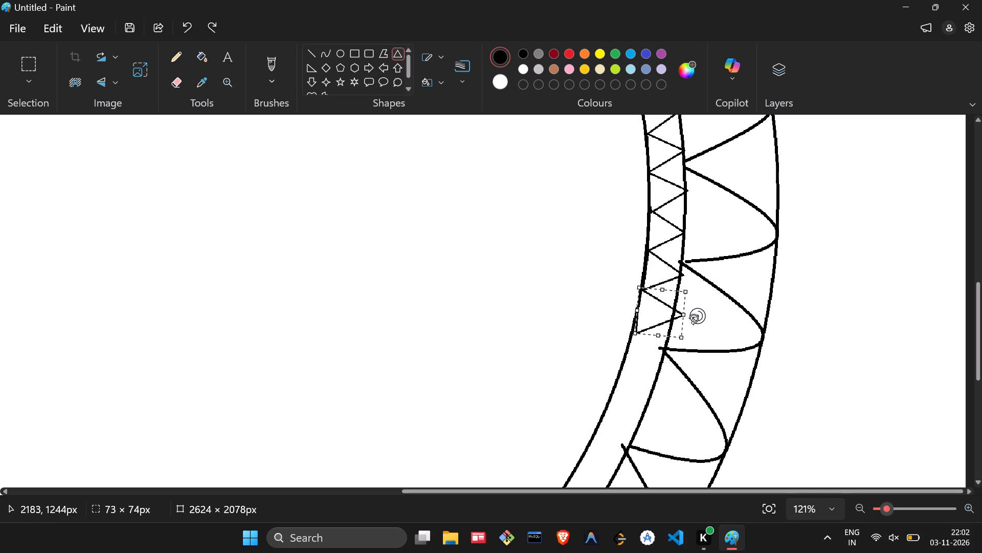
click(696, 318)
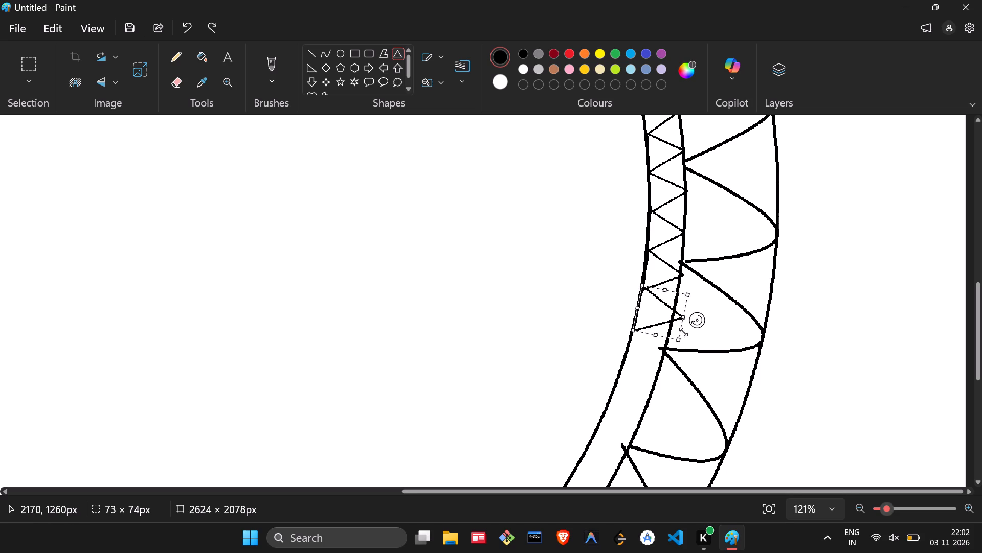
drag(677, 341, 670, 336)
scroll(674, 333, down, 1)
click(636, 312)
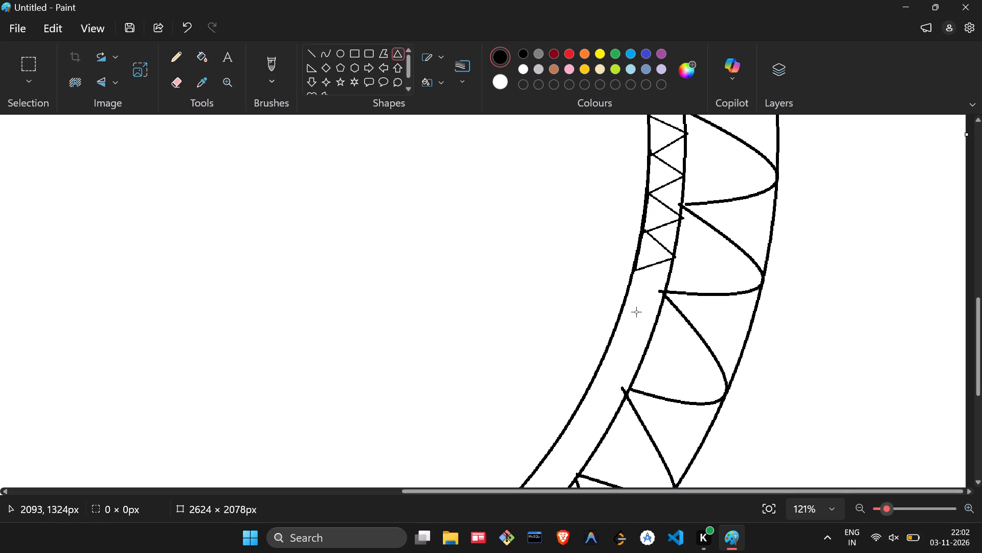
Add a triangle of about 59 × 59 px at the end of the chain, rotated outward and moved to fit inside the narrow ring.
drag(634, 271, 633, 276)
drag(633, 276, 599, 309)
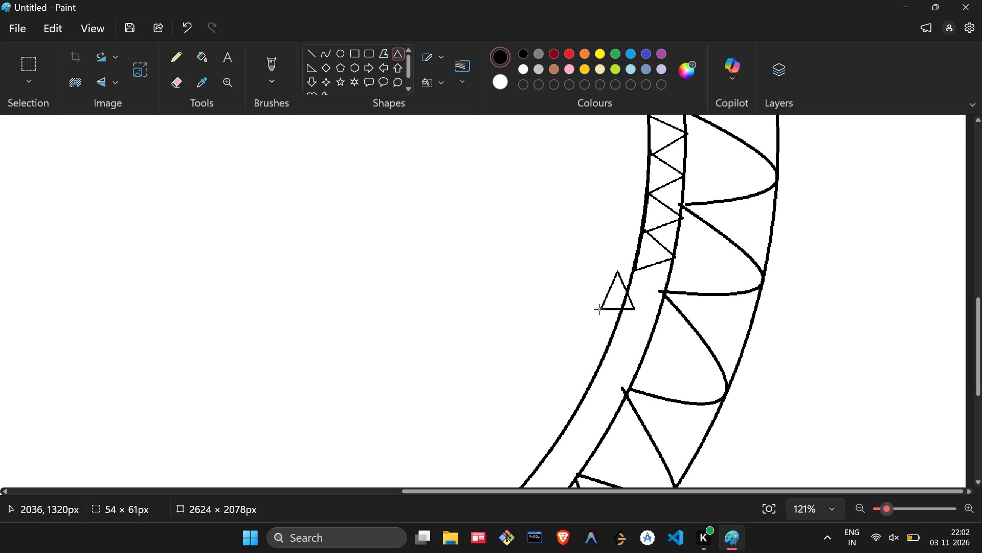
drag(599, 309, 598, 308)
drag(614, 259, 657, 292)
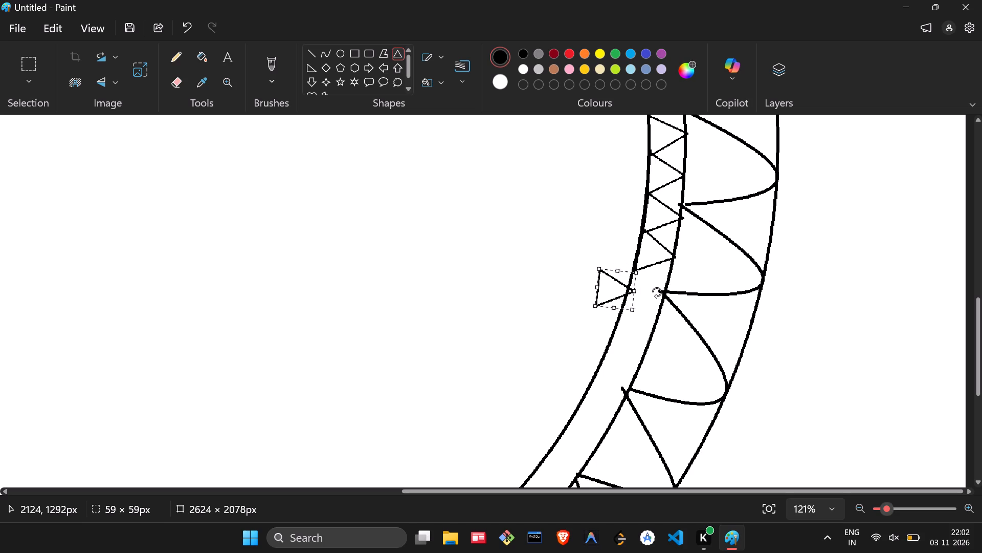
drag(657, 292, 657, 299)
drag(612, 291, 637, 298)
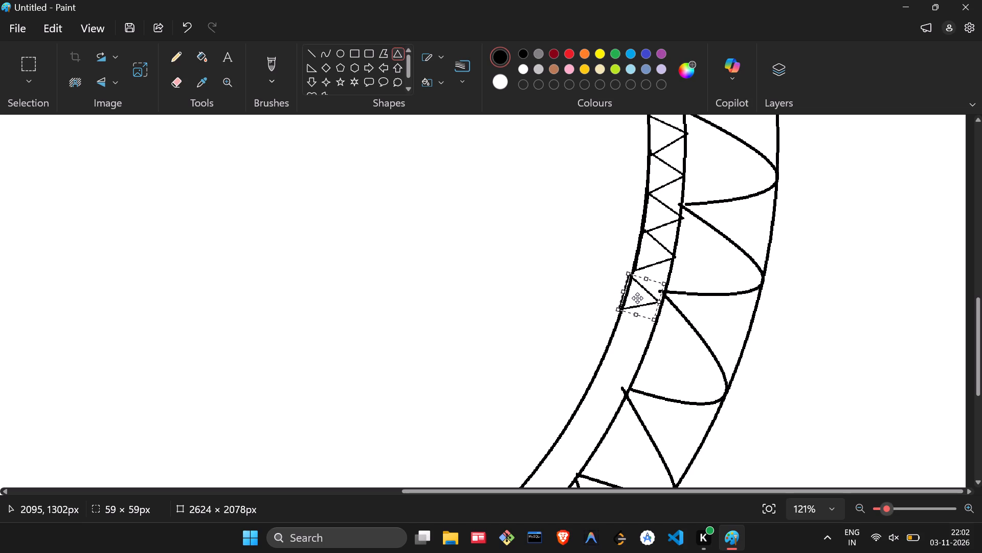
drag(637, 298, 643, 296)
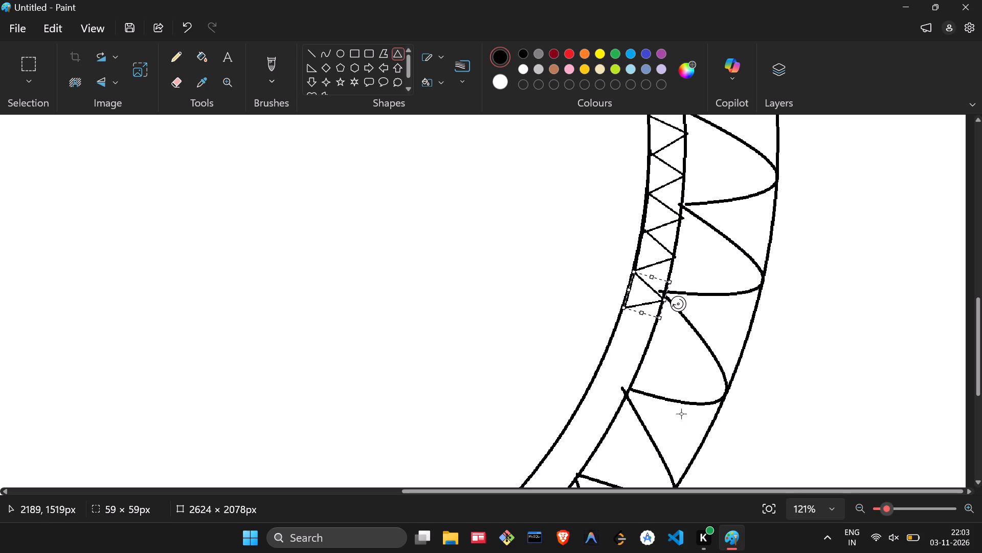
click(605, 334)
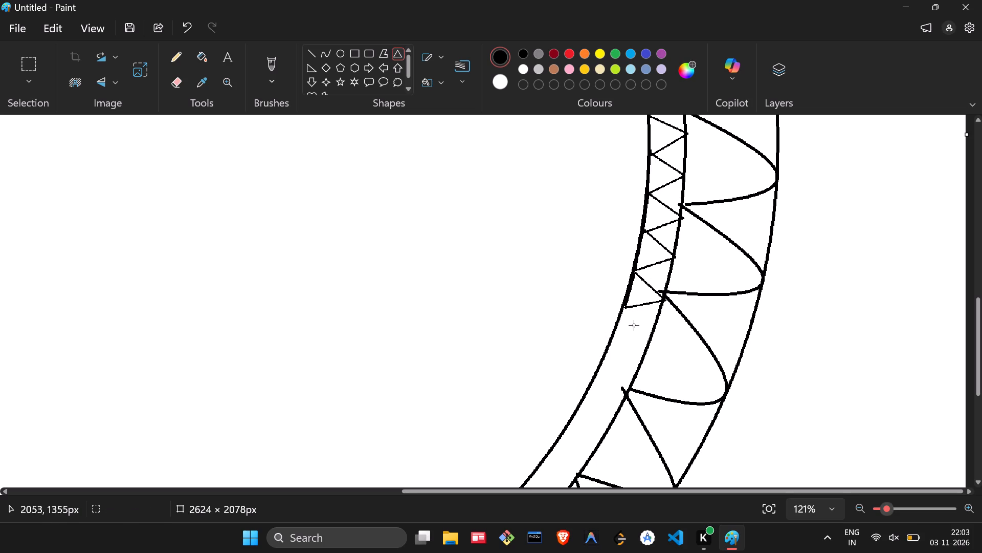
Continue the chain clockwise with a triangle of about 72 × 57 px, its base on the inner circle and apex on the ring's outer circle.
drag(623, 307, 667, 352)
drag(649, 291, 693, 335)
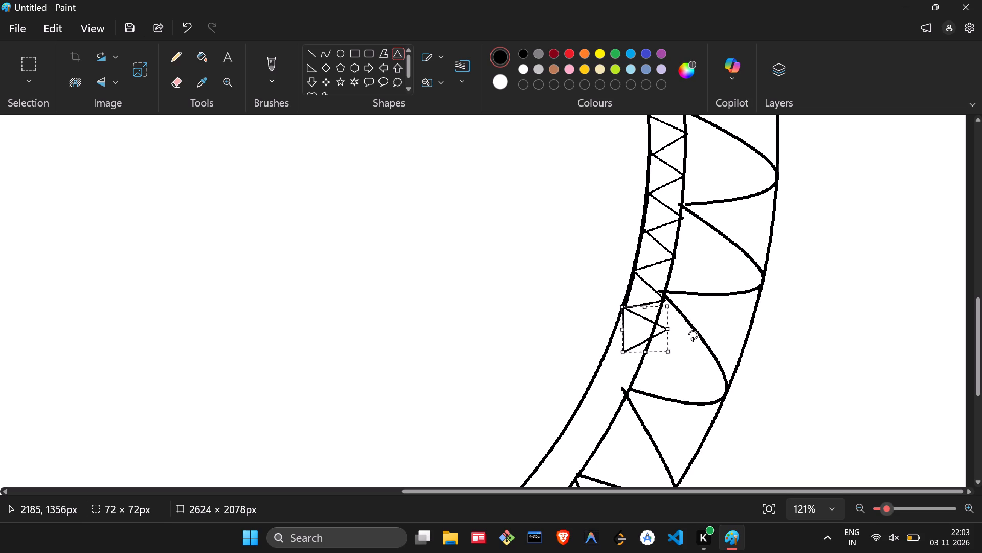
drag(693, 335, 685, 348)
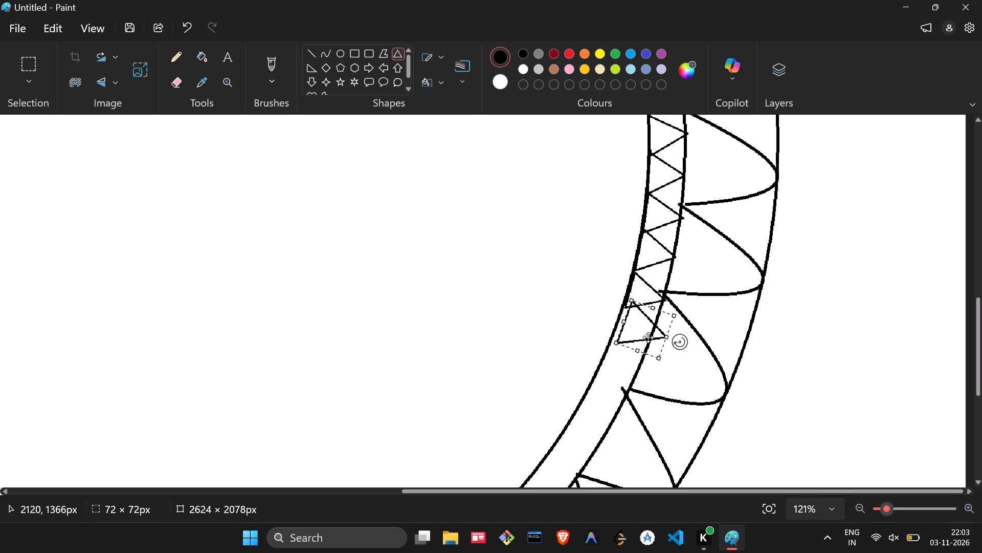
drag(648, 338, 640, 343)
drag(665, 343, 655, 344)
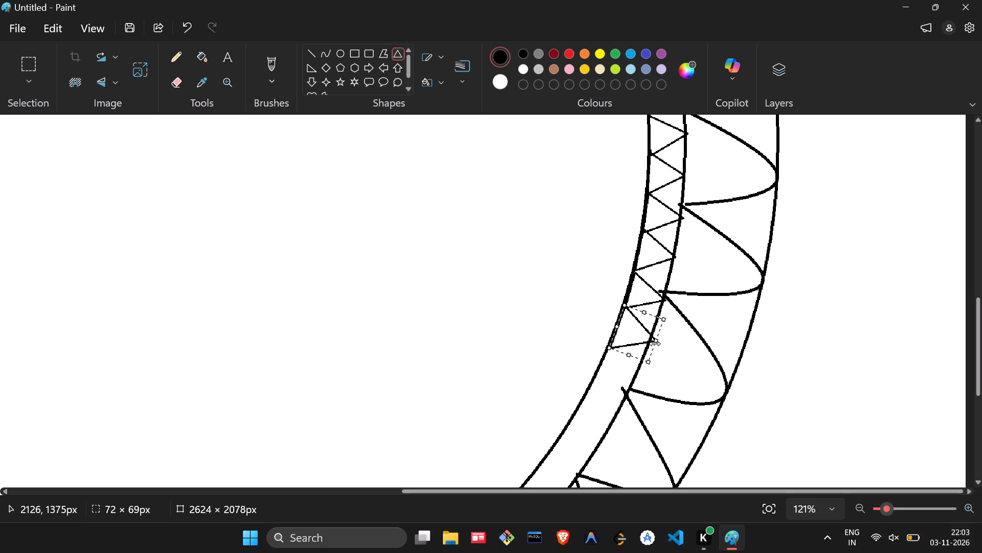
drag(655, 344, 649, 342)
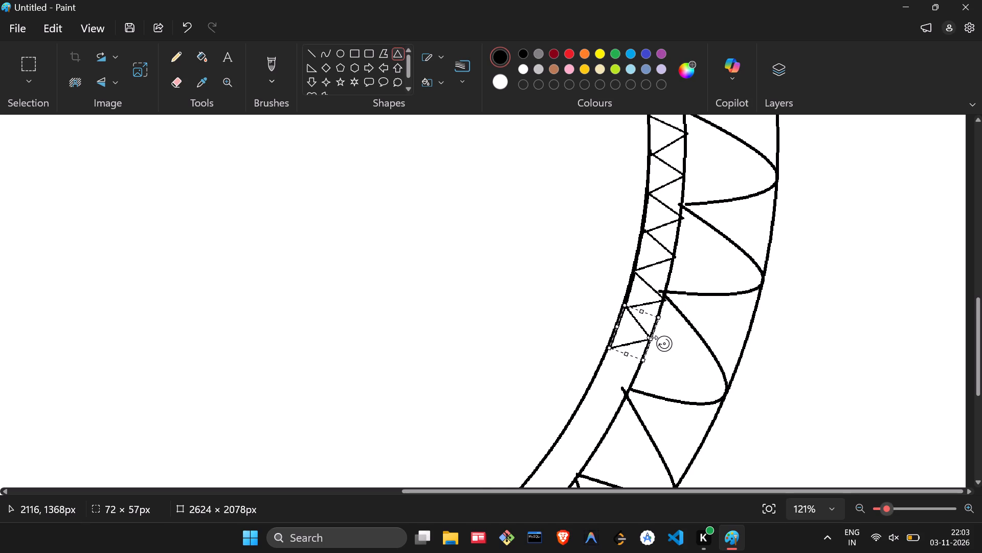
scroll(661, 325, down, 1)
click(817, 337)
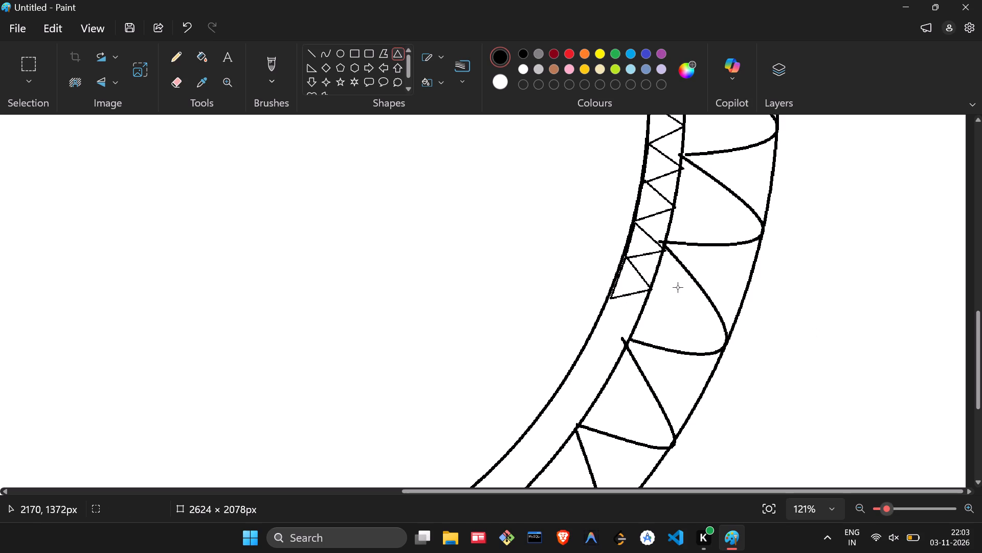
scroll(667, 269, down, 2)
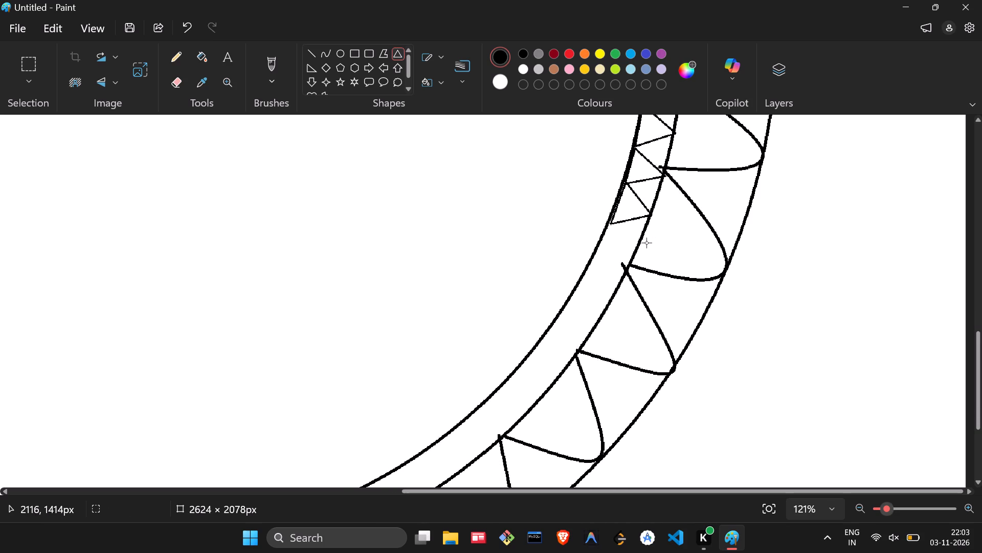
Add the next triangle clockwise in the narrow ring, about 71 × 59 px, with its base along the inner circle and apex outward.
scroll(640, 234, down, 2)
drag(609, 226, 614, 251)
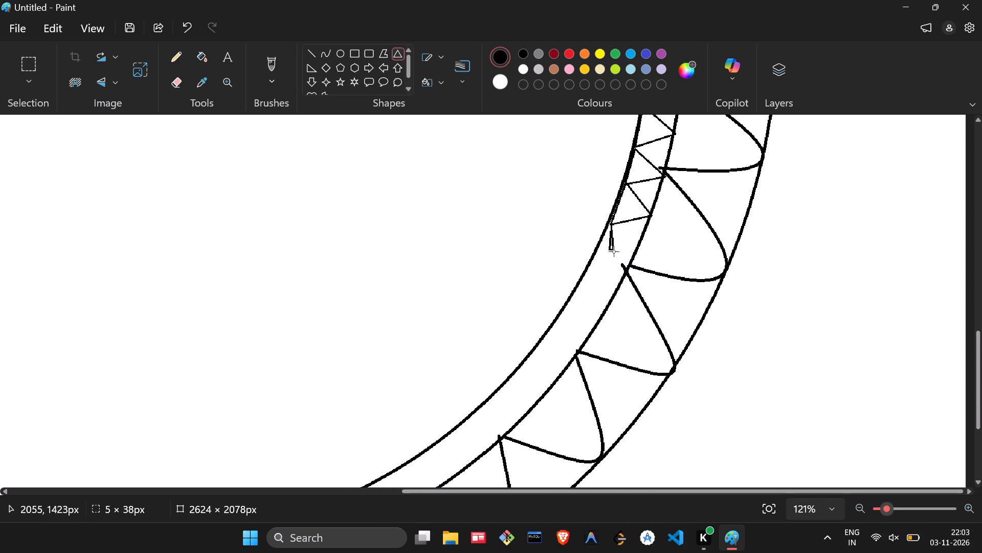
drag(614, 251, 653, 267)
scroll(617, 254, down, 4)
drag(634, 211, 671, 243)
scroll(637, 215, down, 1)
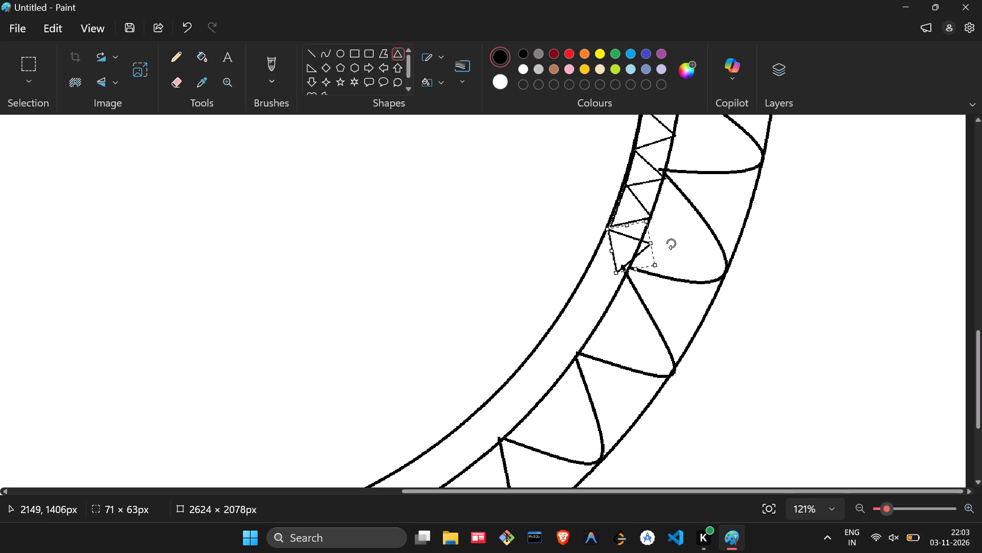
drag(671, 243, 676, 265)
scroll(675, 248, down, 1)
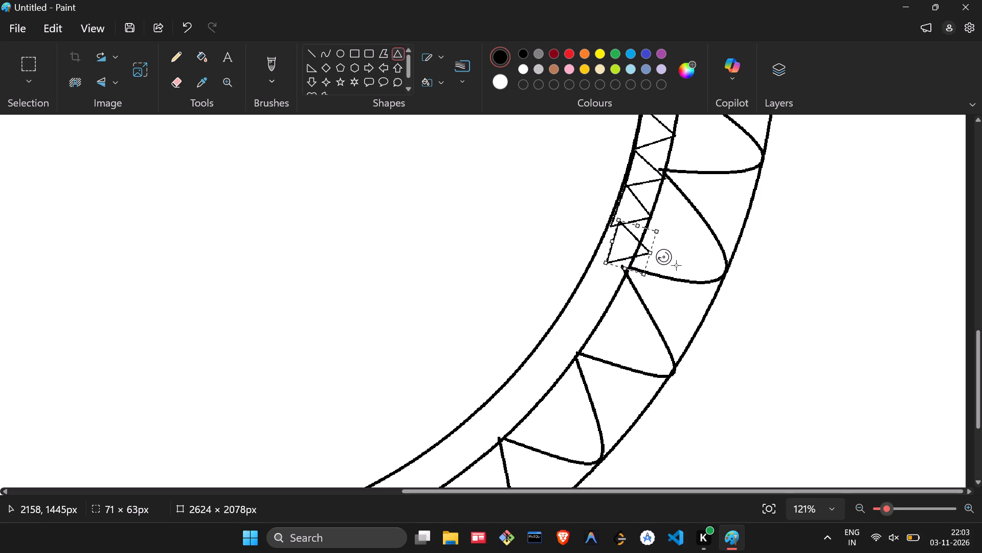
scroll(654, 261, down, 1)
drag(645, 255, 651, 265)
drag(636, 250, 624, 258)
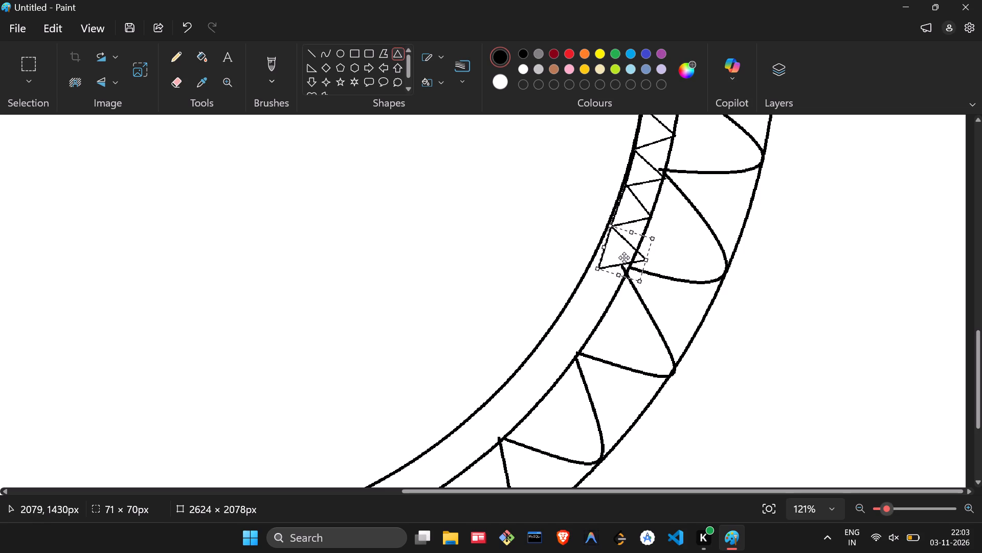
drag(624, 258, 627, 254)
scroll(627, 254, down, 2)
drag(657, 264, 653, 267)
click(634, 258)
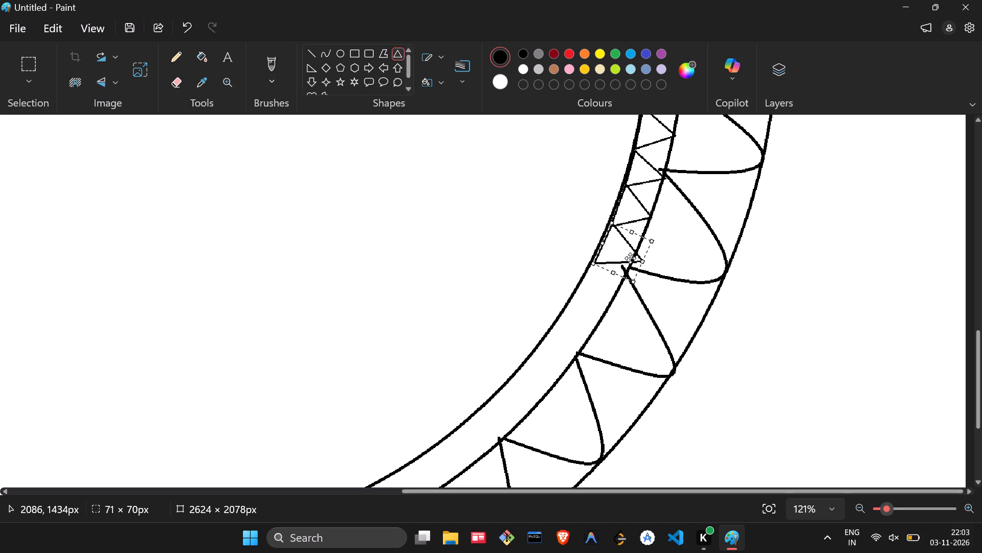
drag(643, 264, 634, 260)
scroll(534, 182, down, 1)
scroll(420, 172, down, 1)
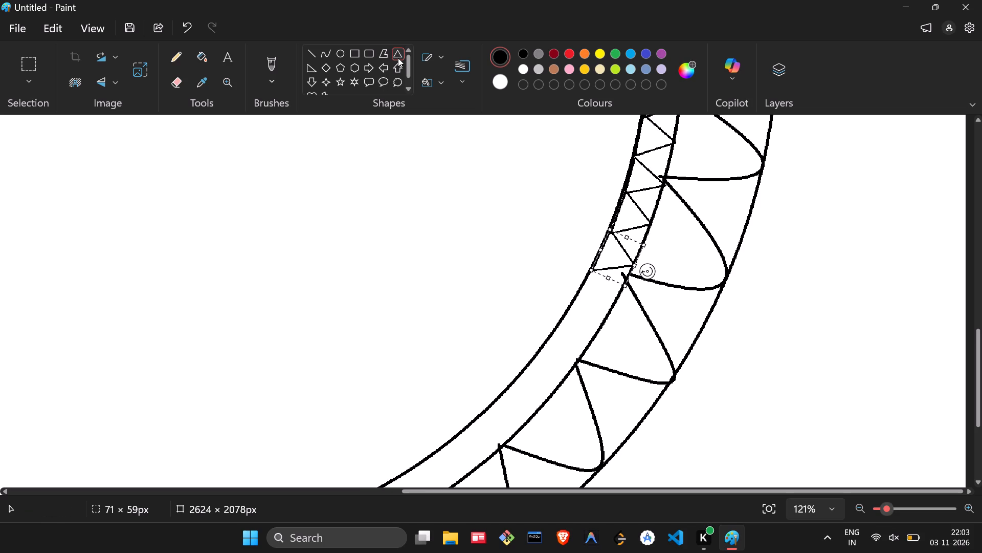
Draw another triangle of about 72 × 66 px at the chain's end, rotated outward and fitted between the narrow ring's two circles.
click(398, 58)
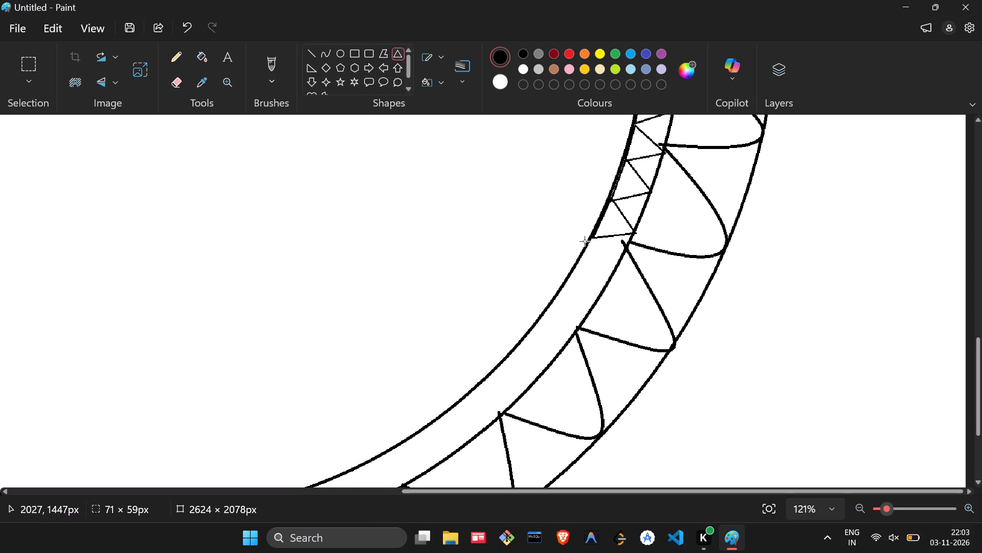
drag(593, 240, 551, 283)
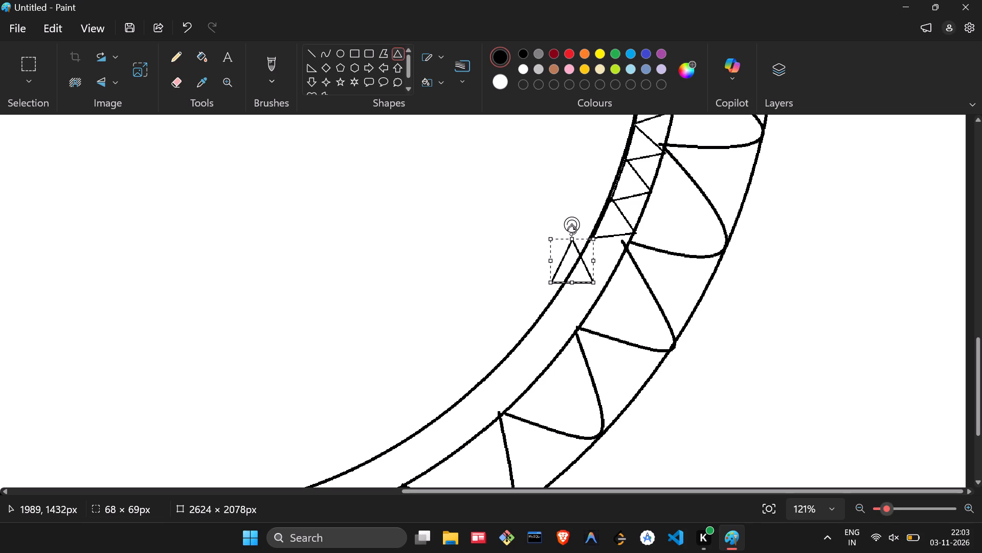
drag(572, 228, 614, 278)
drag(570, 254, 570, 256)
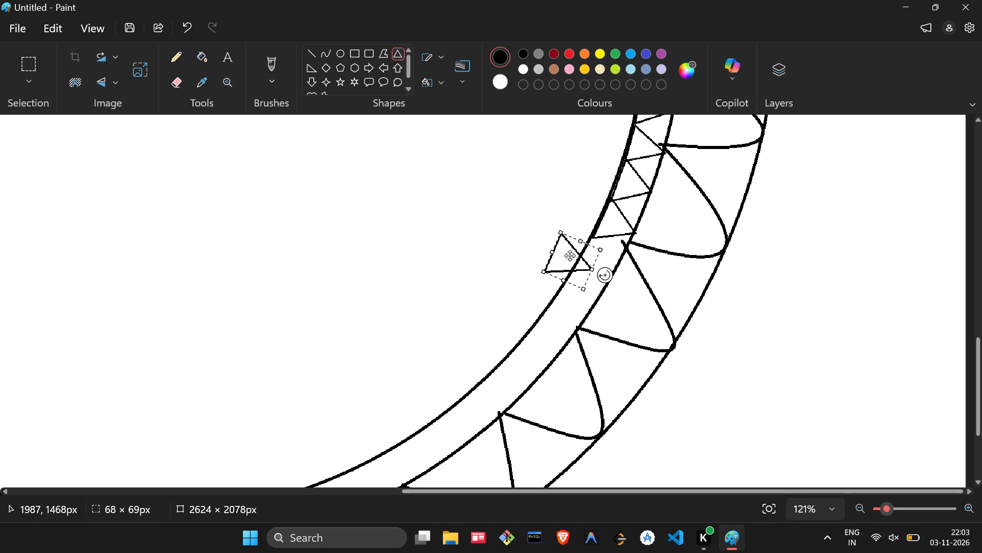
drag(570, 256, 602, 259)
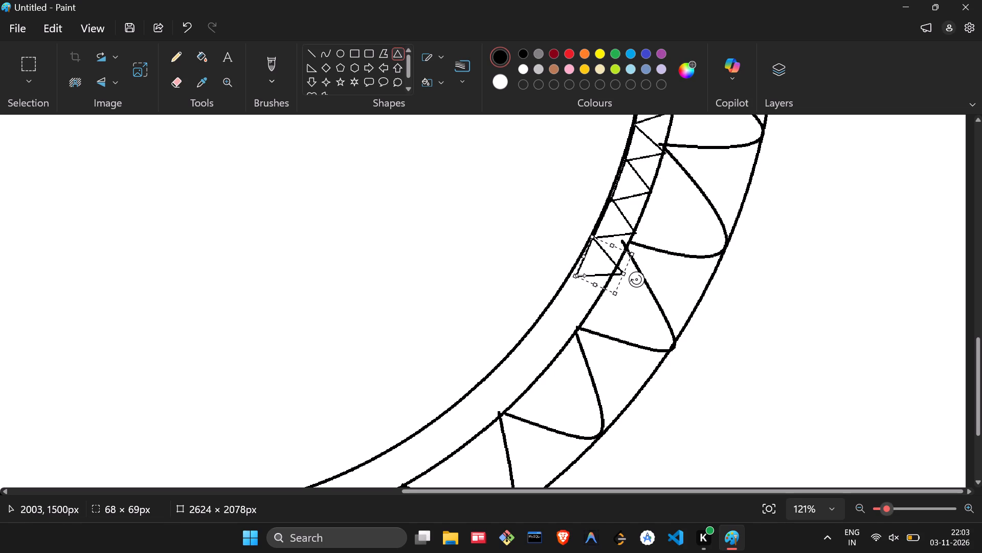
drag(579, 277, 572, 278)
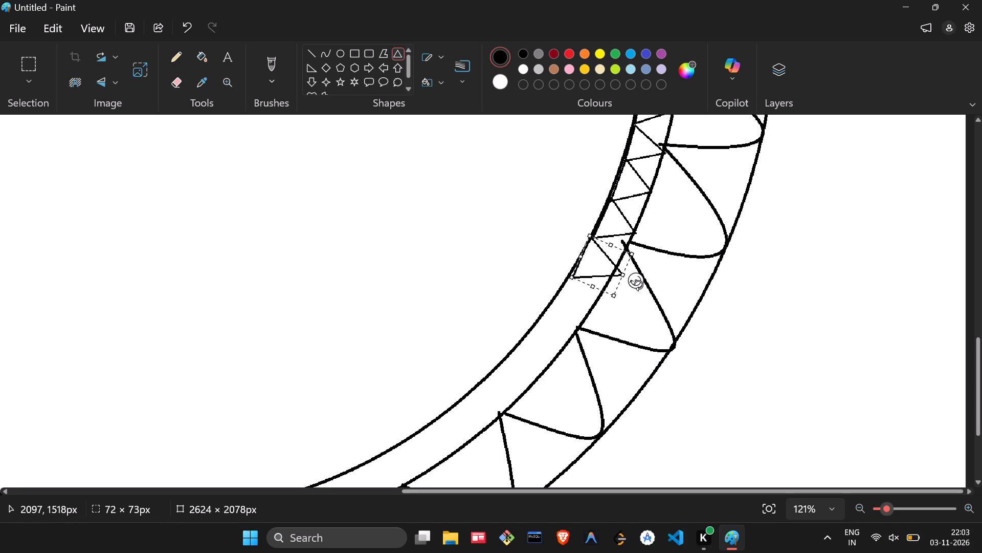
click(637, 278)
drag(619, 278, 615, 275)
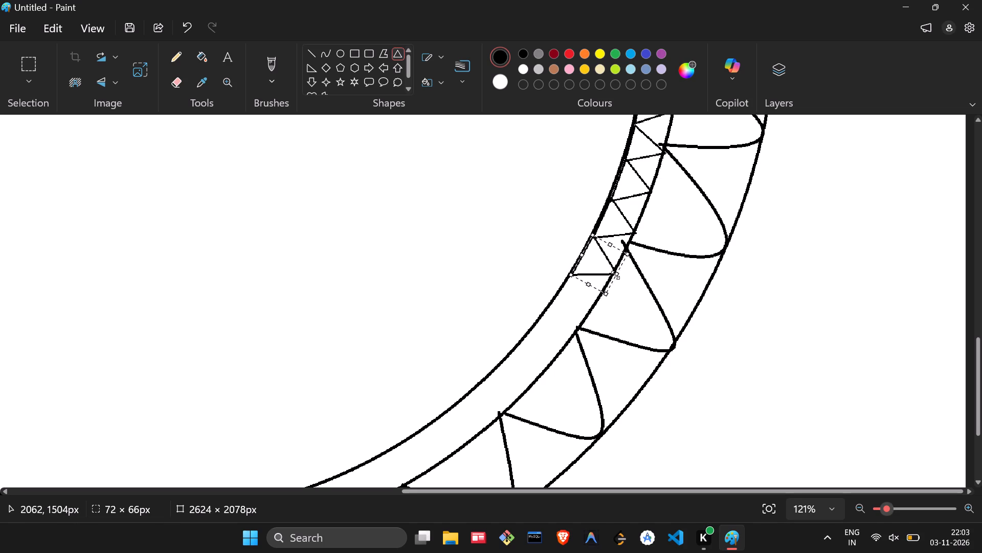
drag(615, 275, 614, 272)
click(737, 282)
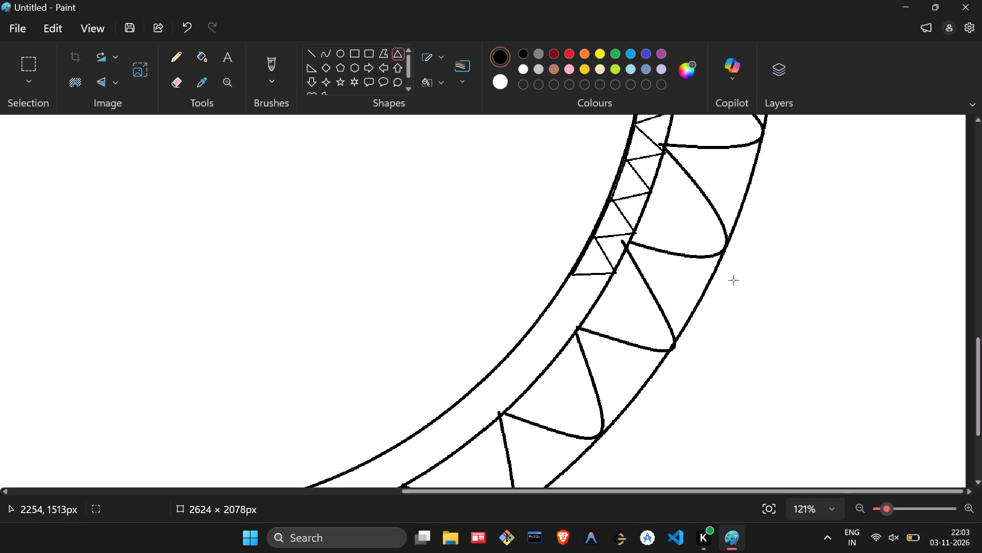
Continue the chain clockwise with a triangle whose base is about 59 px along the inner circle, its apex reaching the outer circle.
click(394, 54)
drag(572, 271, 608, 320)
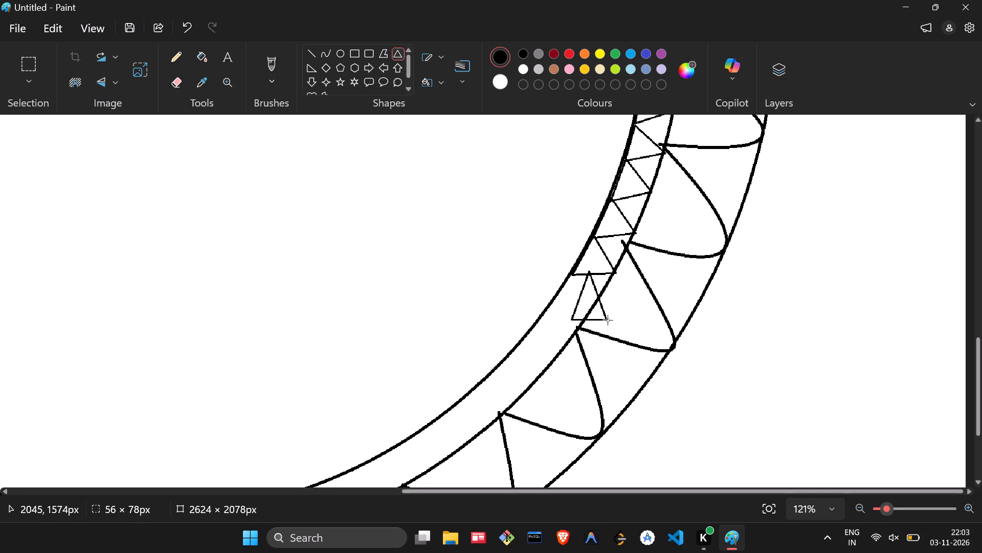
drag(608, 320, 608, 320)
drag(587, 255, 615, 306)
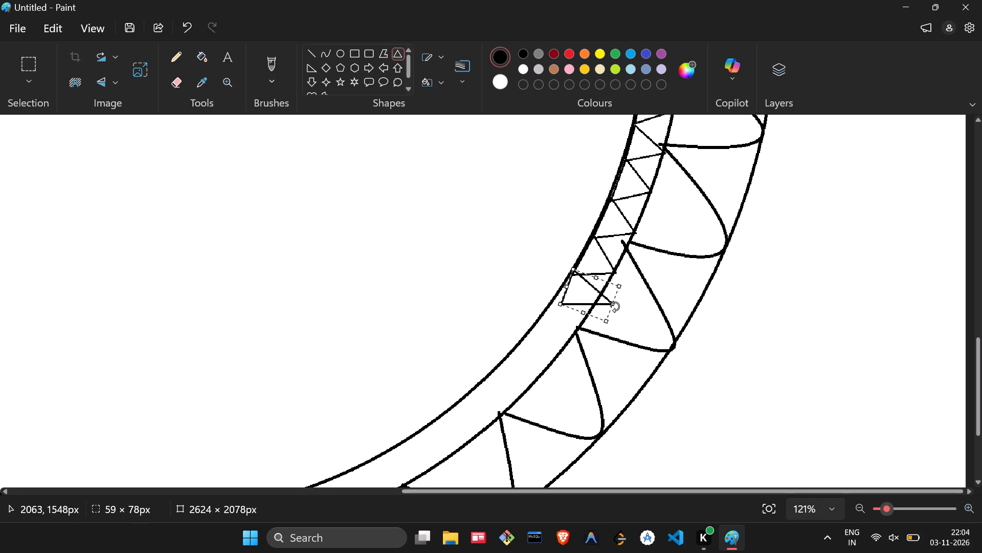
drag(615, 306, 613, 309)
drag(589, 295, 581, 304)
drag(602, 318, 601, 317)
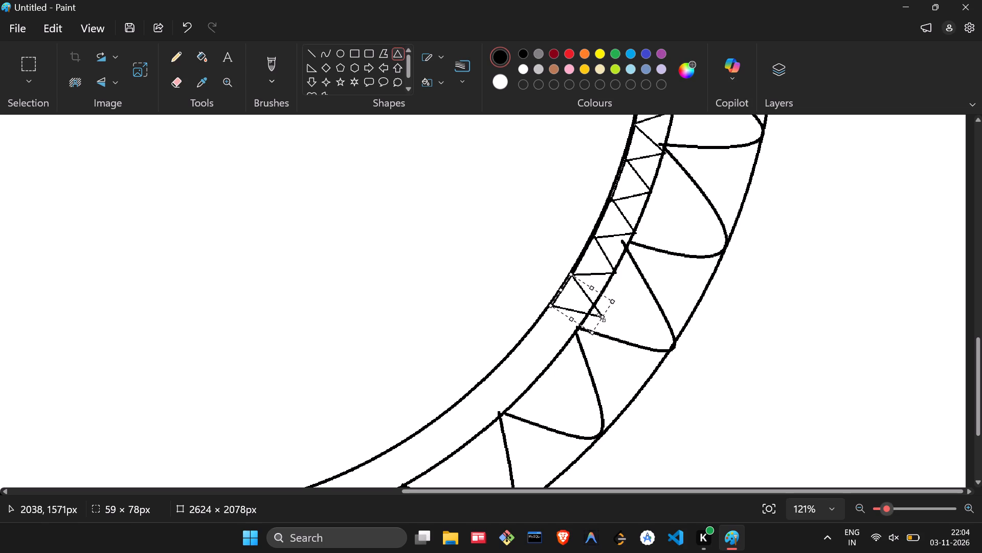
drag(601, 317, 593, 312)
click(746, 312)
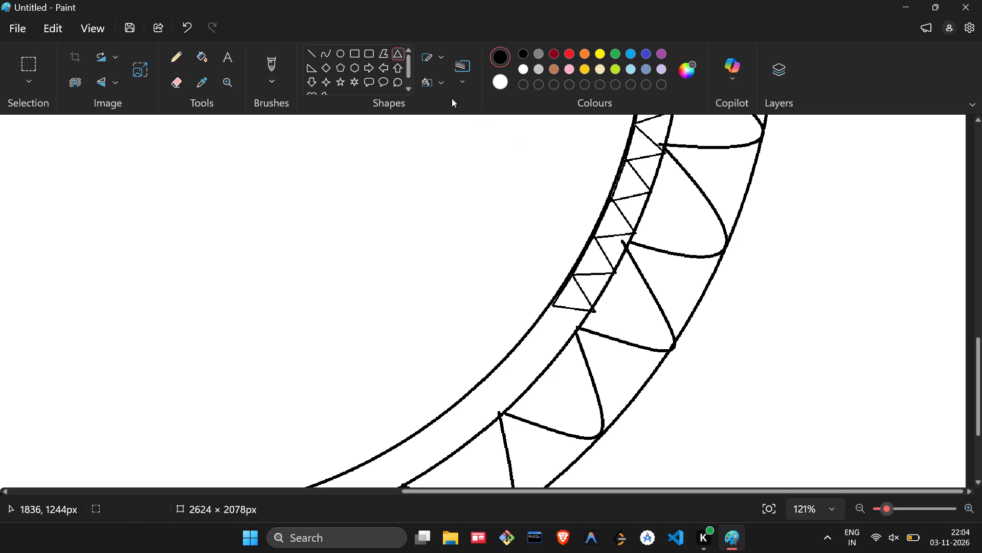
Add a triangle of about 69 × 61 px below the last one, rotating, moving and resizing it to fit inside the narrow ring.
click(396, 50)
drag(551, 306, 561, 333)
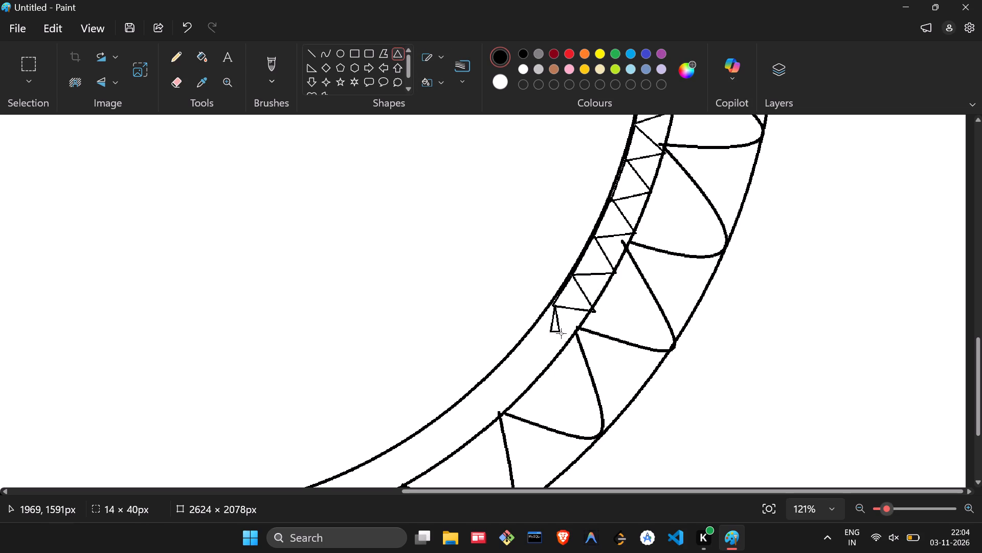
drag(561, 333, 593, 350)
drag(577, 291, 599, 342)
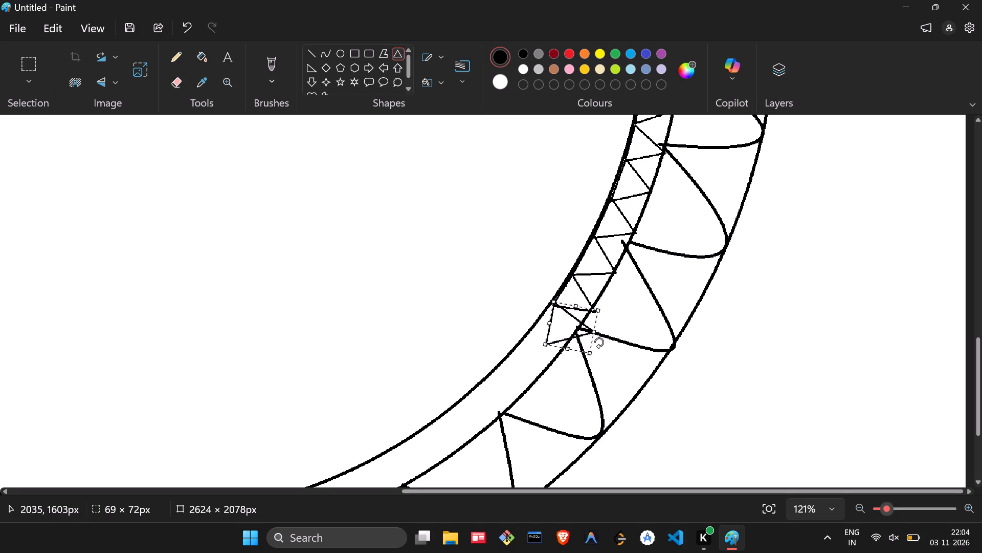
drag(599, 342, 598, 344)
drag(567, 323, 556, 328)
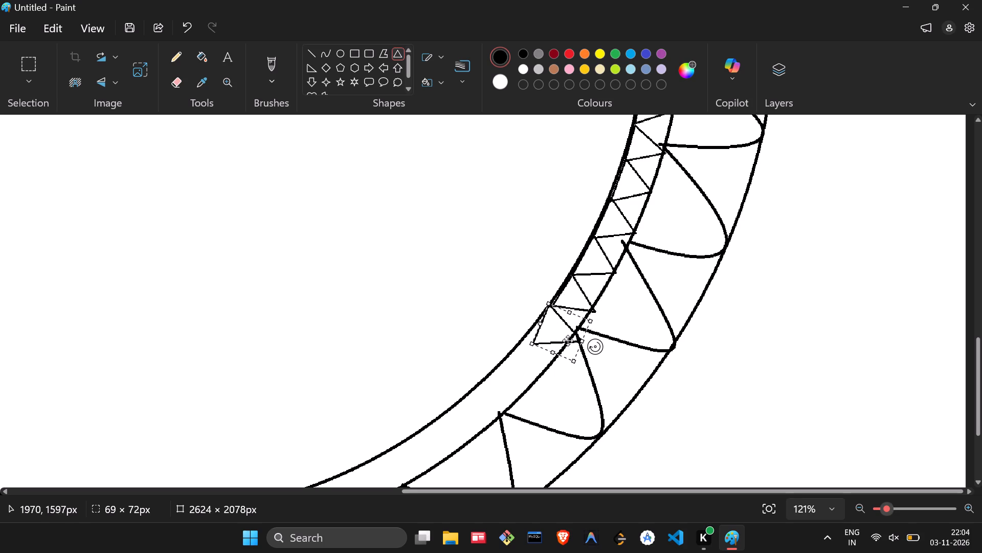
drag(601, 347, 589, 352)
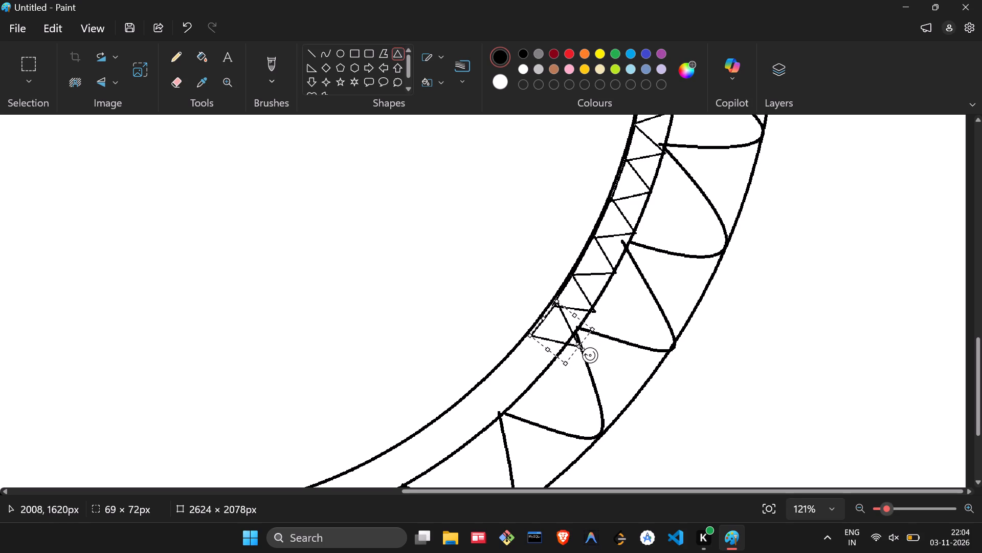
drag(576, 345, 573, 338)
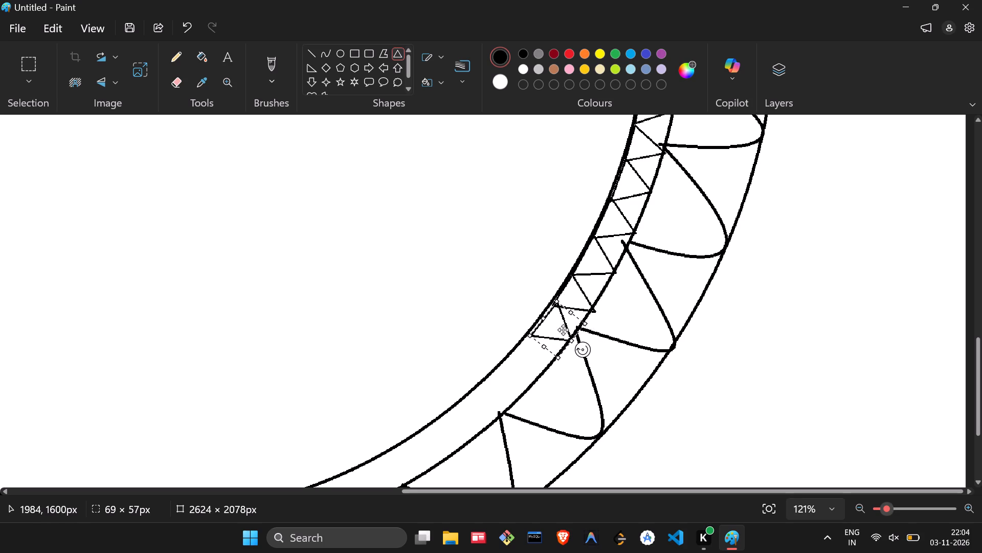
drag(546, 319, 540, 318)
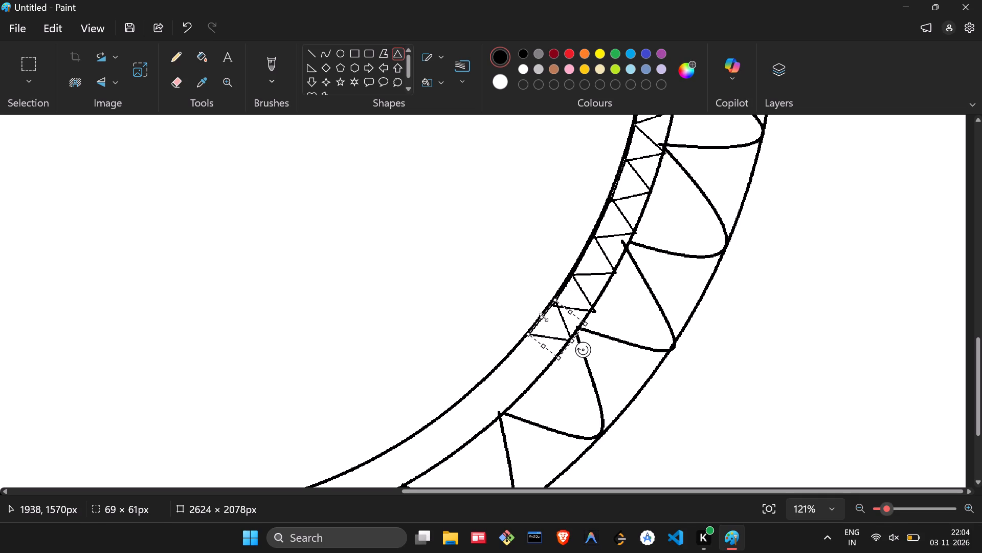
click(556, 323)
click(555, 325)
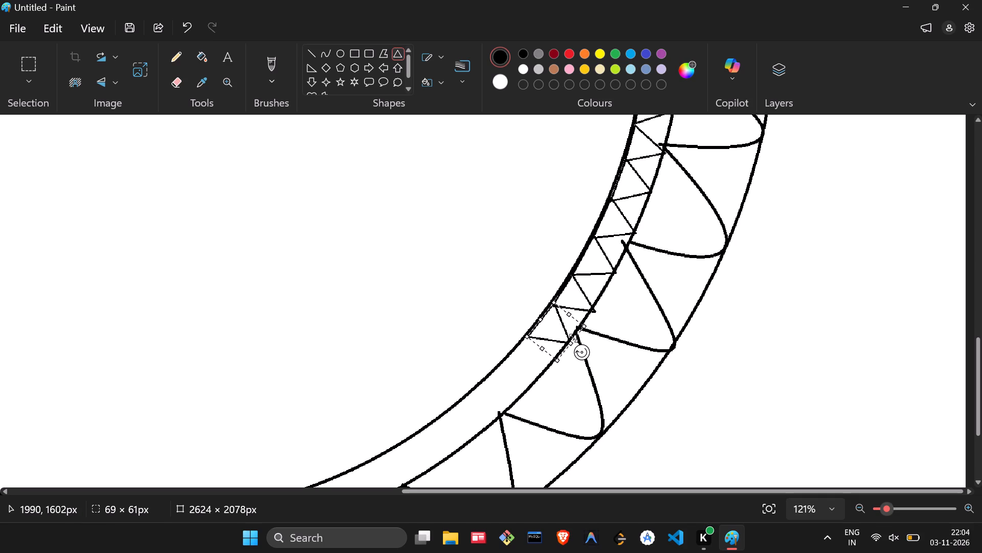
click(519, 345)
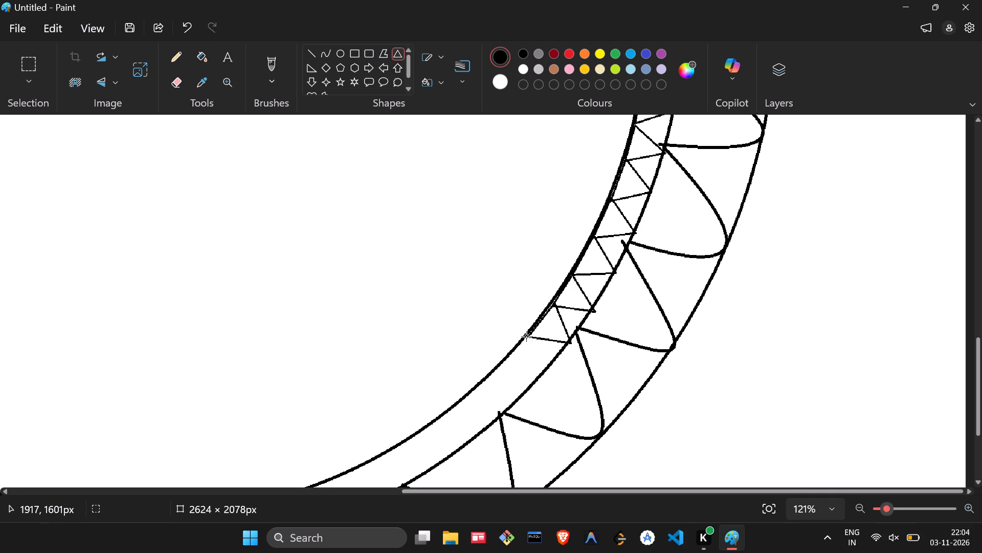
click(549, 330)
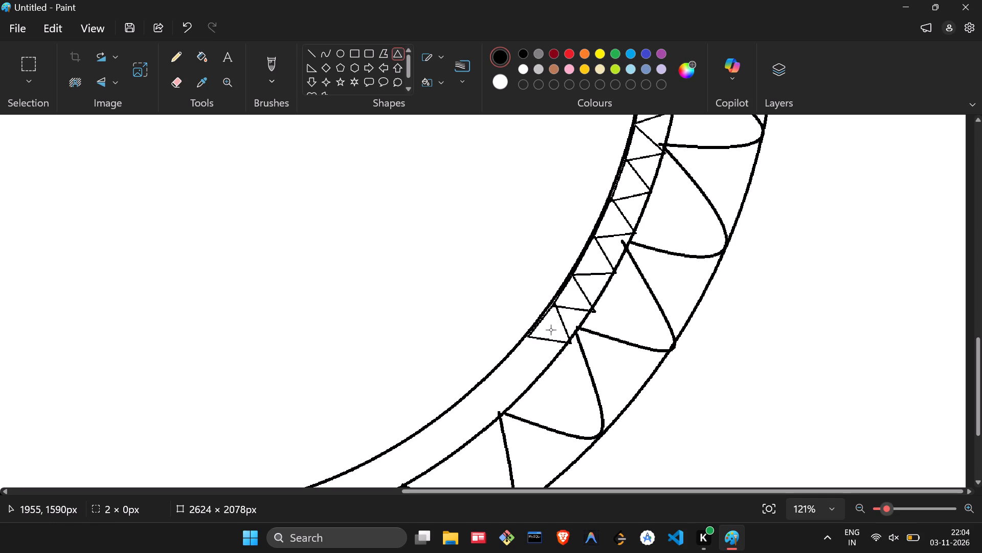
Extend the chain with a triangle whose base is about 62 px along the inner circle, apex outward, and undo the stray mark.
drag(527, 338, 549, 355)
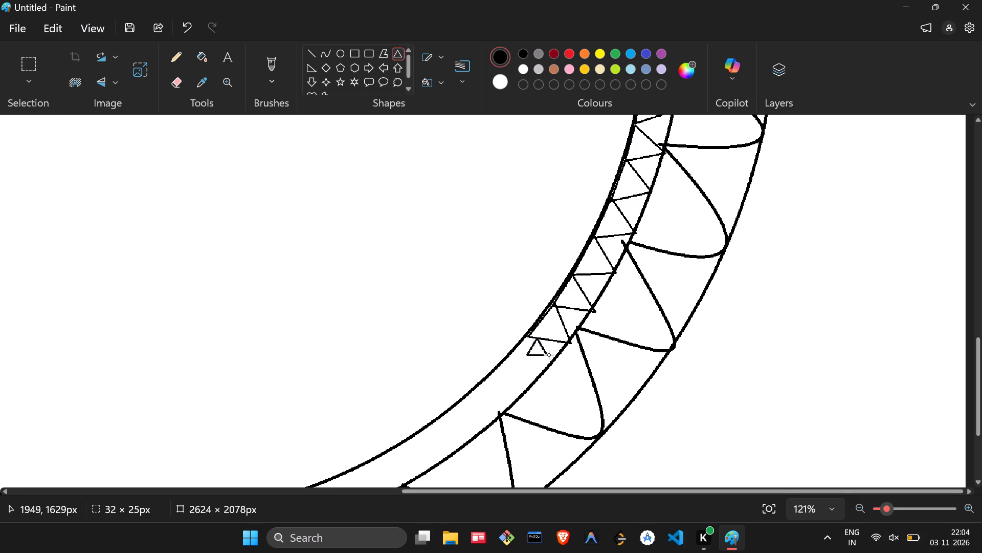
drag(549, 355, 561, 369)
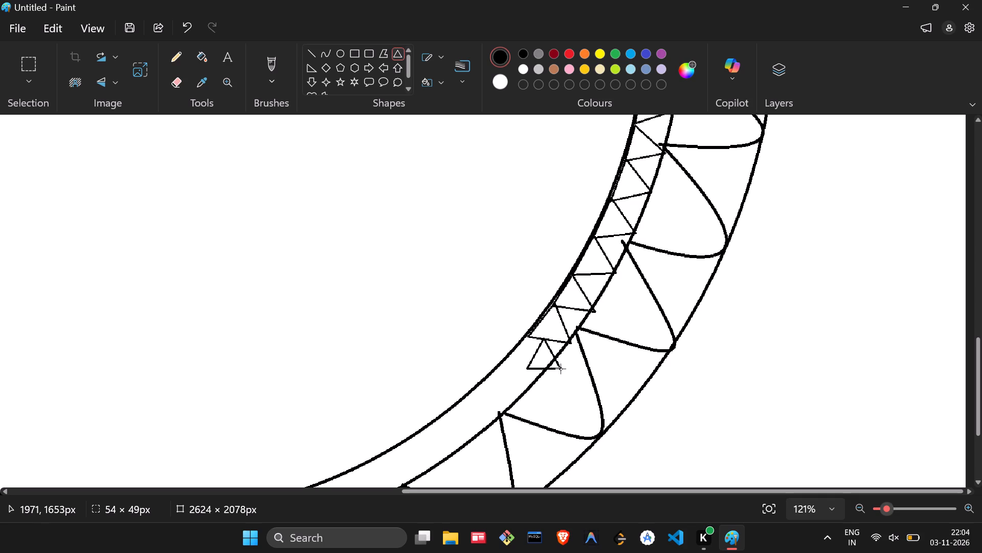
drag(561, 369, 566, 375)
drag(549, 328, 570, 363)
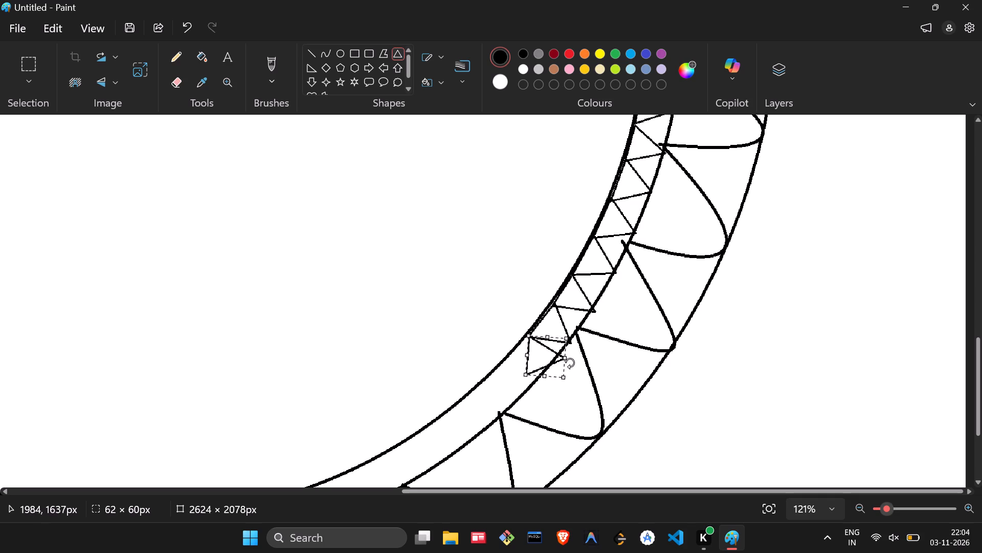
drag(570, 363, 569, 372)
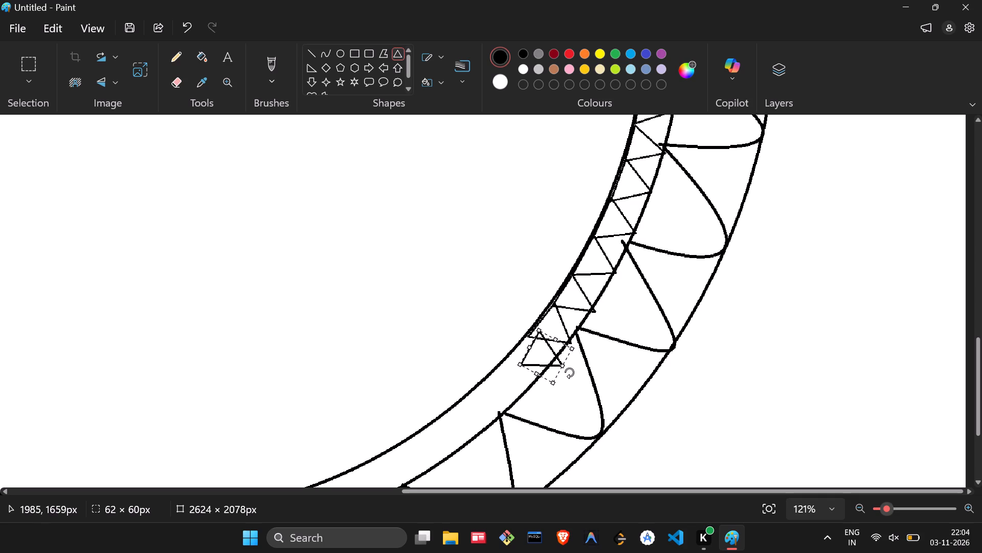
drag(569, 372, 568, 376)
drag(554, 353, 541, 357)
click(560, 383)
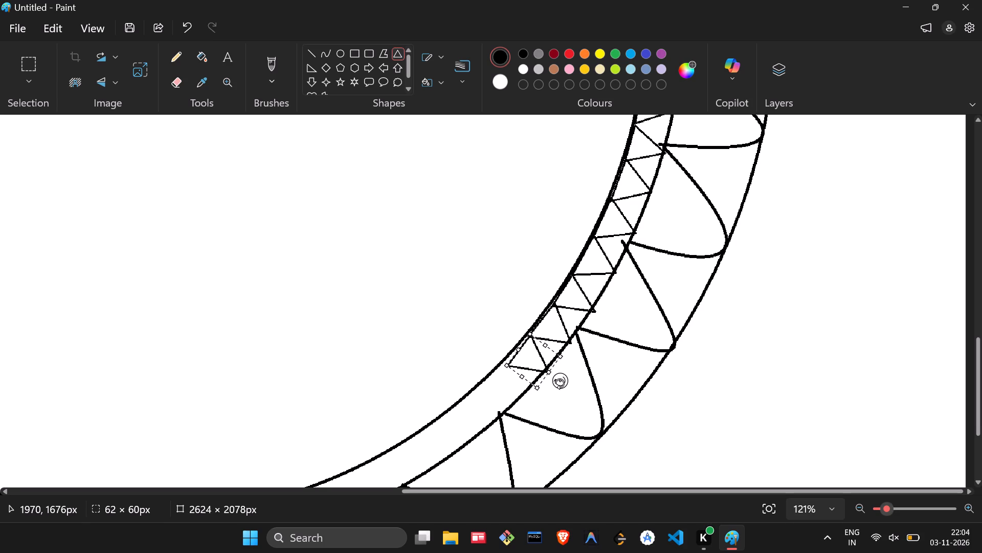
drag(542, 360, 537, 363)
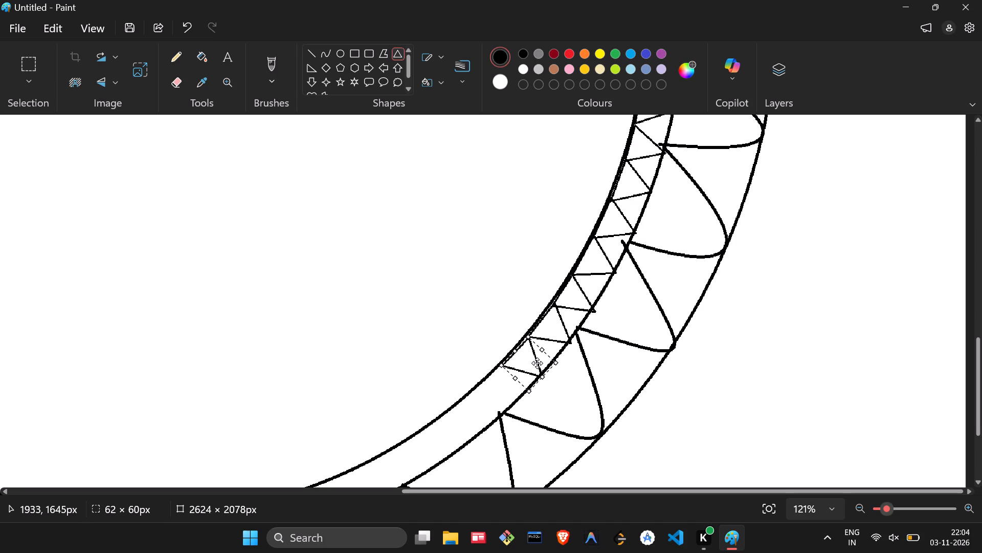
drag(537, 363, 535, 360)
click(545, 377)
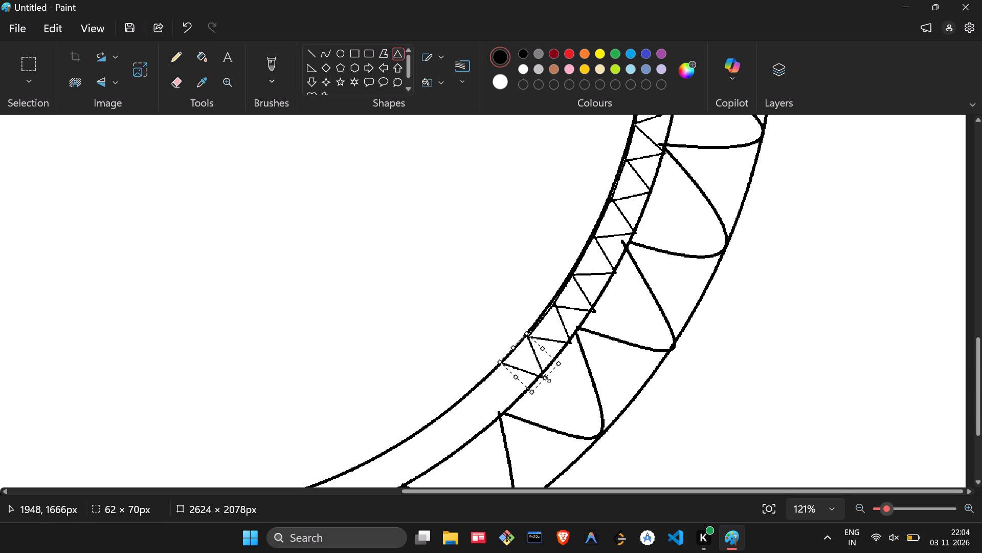
click(817, 422)
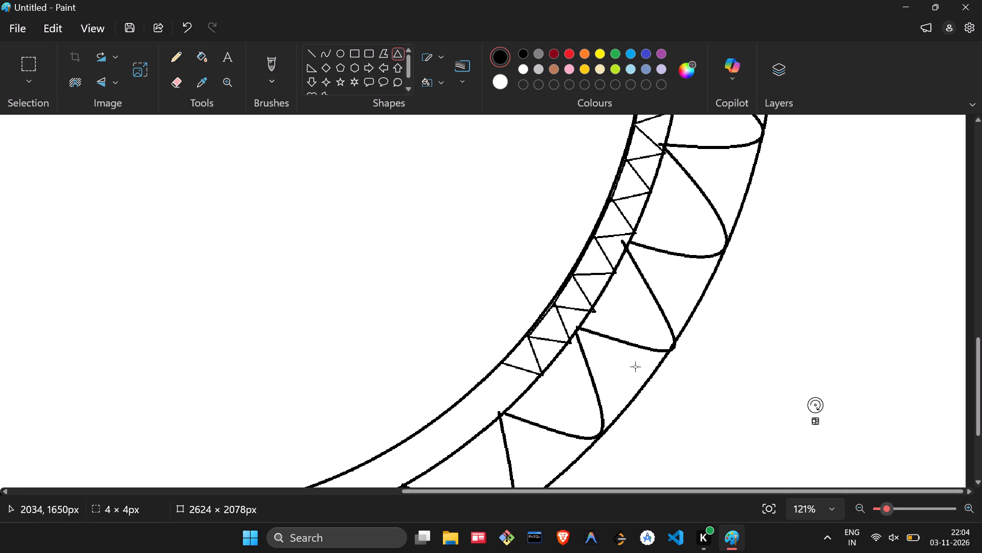
key(ctrl+z)
Add the next triangle clockwise, about 69 × 61 px, rotated and stretched to span the narrow ring between its two circles.
scroll(707, 375, down, 1)
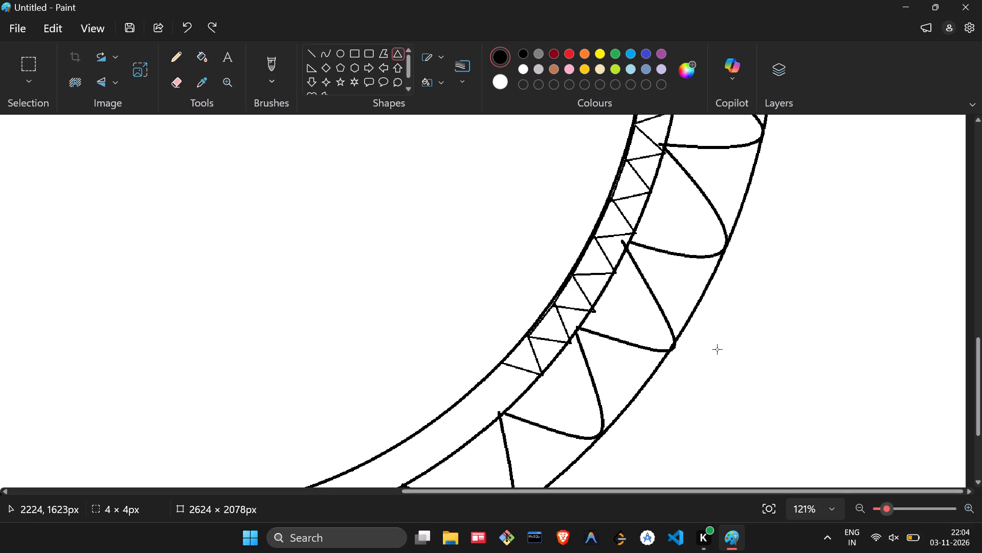
scroll(716, 348, down, 1)
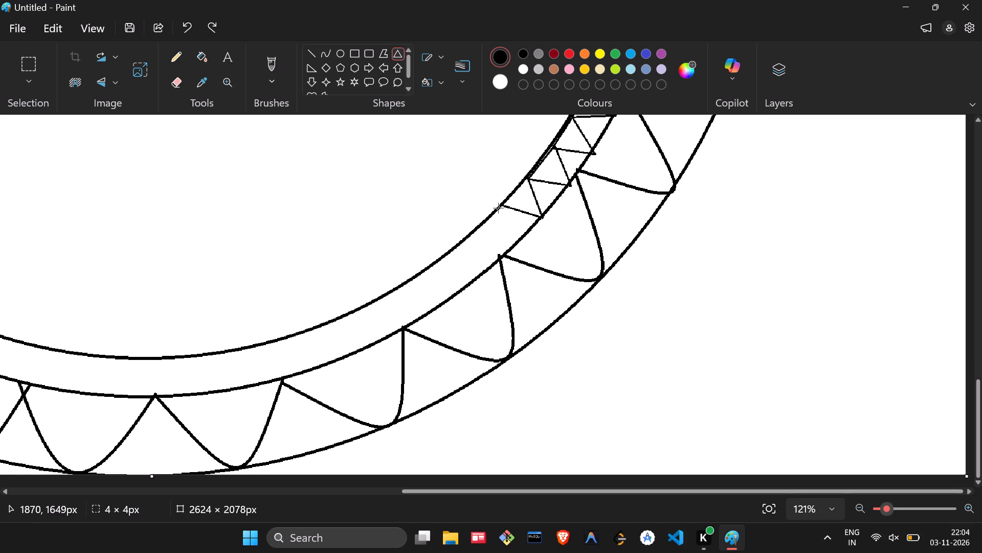
drag(505, 204, 466, 240)
drag(490, 188, 507, 248)
drag(493, 219, 511, 228)
drag(478, 238, 477, 238)
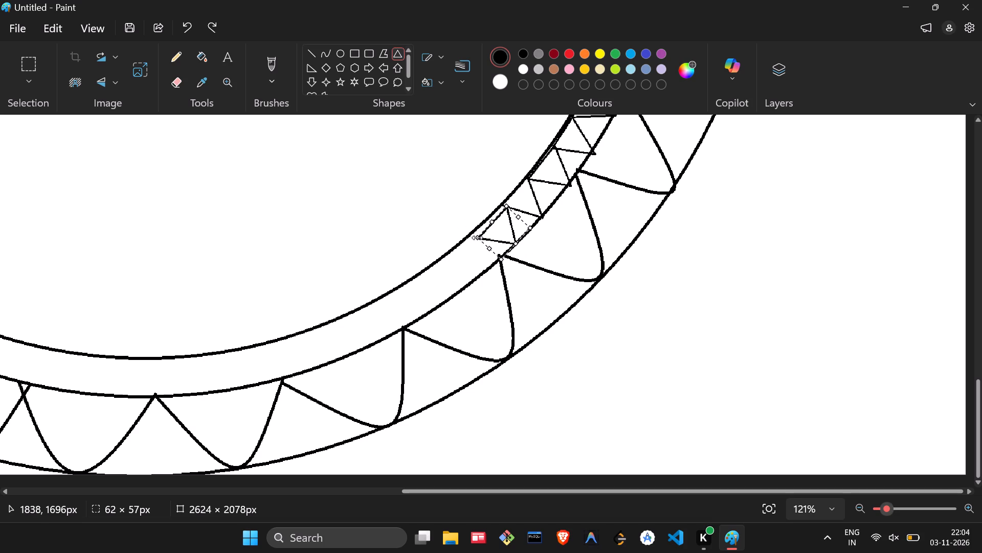
drag(477, 238, 473, 234)
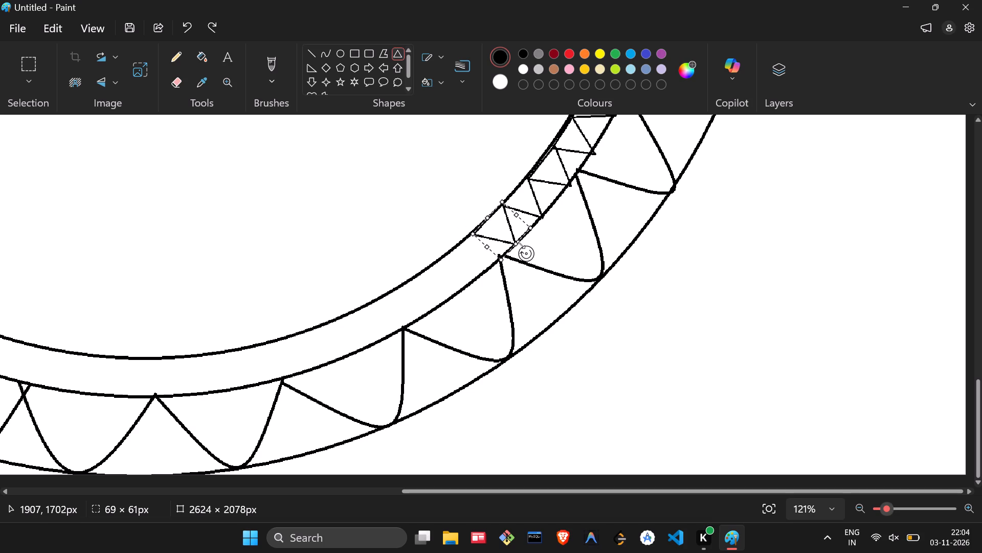
drag(530, 257, 529, 261)
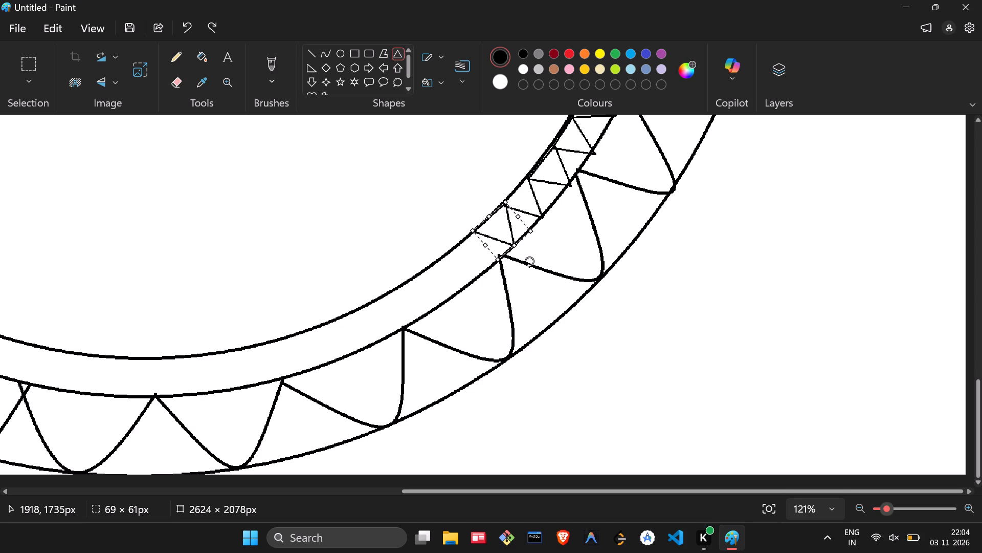
drag(529, 261, 532, 261)
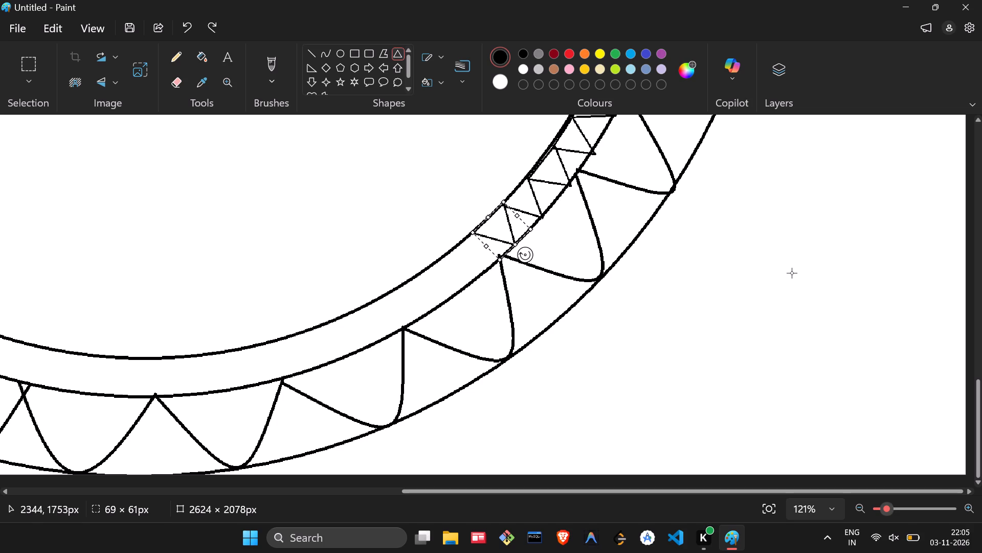
click(644, 311)
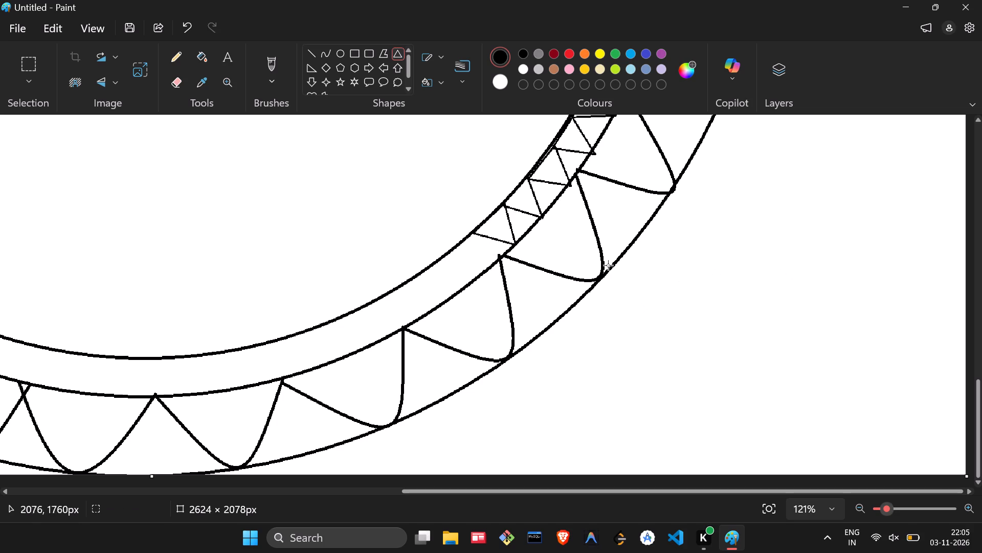
Draw another triangle at the chain's end, base about 69 px along the inner circle, shortened so its apex meets the outer circle.
drag(476, 233, 481, 271)
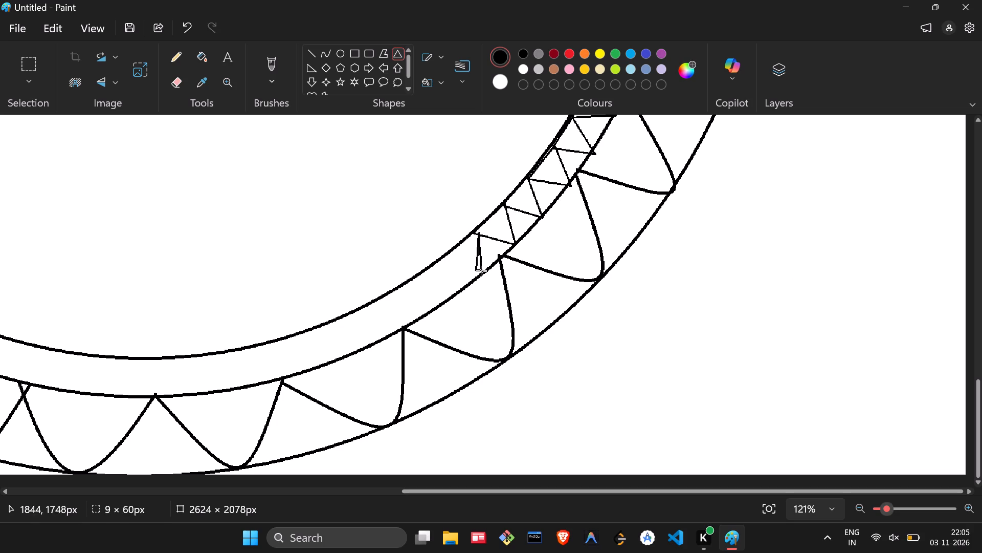
drag(481, 271, 433, 281)
drag(454, 221, 468, 237)
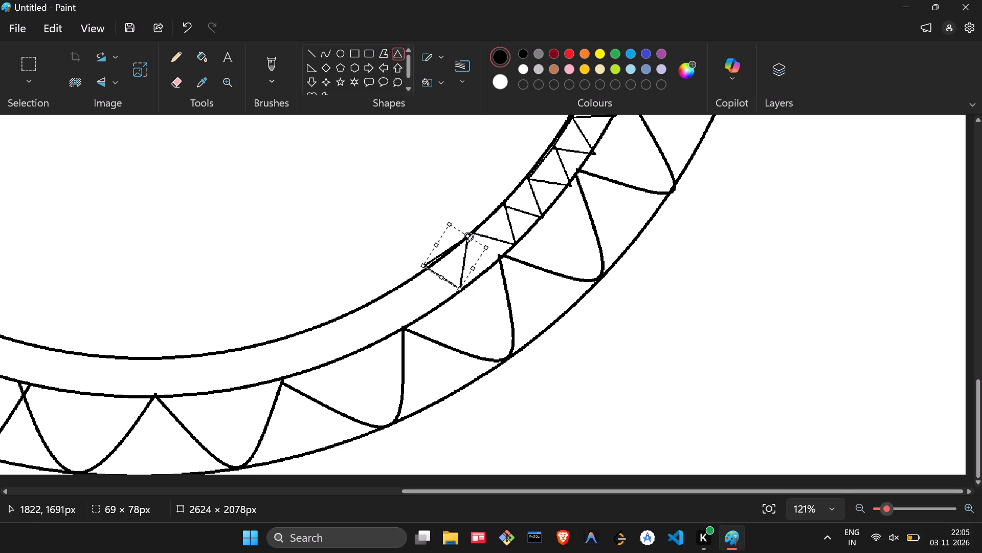
drag(468, 237, 474, 281)
drag(459, 254, 474, 272)
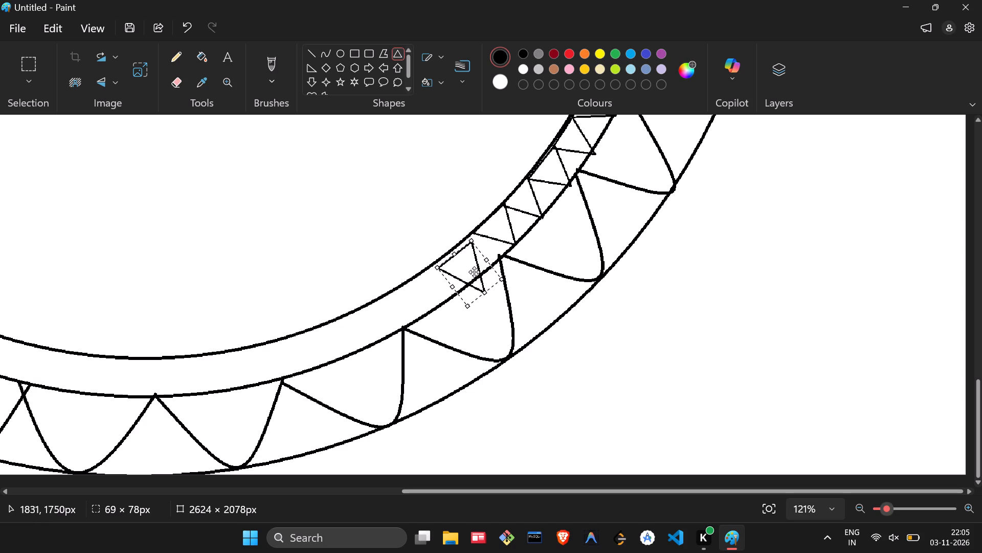
drag(474, 272, 478, 261)
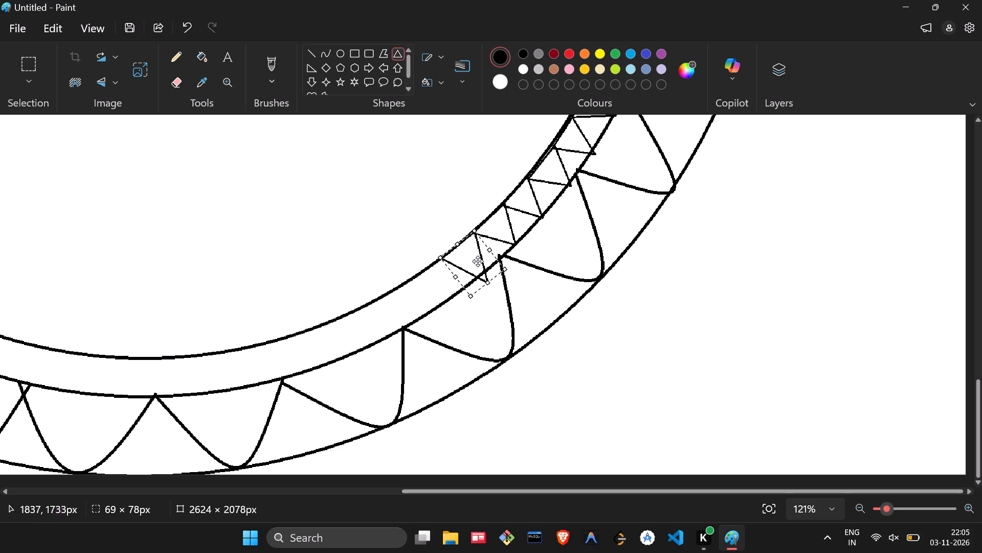
drag(478, 261, 478, 262)
drag(490, 287, 482, 277)
click(444, 285)
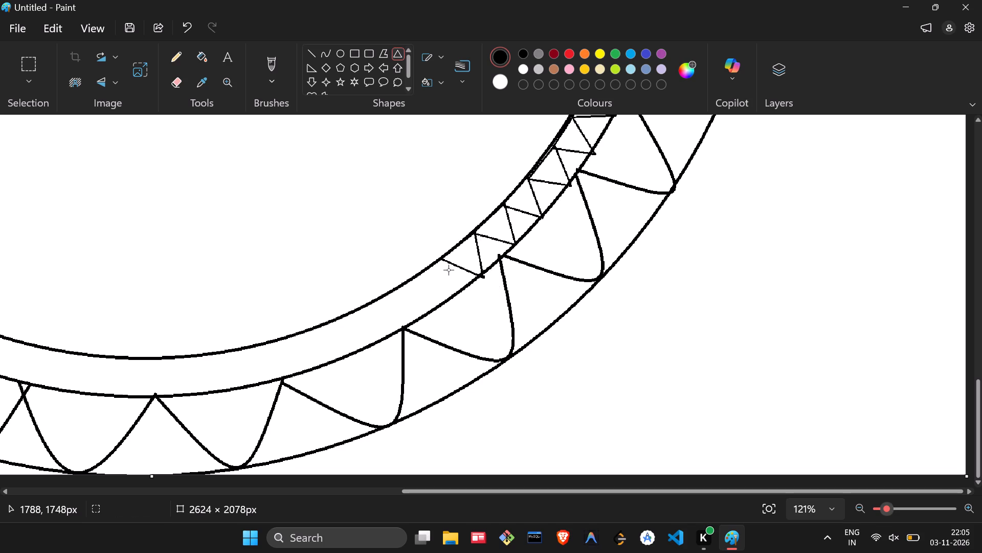
Continue the chain clockwise with a triangle about 61 px high, rotated outward and narrowed to fit inside the narrow ring.
drag(443, 256, 397, 307)
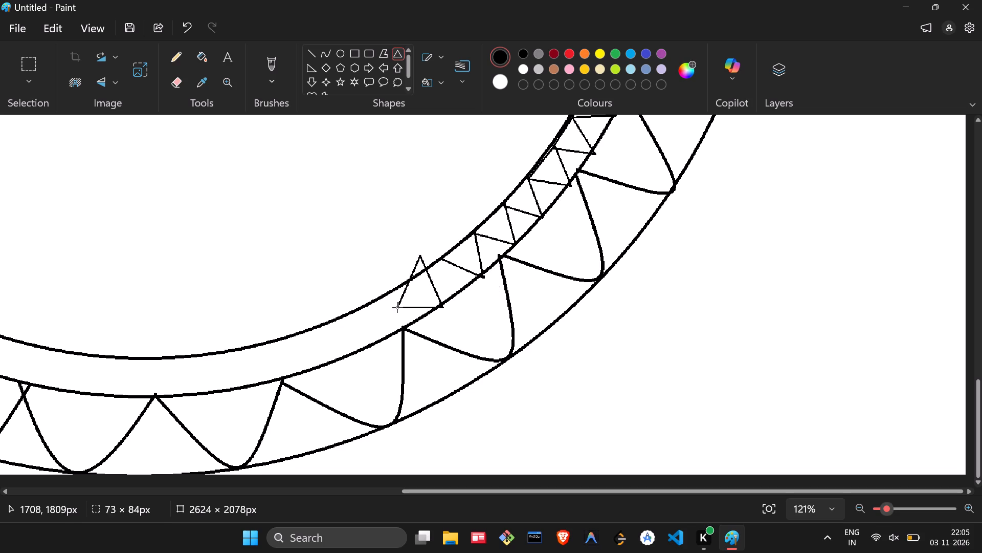
drag(397, 307, 393, 300)
drag(417, 244, 441, 268)
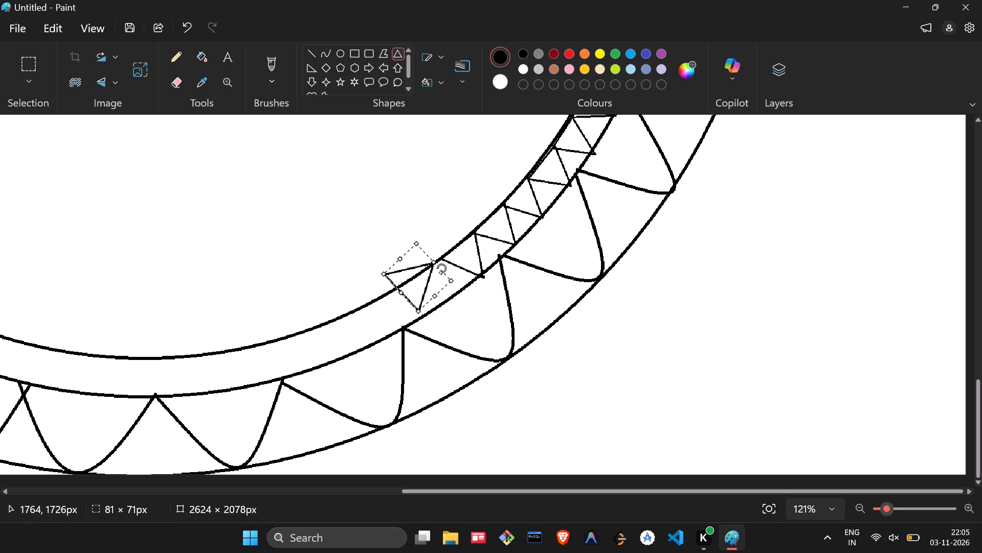
drag(441, 268, 452, 329)
drag(403, 274, 413, 289)
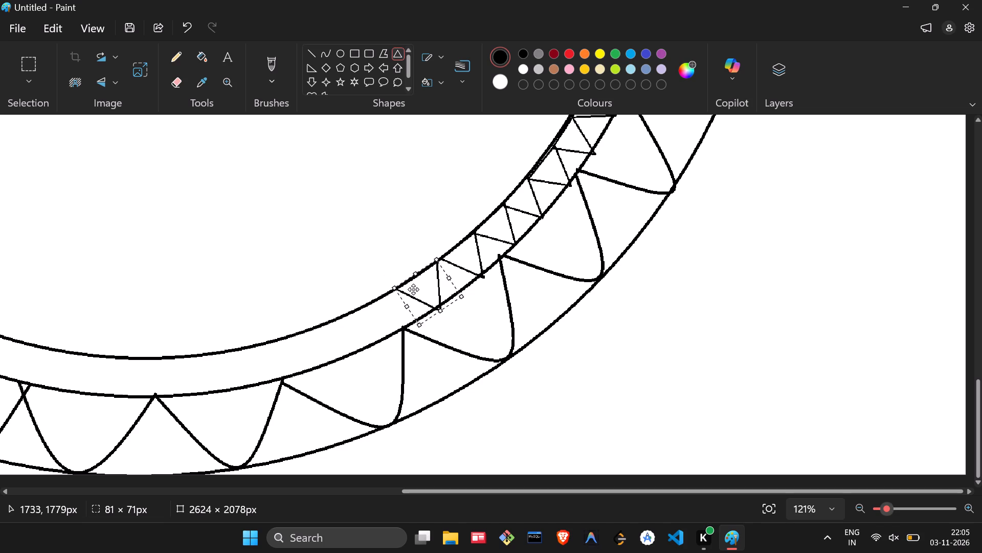
drag(413, 289, 418, 288)
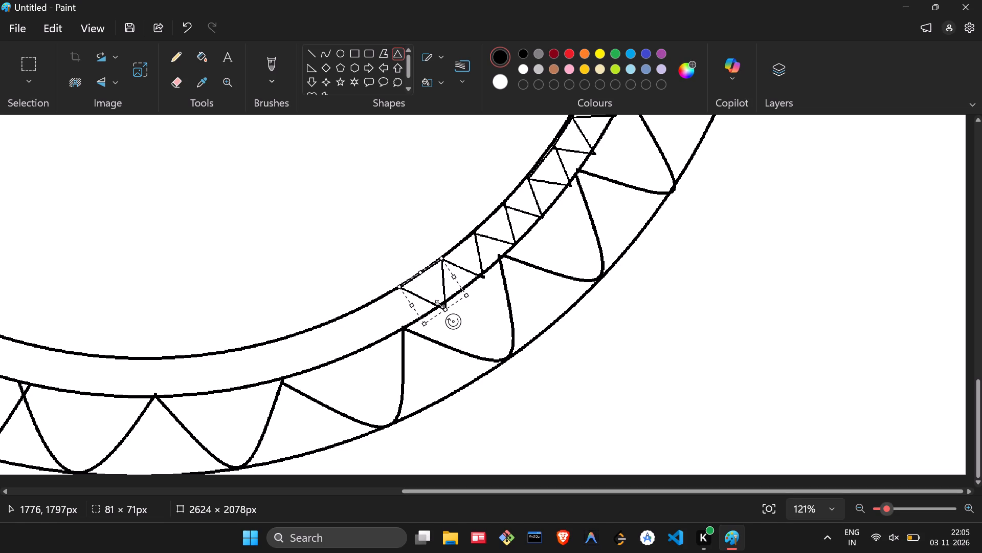
drag(442, 309, 444, 303)
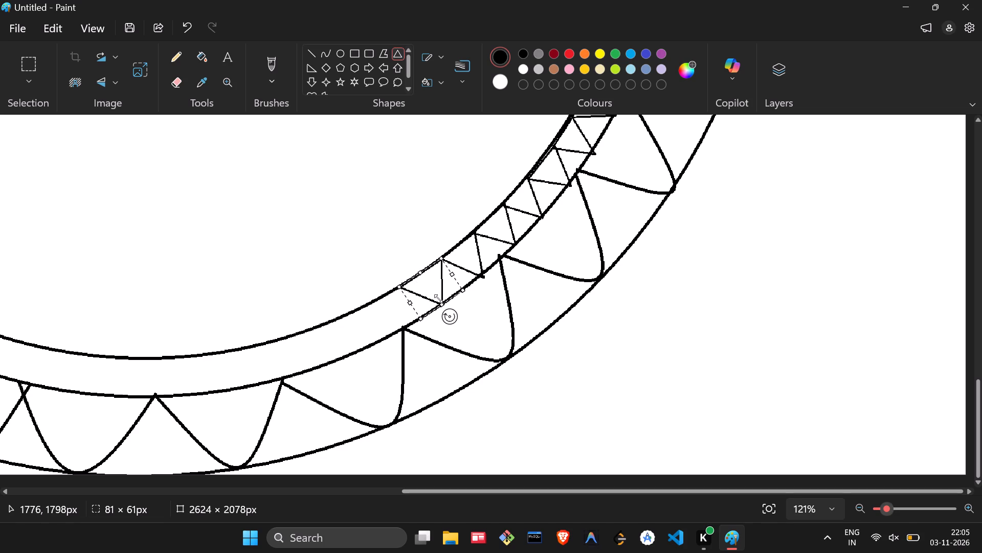
drag(409, 303, 419, 301)
click(507, 396)
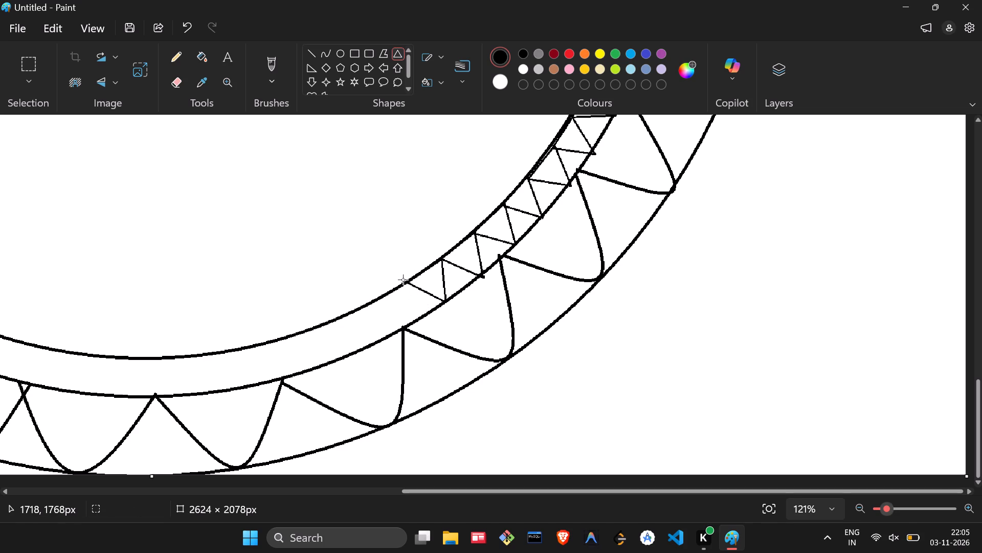
Add a triangle of about 78 × 71 px after the last one, its apex meeting the junction of the outer band's petals.
drag(409, 286, 363, 320)
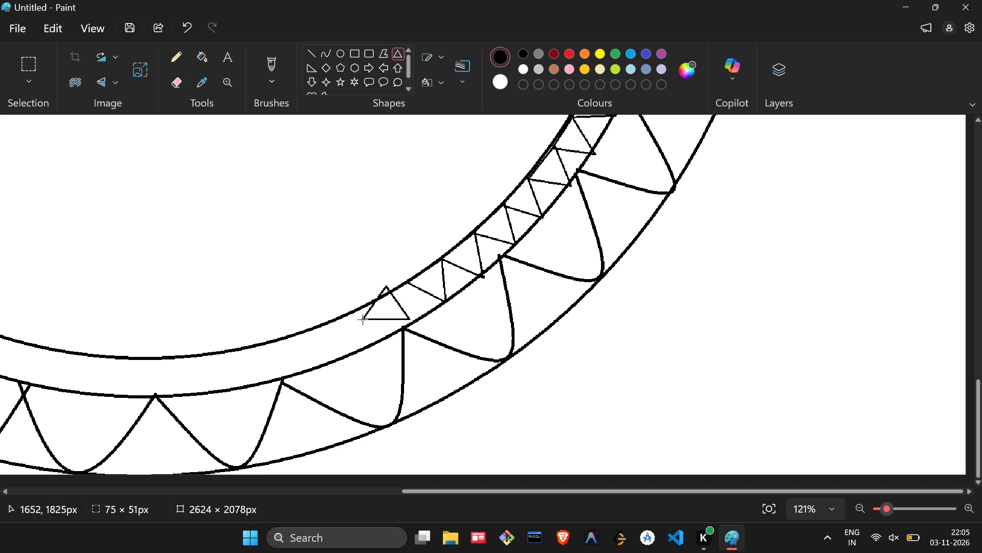
drag(363, 320, 361, 321)
drag(383, 267, 412, 347)
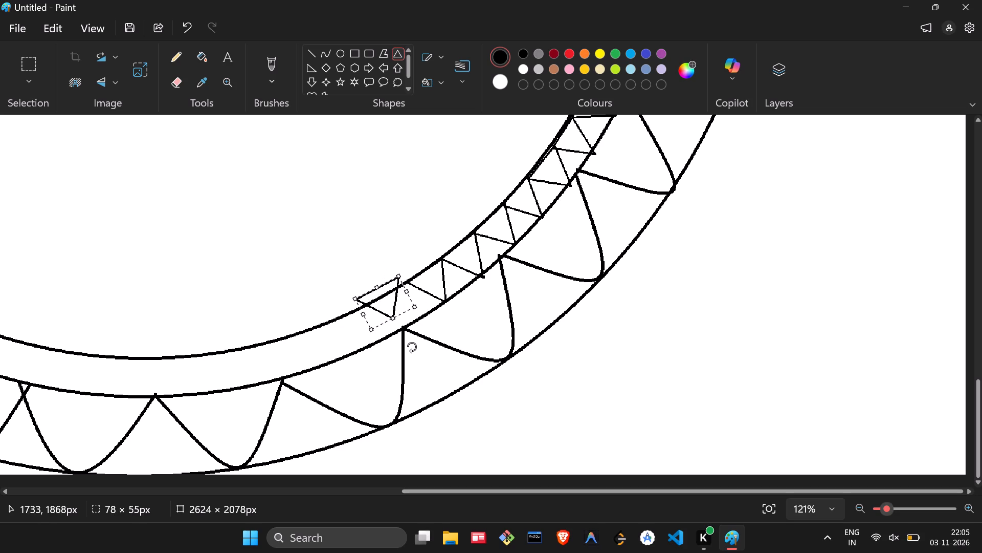
drag(412, 347, 411, 347)
drag(377, 298, 377, 288)
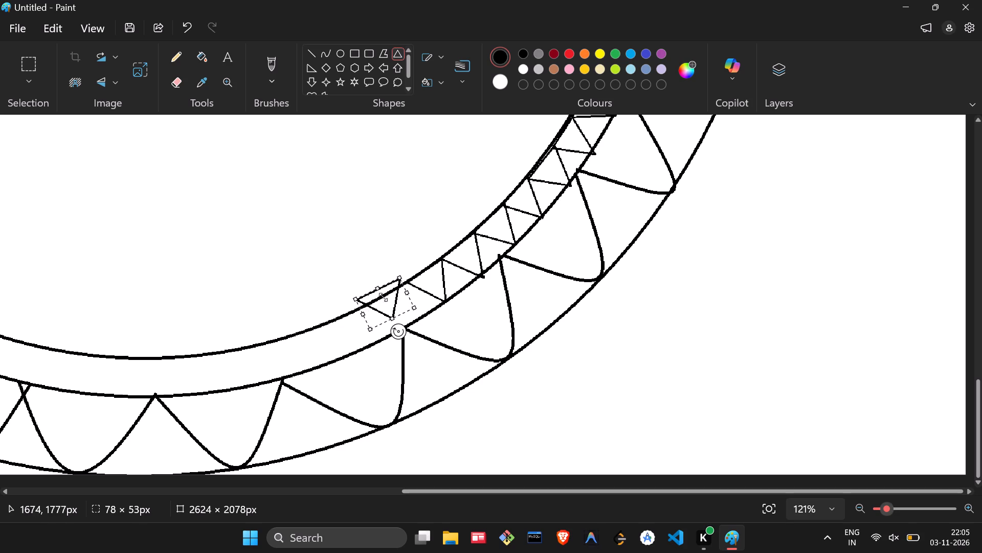
drag(392, 307, 400, 314)
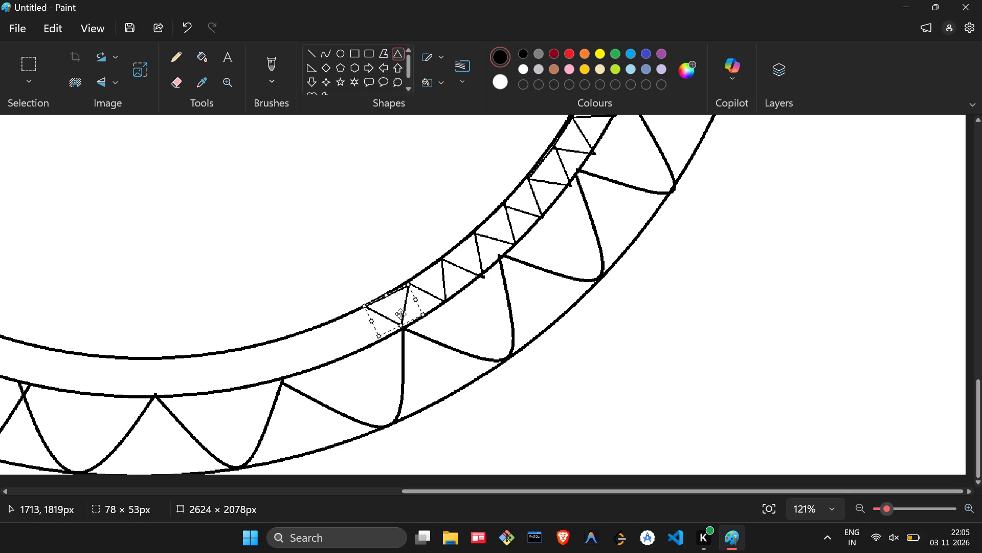
drag(400, 314, 400, 309)
drag(402, 321, 405, 329)
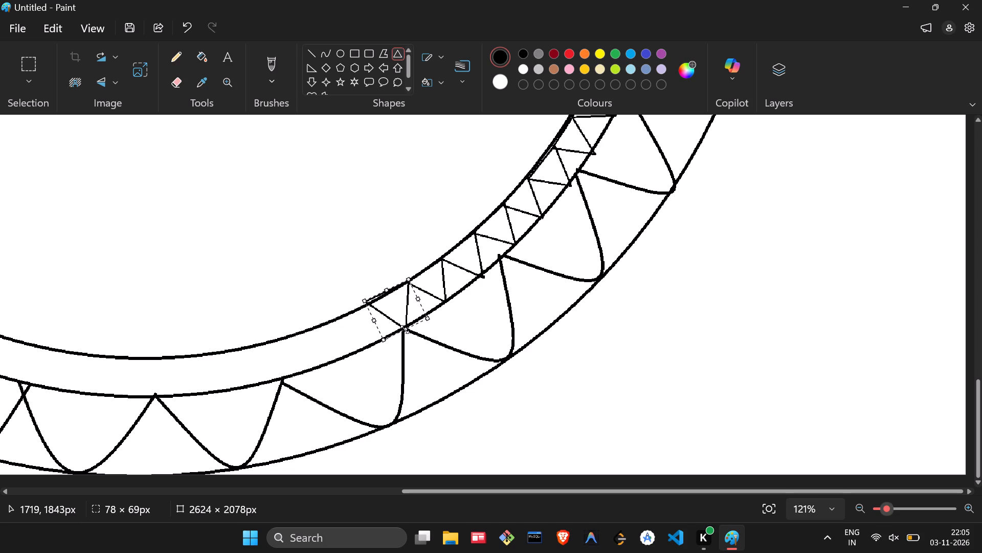
drag(405, 329, 405, 331)
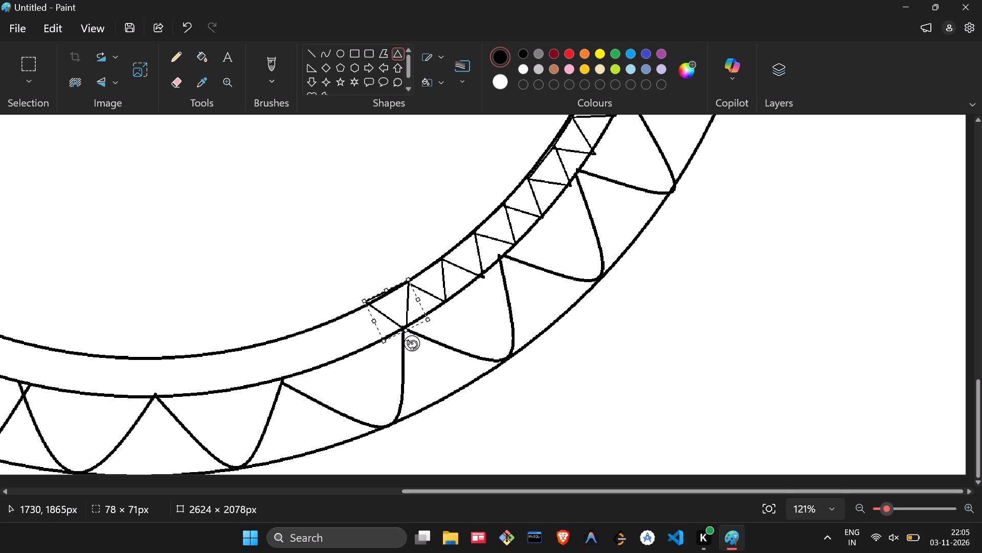
click(413, 345)
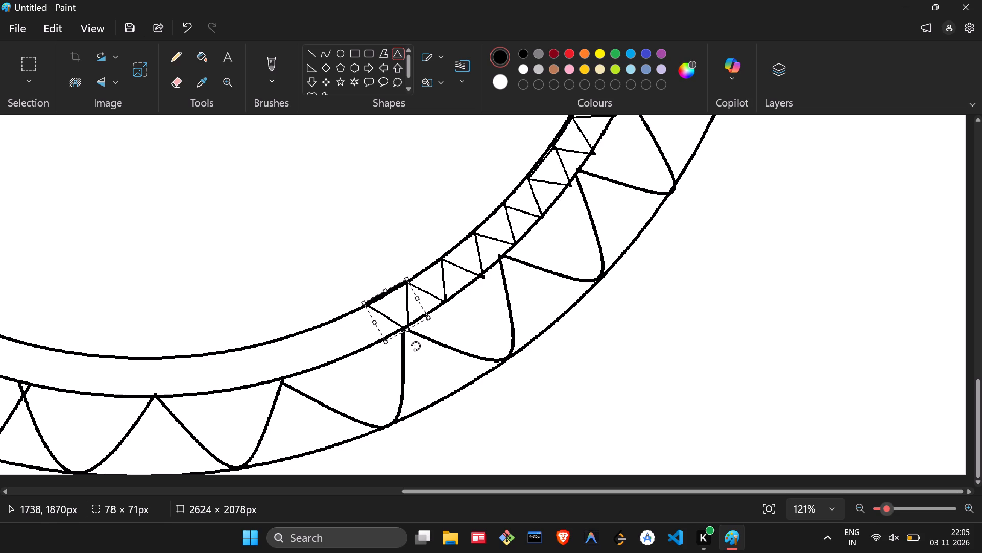
click(397, 317)
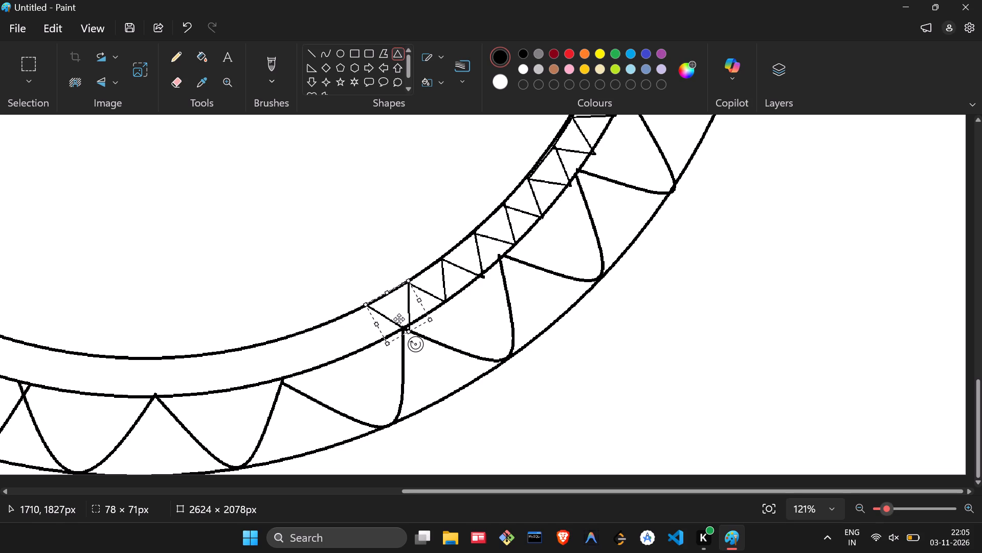
click(450, 433)
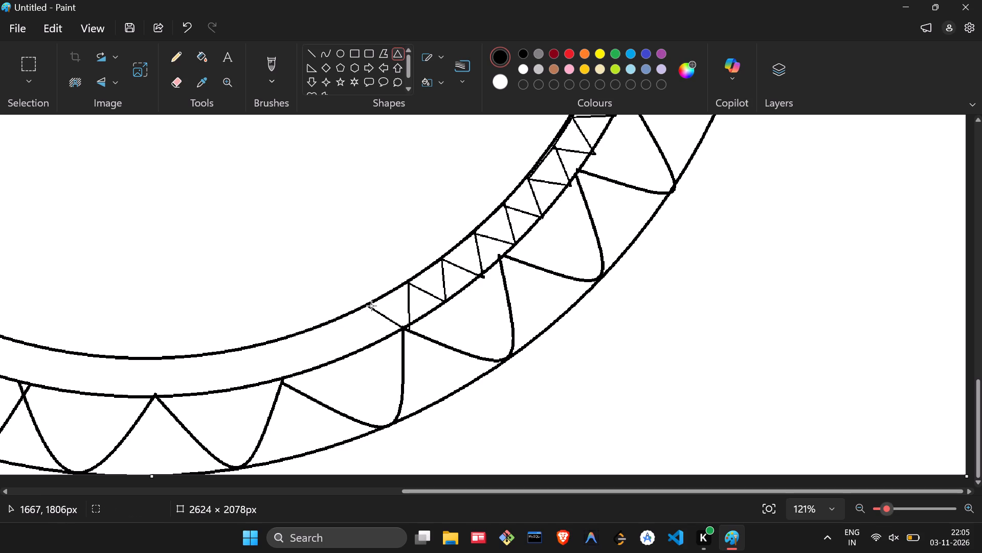
Add the next triangle clockwise, about 71 × 66 px, rotated outward with its base continuing the chain along the inner circle.
drag(363, 305, 347, 334)
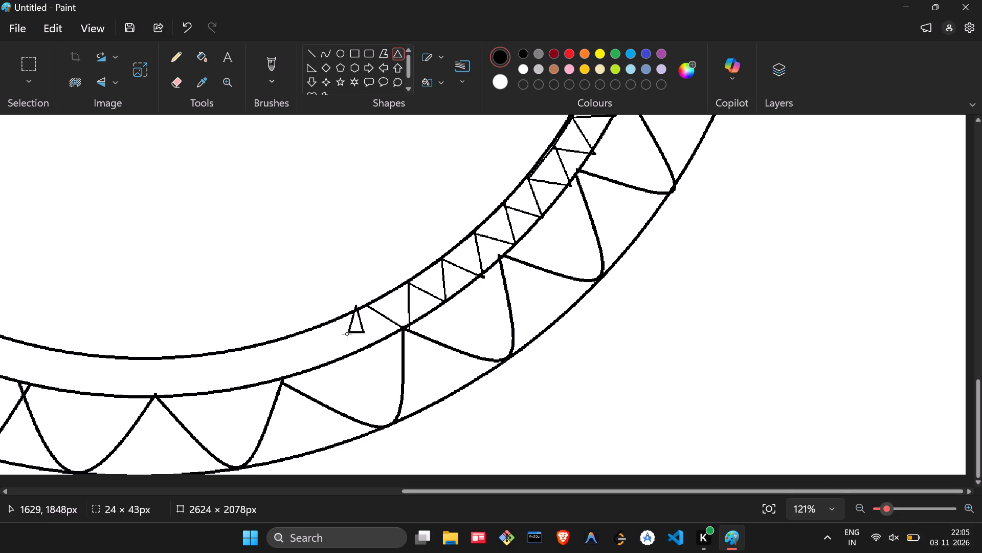
drag(347, 334, 320, 343)
drag(346, 291, 375, 341)
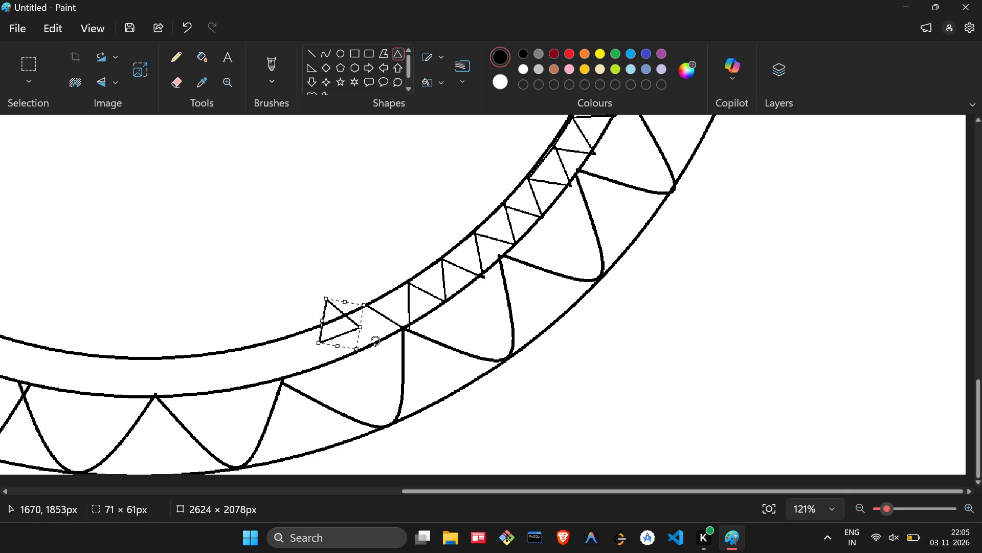
drag(375, 341, 359, 373)
drag(340, 313, 342, 313)
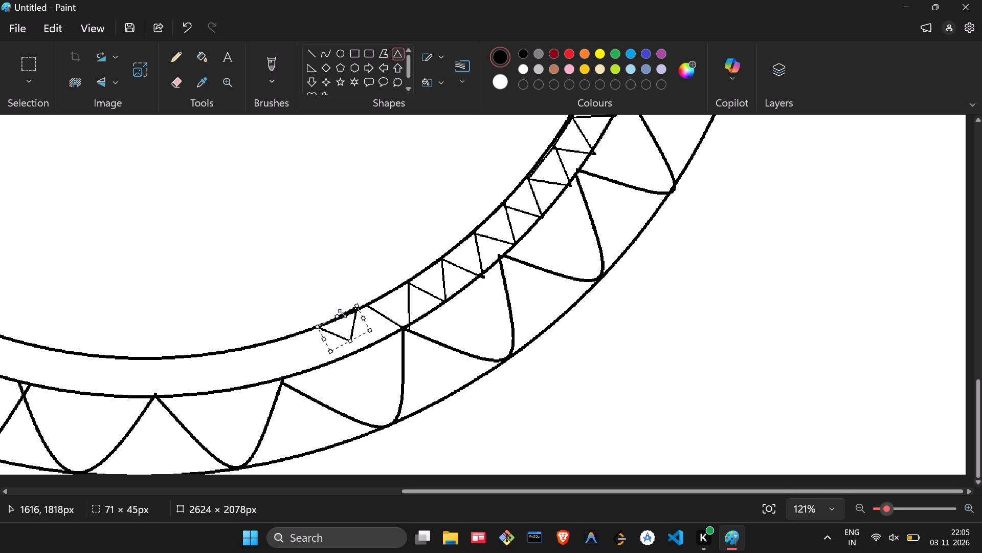
drag(342, 313, 338, 301)
drag(348, 317, 364, 327)
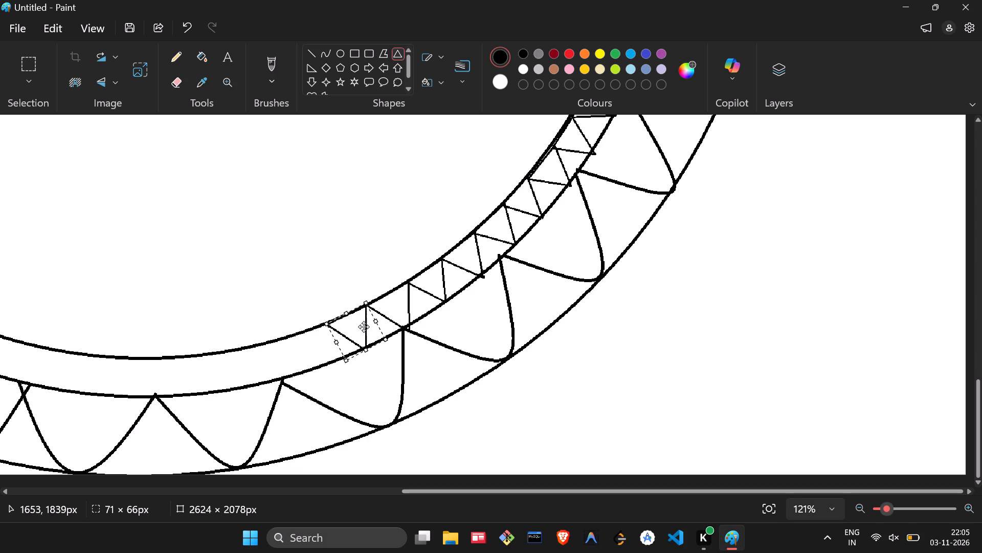
drag(364, 327, 363, 328)
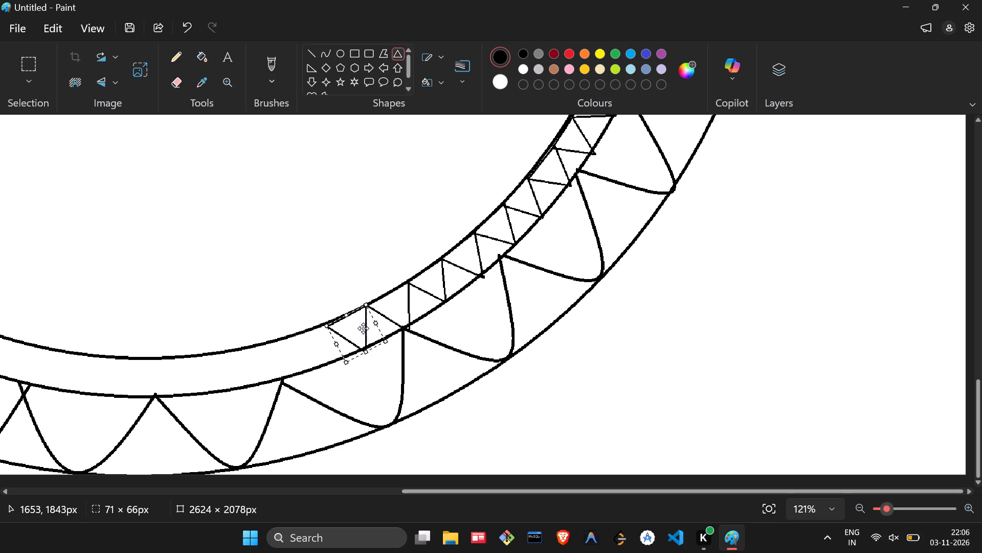
drag(363, 328, 364, 327)
drag(373, 359, 373, 363)
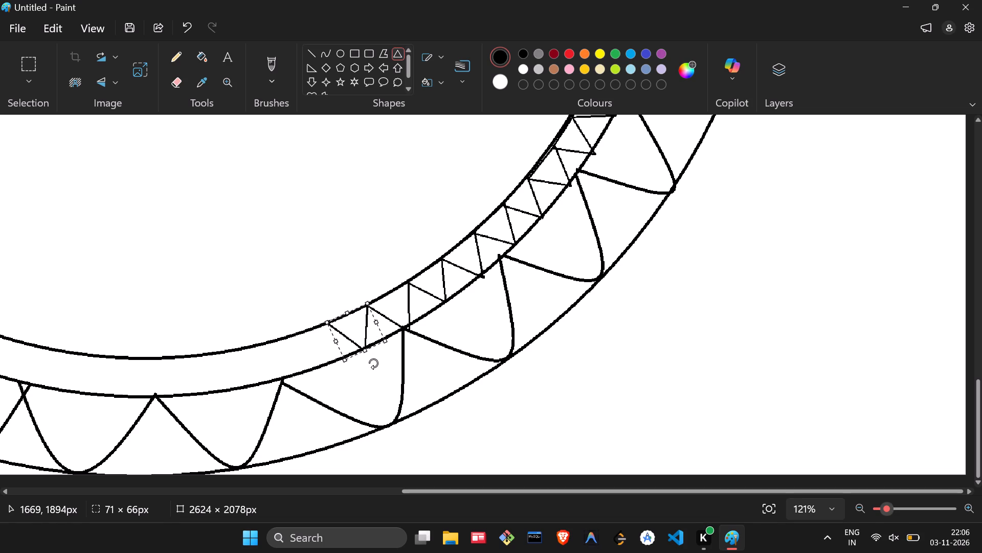
drag(373, 363, 375, 365)
click(386, 391)
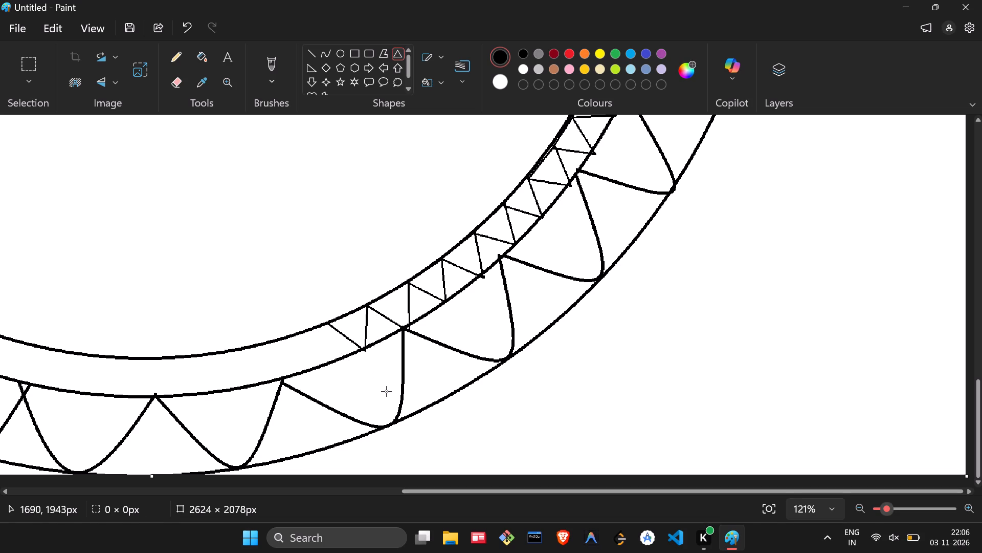
Continue the chain with a triangle rotated to point outward and shortened to about 70 × 68 px to fit the narrow ring.
drag(320, 327, 266, 362)
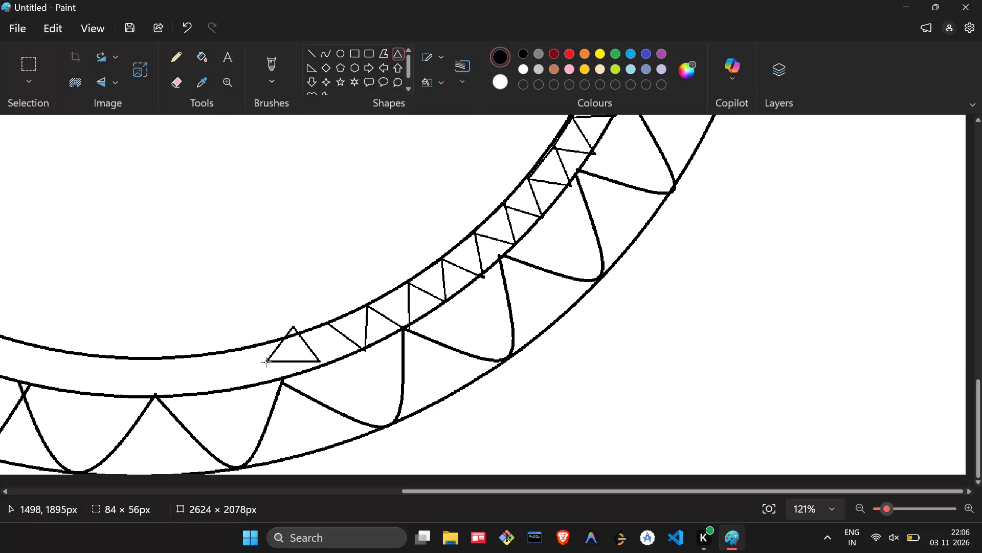
drag(266, 362, 292, 375)
drag(289, 351, 276, 349)
drag(301, 313, 321, 387)
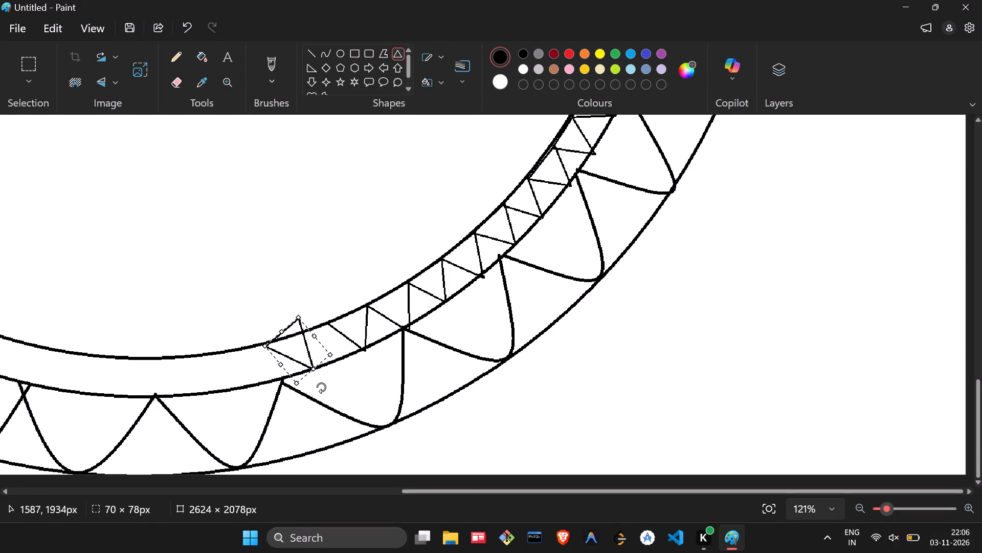
drag(321, 387, 309, 397)
drag(295, 342, 315, 344)
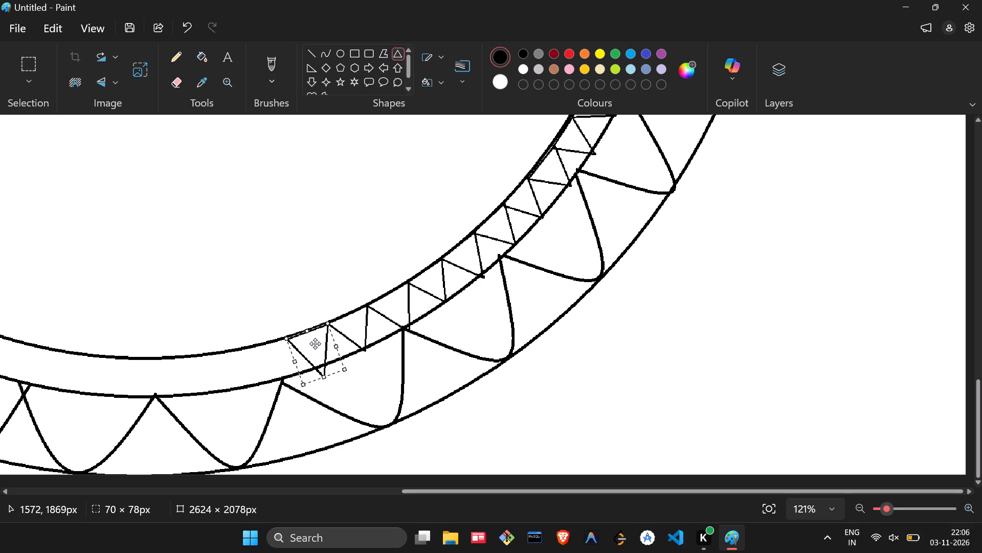
drag(315, 344, 316, 343)
drag(326, 378, 322, 370)
scroll(418, 361, right, 1)
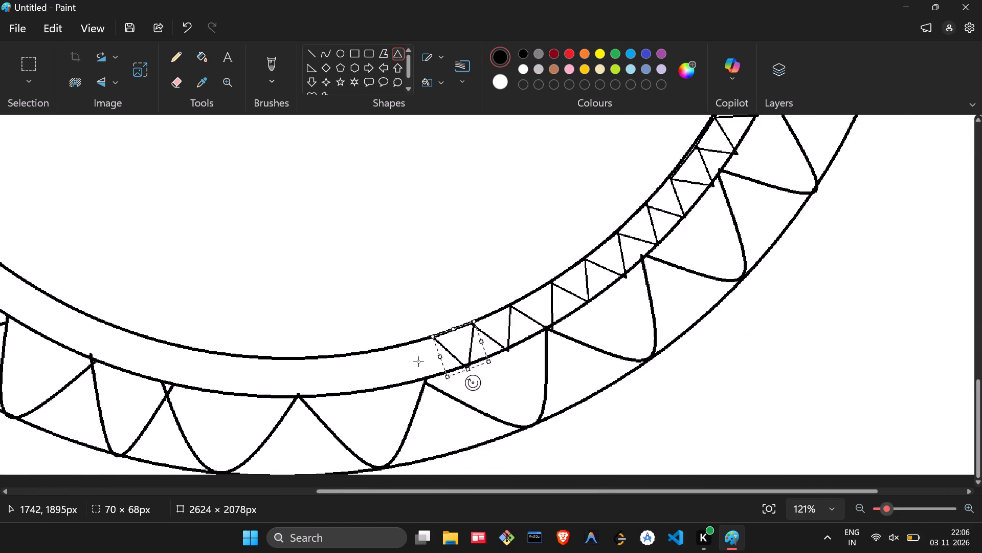
scroll(418, 361, right, 1)
click(316, 357)
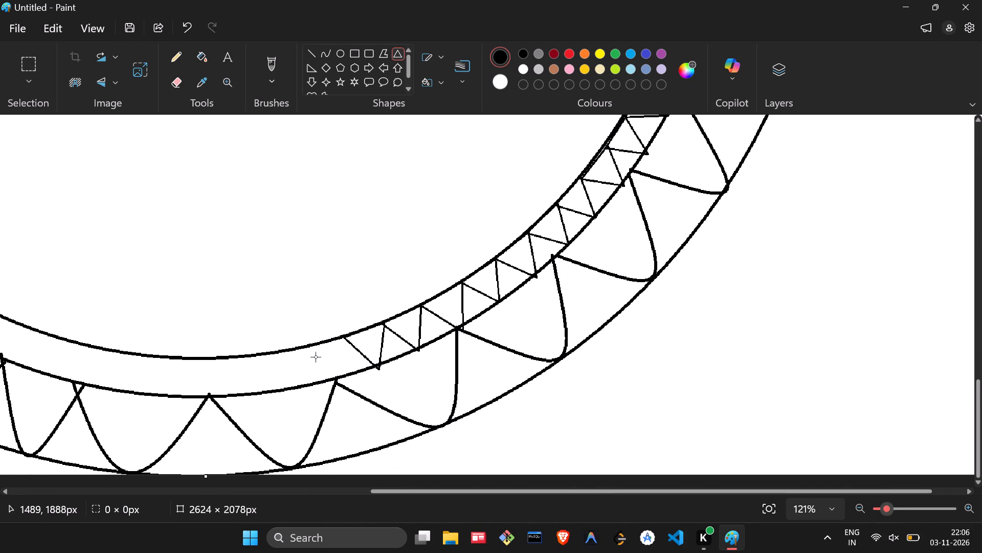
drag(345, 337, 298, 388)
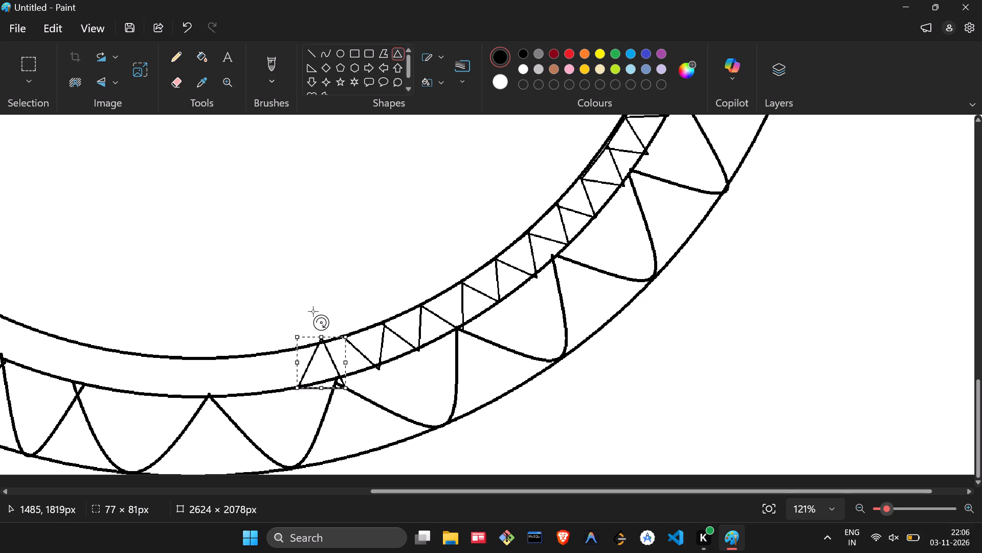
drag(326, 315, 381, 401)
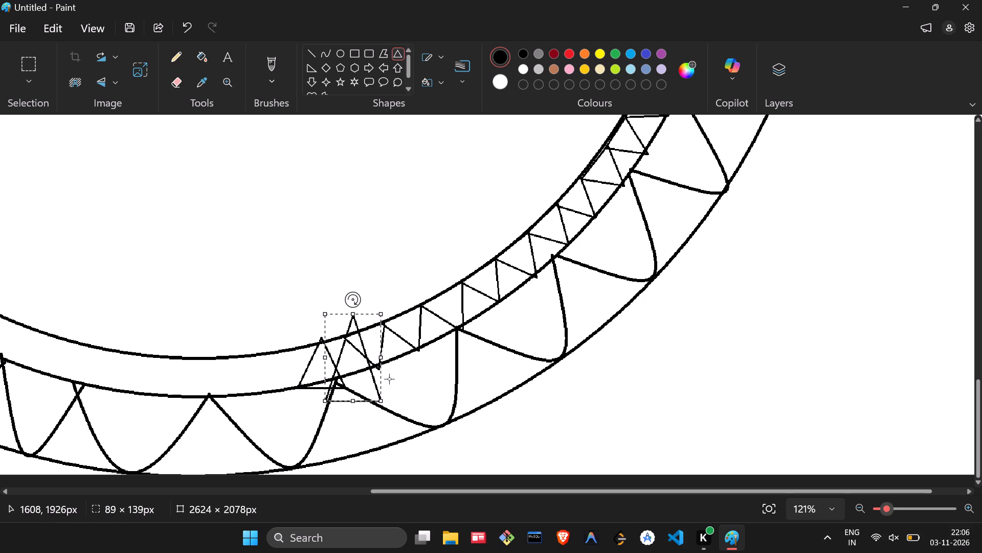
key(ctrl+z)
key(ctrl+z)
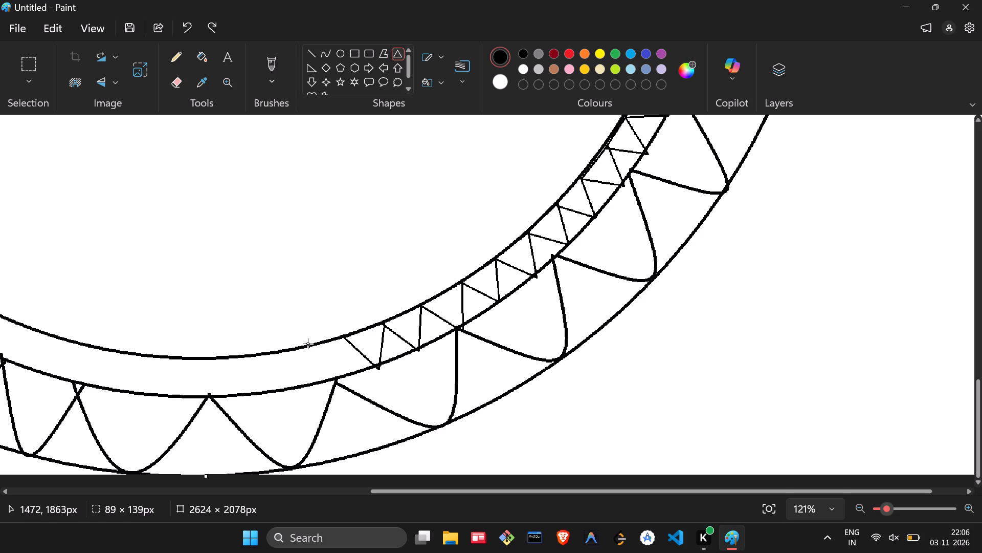
Add a triangle of about 61 × 66 px at the chain's end, its apex meeting the next junction of the outer band's petals.
drag(342, 339, 310, 395)
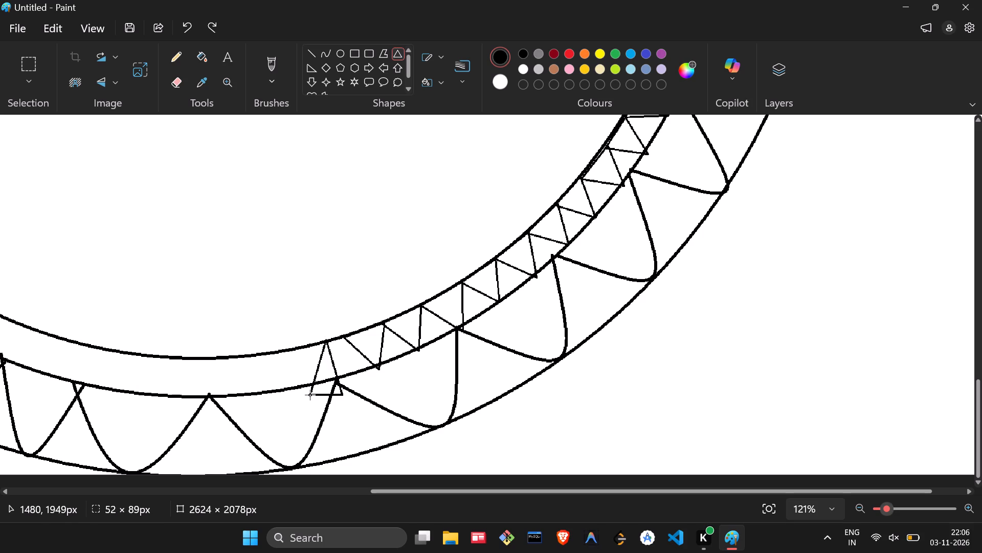
drag(310, 395, 304, 392)
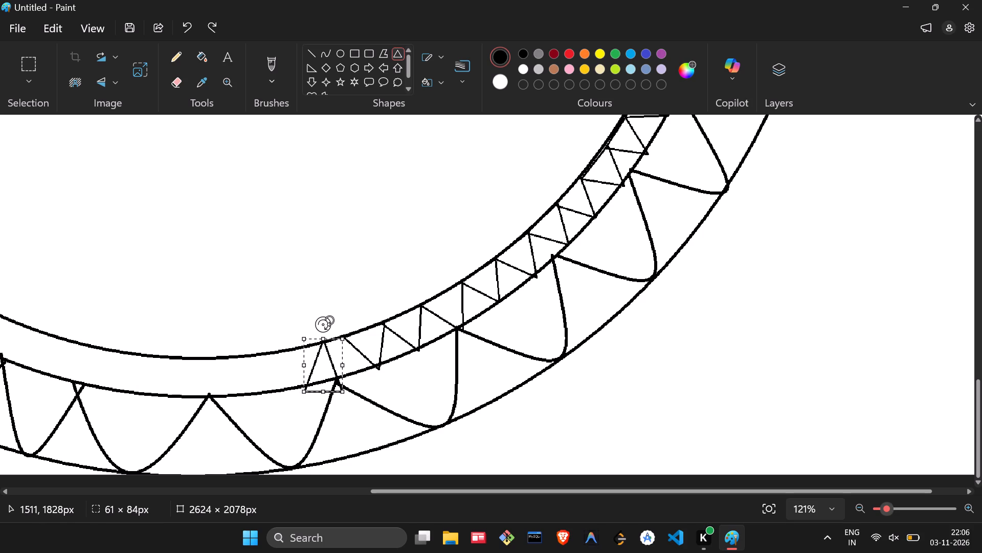
drag(324, 324, 335, 418)
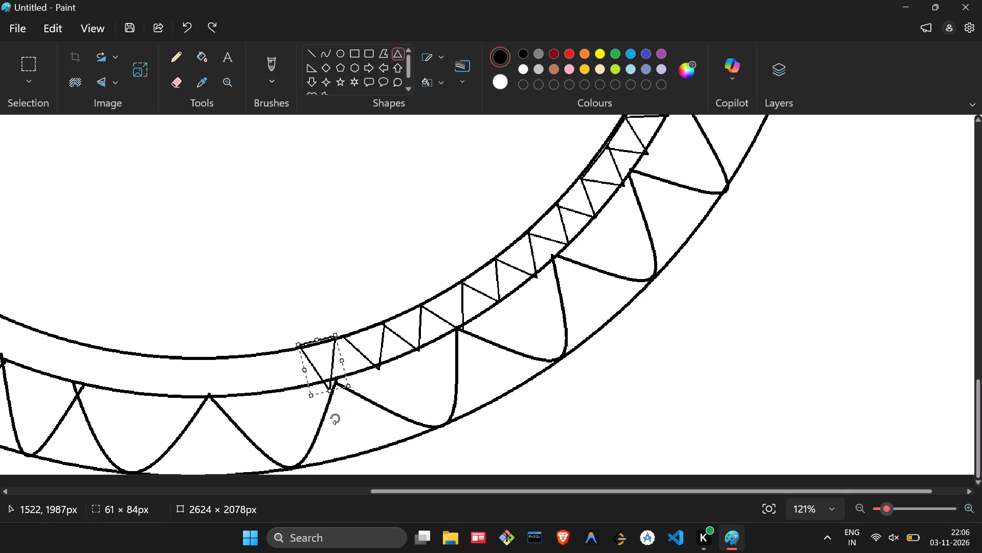
drag(335, 418, 333, 420)
drag(319, 356, 323, 356)
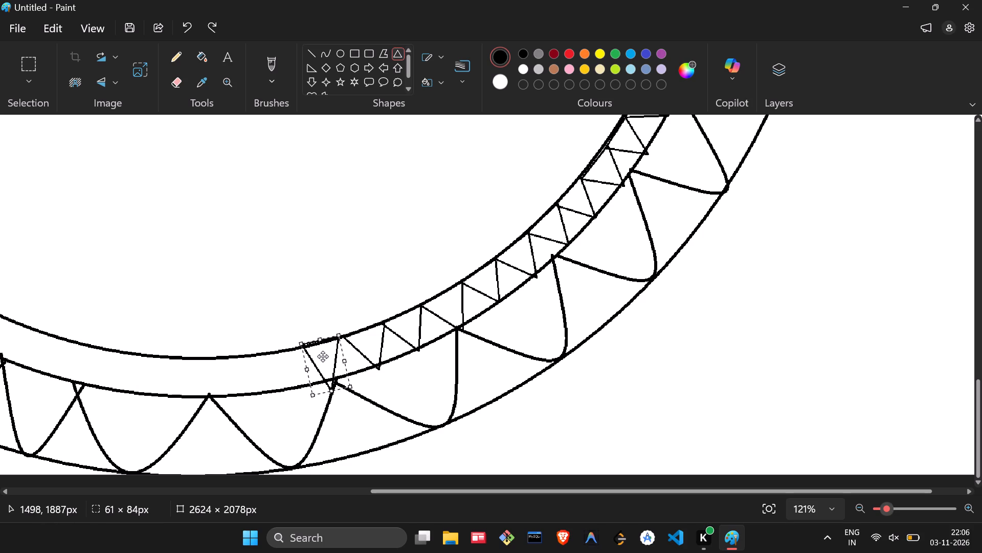
drag(323, 356, 330, 354)
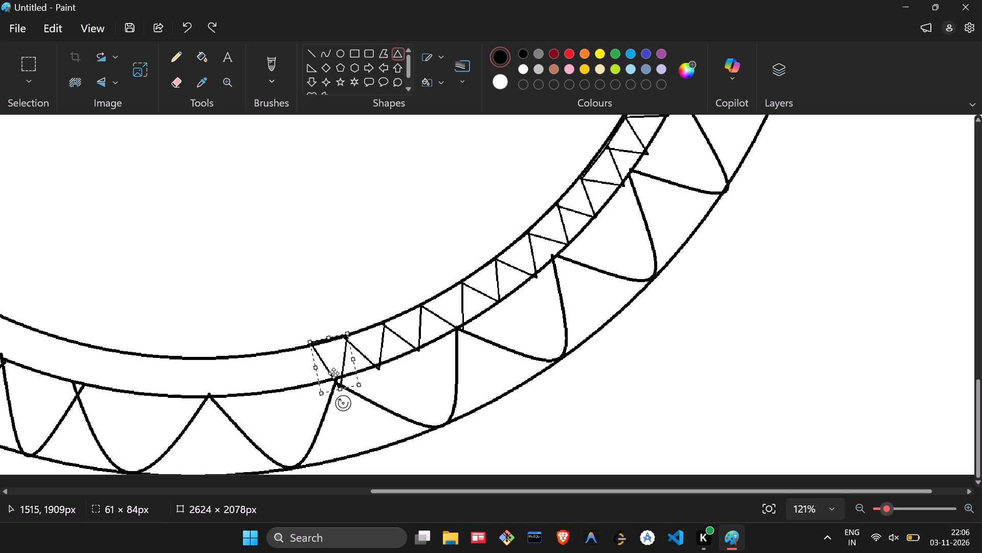
drag(340, 390, 341, 377)
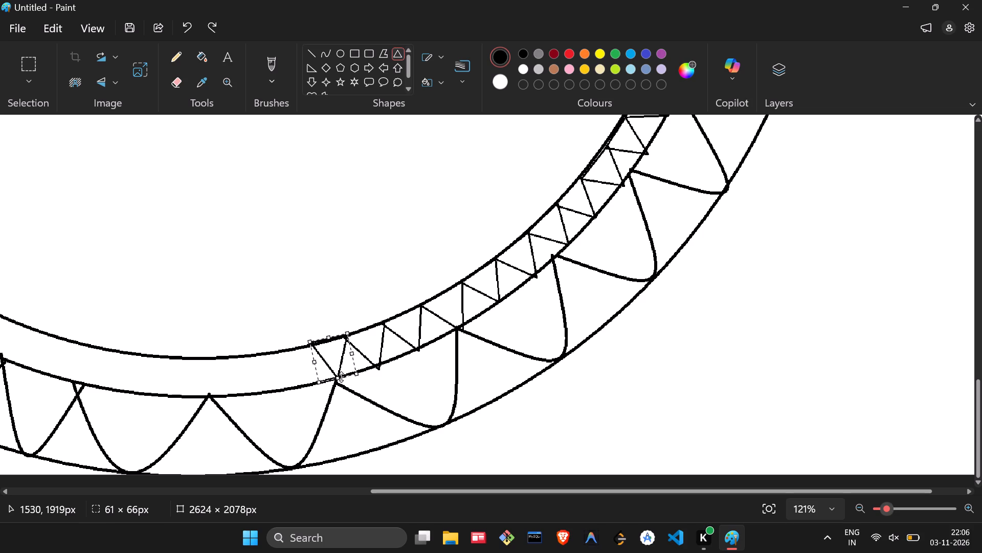
drag(341, 377, 341, 378)
click(370, 389)
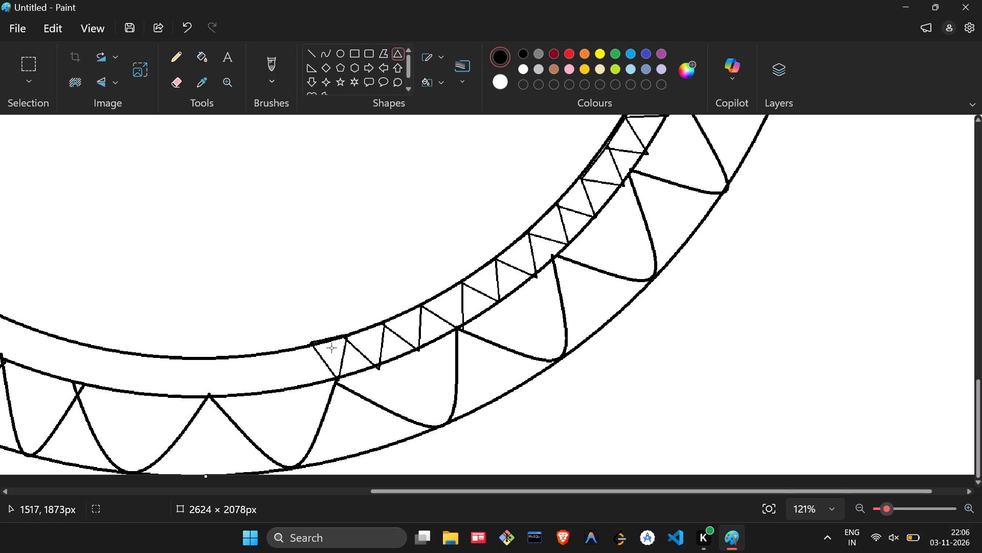
Draw another outward-pointing triangle clockwise, about 69 × 67 px, joined to the last one and fitted between the ring's two circles.
drag(307, 345, 265, 386)
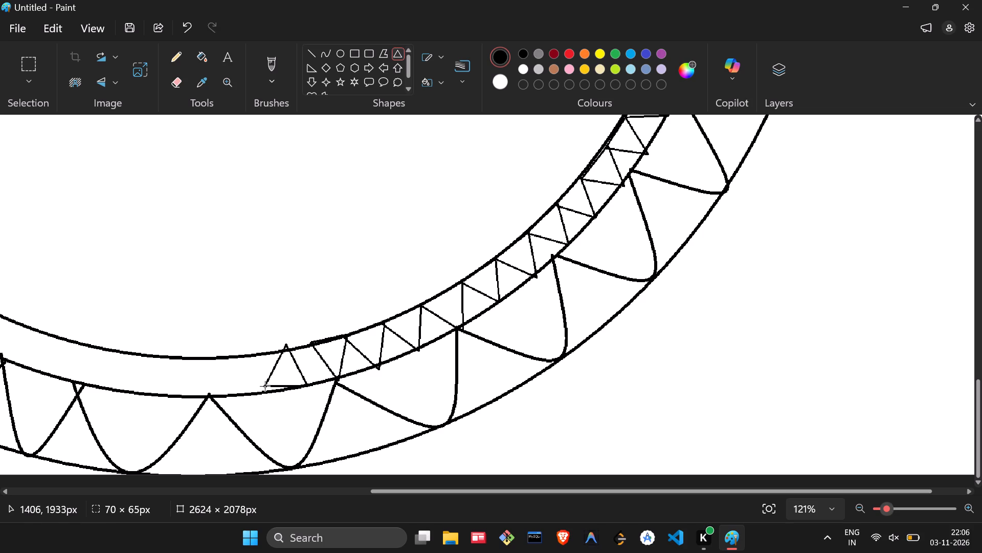
drag(265, 386, 265, 387)
drag(287, 329, 299, 416)
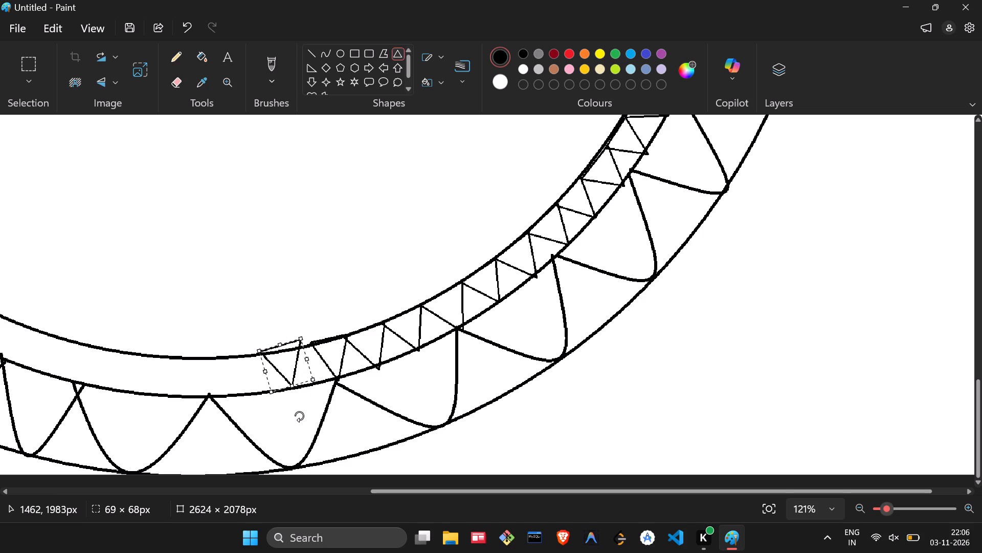
drag(299, 416, 291, 421)
drag(291, 364, 302, 374)
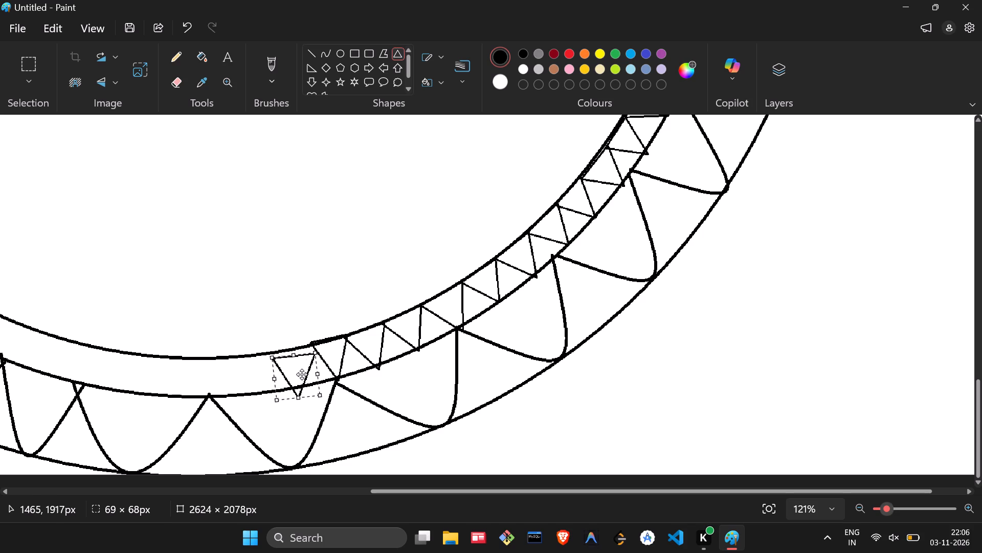
drag(302, 374, 300, 366)
drag(300, 399, 306, 405)
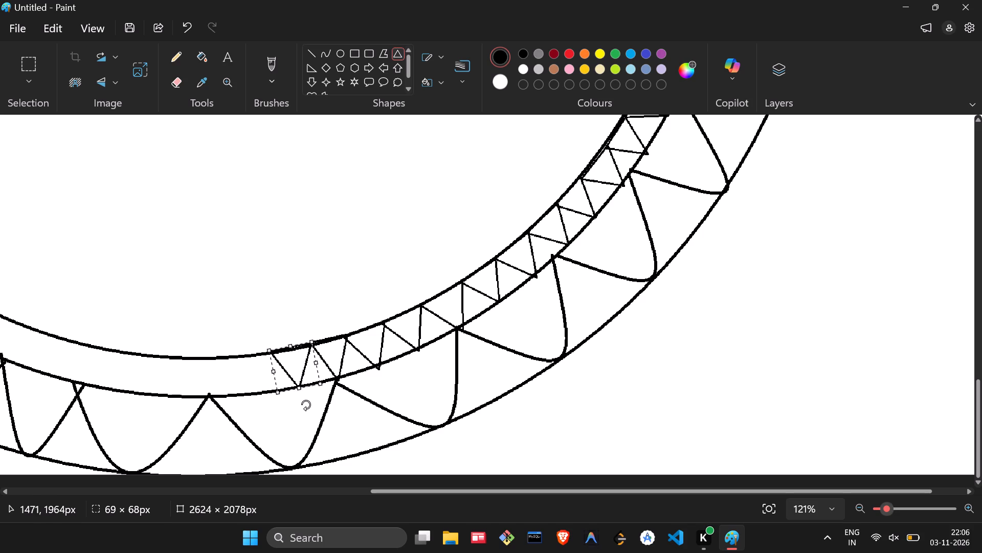
drag(306, 405, 304, 407)
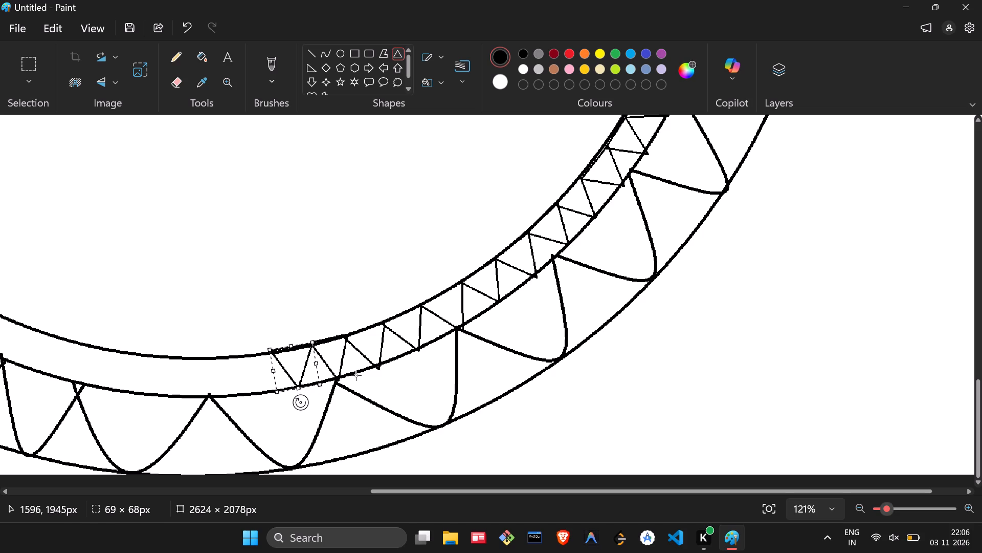
click(295, 348)
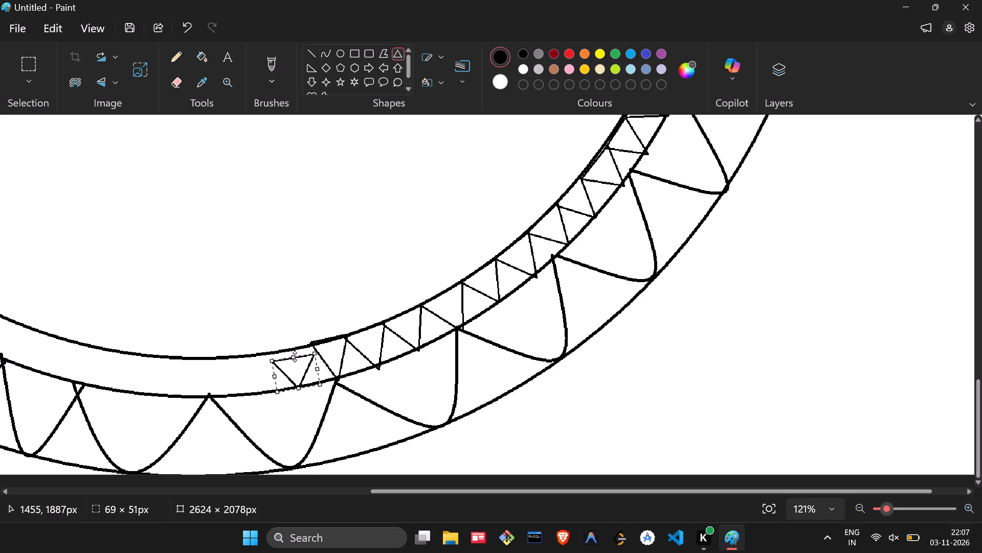
click(293, 349)
click(293, 349)
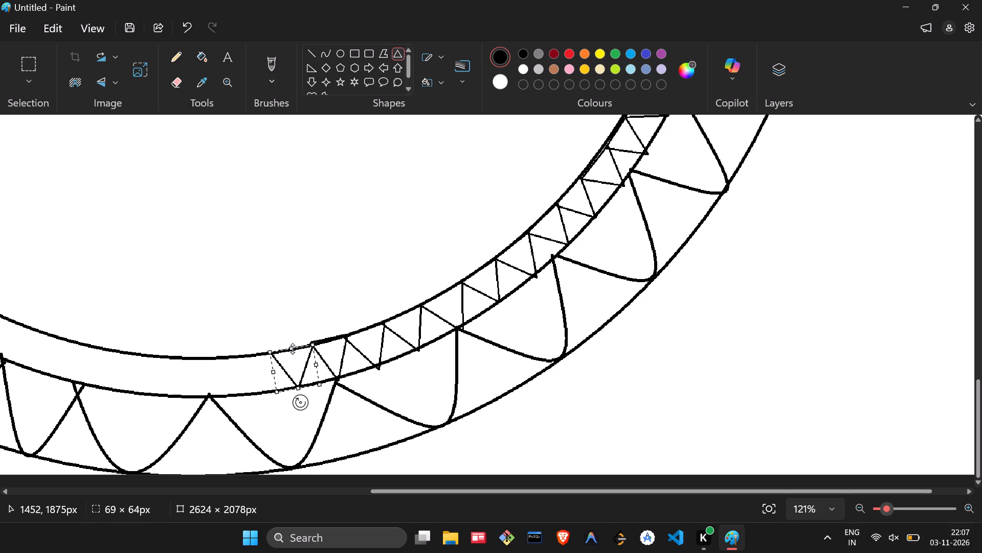
click(296, 367)
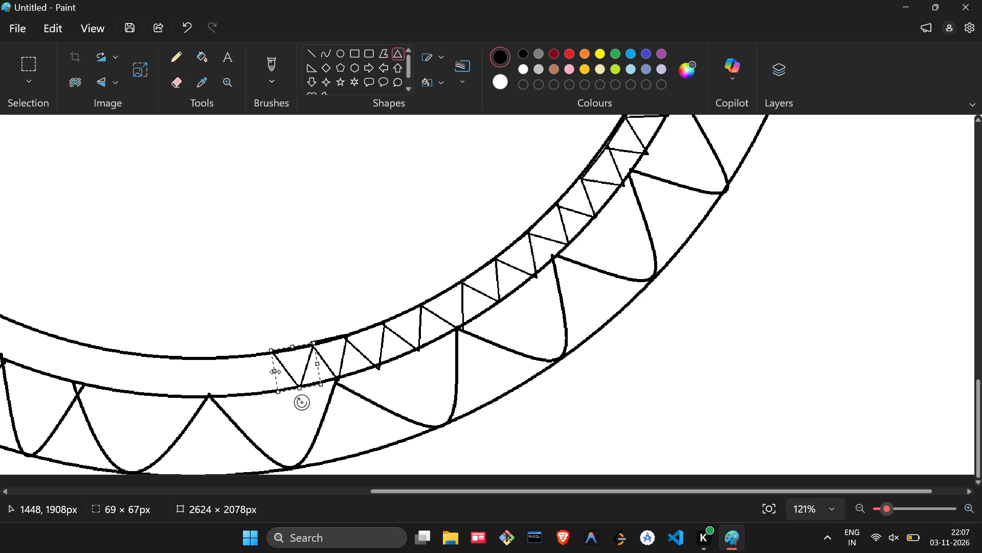
click(260, 372)
Add the next triangle clockwise in the narrow ring, about 58 × 64 px, rotated to point outward and joined to the chain's end.
drag(264, 351, 260, 382)
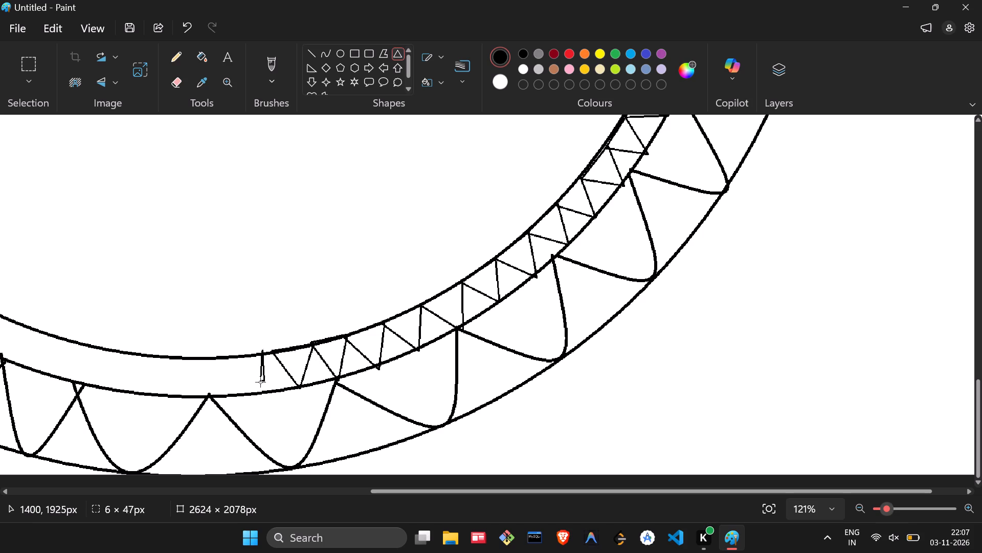
drag(260, 382, 228, 389)
drag(245, 337, 265, 379)
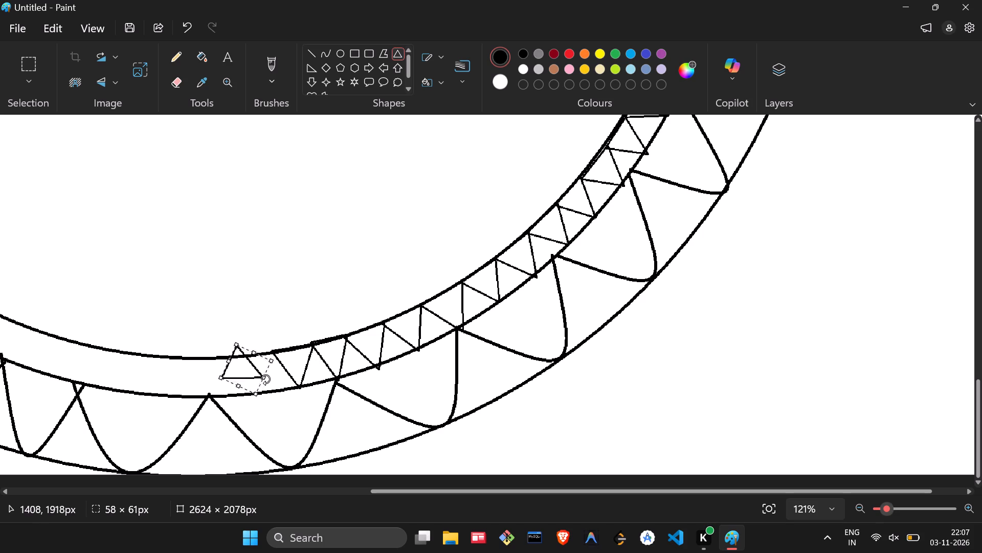
drag(265, 379, 255, 405)
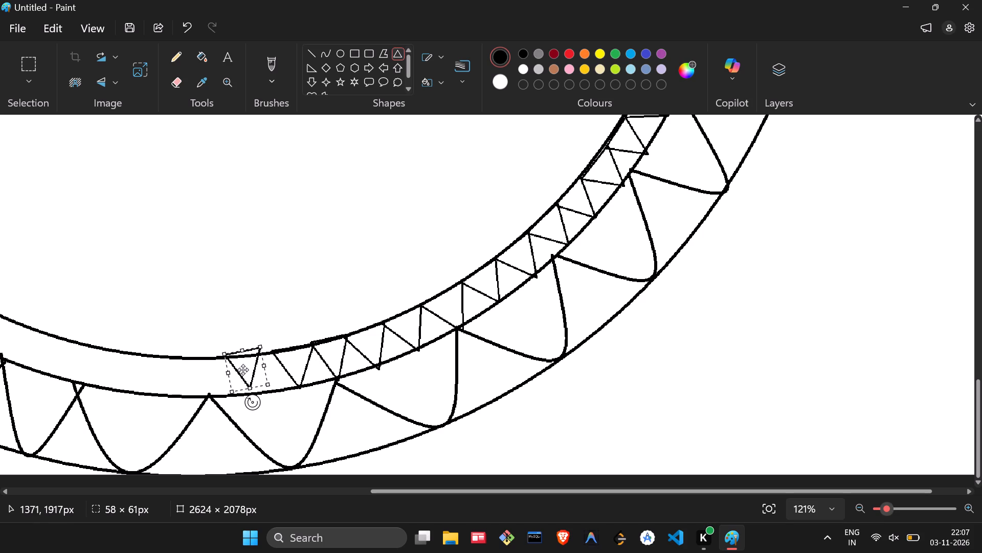
drag(244, 368, 255, 377)
click(256, 372)
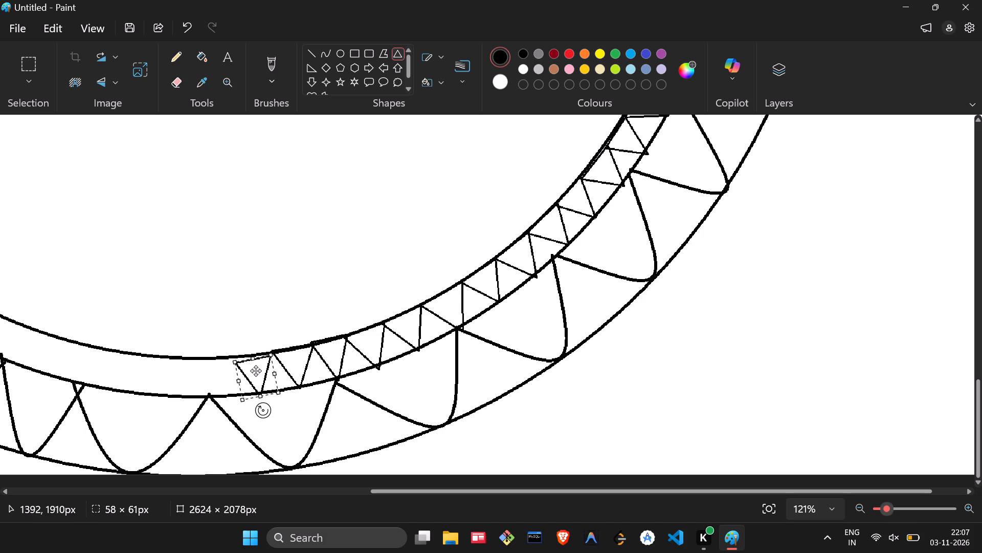
click(264, 409)
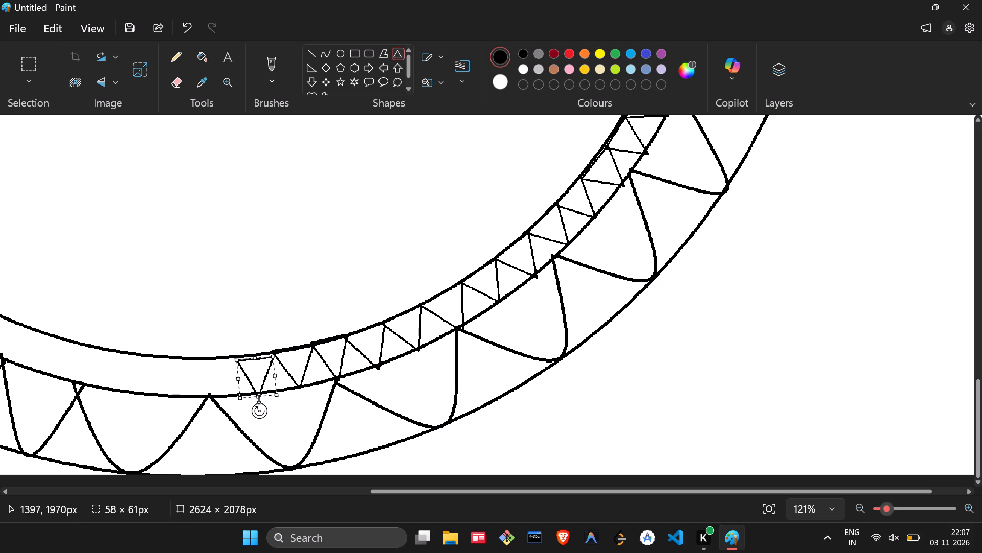
click(259, 380)
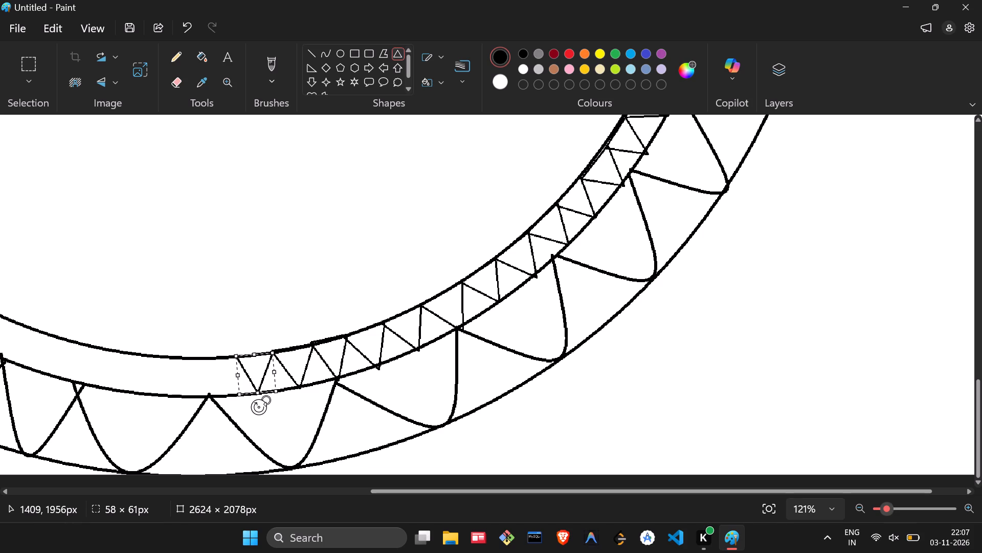
click(258, 393)
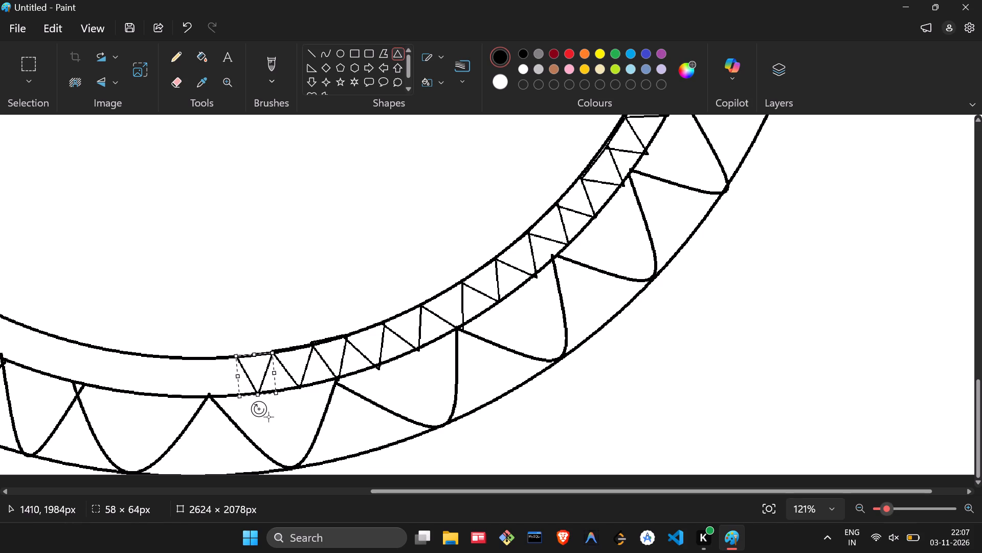
click(282, 417)
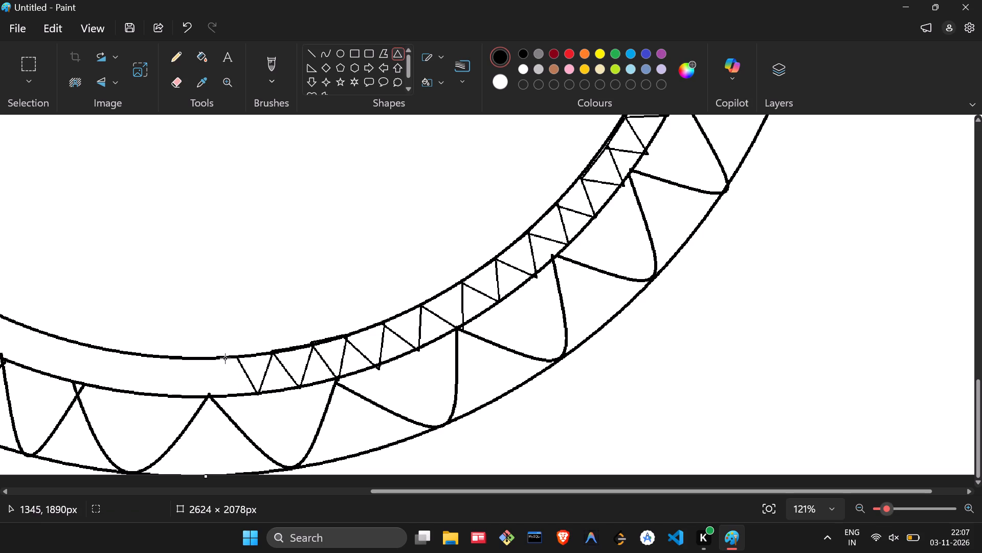
Continue the chain at the ring's lowest part with an outward-pointing triangle of about 66 × 63 px, its base along the inner circle.
drag(225, 357, 180, 396)
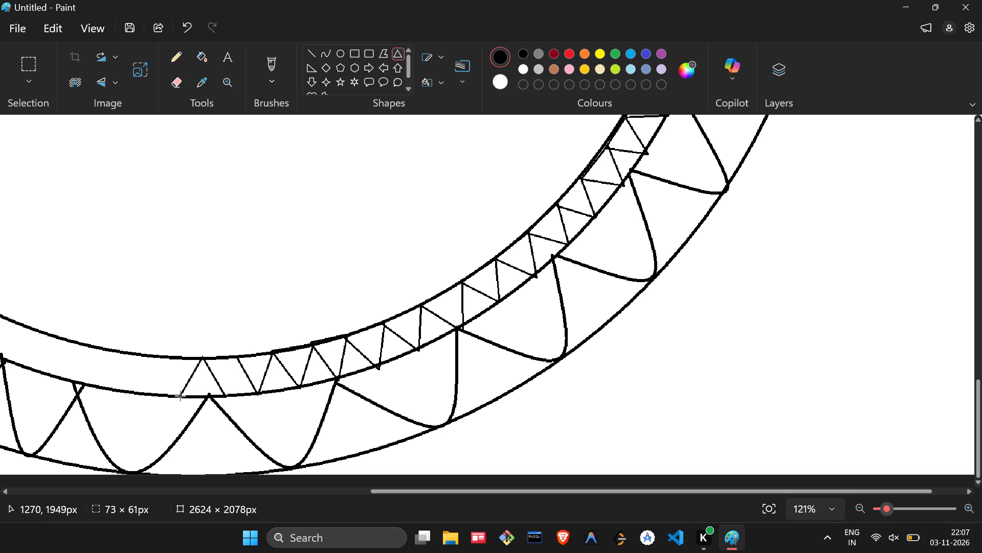
drag(180, 396, 185, 396)
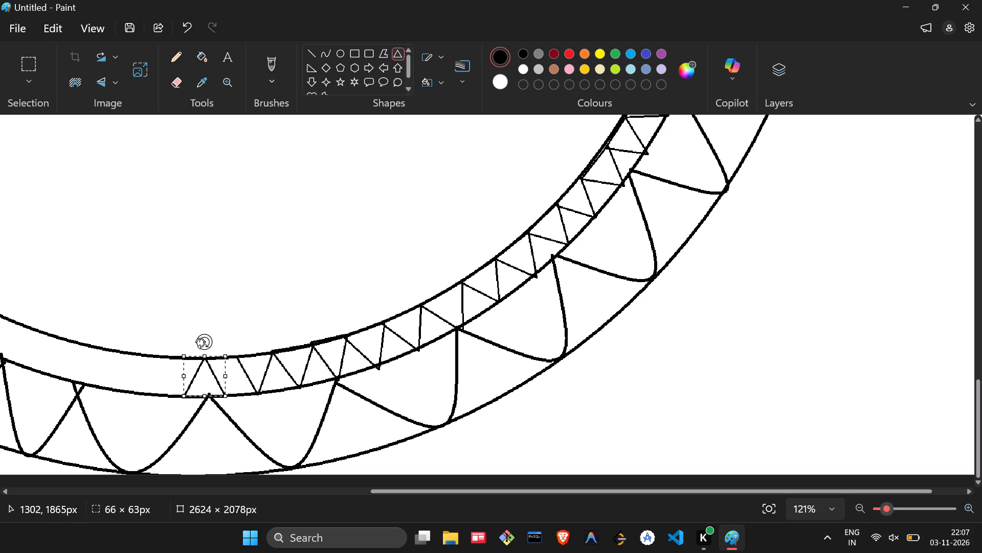
drag(200, 343, 219, 422)
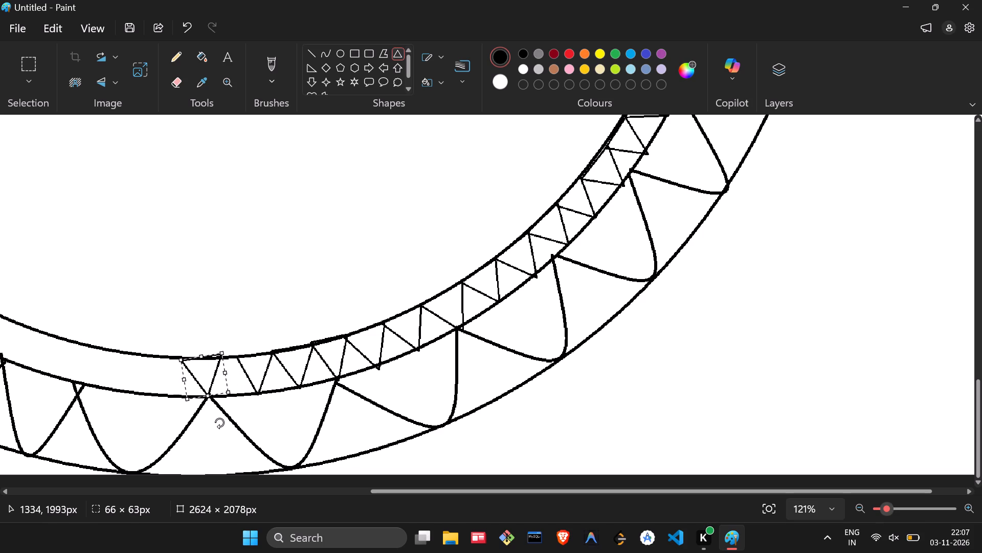
drag(219, 422, 215, 425)
drag(205, 377, 213, 382)
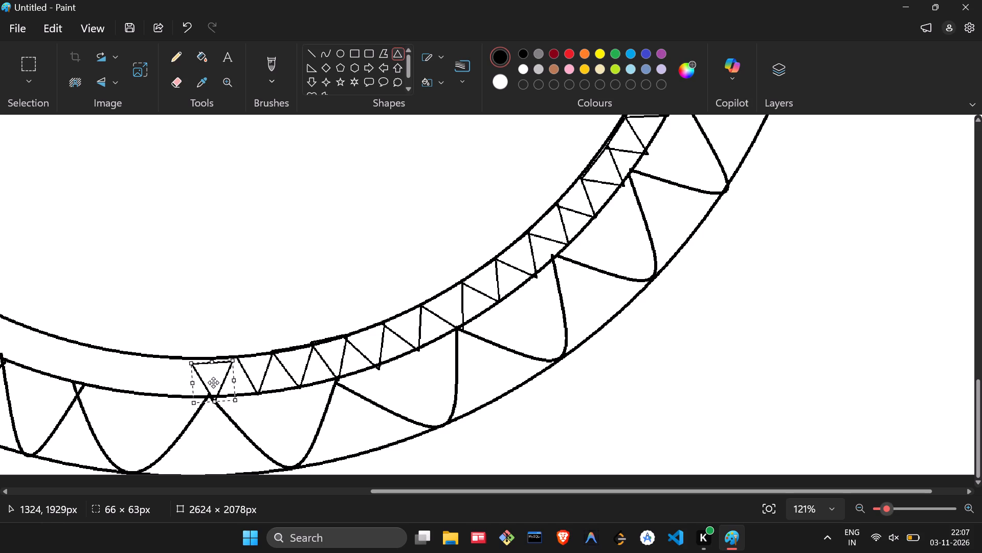
drag(213, 382, 222, 379)
drag(217, 409, 212, 412)
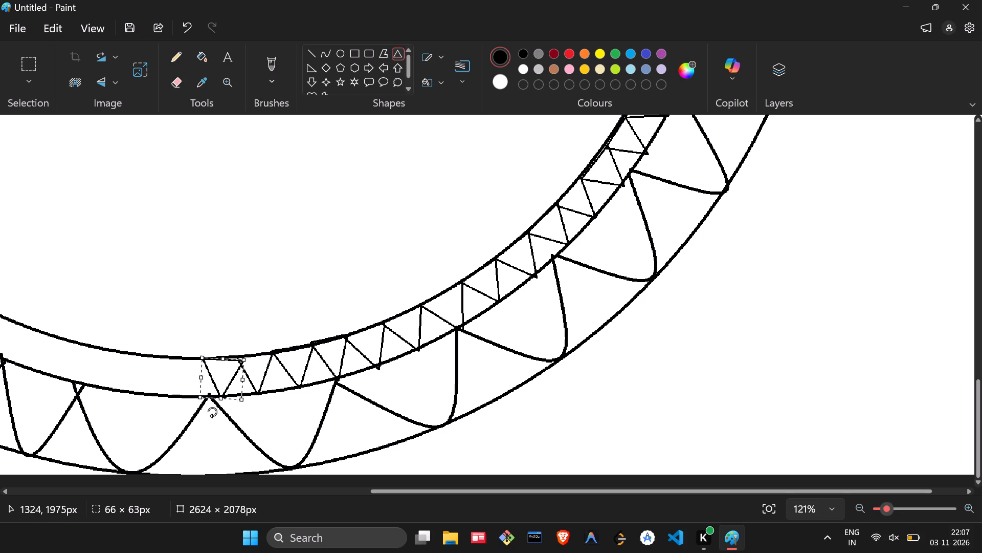
drag(212, 412, 213, 419)
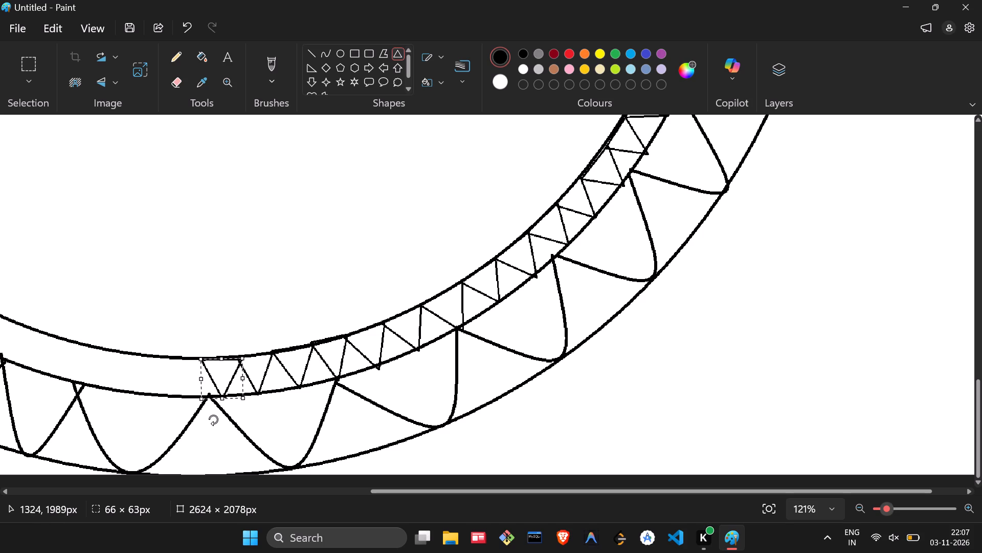
drag(213, 419, 214, 420)
click(231, 376)
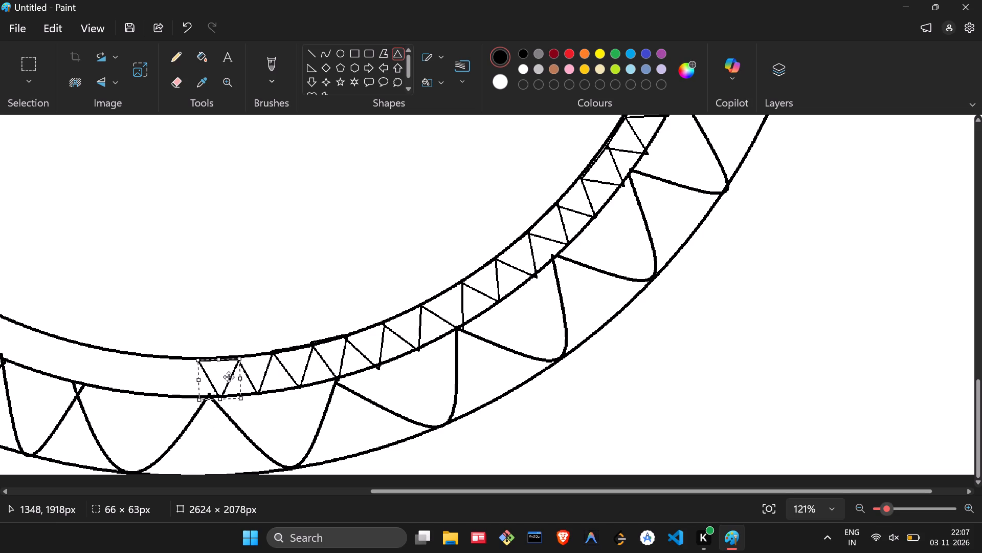
click(233, 333)
Continue the chain of outward-pointing triangles clockwise into the empty lower-left part of the narrow ring.
scroll(319, 342, right, 1)
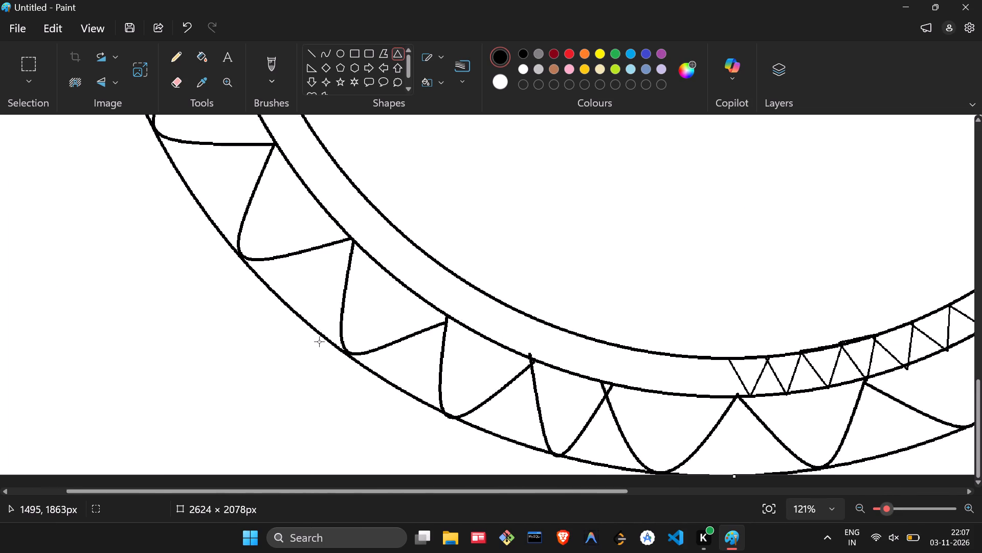
scroll(319, 342, right, 1)
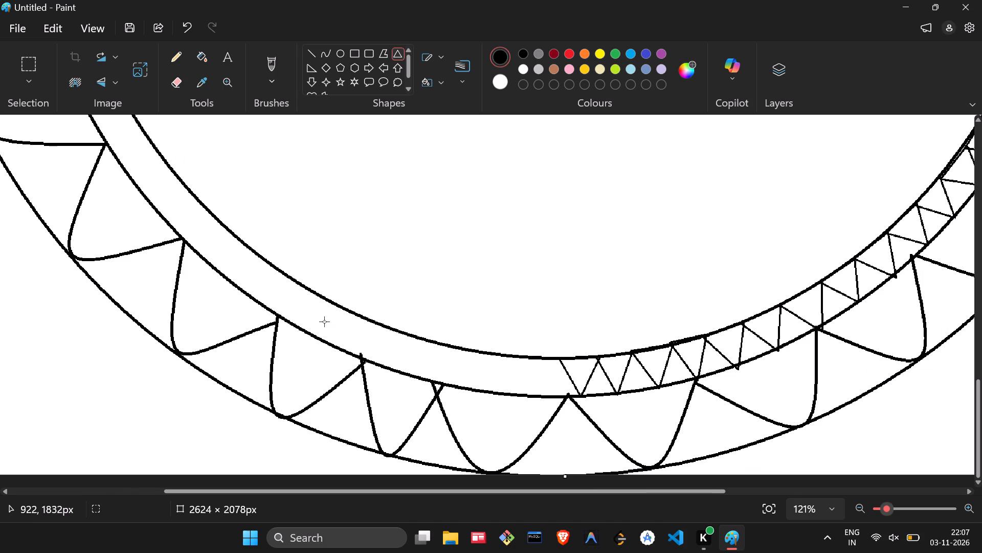
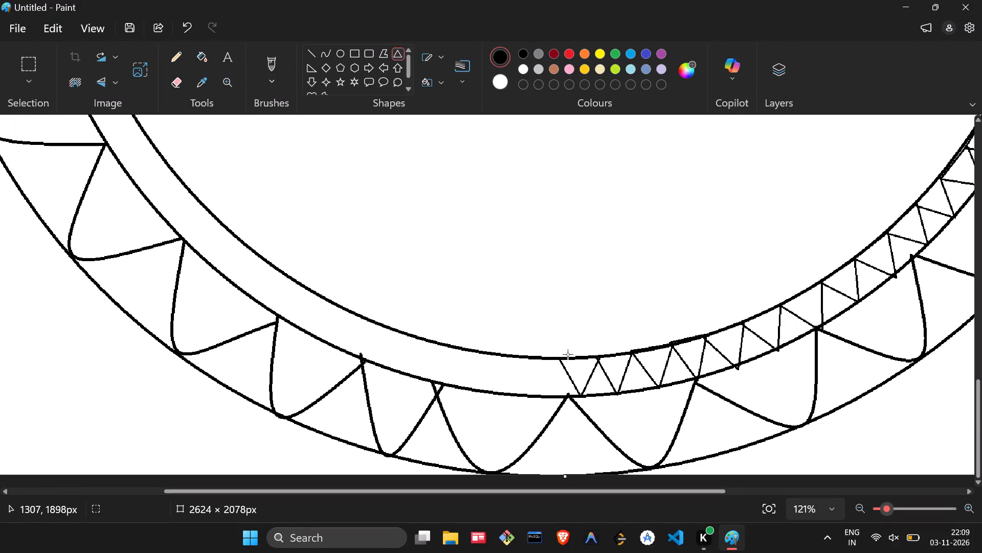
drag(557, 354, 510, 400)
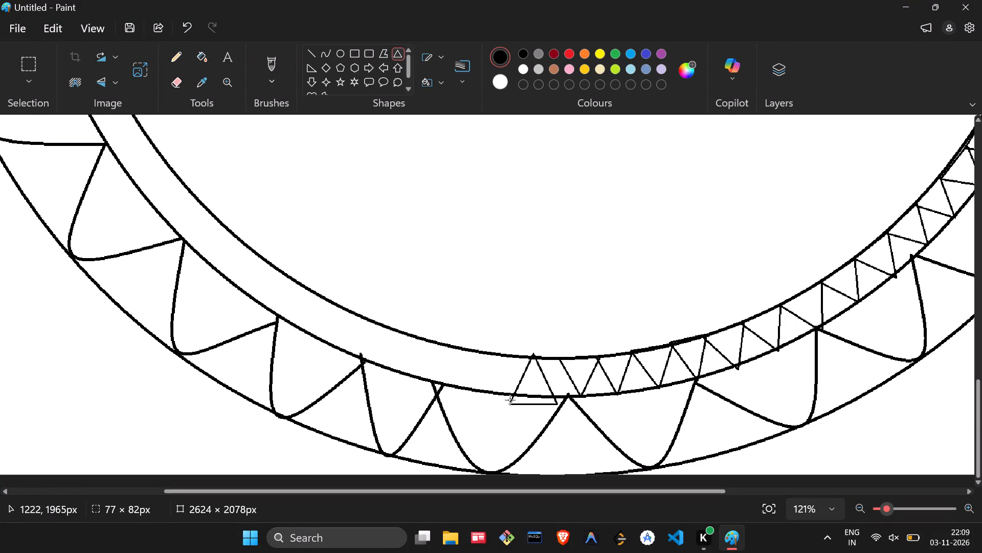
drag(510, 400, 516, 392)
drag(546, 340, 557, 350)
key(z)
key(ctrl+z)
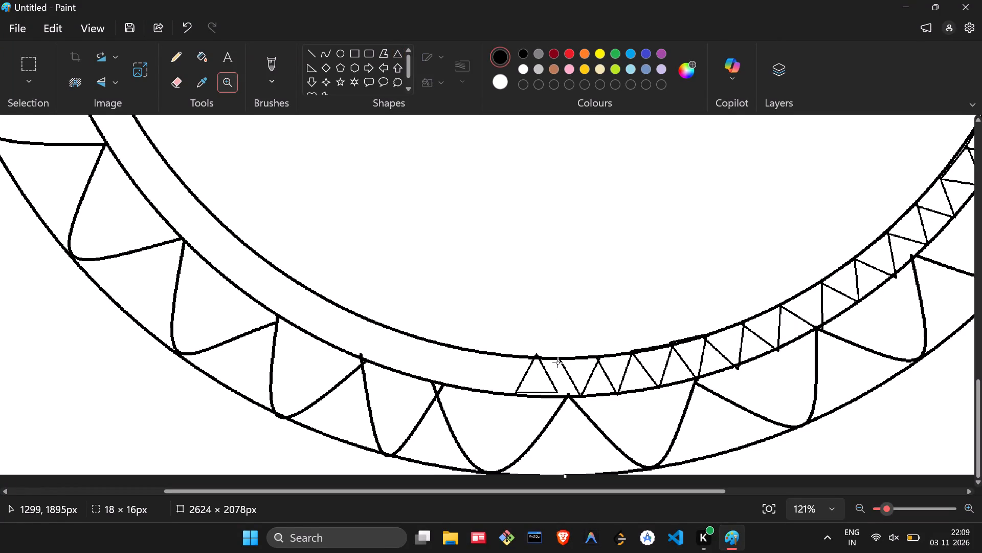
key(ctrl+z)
Add an outward-pointing triangle of about 66 × 64 px at the chain's clockwise end, in the lowest part of the narrow ring.
drag(548, 364, 507, 411)
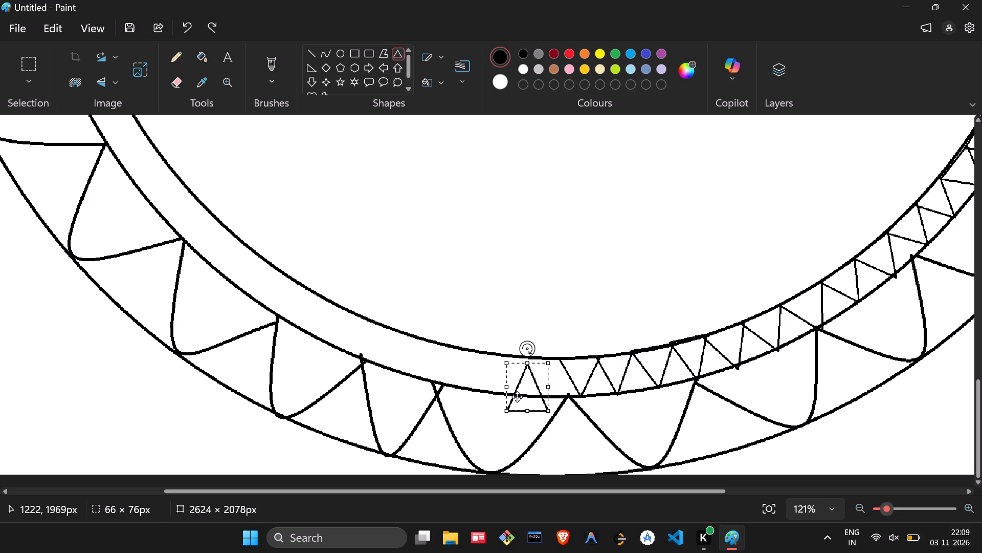
drag(528, 352, 524, 432)
drag(530, 386, 539, 380)
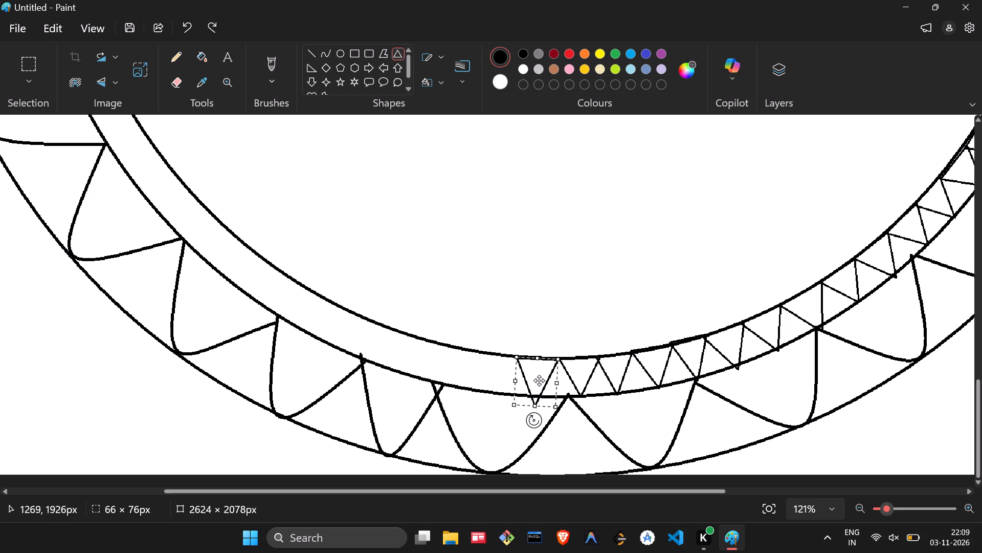
drag(533, 408, 535, 398)
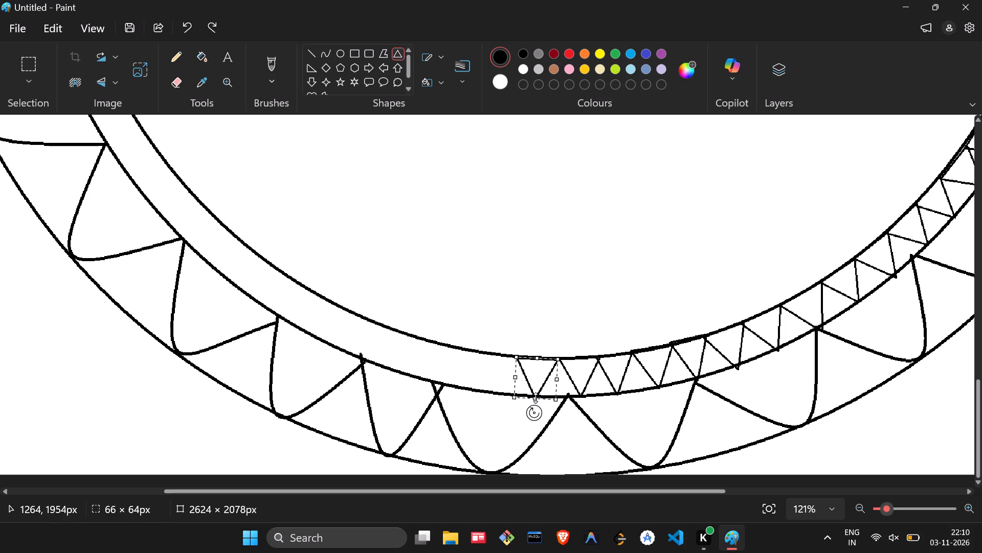
click(494, 364)
Draw a triangle of about 96 × 51 px near the chain's other end at the ring's upper left, tilted to point outward.
ctrl+scroll(725, 246, down, 3)
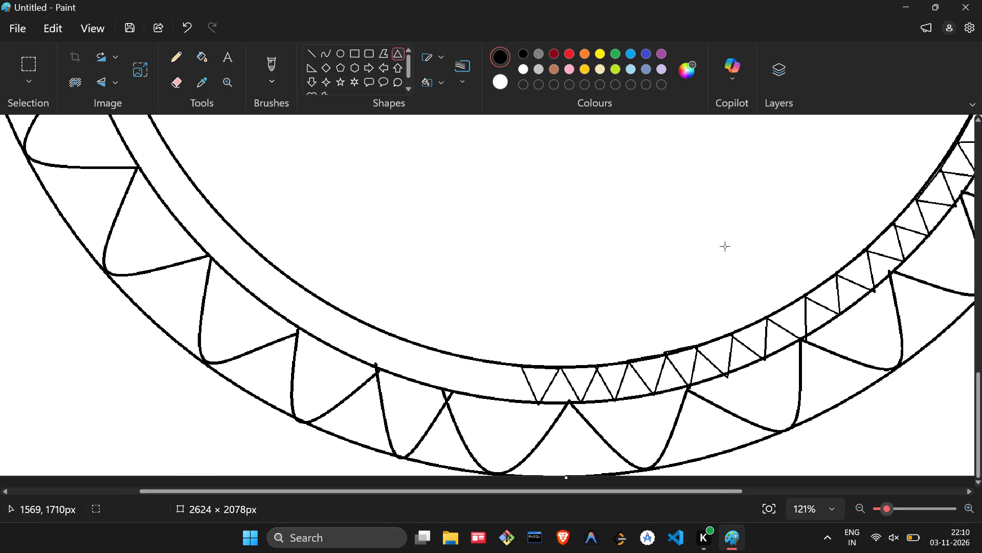
ctrl+scroll(725, 246, down, 1)
scroll(721, 247, up, 1)
ctrl+scroll(721, 248, down, 3)
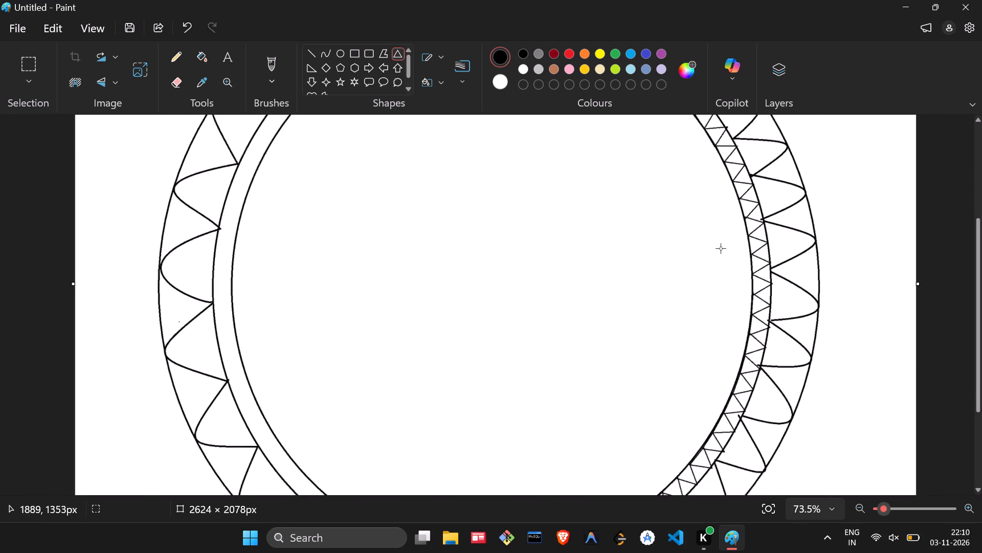
ctrl+scroll(721, 248, down, 2)
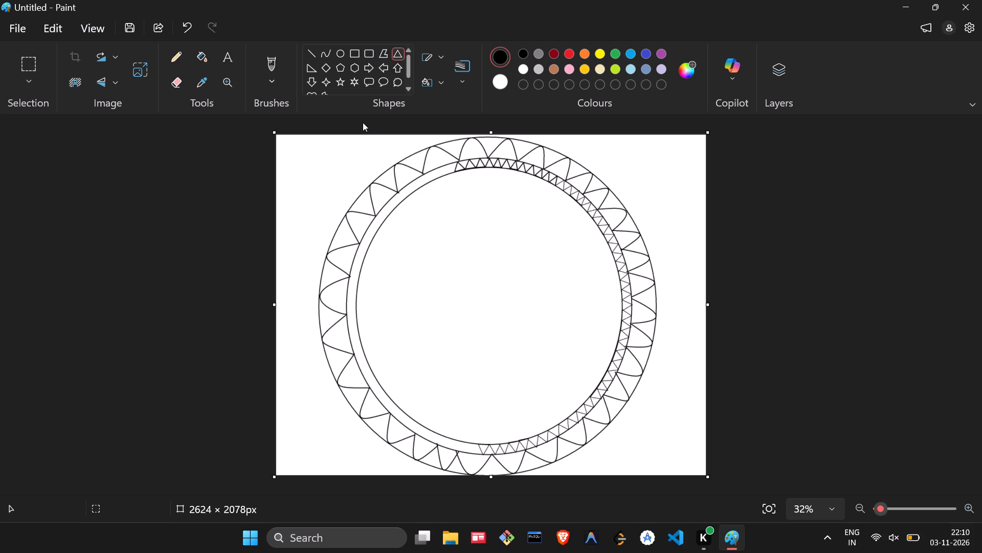
drag(453, 171, 432, 174)
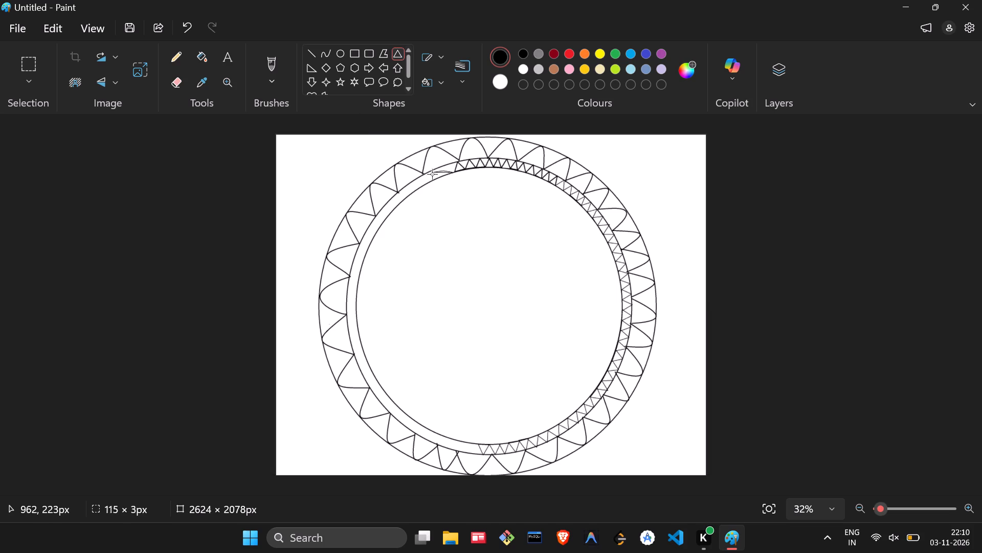
drag(432, 174, 431, 186)
drag(443, 154, 430, 153)
drag(447, 174, 441, 171)
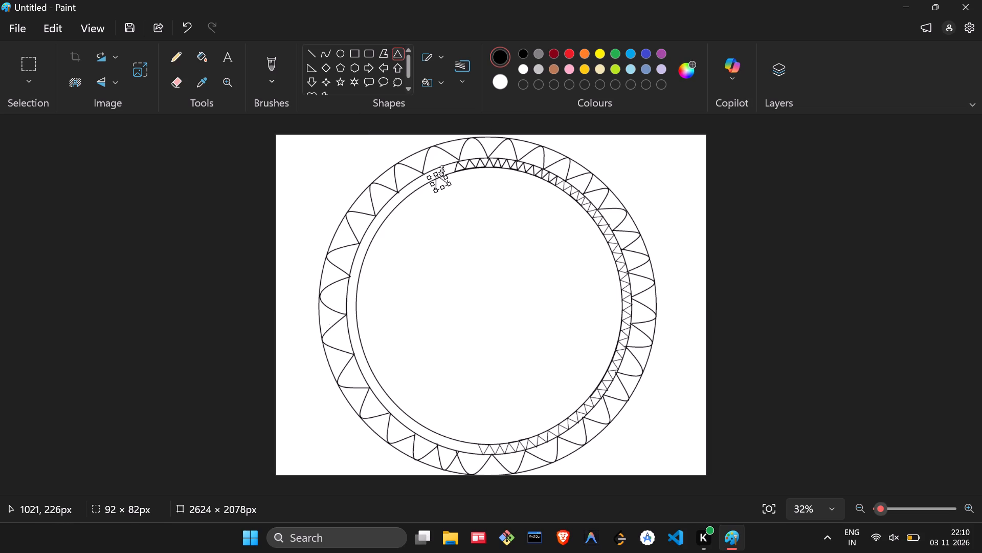
drag(441, 171, 440, 171)
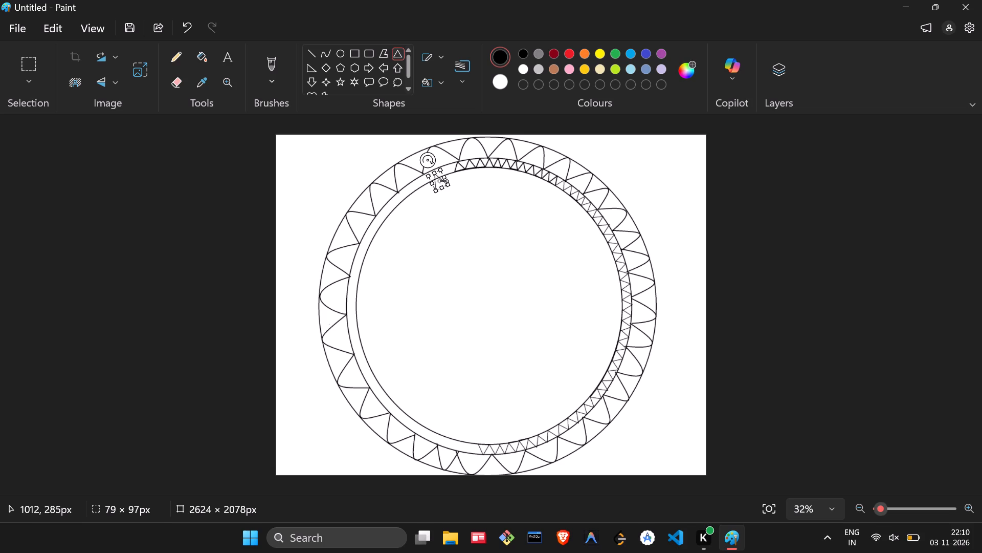
drag(445, 177, 458, 181)
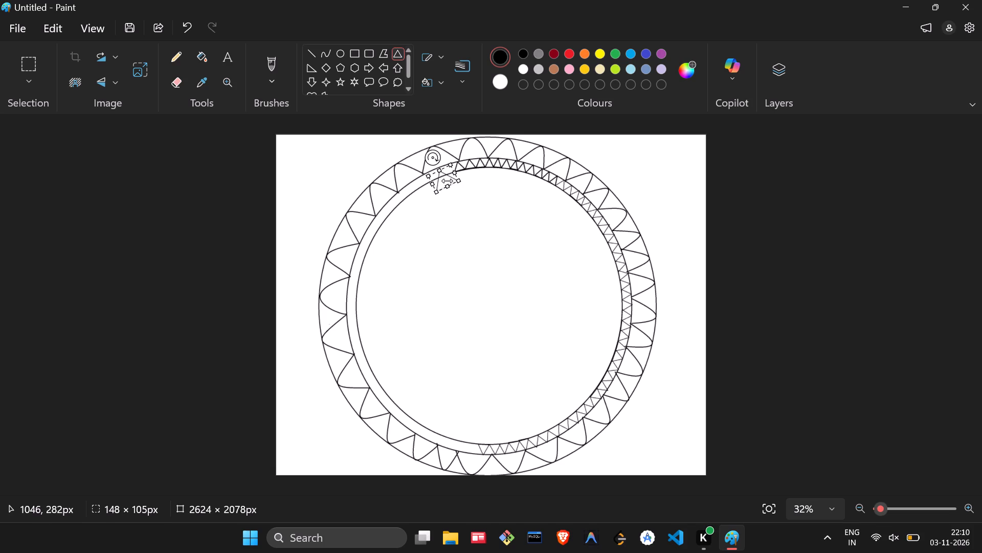
click(447, 181)
Join this triangle to the chain's upper-left end and resize it to about 69 × 60 px to fit between the two circles.
scroll(432, 193, right, 1)
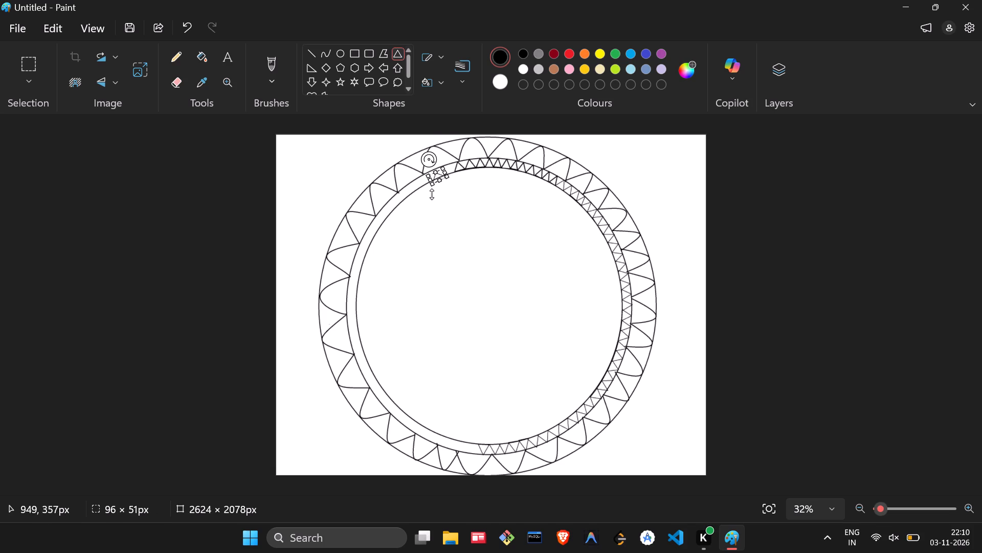
ctrl+scroll(432, 194, up, 7)
drag(434, 201, 451, 186)
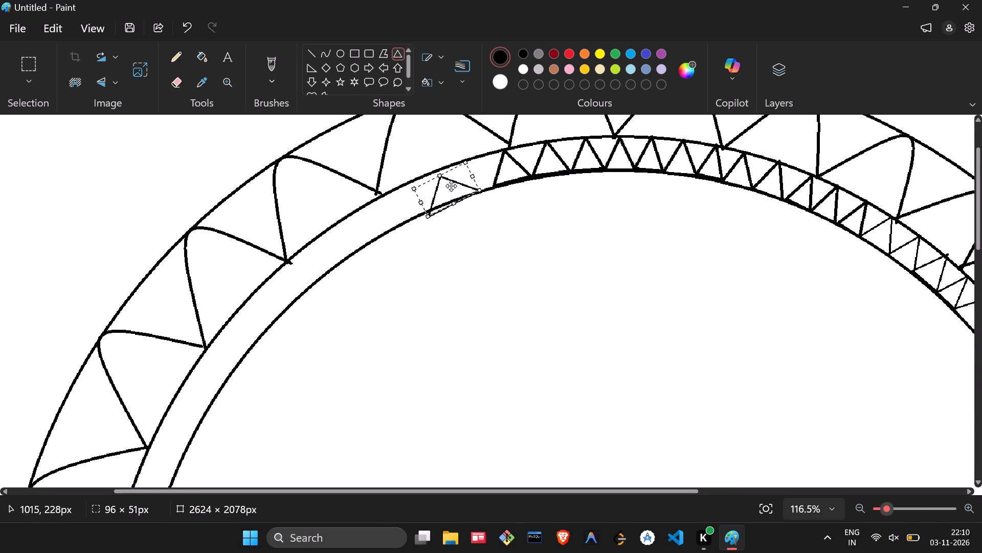
drag(451, 186, 460, 183)
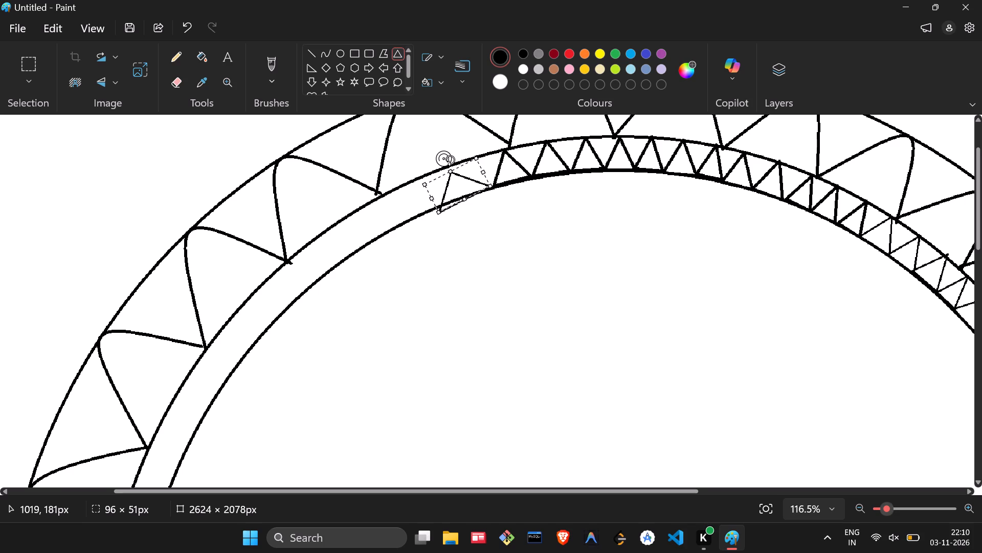
click(450, 158)
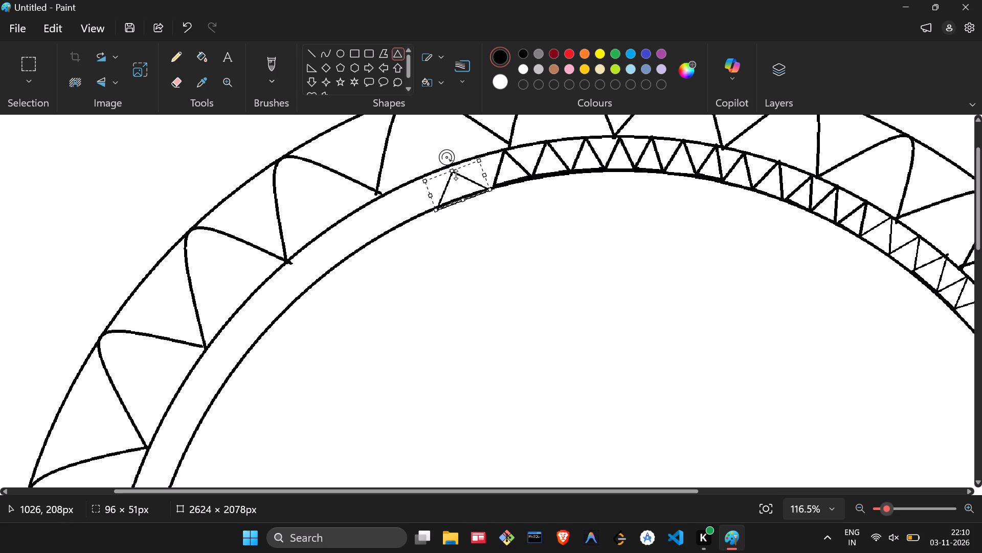
drag(451, 171, 454, 164)
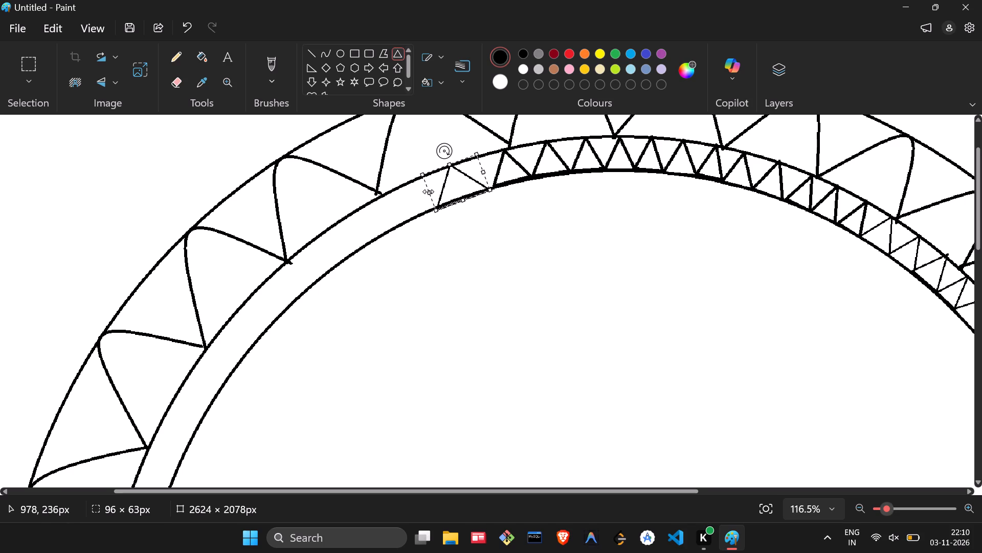
drag(428, 192, 442, 178)
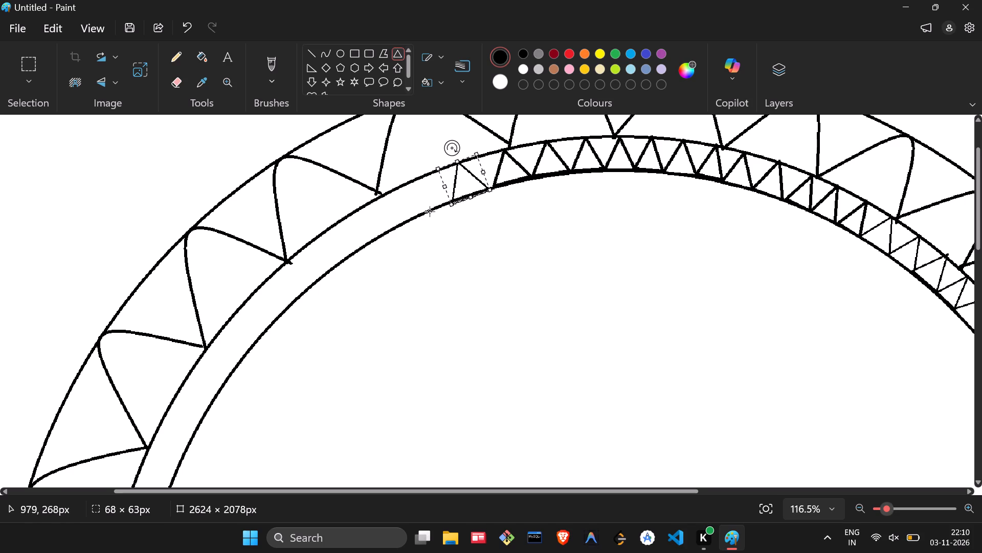
click(452, 202)
click(440, 227)
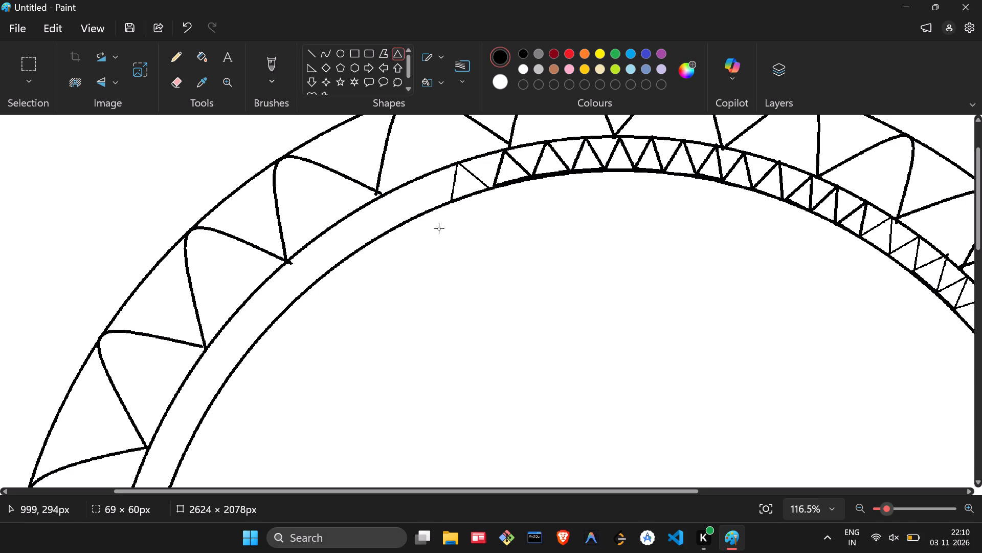
Add the next outward-pointing triangle counterclockwise in the narrow ring, about 67 × 61 px, joined to the previous one.
drag(436, 225, 406, 204)
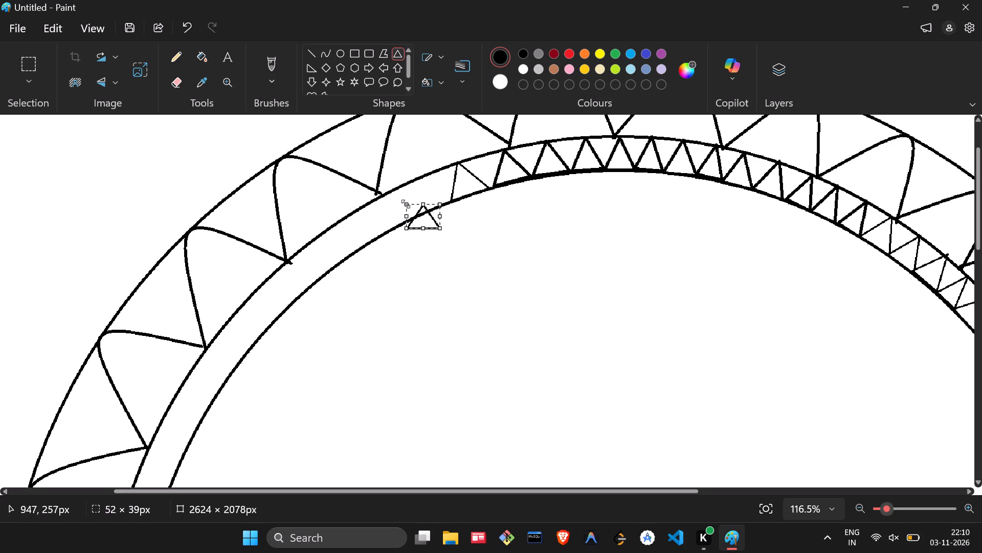
drag(406, 204, 410, 211)
drag(425, 191, 399, 178)
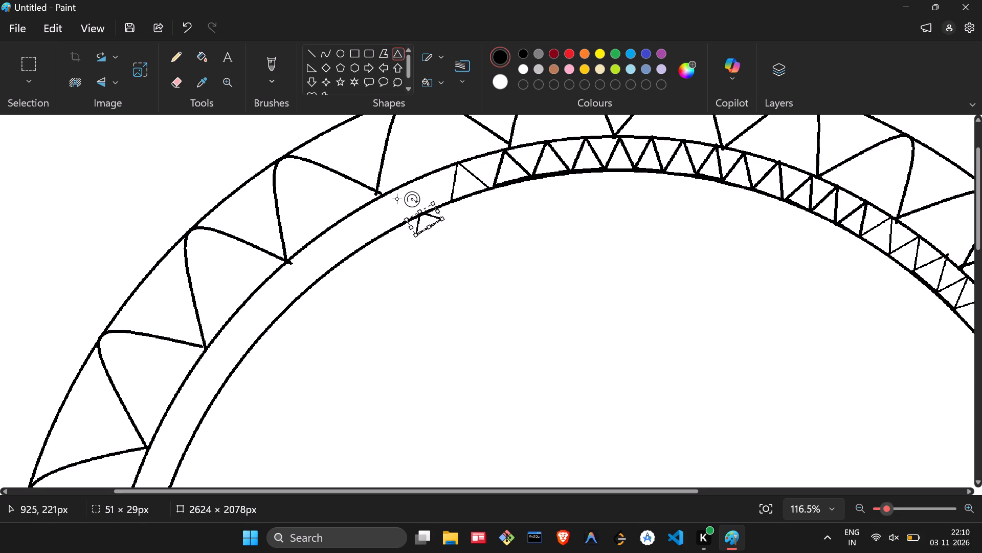
drag(417, 216, 405, 199)
drag(423, 217, 423, 204)
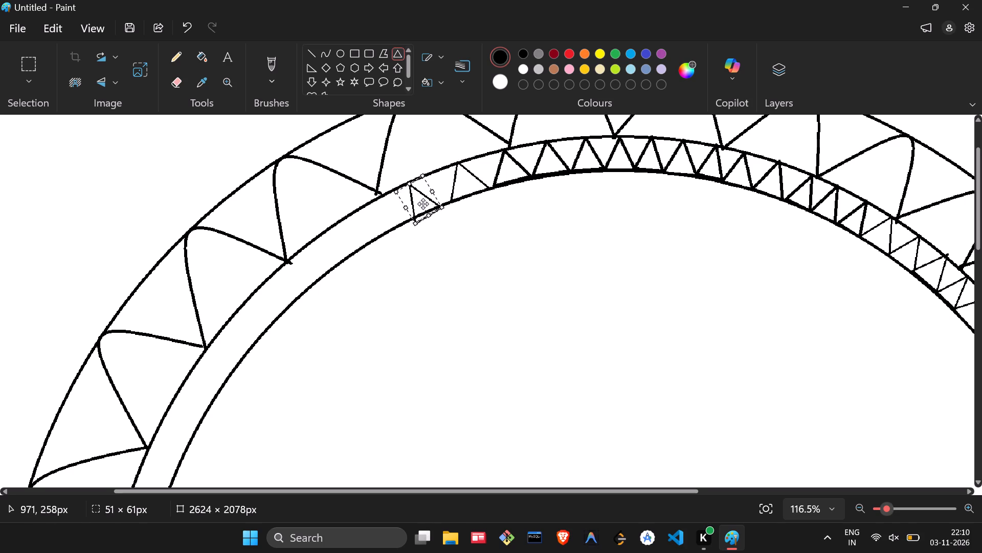
drag(423, 204, 429, 198)
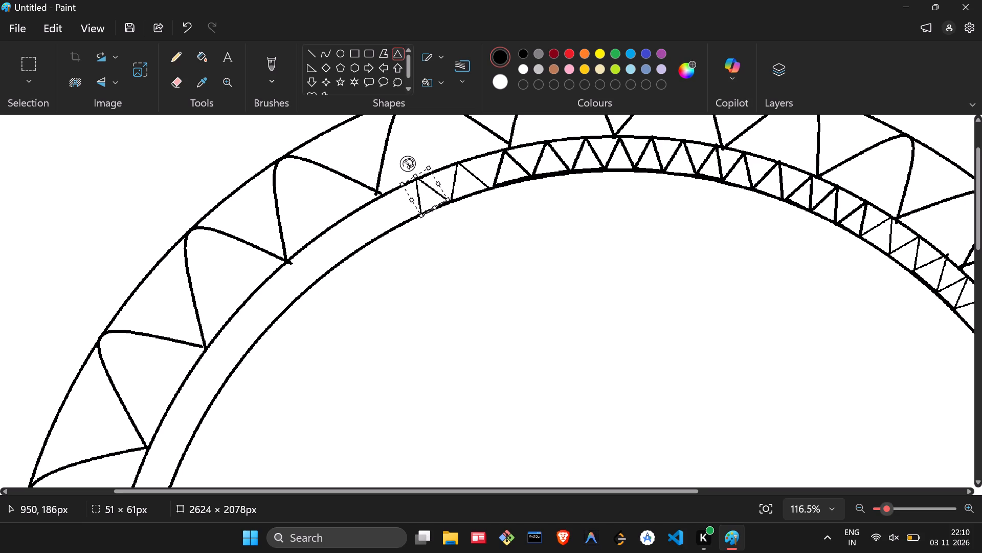
drag(407, 163, 416, 171)
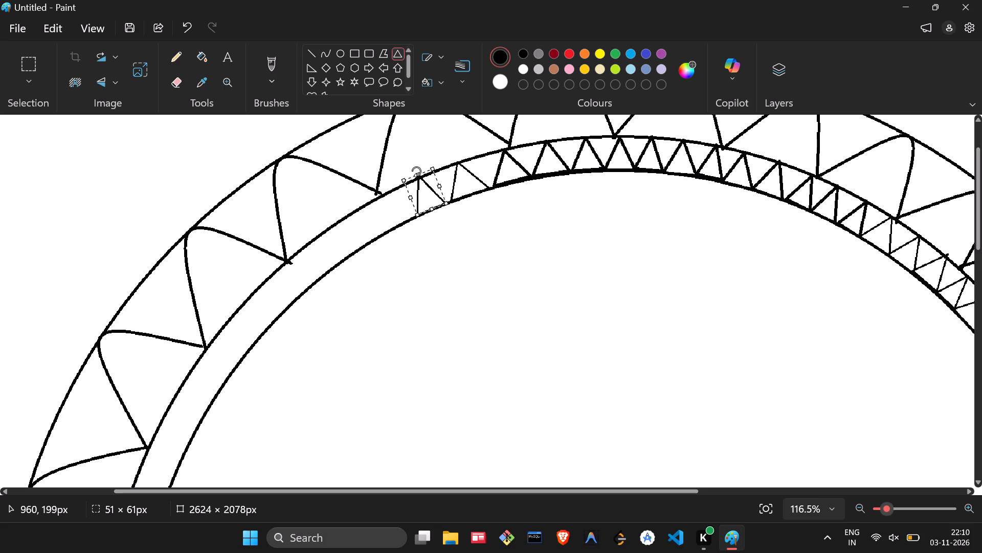
drag(416, 171, 417, 173)
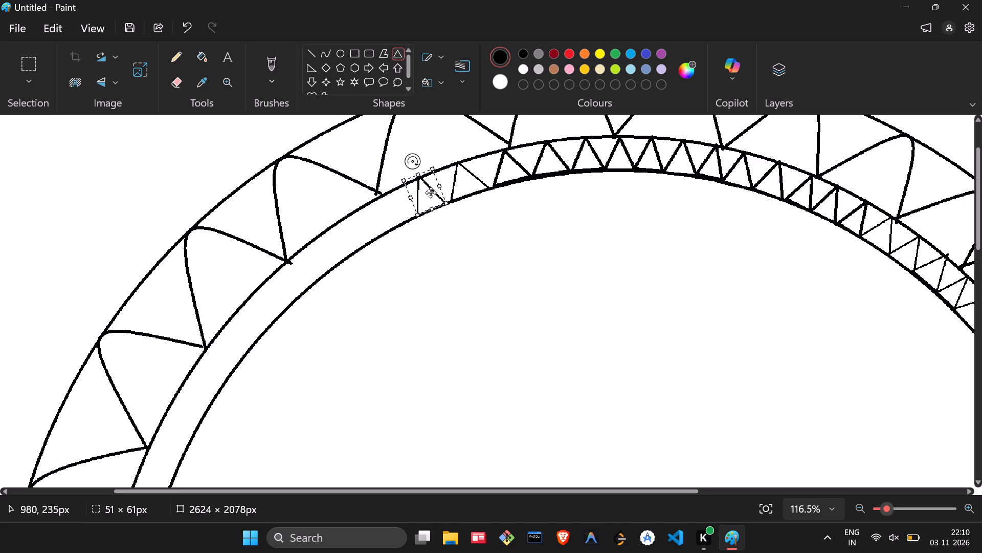
drag(437, 186, 447, 184)
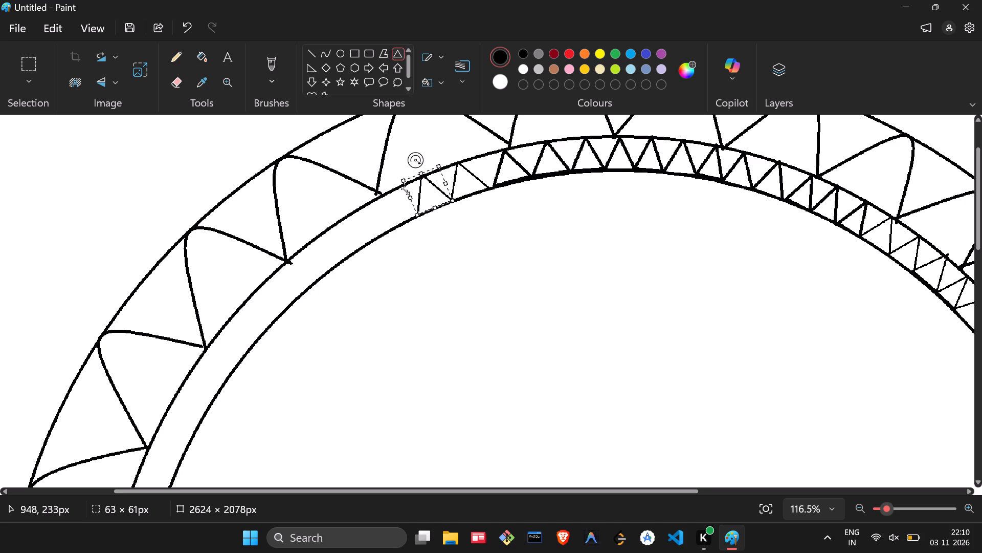
click(411, 198)
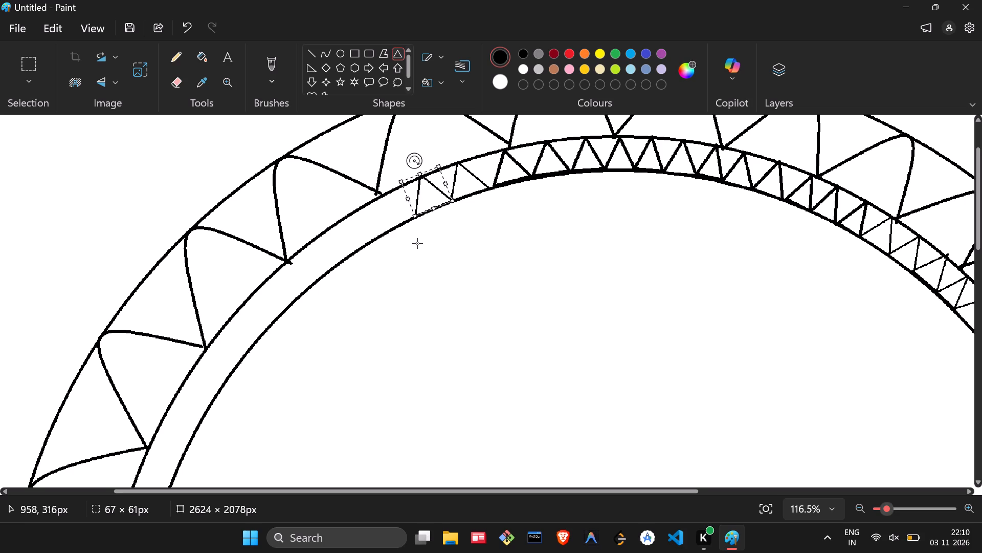
click(419, 243)
Continue the chain counterclockwise with an outward-pointing triangle of about 51 × 61 px, its base along the inner circle.
drag(414, 238, 375, 225)
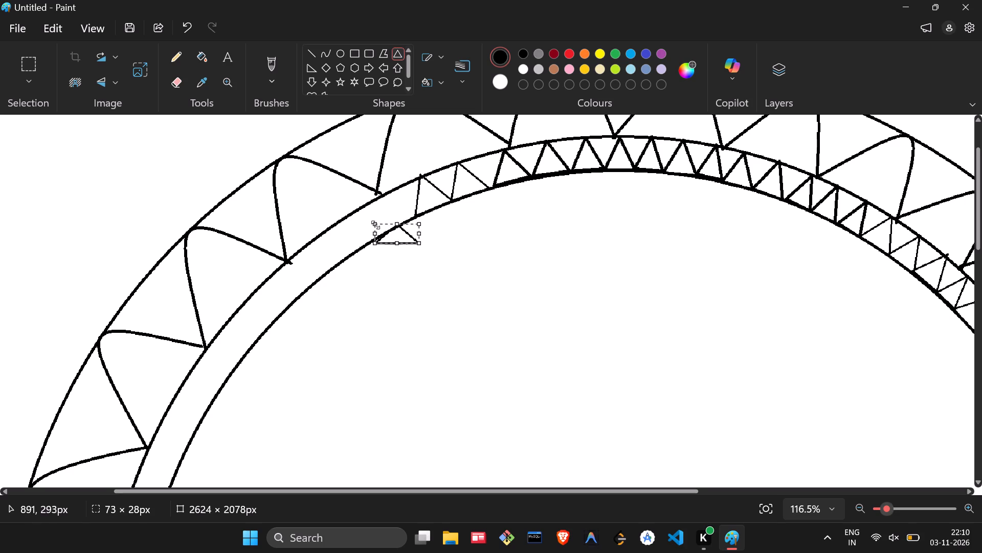
drag(375, 225, 389, 208)
drag(404, 190, 372, 182)
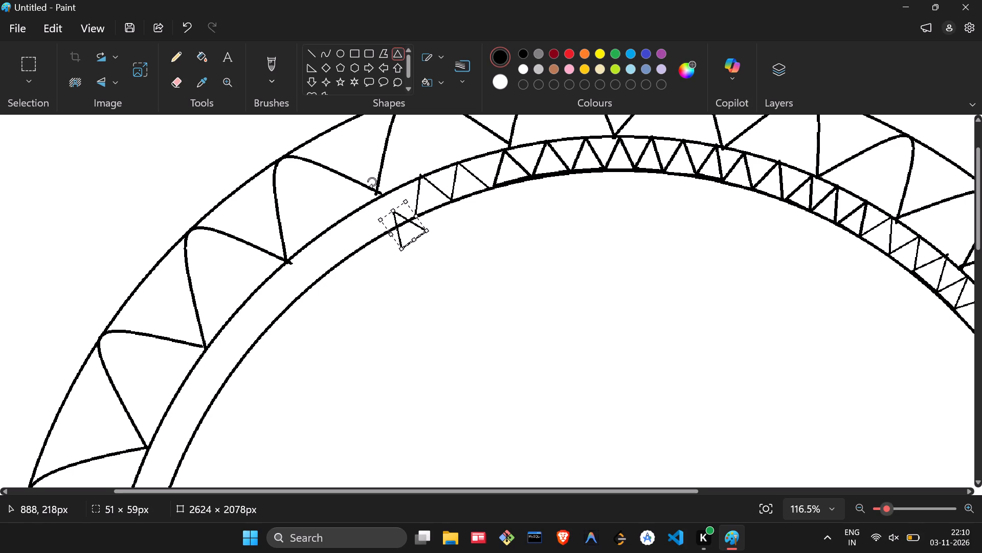
drag(372, 182, 371, 184)
drag(408, 231, 395, 212)
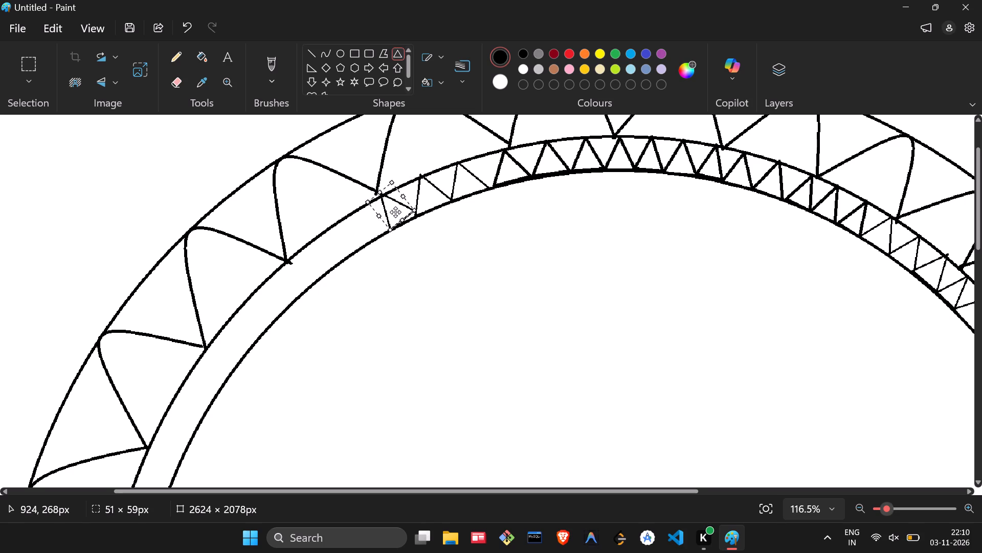
drag(395, 212, 394, 212)
drag(374, 179, 377, 179)
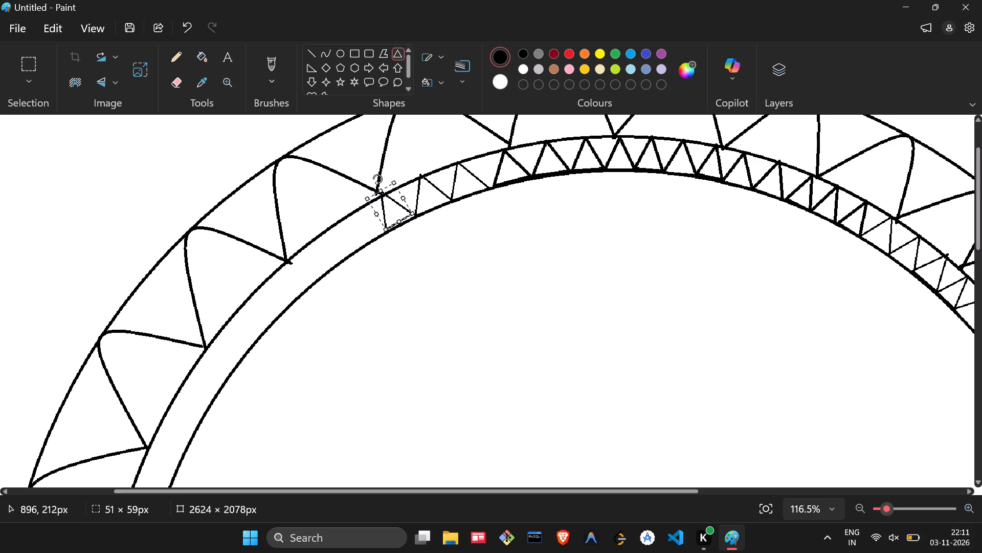
drag(377, 179, 379, 179)
drag(395, 213, 397, 226)
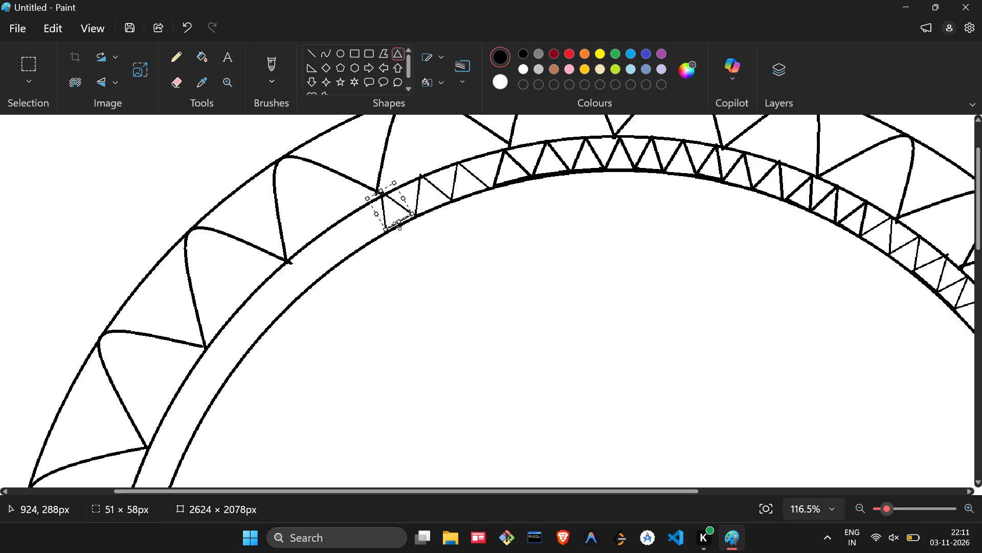
drag(397, 226, 397, 228)
click(381, 190)
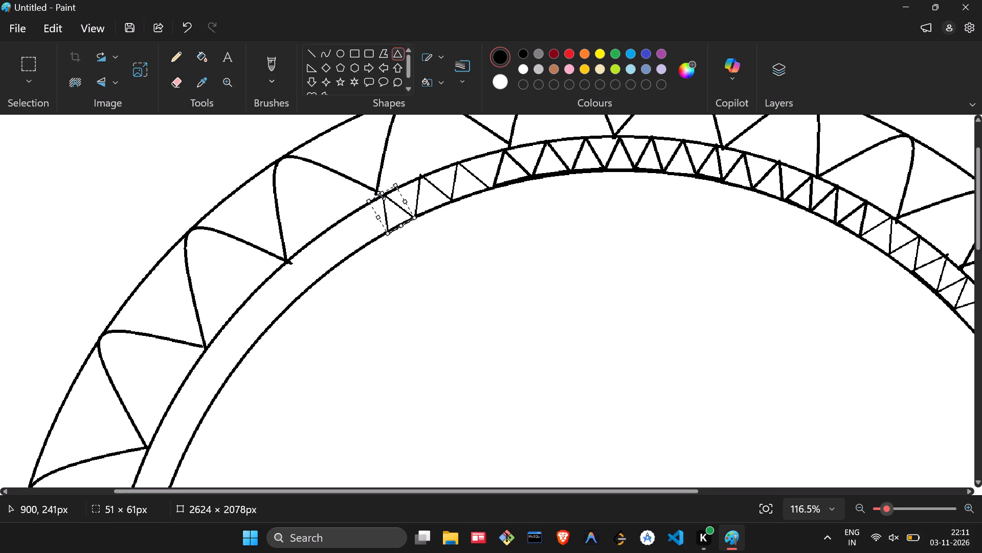
click(395, 253)
Continue the chain counterclockwise in the narrow ring with an outward-pointing triangle of about 62 × 57 px, joined to the previous one.
drag(376, 201, 355, 220)
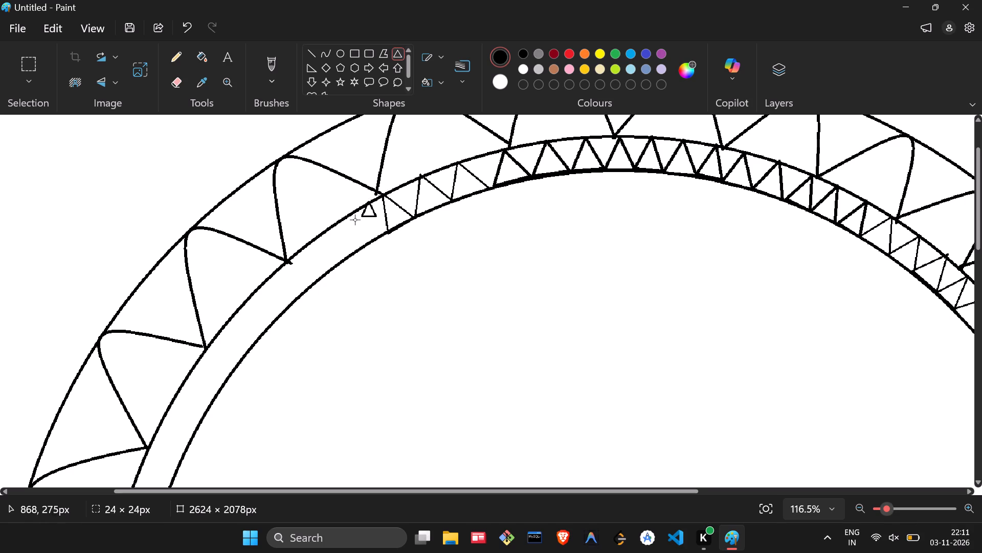
drag(355, 220, 339, 236)
drag(356, 184, 322, 186)
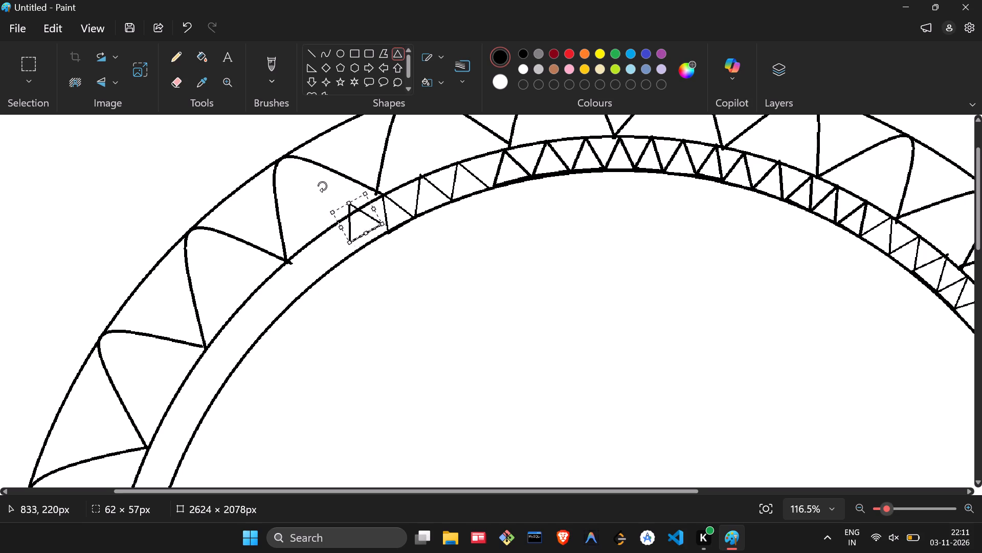
drag(322, 186, 340, 196)
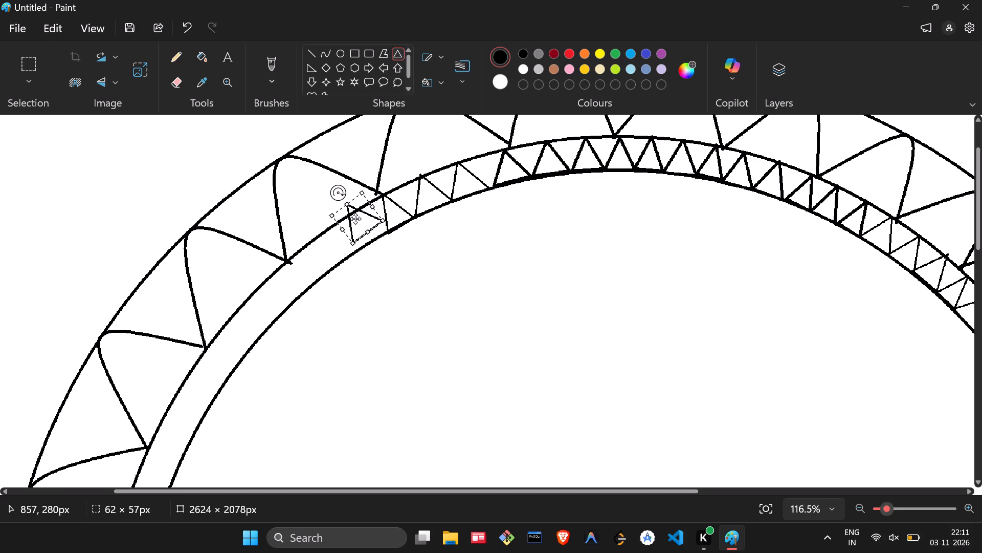
drag(359, 219, 363, 228)
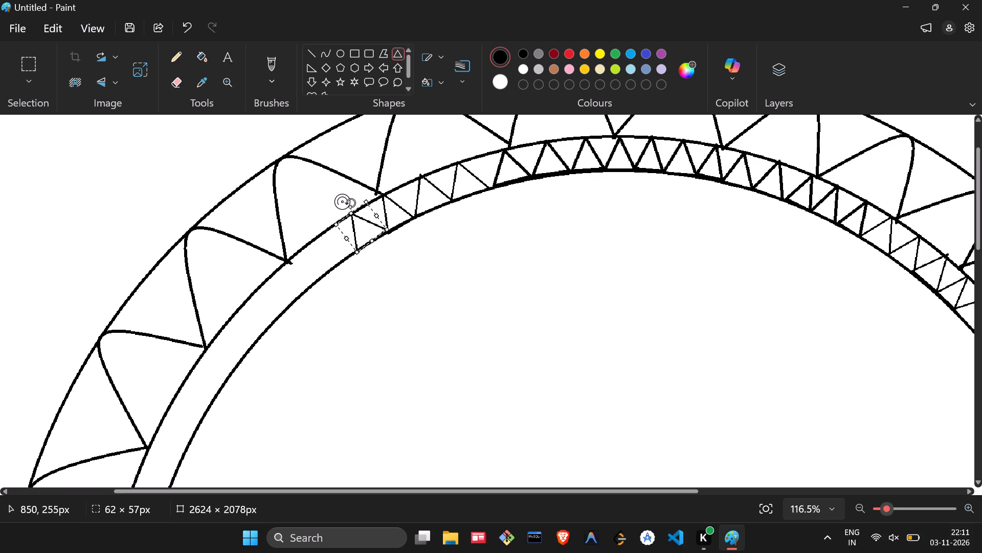
click(344, 201)
click(366, 273)
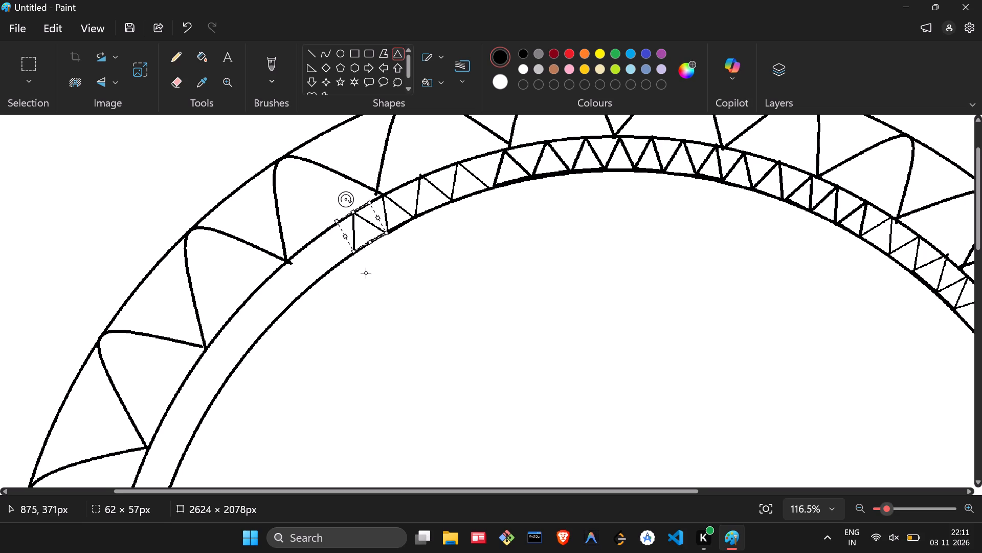
Draw the next triangle near the chain's upper-left end, tilt it to point outward and resize it to about 68 × 70 px.
drag(353, 259, 326, 267)
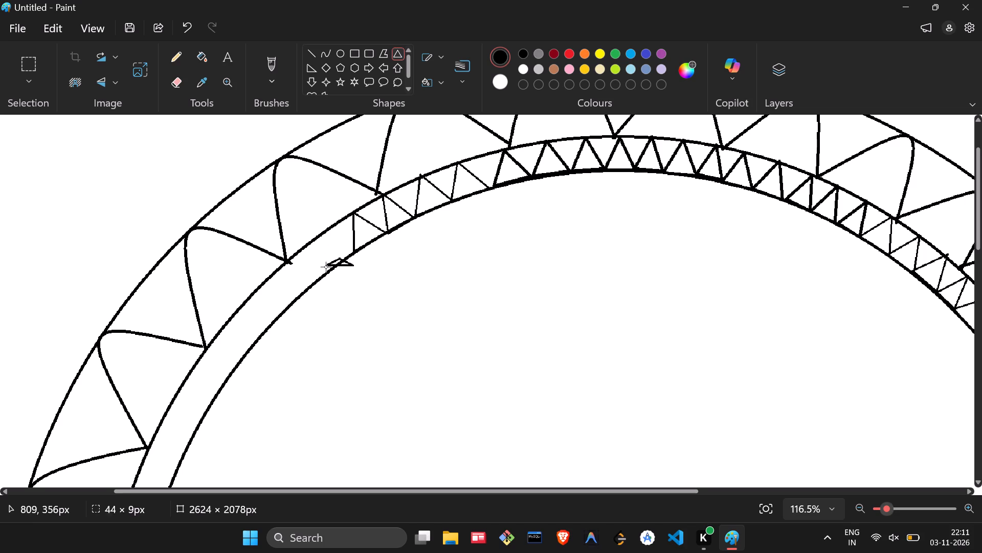
drag(326, 267, 304, 294)
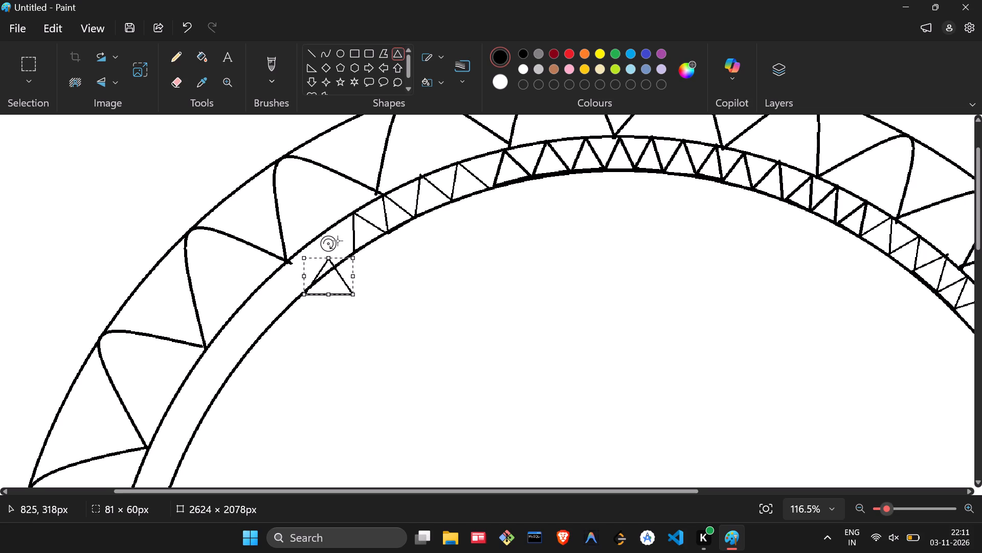
drag(327, 241, 279, 225)
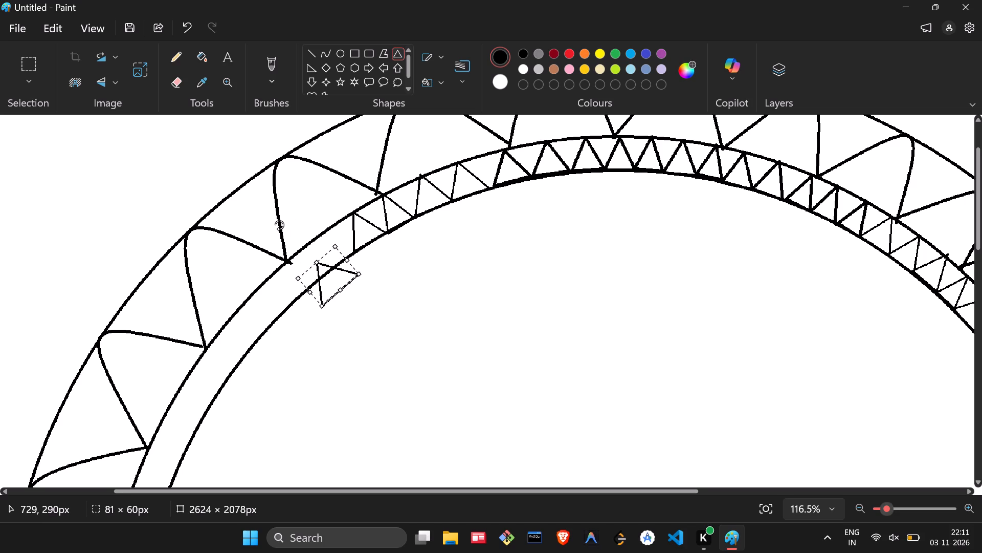
drag(279, 225, 278, 228)
drag(336, 283, 344, 284)
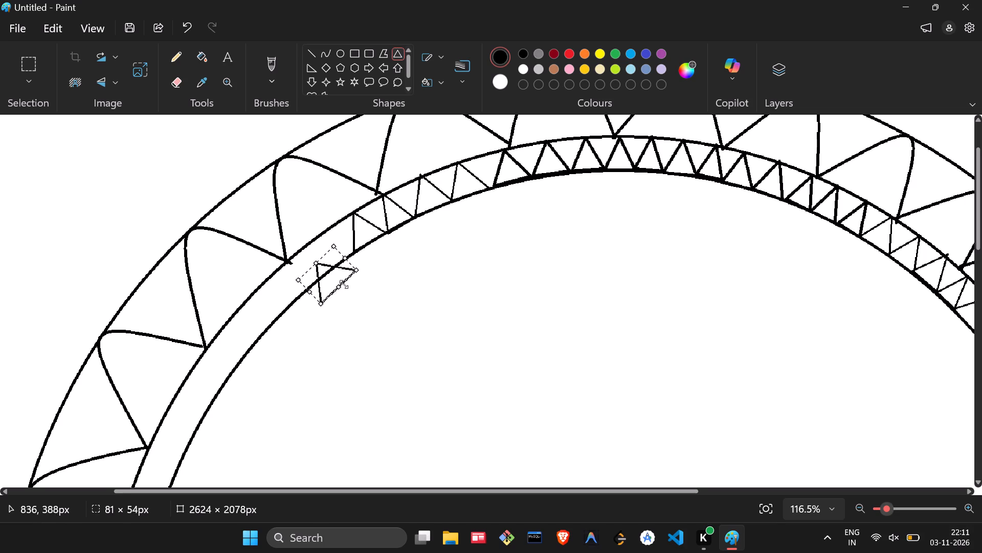
drag(344, 284, 344, 288)
drag(327, 303, 334, 305)
Join this triangle to the chain's end and adjust its tilt and size to about 68 × 61 px, fitting between the two circles.
drag(340, 275, 337, 262)
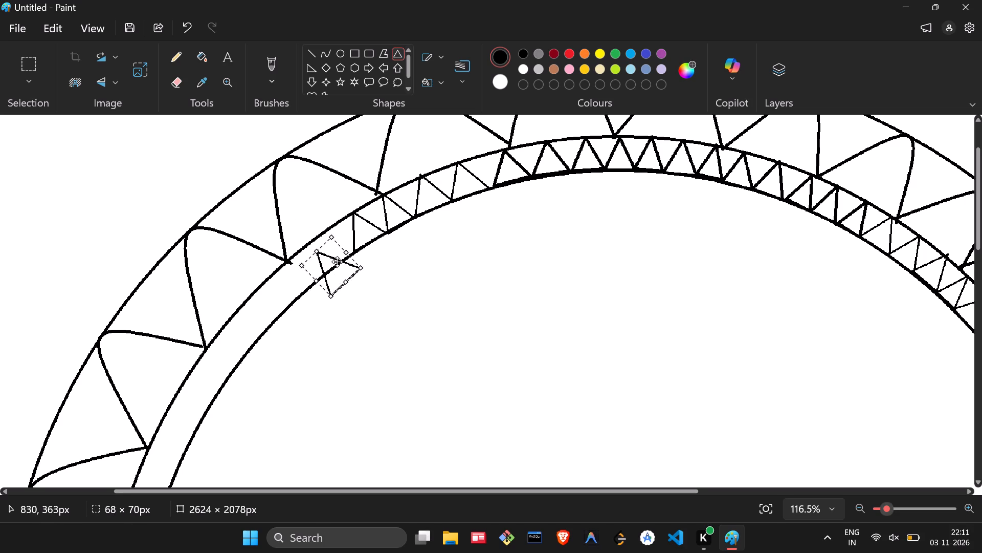
drag(337, 262, 328, 248)
drag(298, 222, 306, 225)
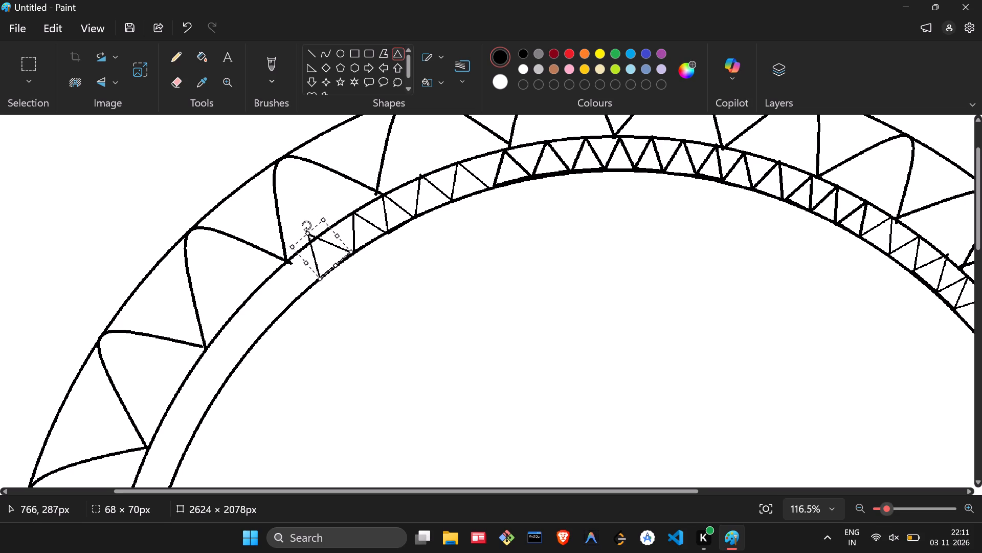
drag(306, 225, 315, 233)
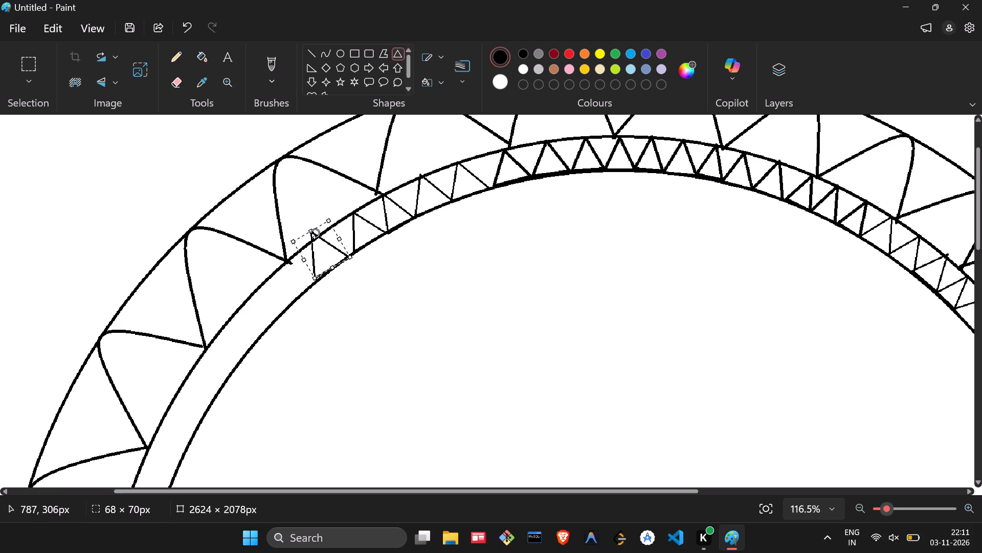
drag(315, 233, 314, 237)
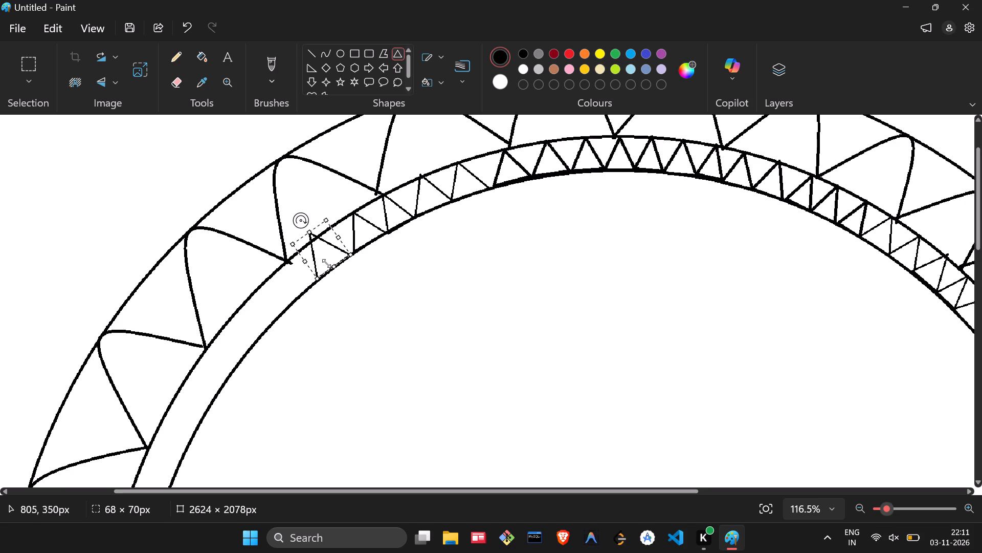
drag(310, 231, 312, 238)
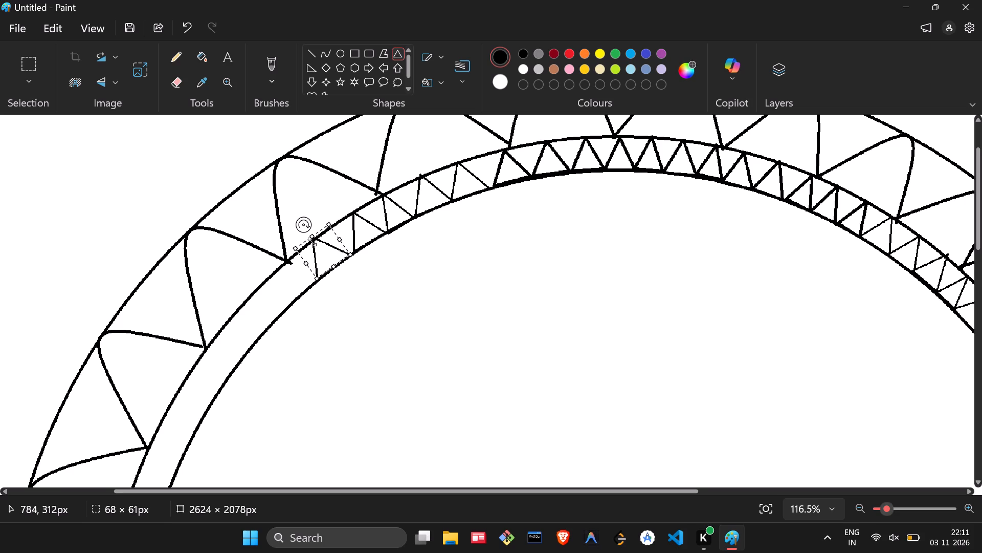
click(327, 257)
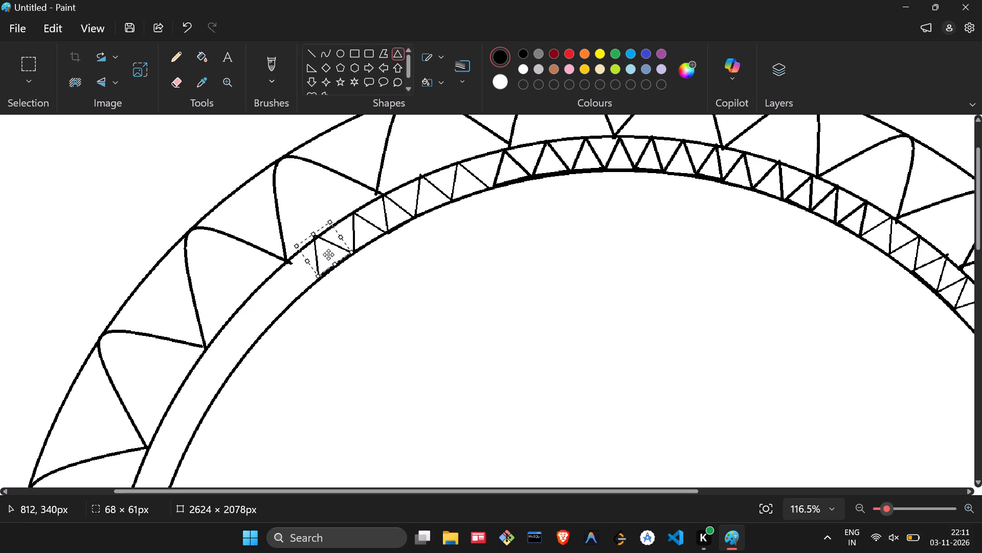
click(342, 289)
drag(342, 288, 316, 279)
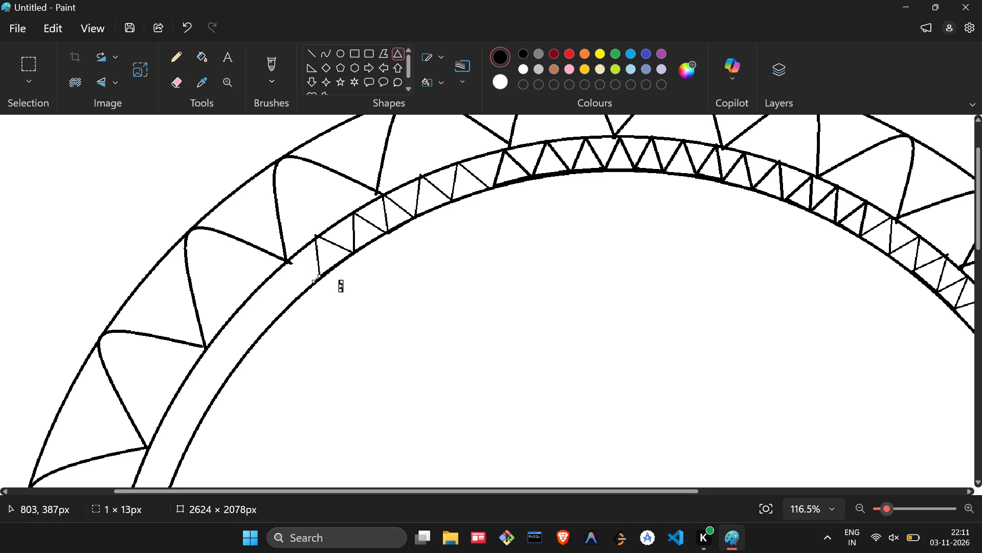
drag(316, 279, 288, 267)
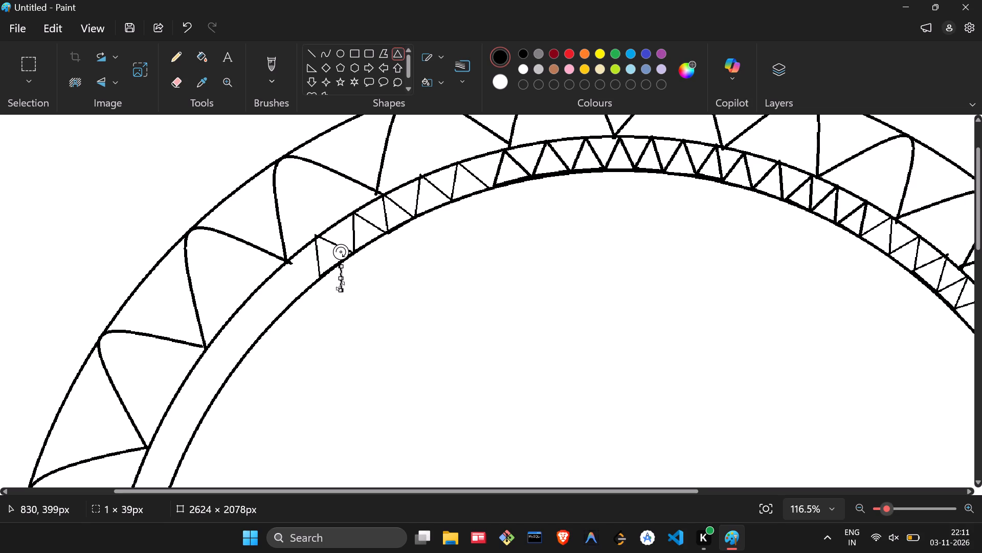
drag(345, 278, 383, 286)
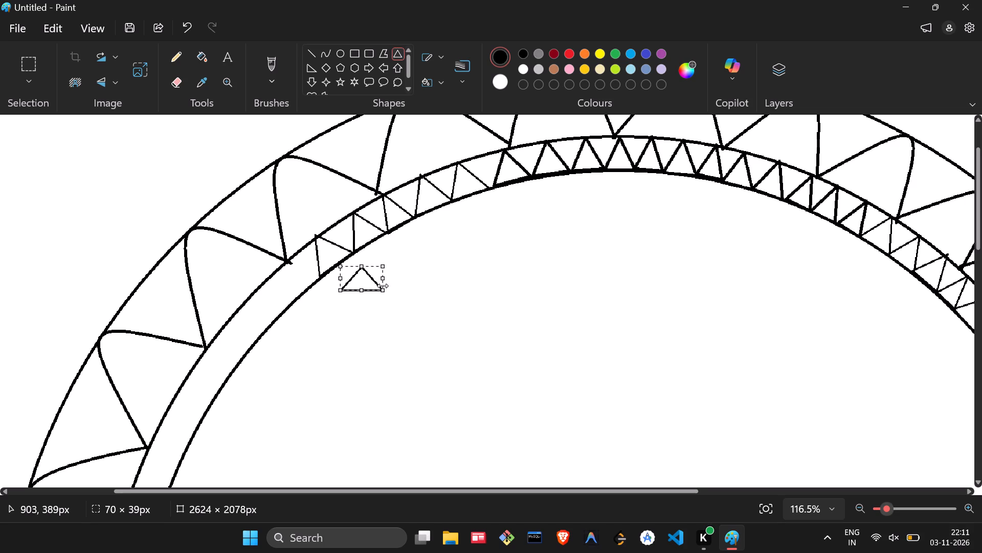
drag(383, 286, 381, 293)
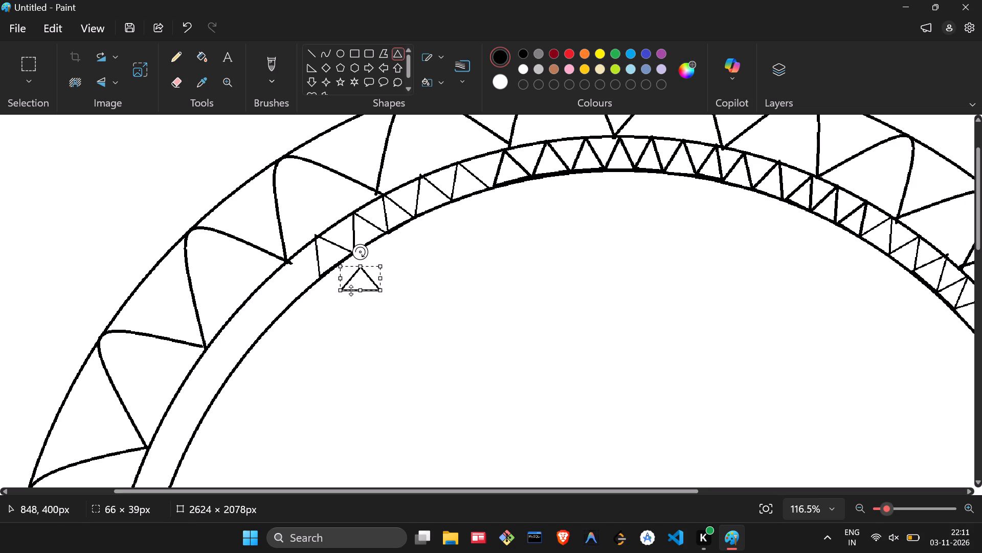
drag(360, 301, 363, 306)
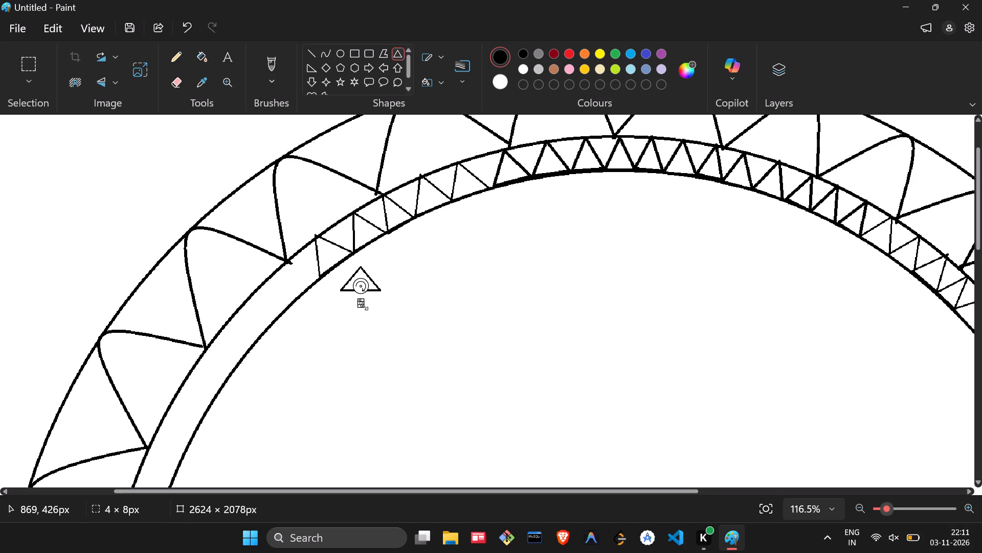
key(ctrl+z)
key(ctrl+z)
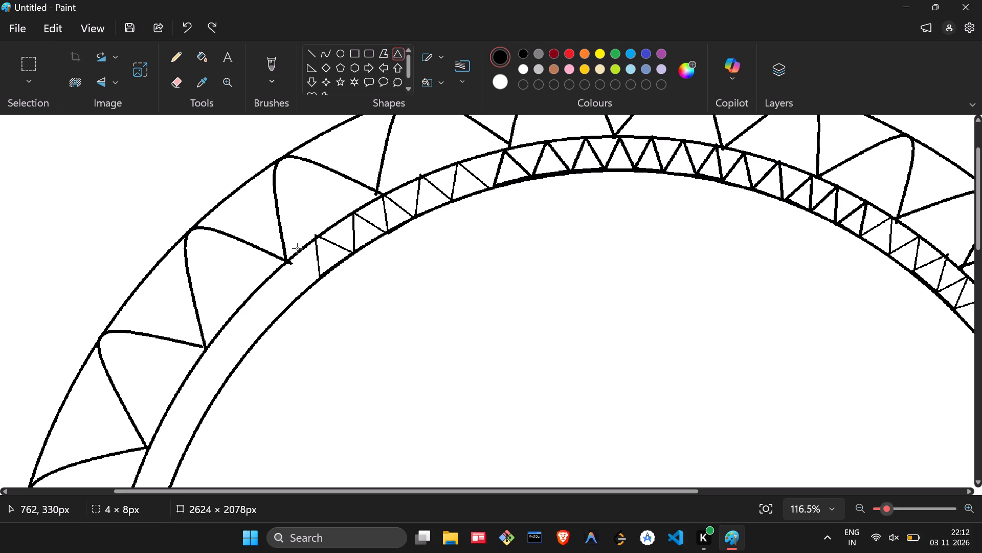
Draw a triangle of about 88 × 79 px, tilted outward, then join it to the chain's end and shorten it to fit the ring.
drag(297, 248, 241, 296)
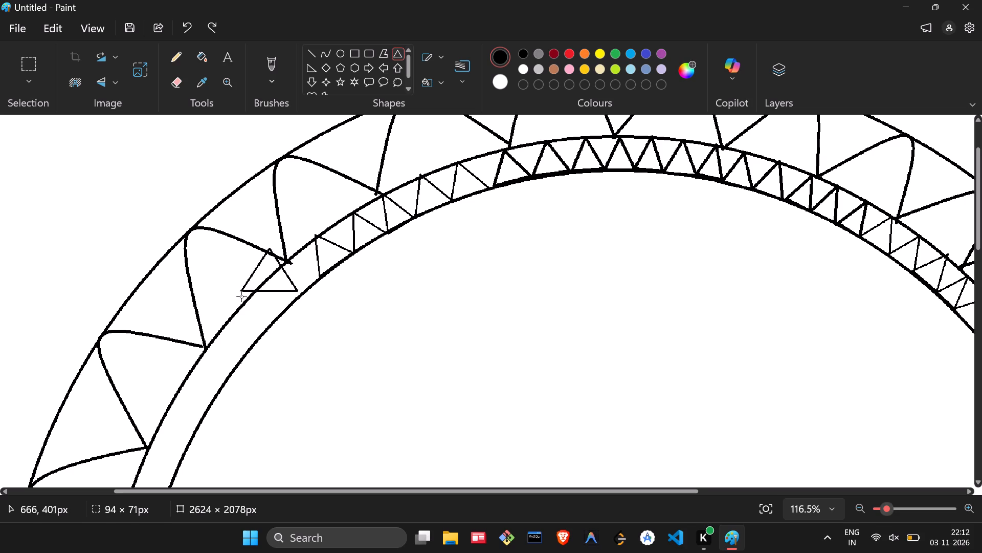
drag(241, 296, 245, 295)
drag(265, 231, 235, 239)
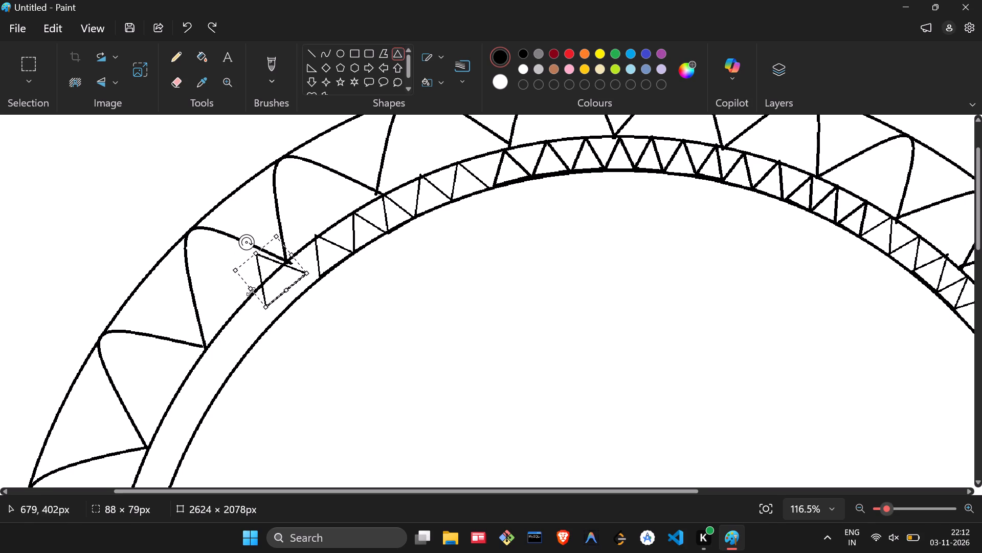
drag(274, 274, 290, 278)
drag(269, 253, 273, 271)
click(331, 307)
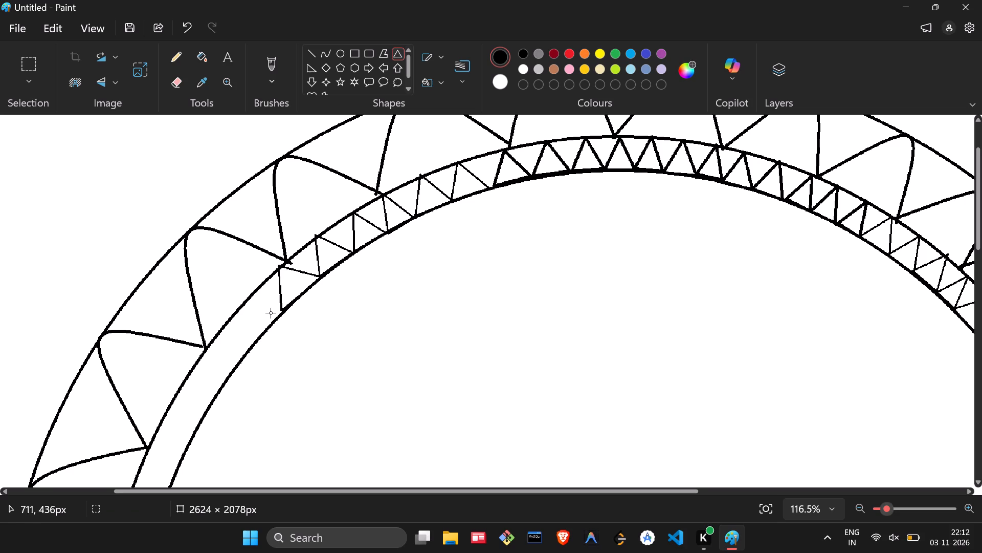
Add the next outward-pointing triangle counterclockwise in the narrow ring, about 65 × 58 px, joined to the previous one with its base along the inner circle.
drag(281, 310, 242, 339)
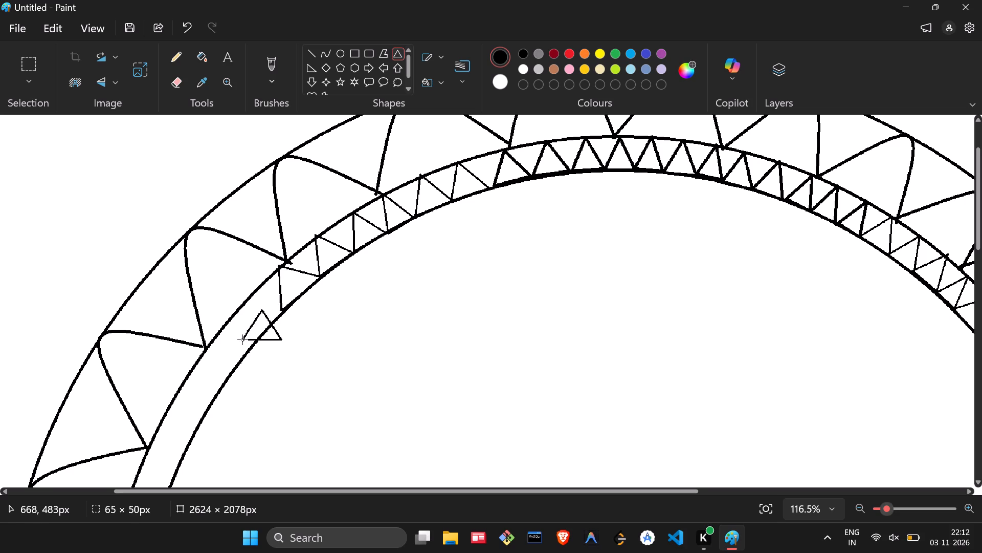
drag(242, 339, 238, 343)
drag(261, 299, 229, 291)
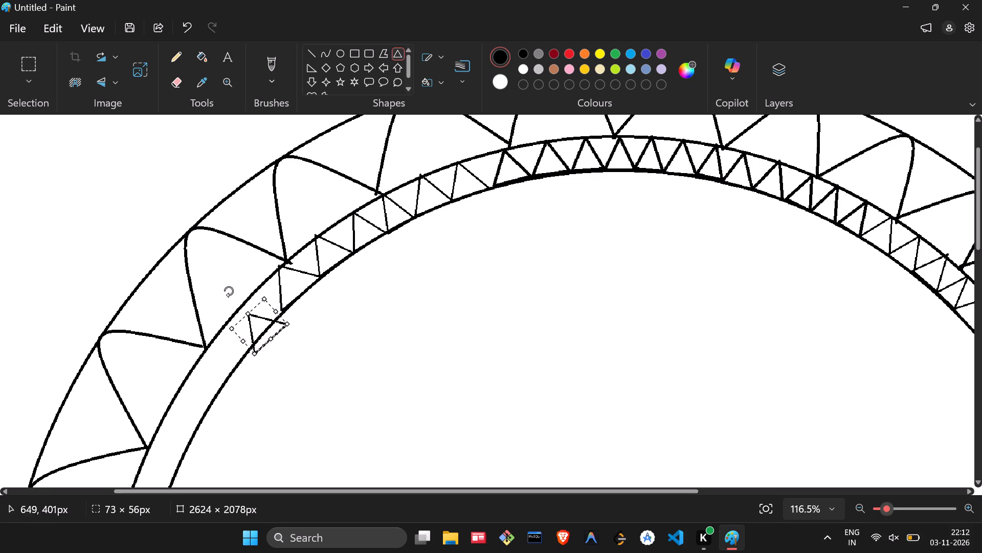
drag(229, 291, 220, 291)
drag(266, 322, 261, 313)
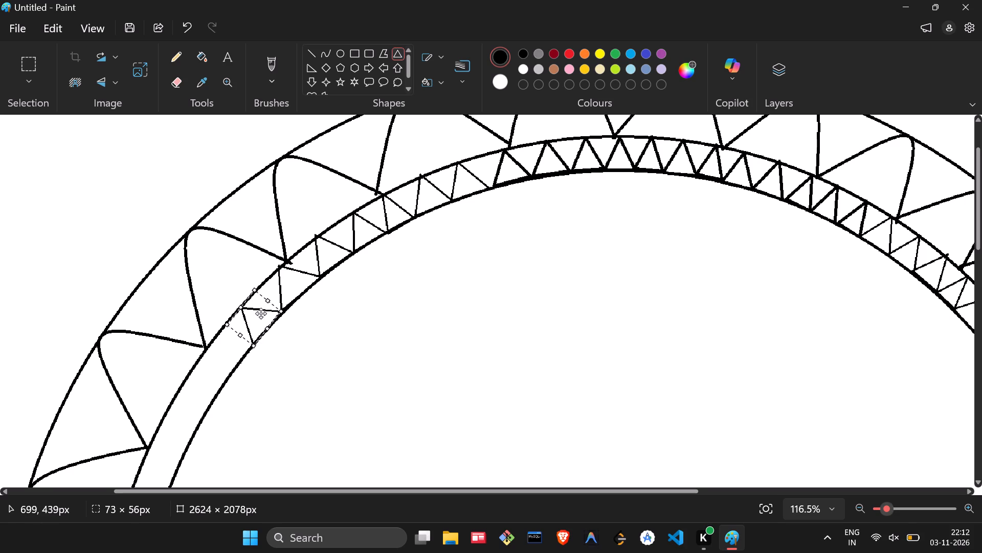
drag(261, 313, 260, 315)
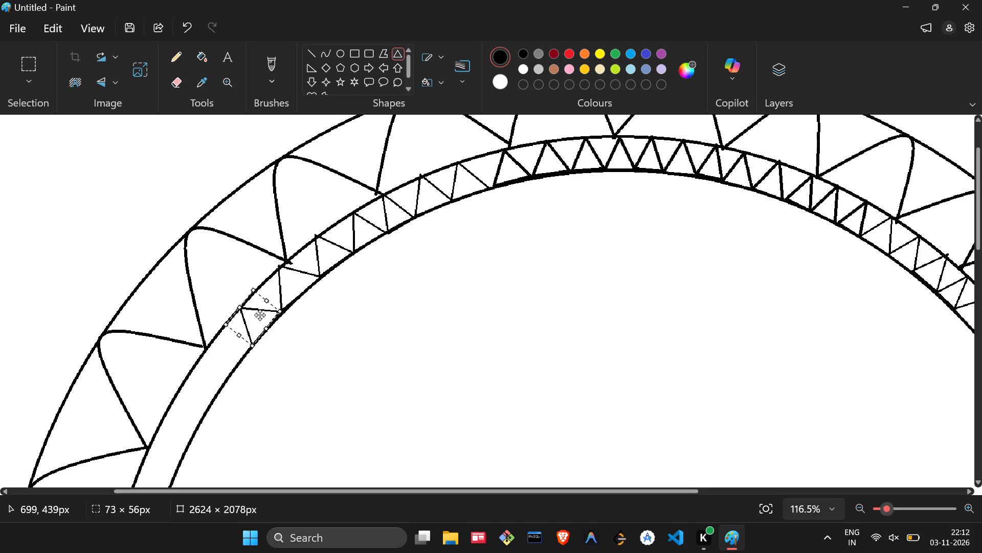
drag(260, 315, 264, 311)
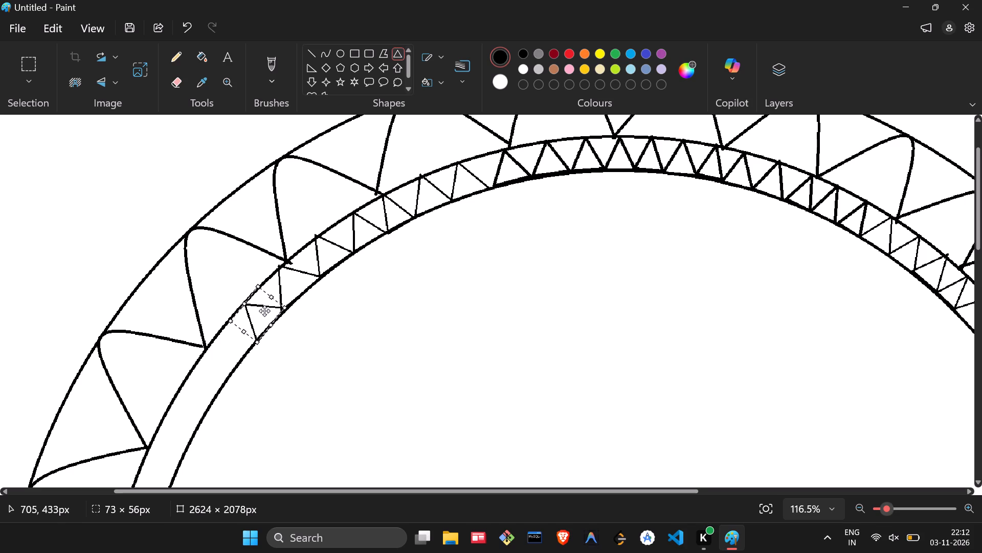
drag(264, 311, 264, 313)
click(245, 307)
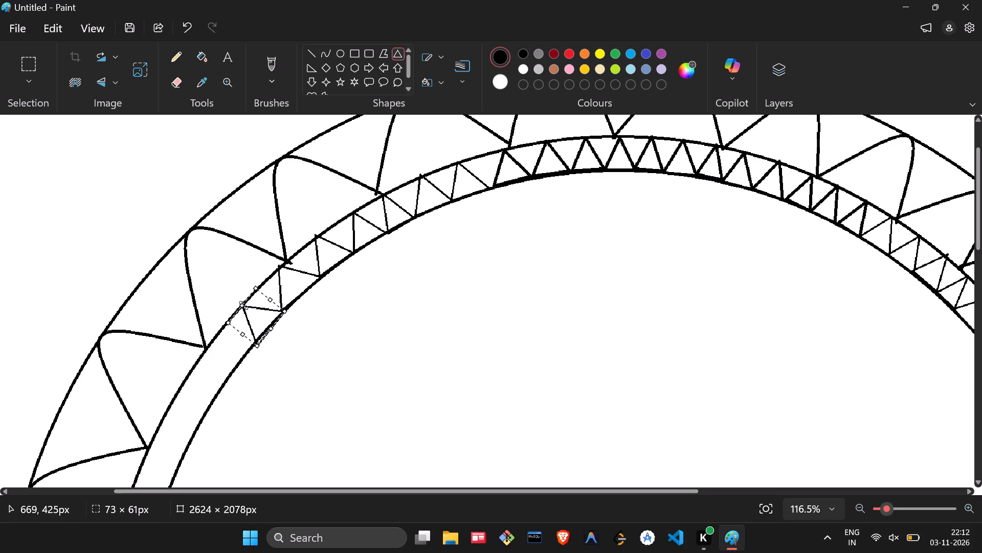
click(266, 342)
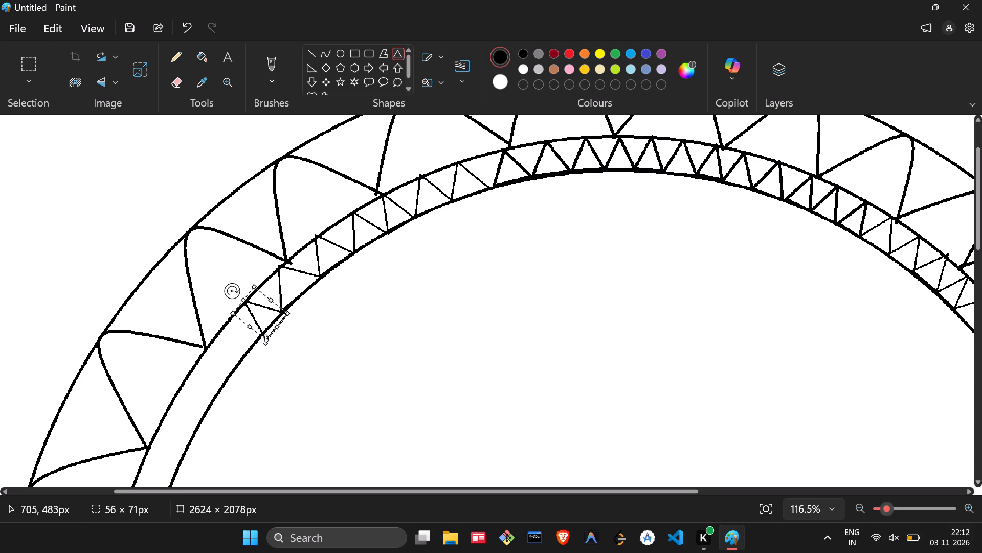
drag(265, 339, 257, 339)
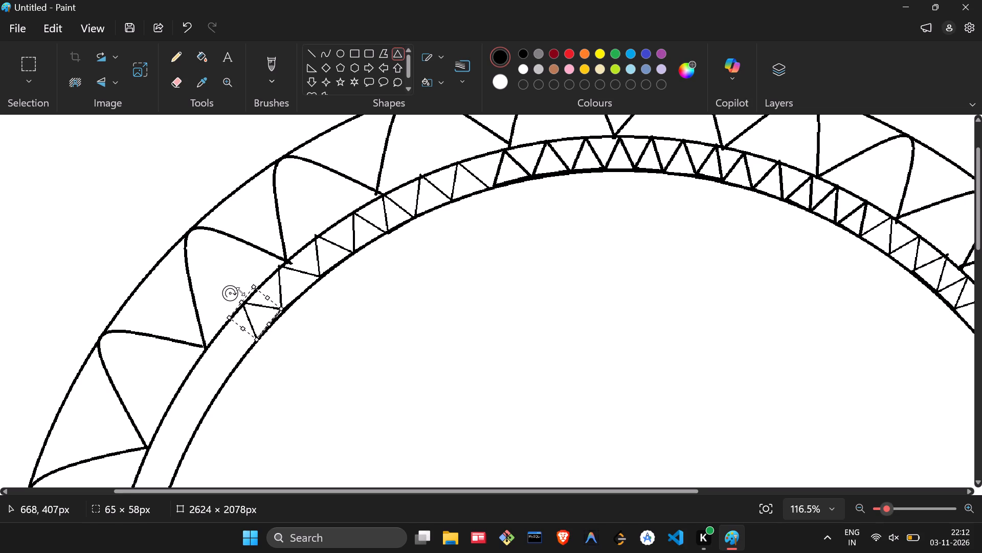
click(230, 296)
click(240, 366)
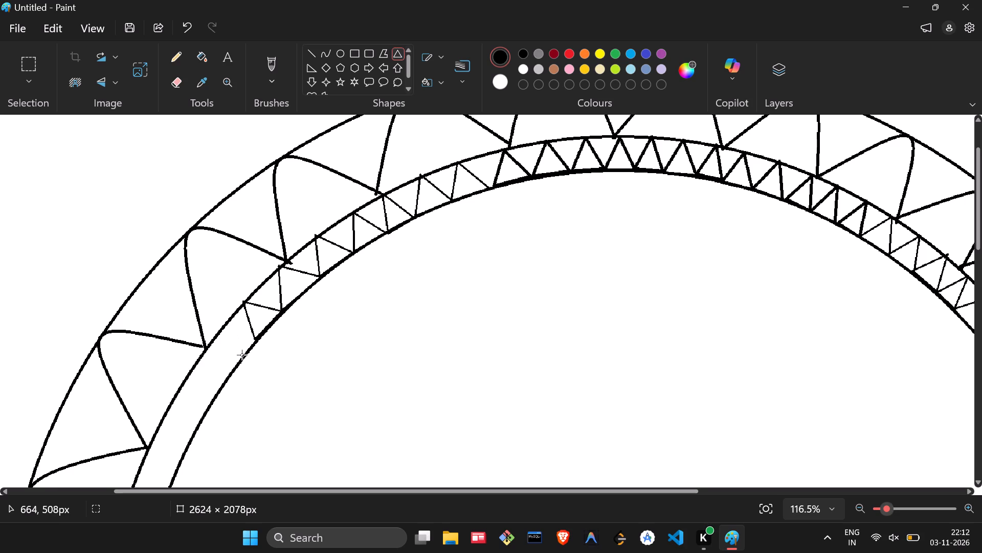
Add the next triangle counterclockwise in the narrow ring, about 73 × 60 px, tilted outward and joined to the chain's end.
drag(257, 336, 214, 358)
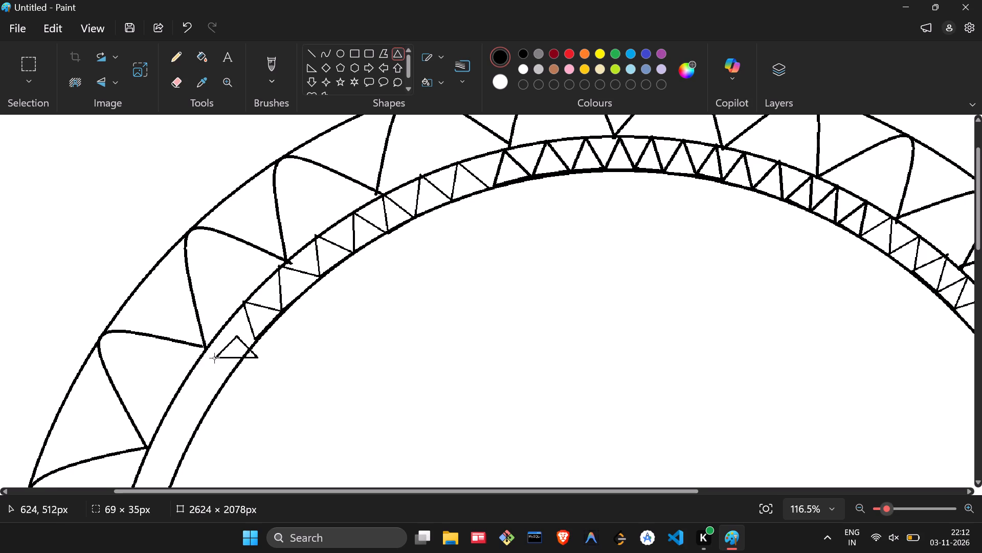
drag(214, 358, 214, 372)
drag(240, 324, 238, 323)
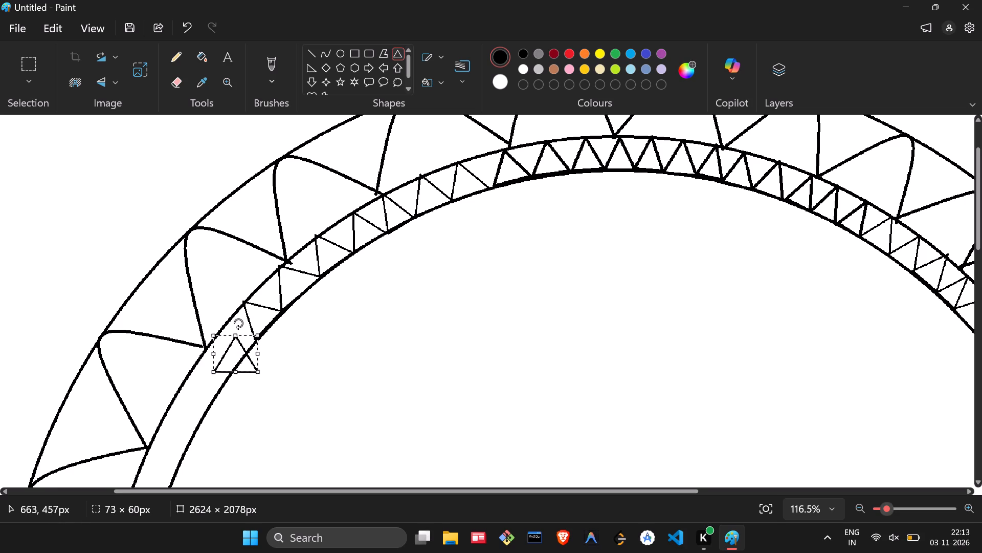
drag(238, 323, 202, 317)
drag(241, 356, 231, 350)
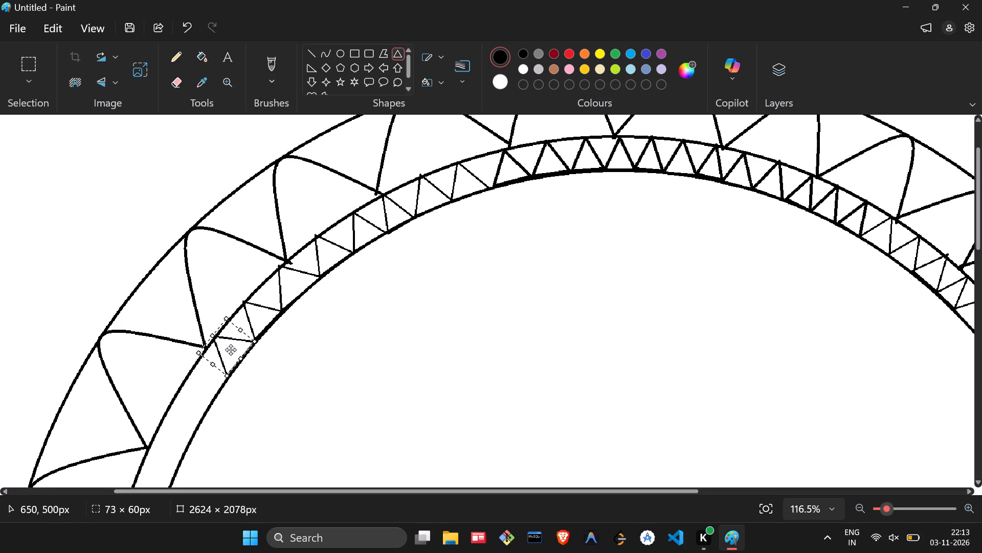
drag(231, 350, 232, 348)
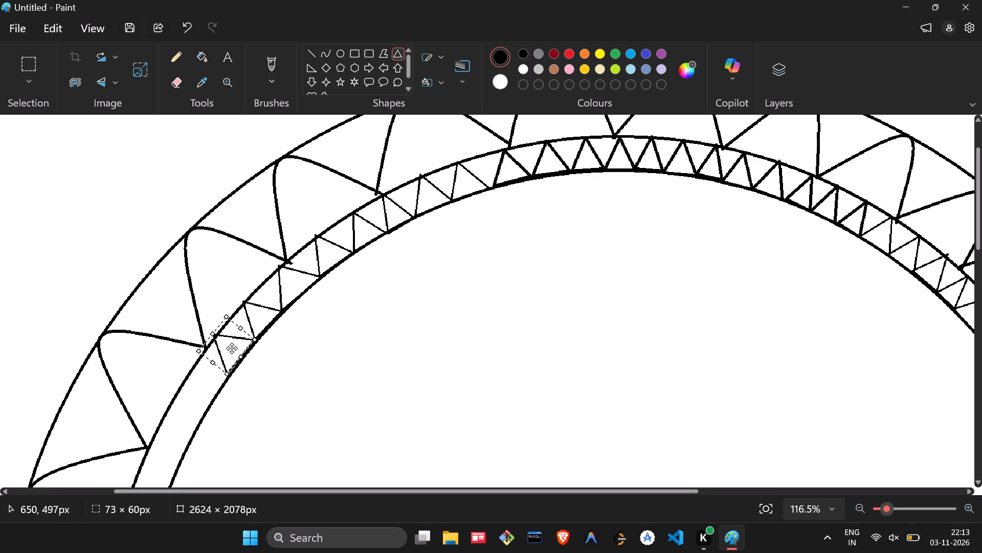
drag(232, 348, 232, 352)
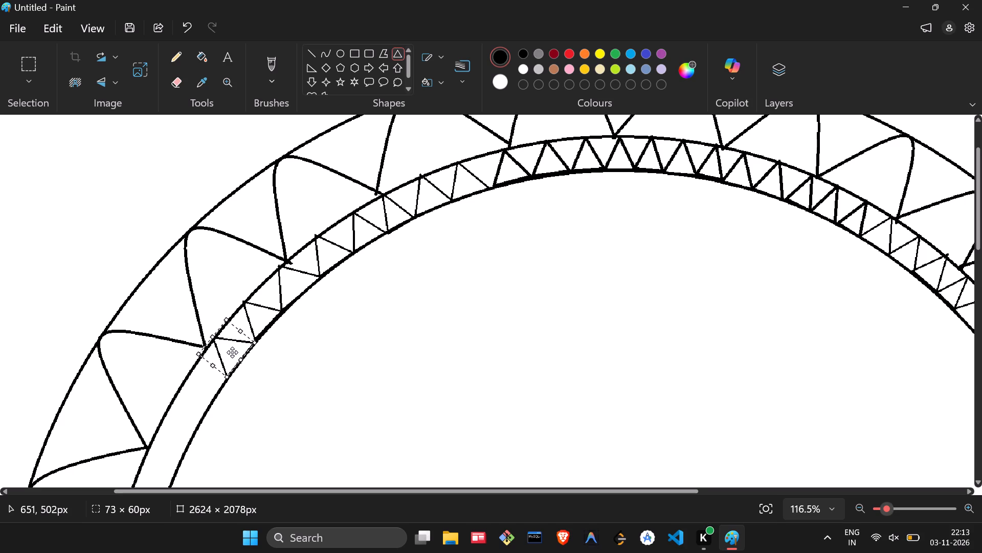
drag(232, 352, 236, 345)
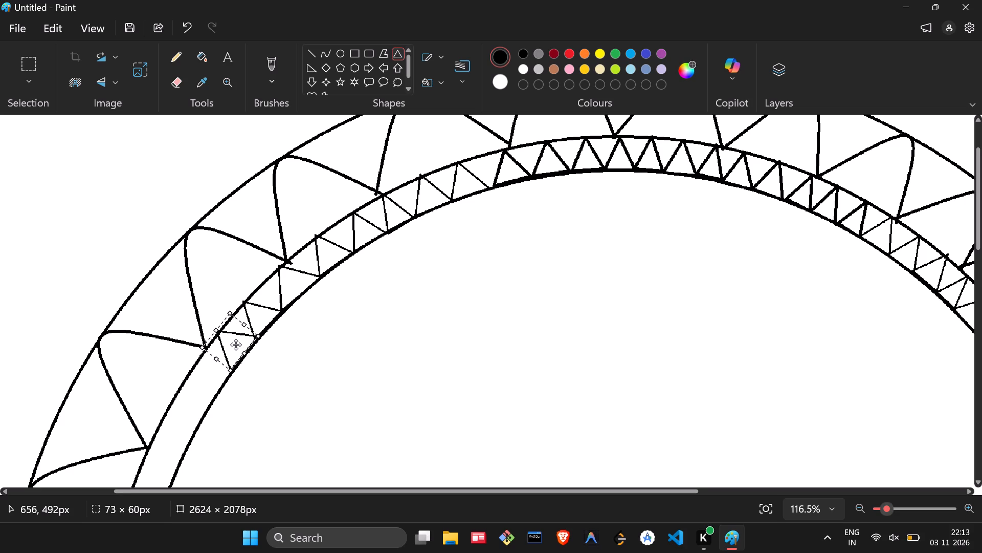
drag(236, 345, 230, 351)
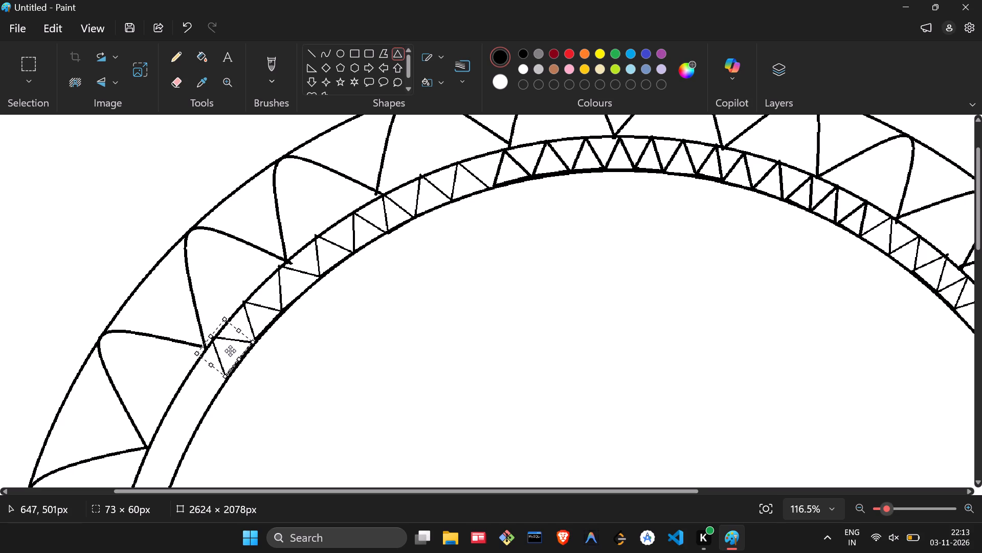
drag(230, 351, 234, 348)
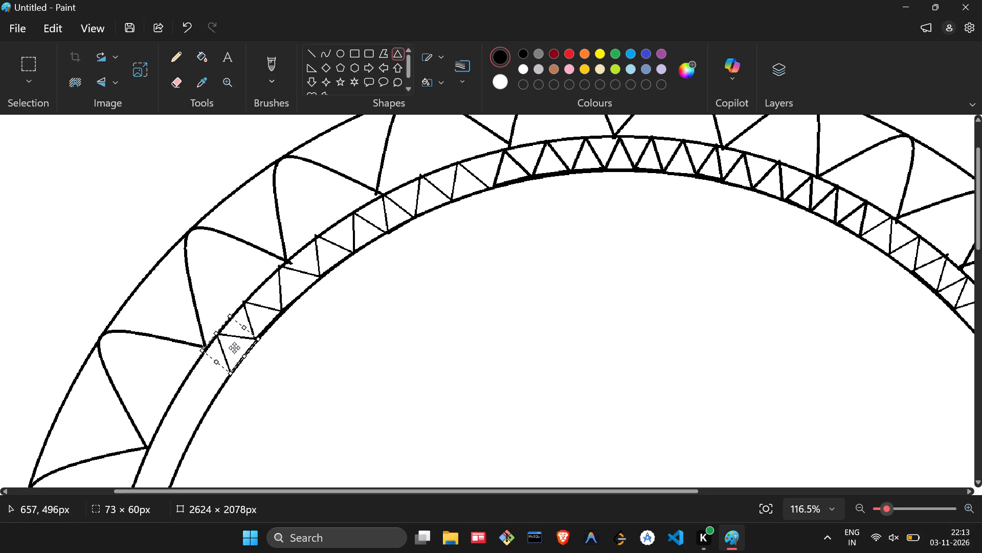
drag(234, 348, 234, 347)
click(341, 385)
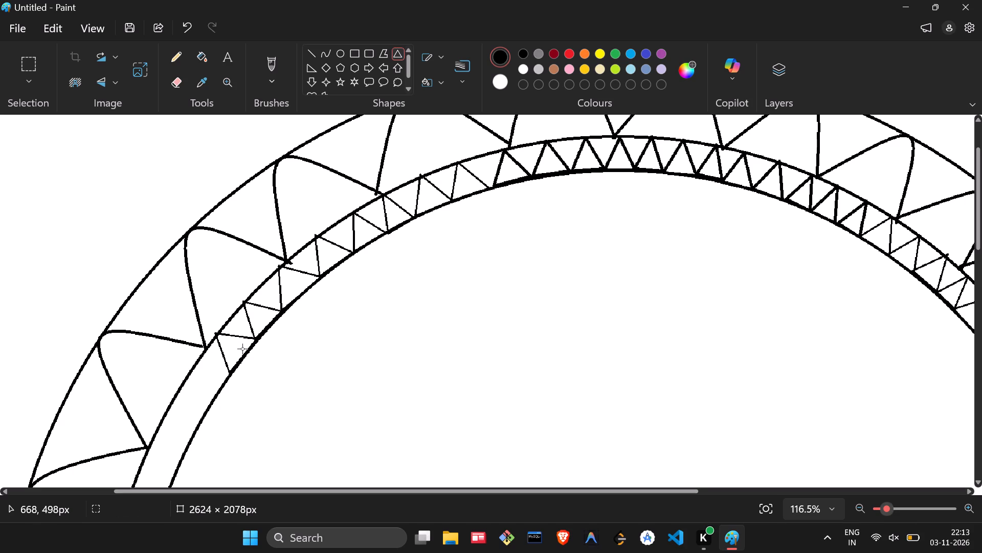
Draw the following triangle counterclockwise, tilt it outward, join it to the chain's end and trim it to about 54 × 63 px.
scroll(218, 355, down, 1)
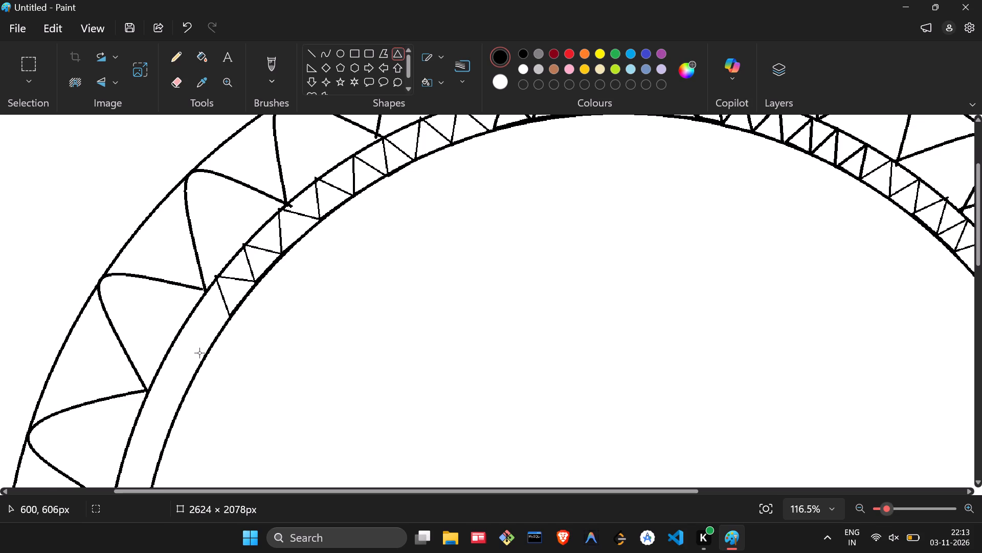
drag(224, 319, 212, 337)
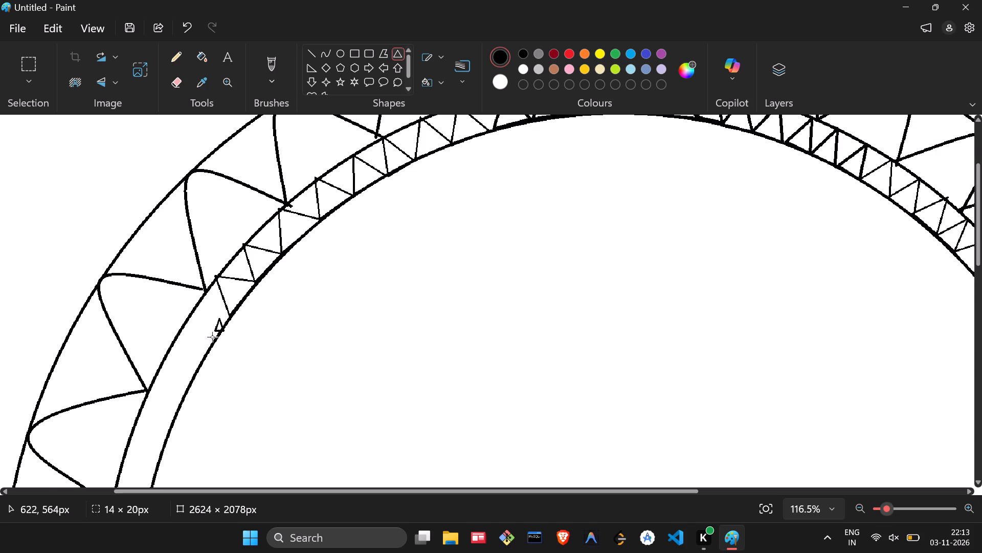
drag(212, 337, 191, 357)
drag(206, 304, 174, 303)
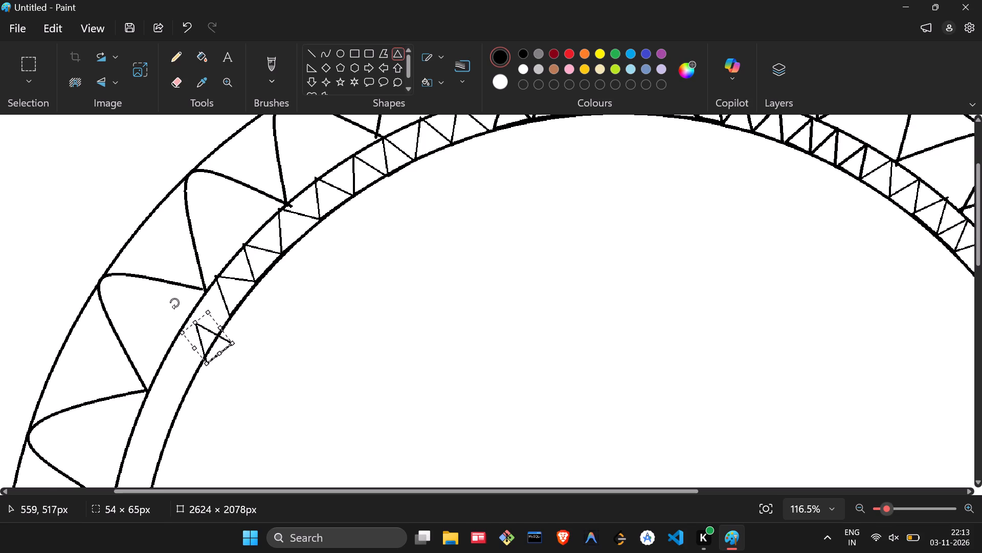
drag(174, 303, 145, 304)
drag(214, 342, 214, 332)
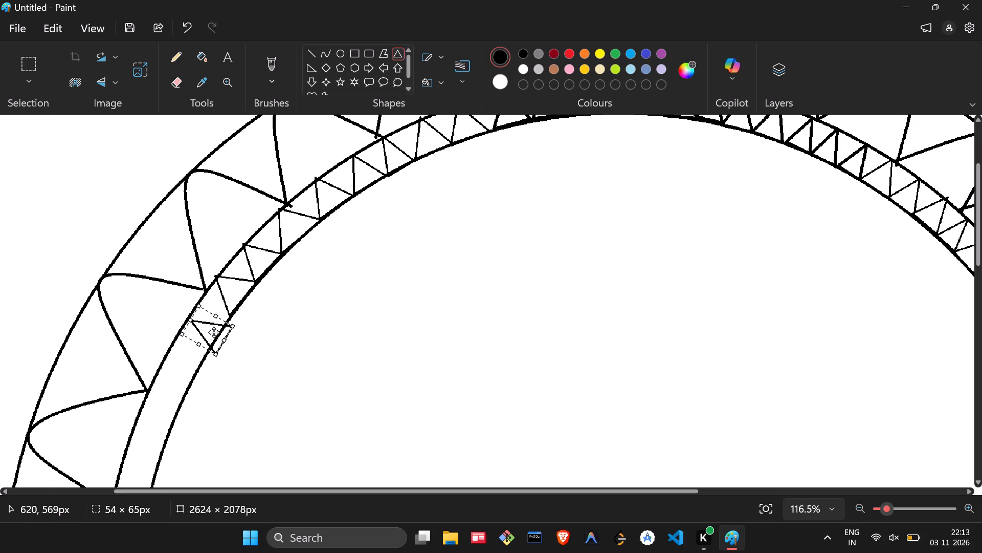
drag(214, 332, 209, 323)
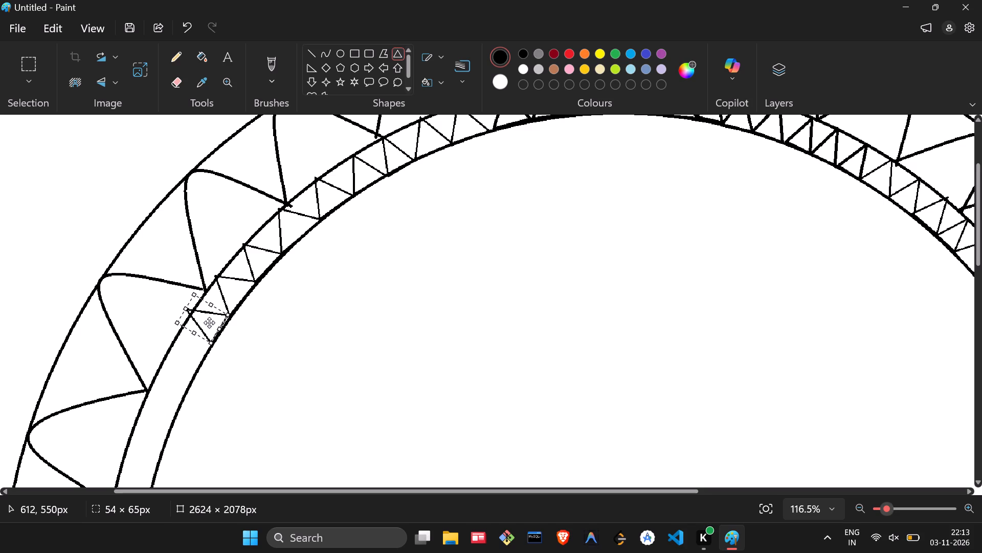
drag(209, 323, 210, 326)
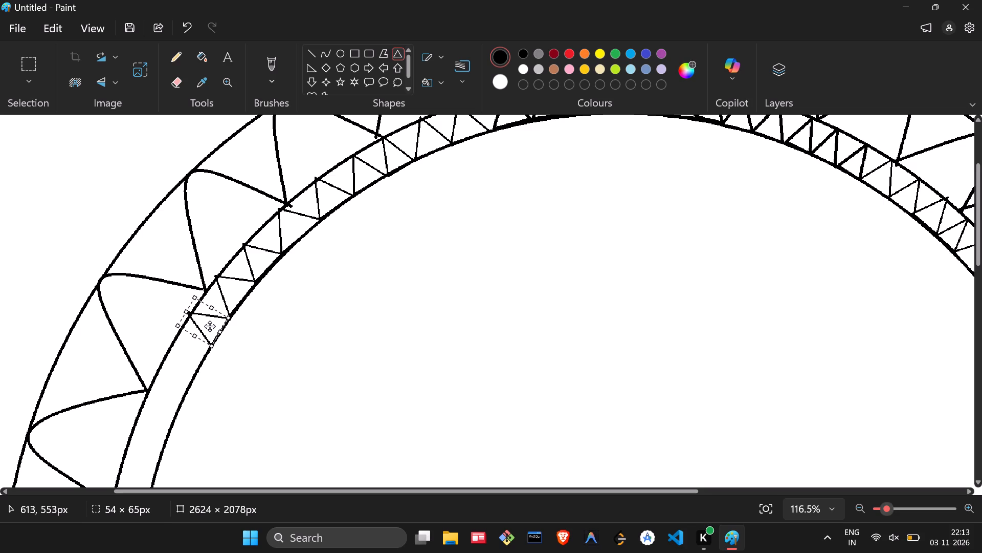
drag(210, 326, 211, 321)
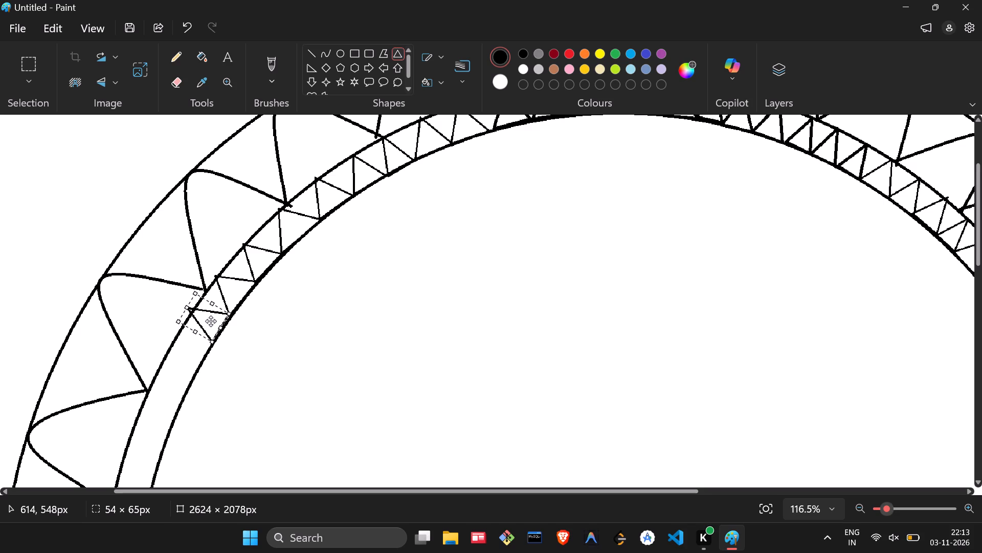
drag(211, 321, 211, 322)
click(189, 310)
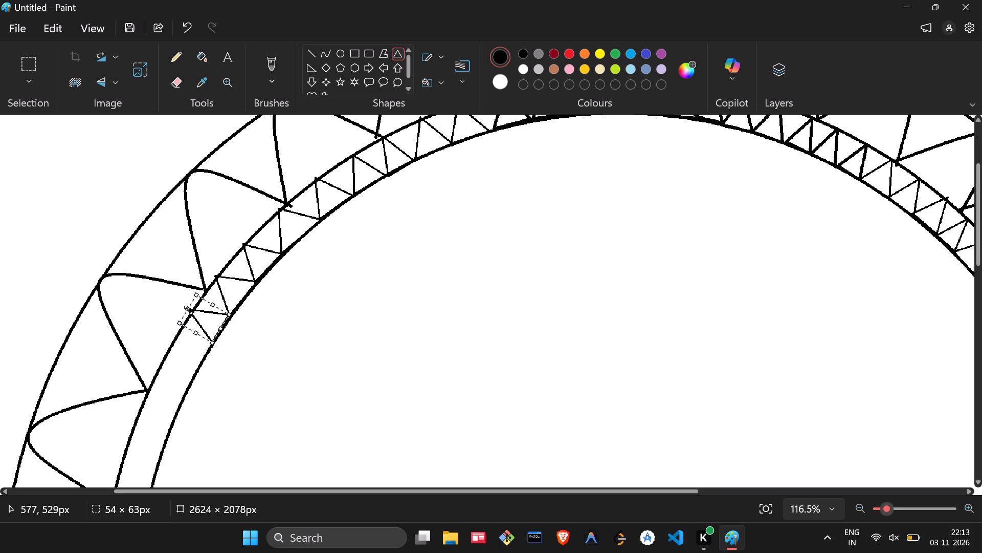
click(224, 357)
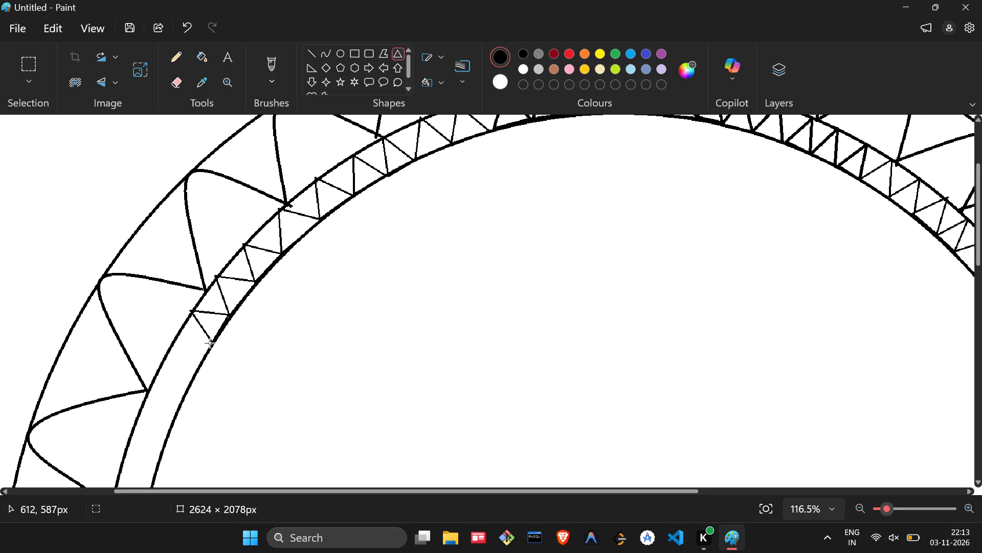
Draw a triangle of about 72 × 69 px, tilt it outward, join it to the chain's end and resize it to fit the ring.
drag(210, 343, 167, 385)
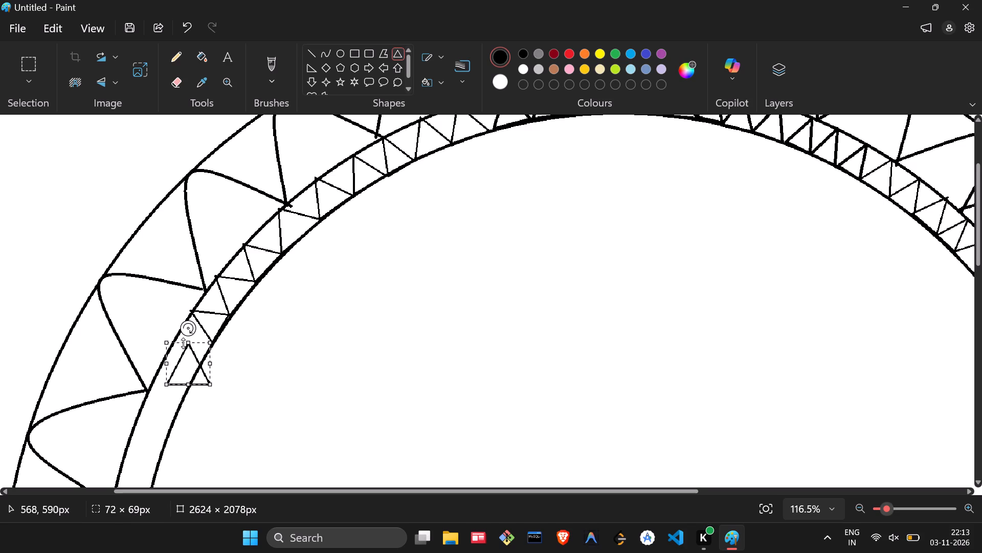
drag(184, 332, 118, 339)
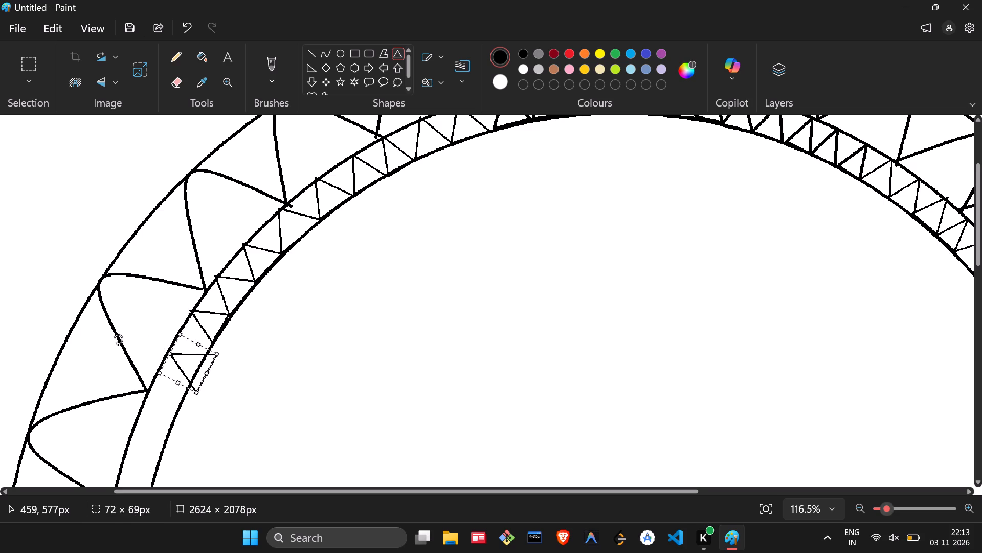
drag(118, 339, 118, 339)
drag(194, 369, 193, 364)
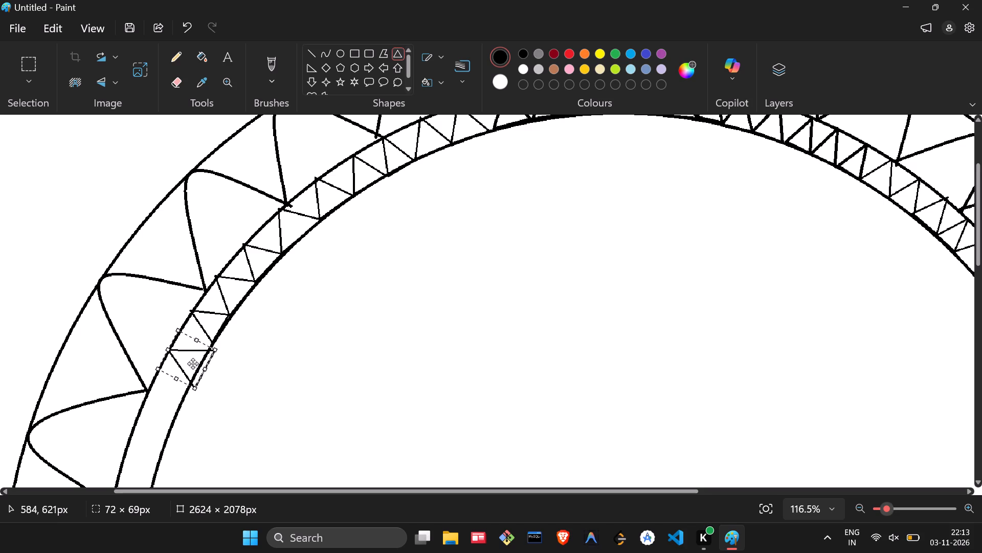
drag(193, 364, 187, 357)
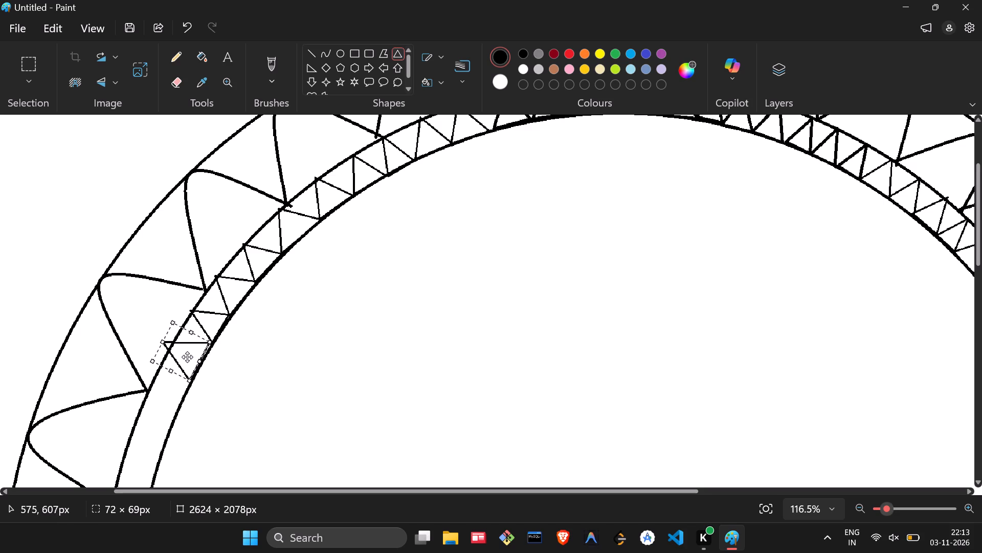
drag(187, 357, 188, 358)
drag(162, 345, 166, 351)
click(201, 384)
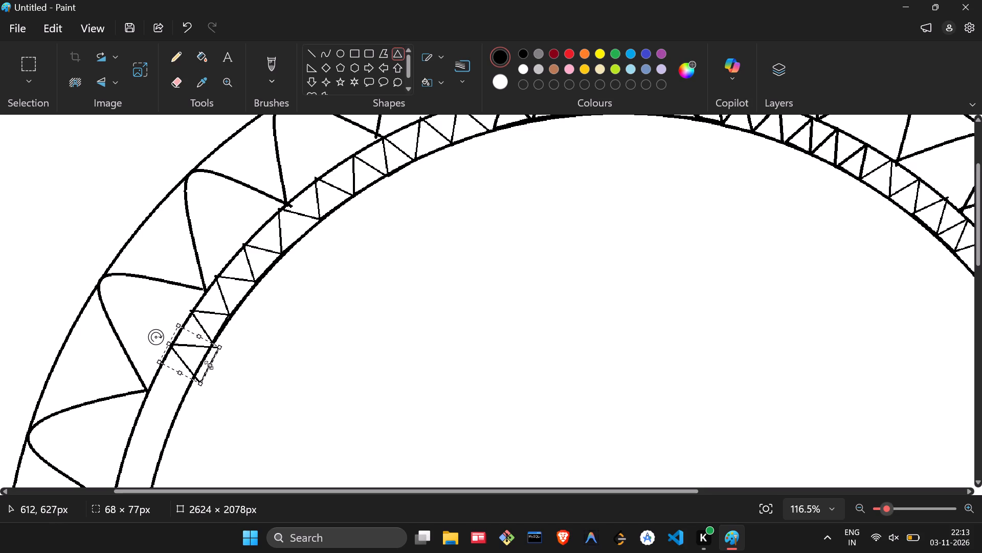
drag(208, 365, 200, 365)
click(214, 381)
Add another outward-pointing triangle of about 61 × 57 px at the chain's lower-left end, with its base along the inner circle.
scroll(214, 381, down, 1)
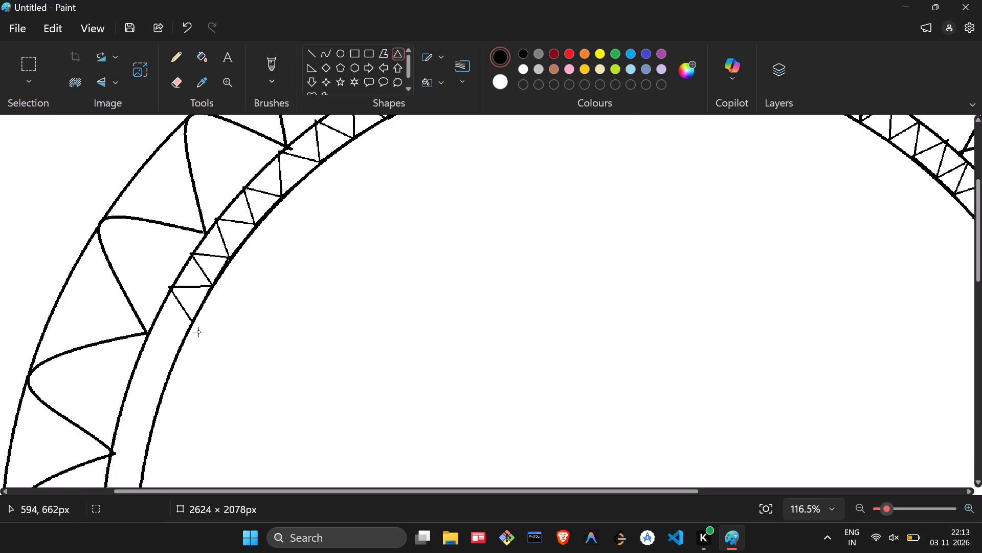
drag(190, 325, 154, 357)
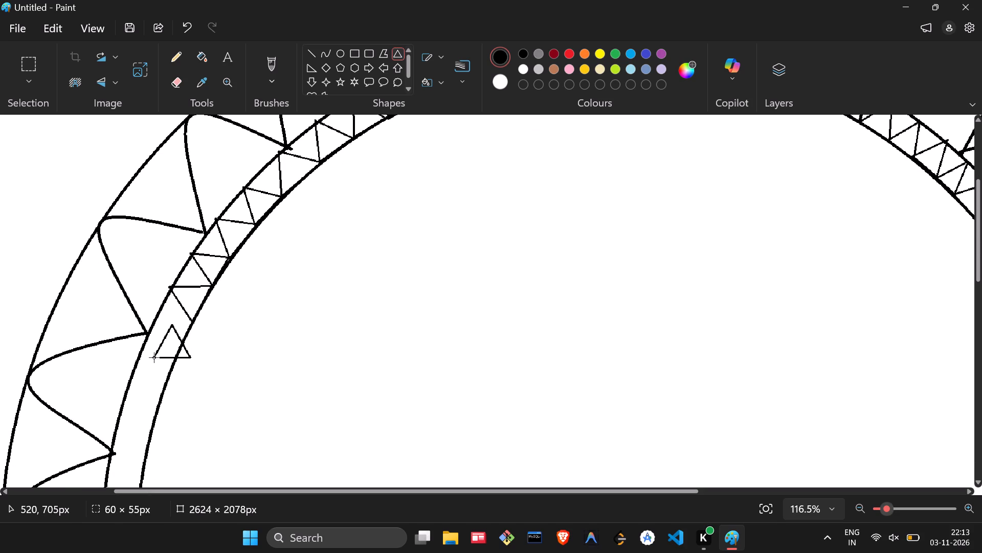
drag(154, 357, 154, 359)
drag(169, 317, 108, 317)
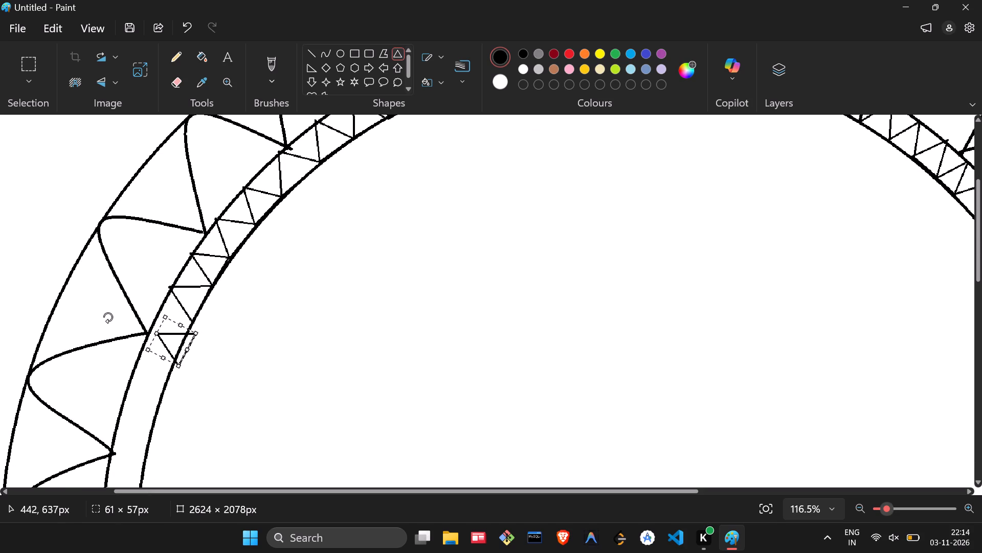
drag(108, 317, 98, 325)
drag(175, 352, 172, 348)
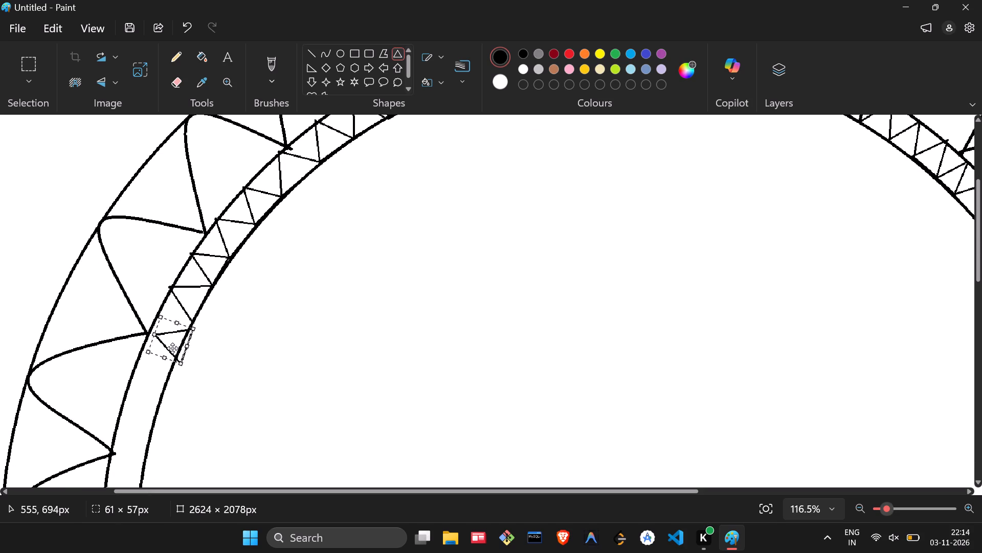
drag(172, 348, 173, 340)
click(146, 320)
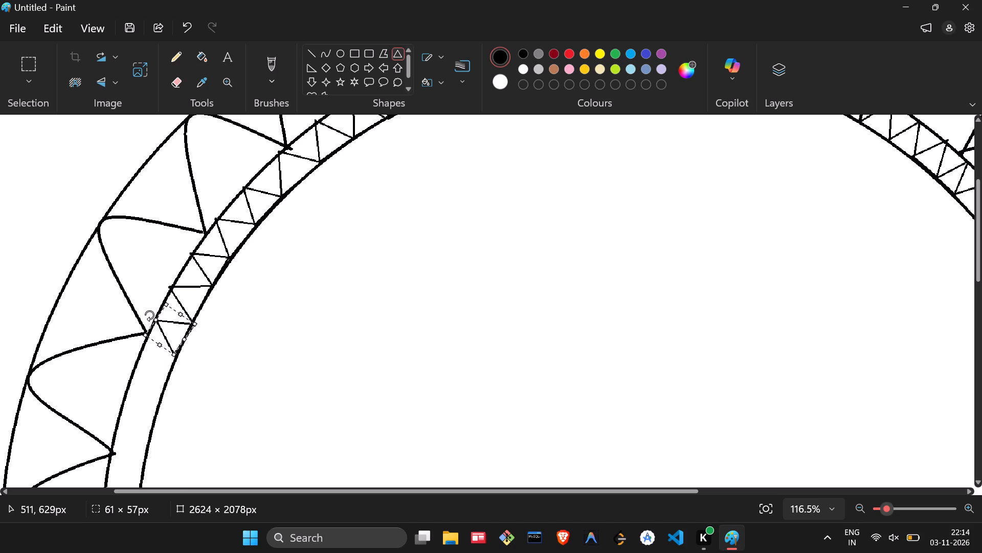
click(204, 368)
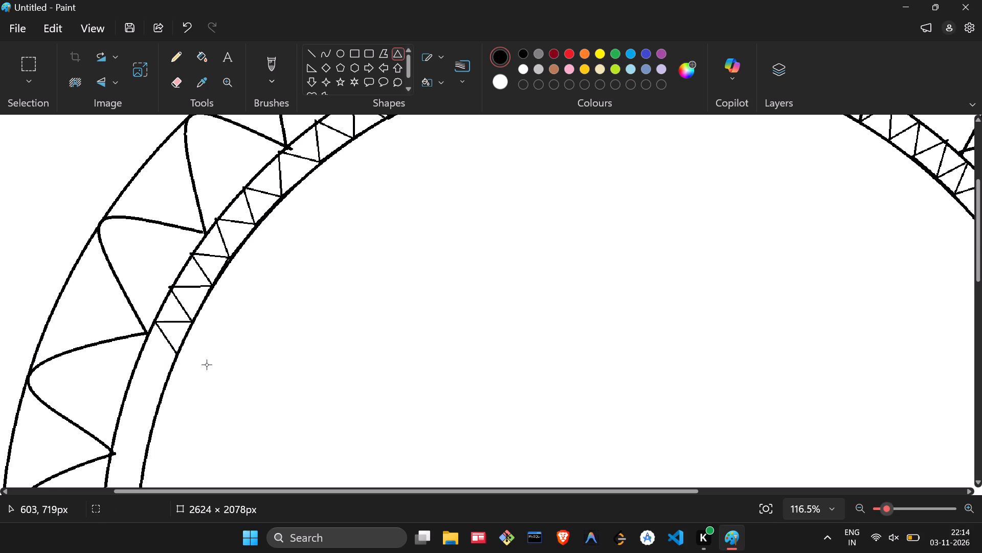
Draw the next triangle down the ring, tilt it outward, shorten it to about 70 × 62 px and join it to the chain's end.
scroll(207, 365, down, 1)
drag(172, 300, 166, 302)
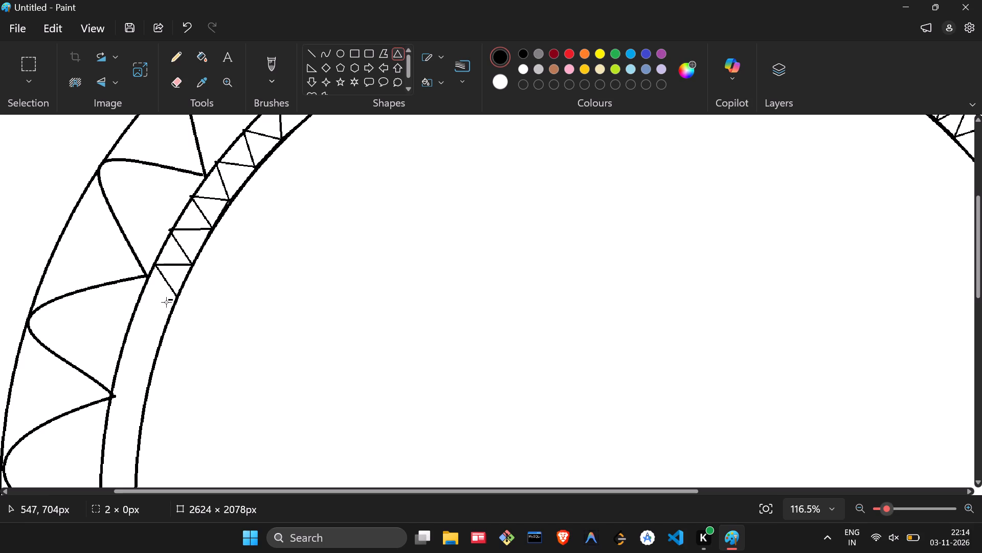
drag(166, 302, 130, 339)
drag(148, 288, 136, 288)
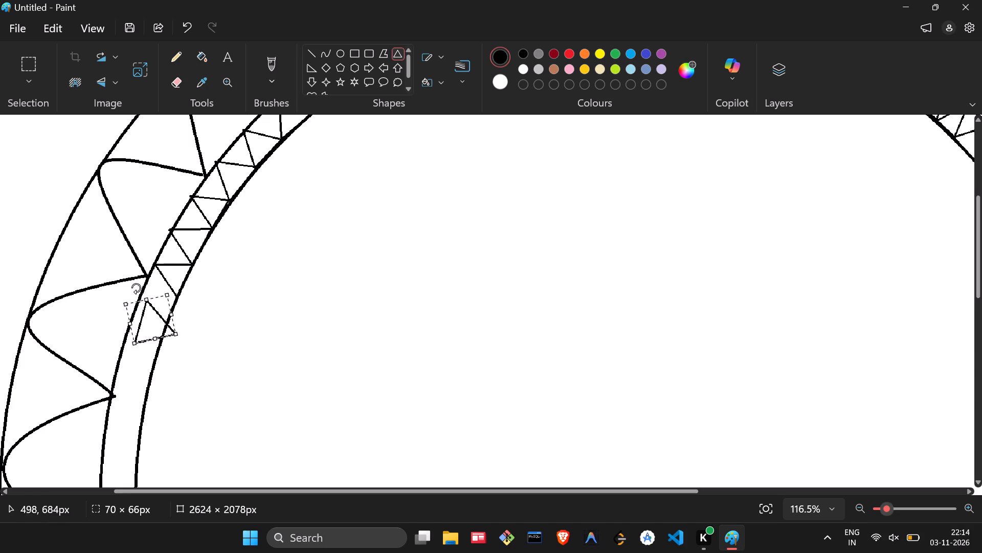
drag(136, 288, 97, 307)
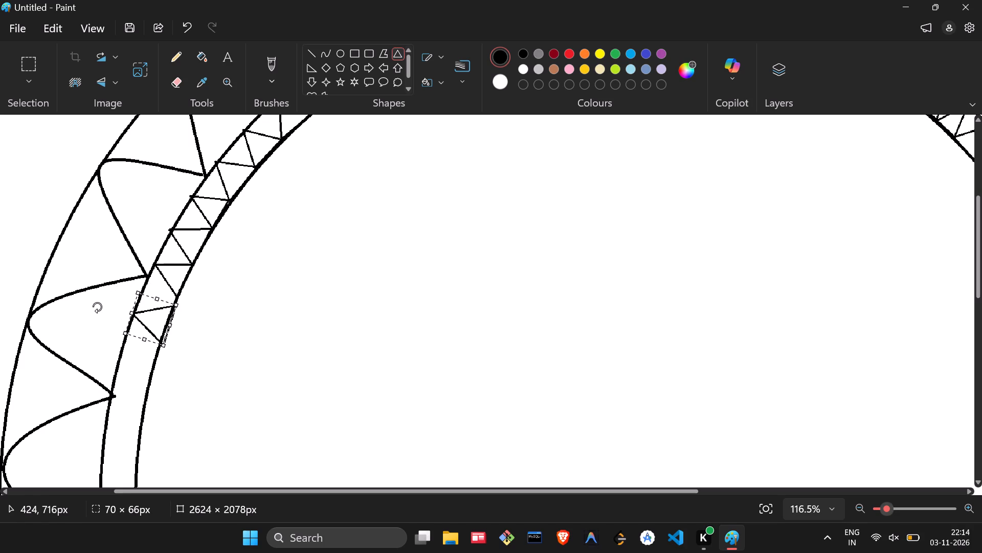
drag(97, 307, 102, 307)
drag(172, 328, 166, 328)
drag(152, 320, 154, 311)
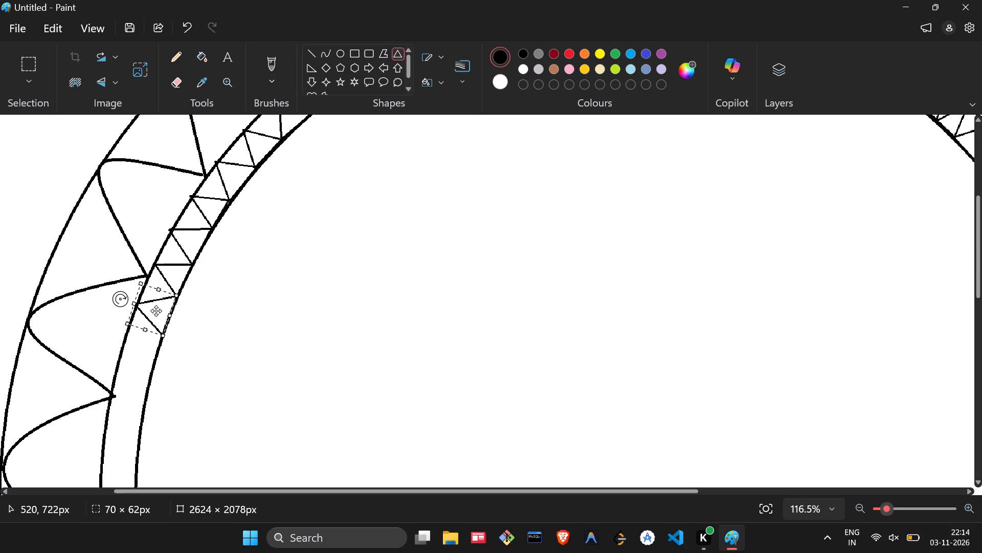
click(189, 345)
Draw the next triangle down the ring, tilt it outward, join it to the chain's end and resize it to about 64 × 60 px.
drag(159, 332, 125, 359)
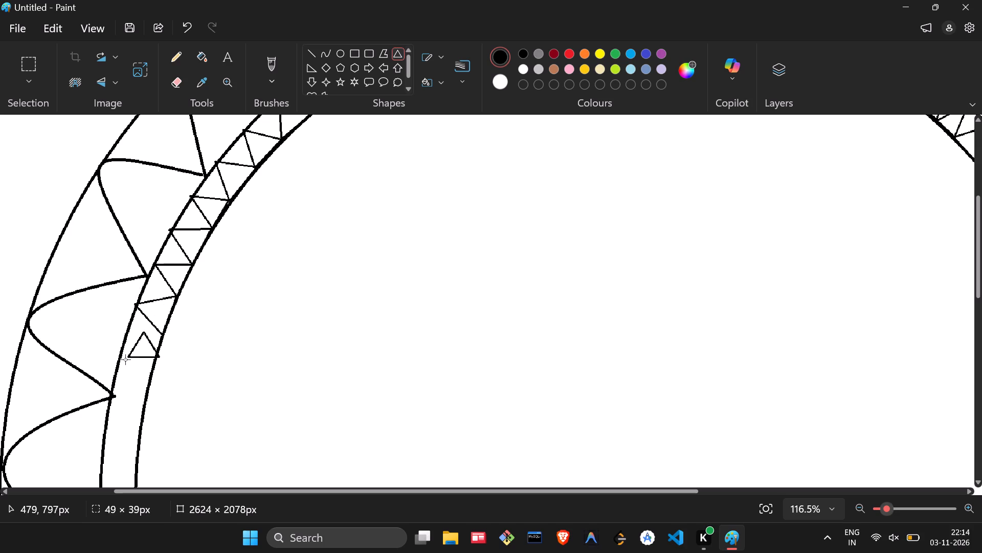
drag(125, 359, 120, 364)
drag(137, 323, 97, 339)
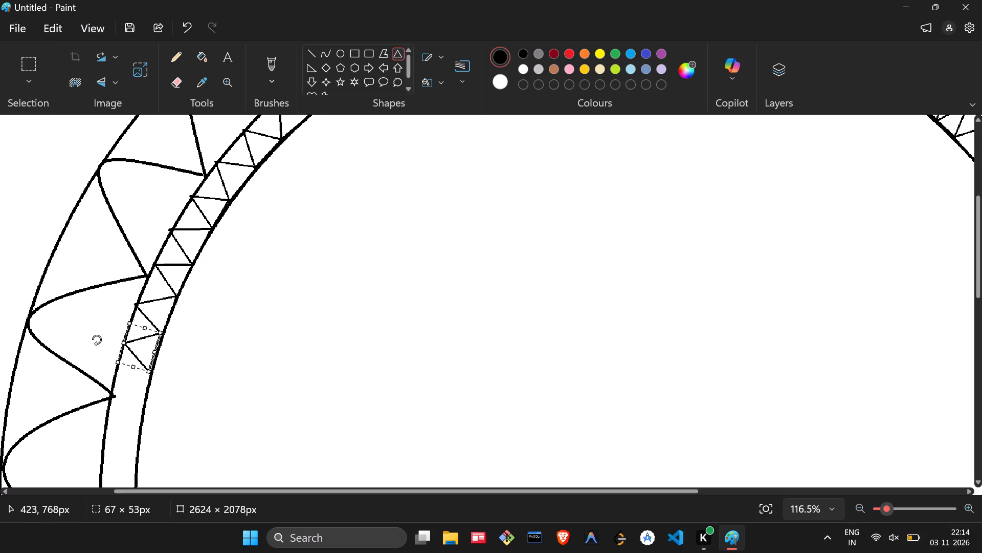
drag(97, 339, 97, 341)
click(157, 353)
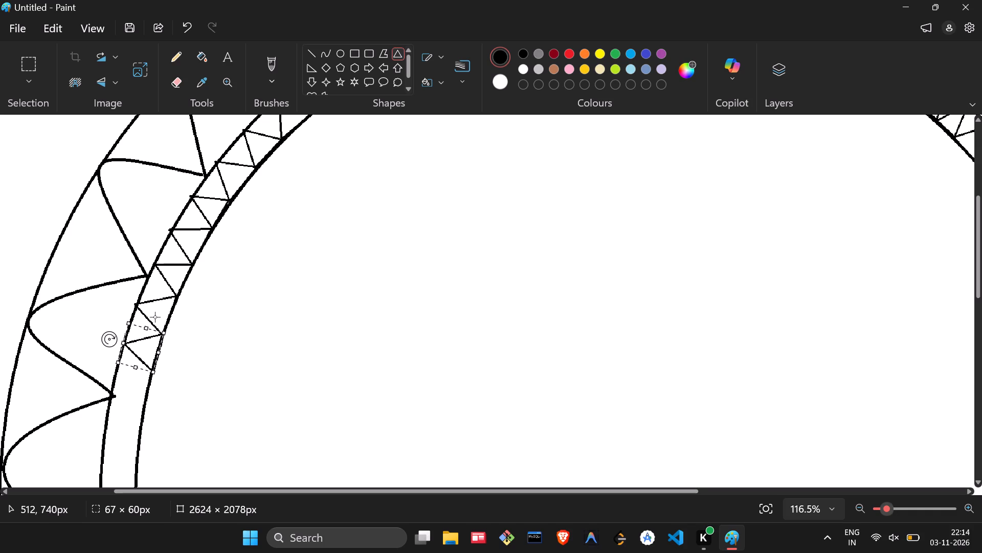
drag(148, 327, 148, 333)
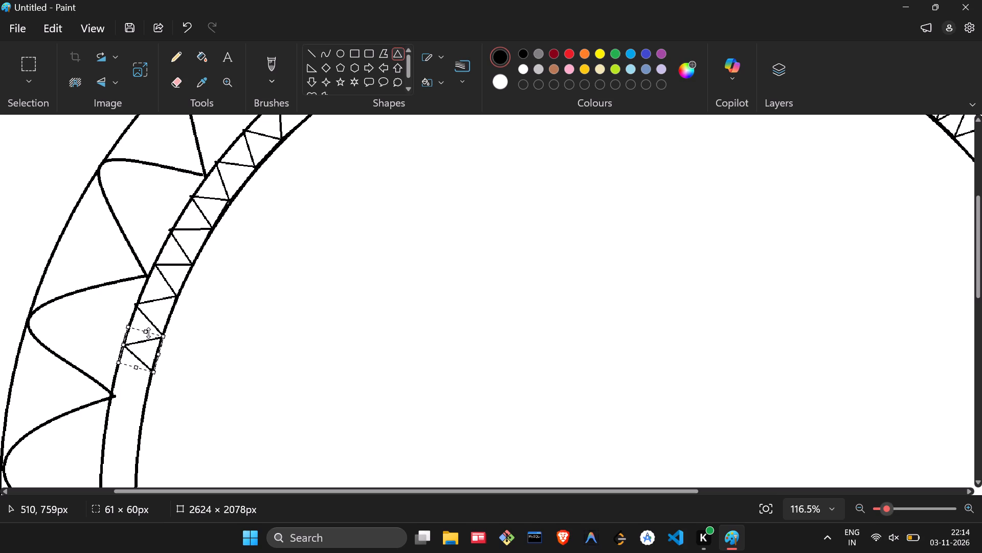
drag(148, 333, 150, 331)
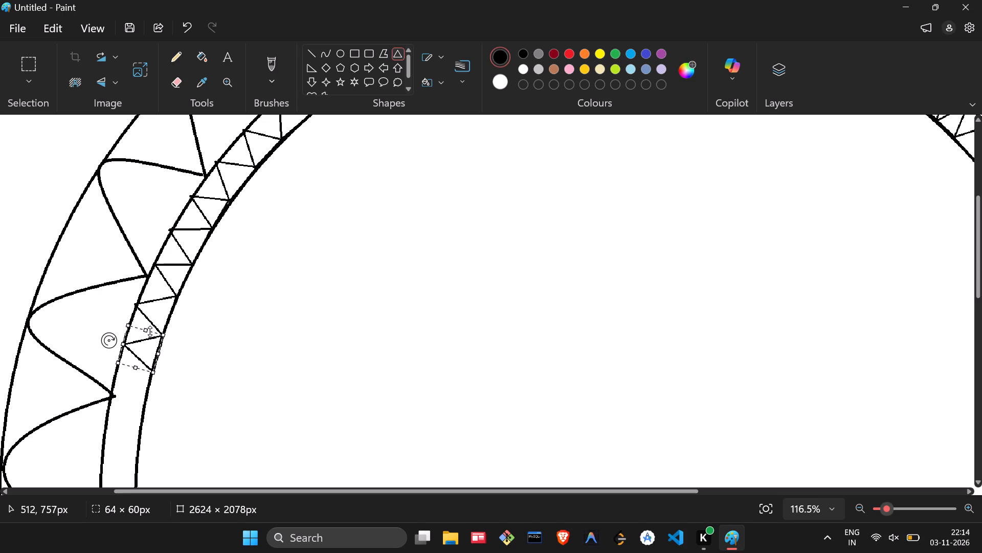
scroll(200, 329, down, 1)
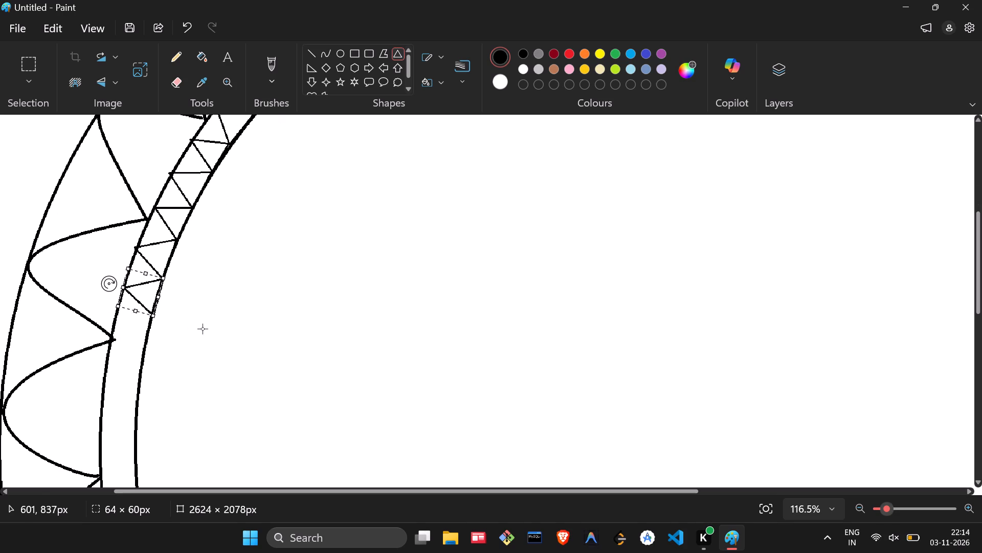
click(191, 328)
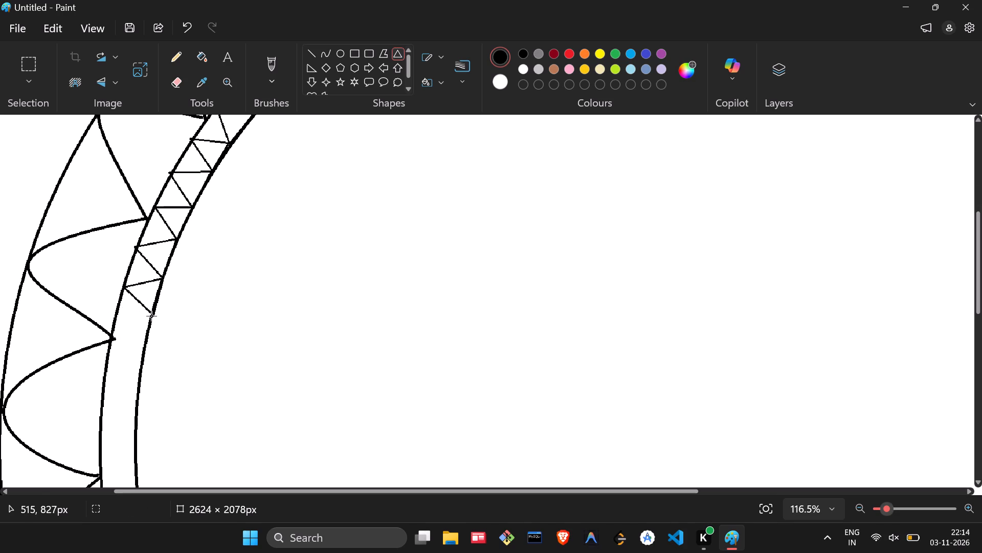
Add a triangle of about 65 × 69 px below the chain's end, tilt it outward and move it to join the chain.
drag(151, 316, 114, 340)
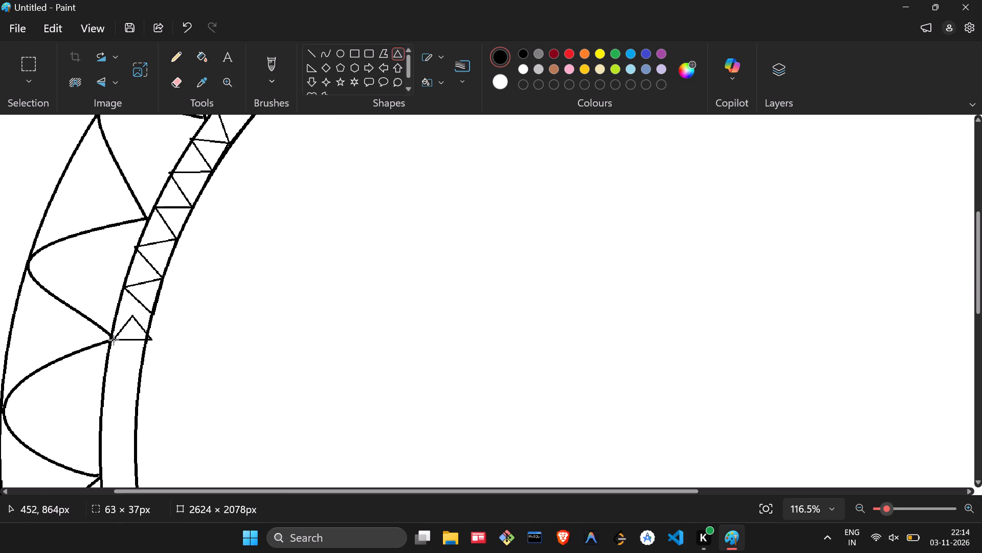
drag(114, 340, 113, 357)
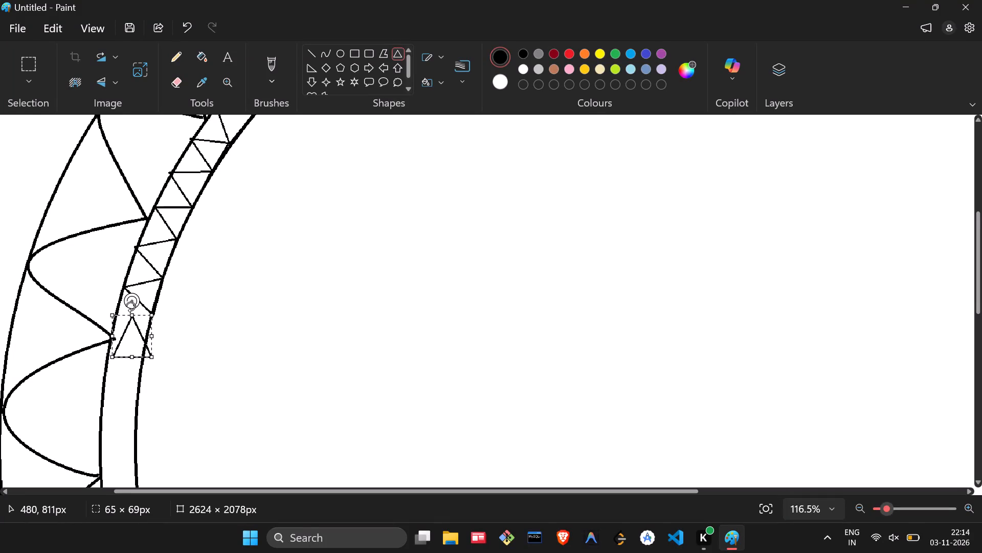
drag(132, 302, 85, 327)
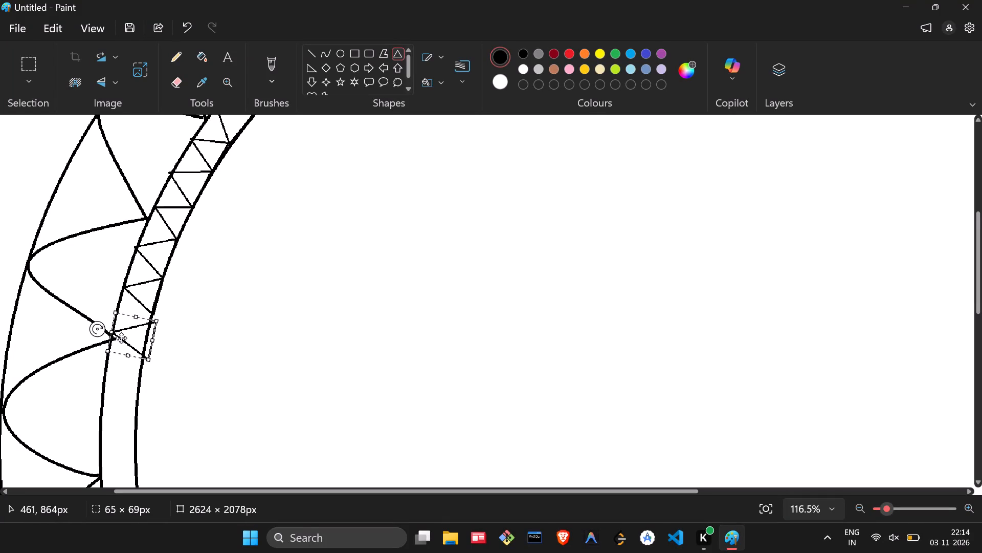
drag(136, 342, 133, 336)
click(165, 343)
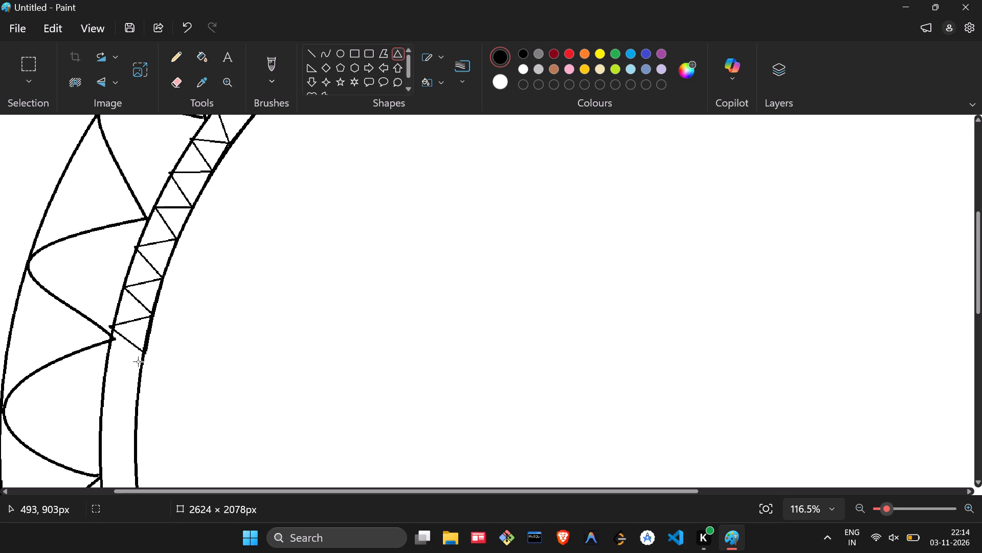
Draw another outward-tilted triangle at the chain's lower end and stretch it across the ring to about 72 × 60 px.
drag(141, 353, 99, 387)
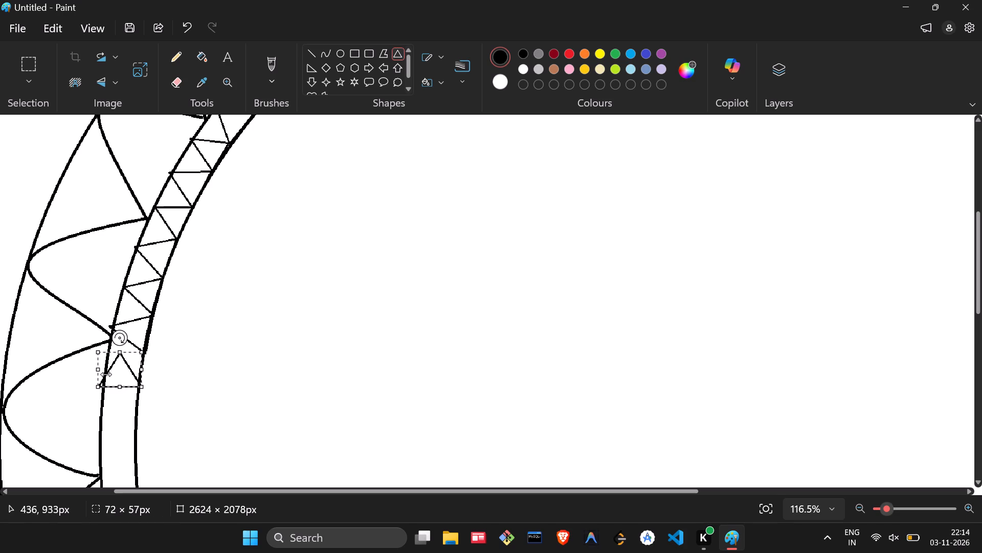
drag(124, 334, 73, 358)
drag(127, 368, 132, 370)
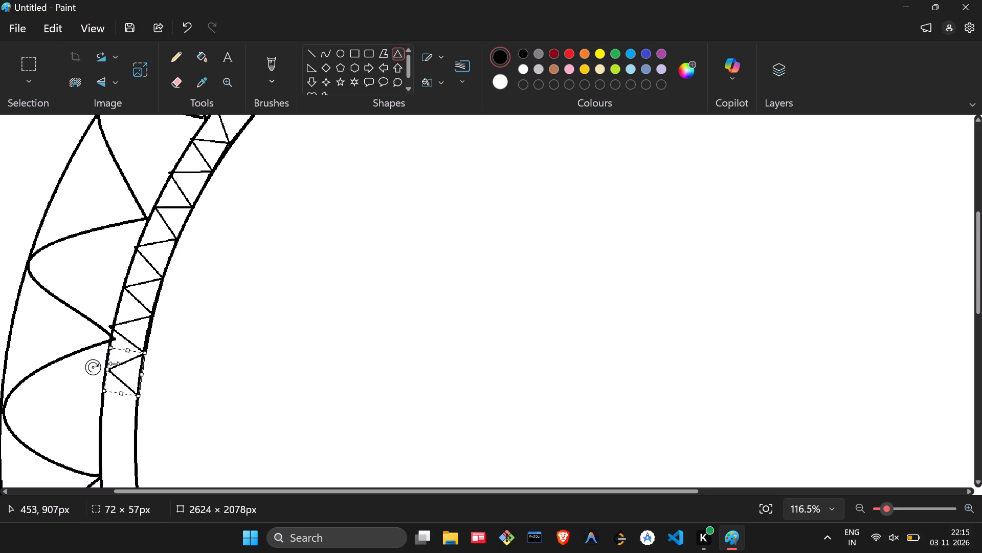
click(108, 370)
click(105, 370)
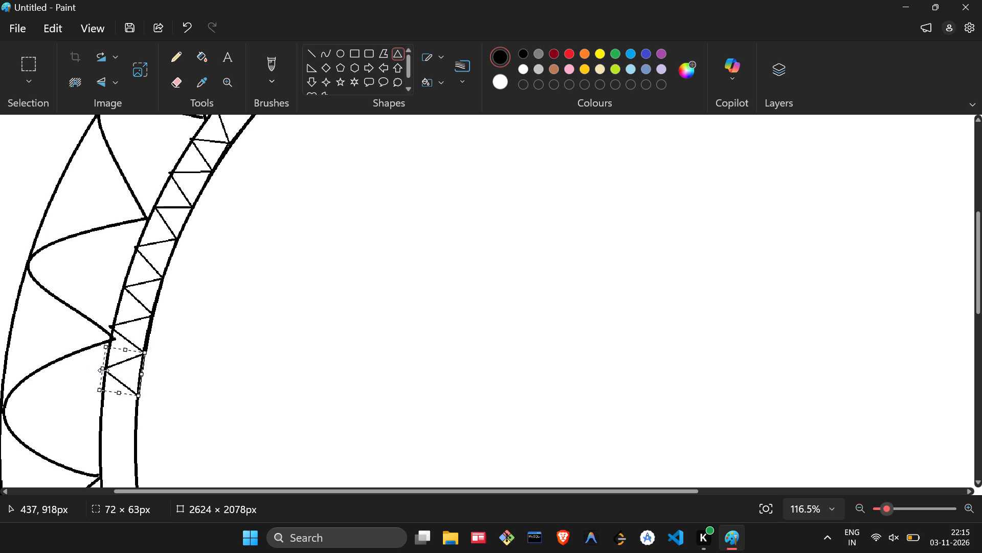
click(148, 384)
drag(148, 374, 145, 374)
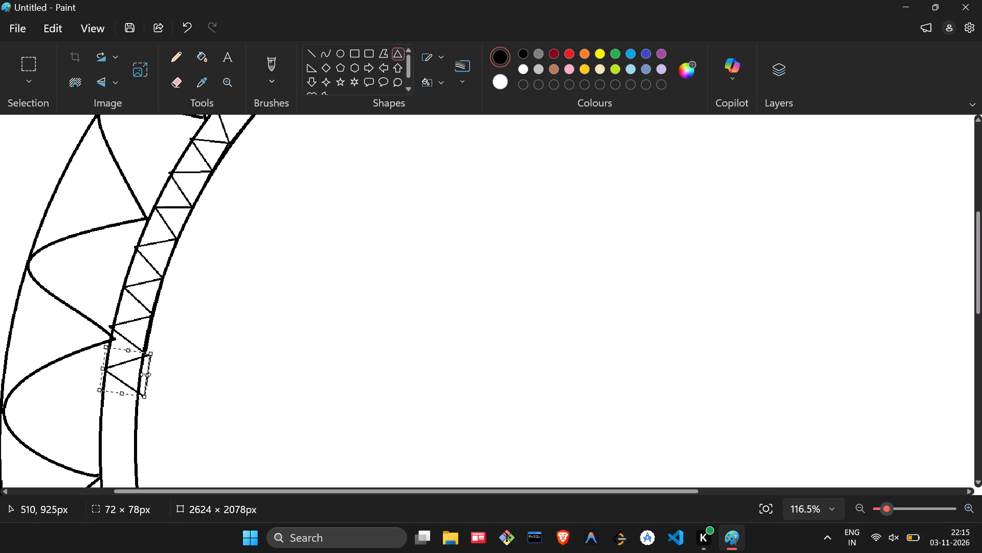
drag(145, 374, 139, 374)
scroll(150, 374, down, 1)
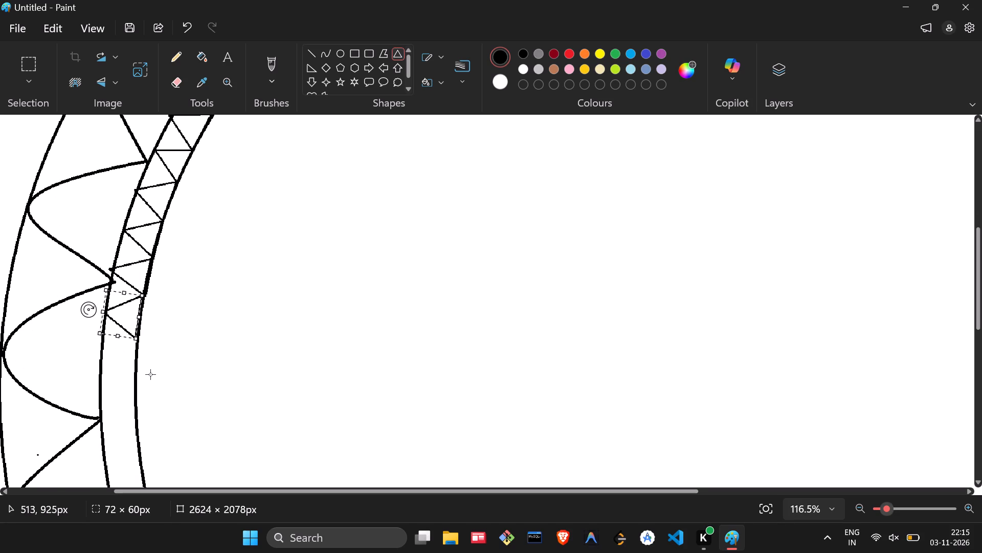
click(150, 374)
Draw a triangle of about 64 × 61 px, point it outward and nudge it against the chain's lower end and the inner circle.
drag(135, 340, 96, 376)
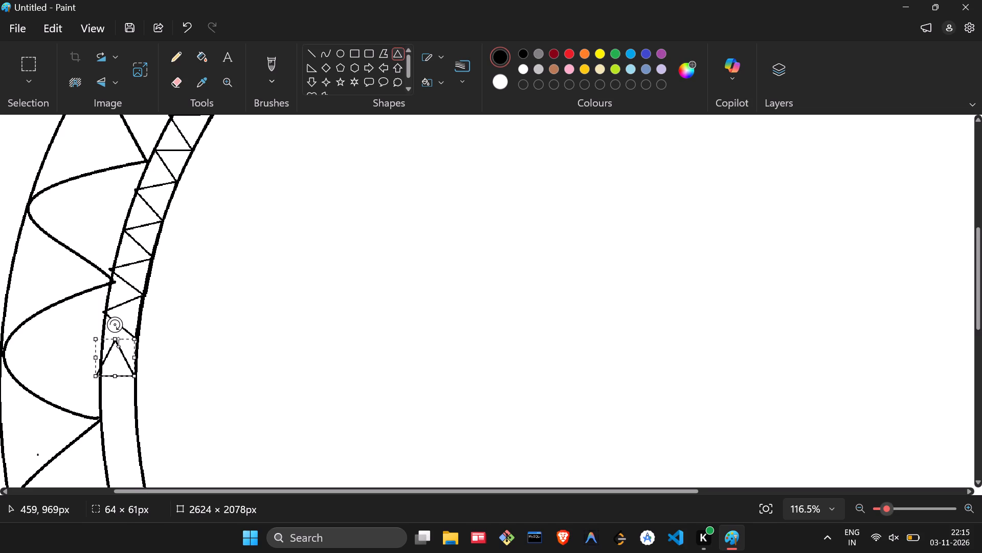
drag(110, 324, 49, 356)
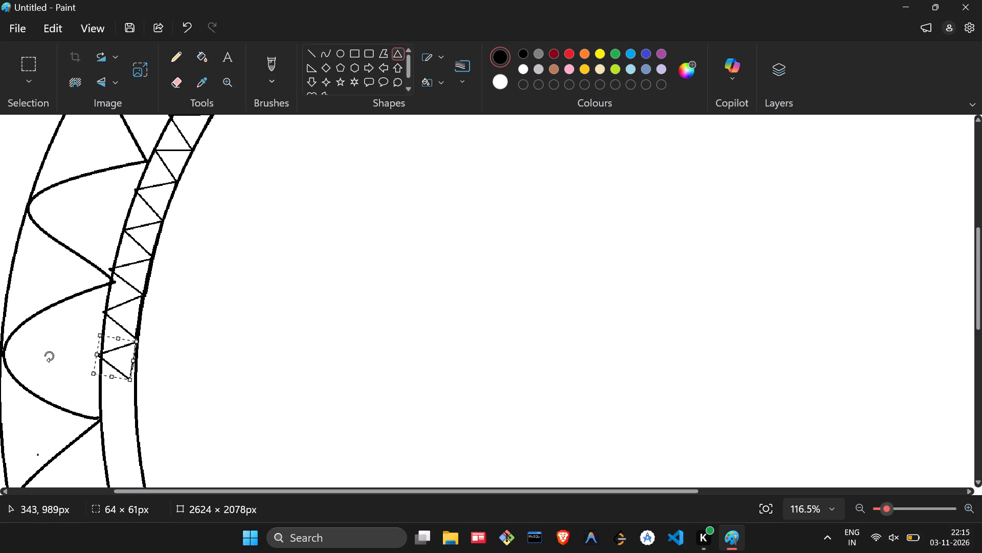
drag(49, 356, 48, 363)
click(120, 363)
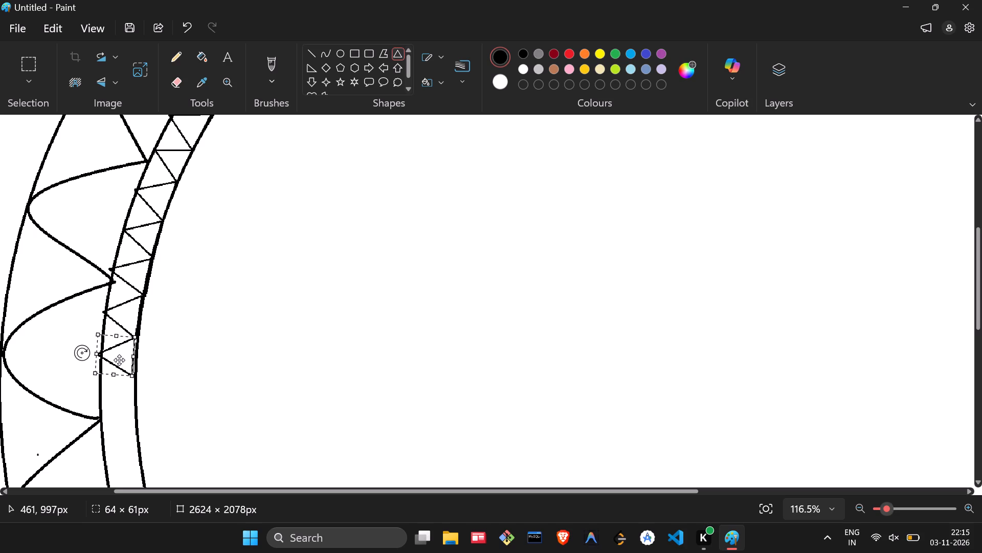
click(122, 361)
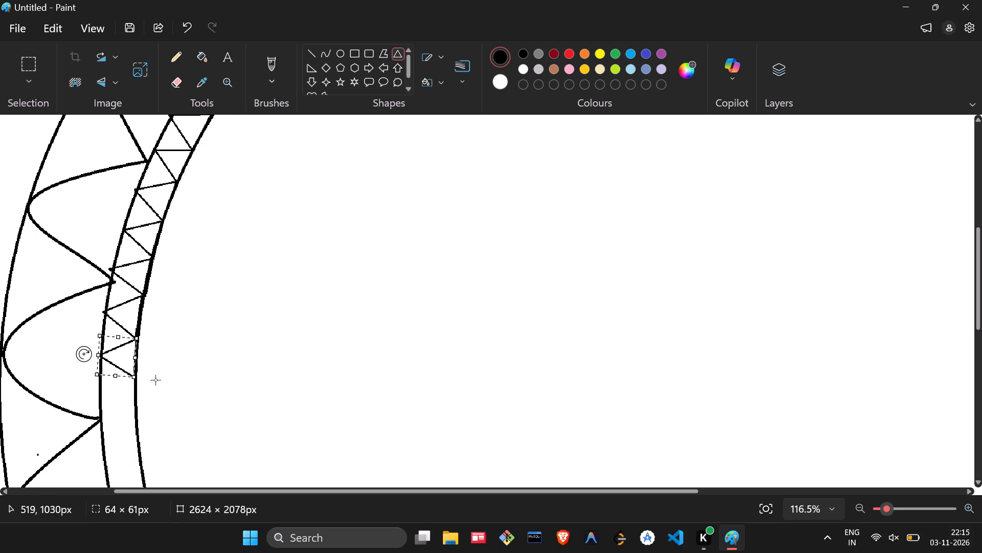
scroll(155, 380, down, 1)
click(116, 345)
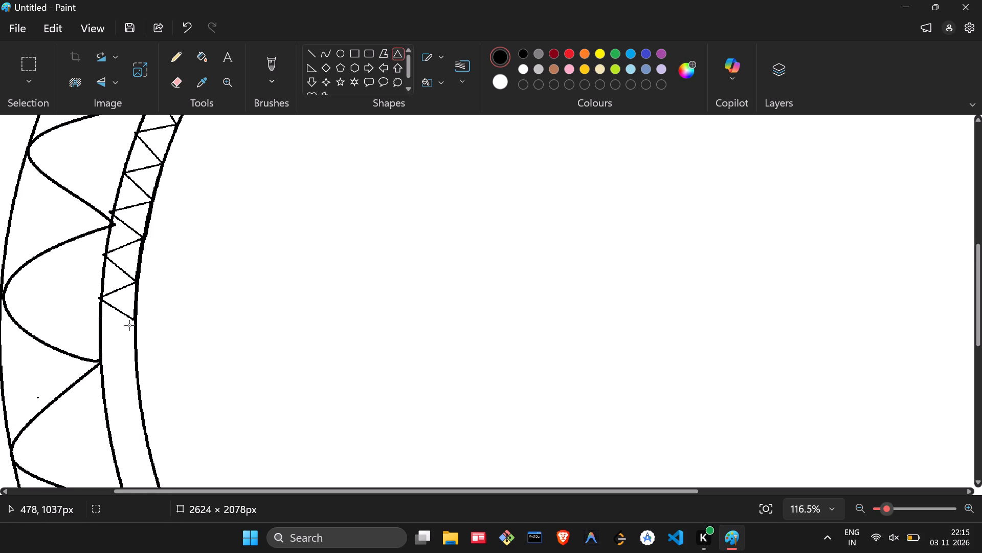
Add the next triangle down the ring, rotate it to point straight outward and widen it to about 63 × 63 px.
drag(134, 321, 97, 356)
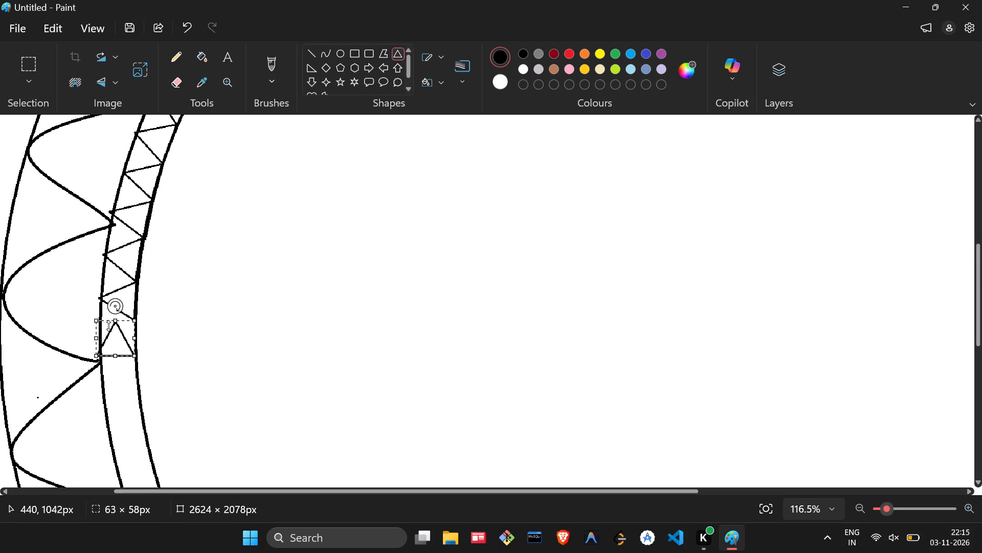
drag(115, 305, 52, 331)
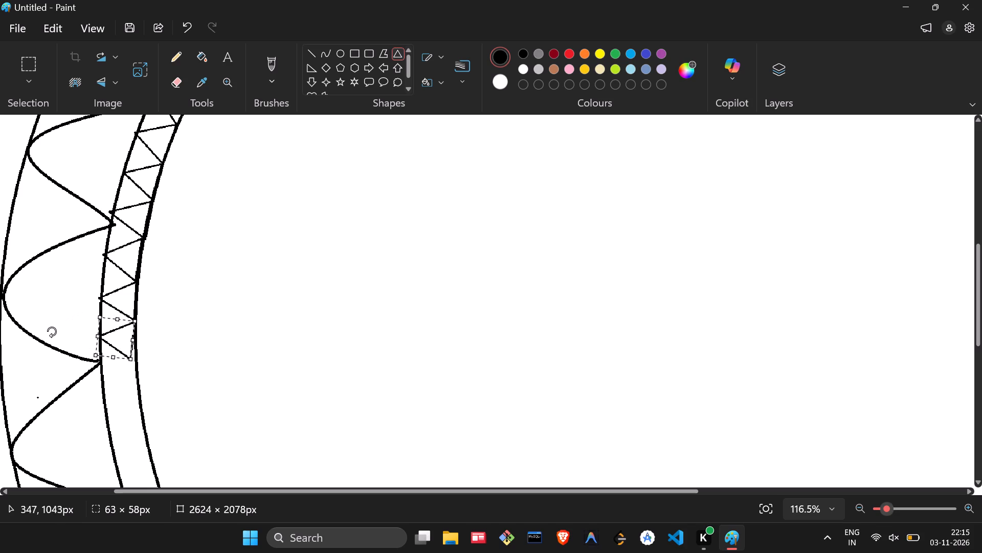
drag(52, 331, 50, 338)
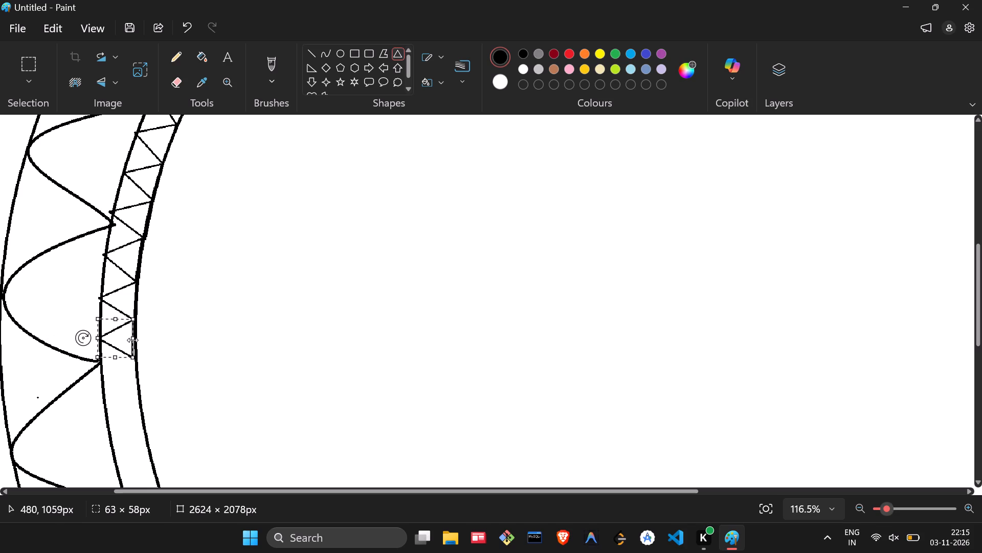
click(132, 340)
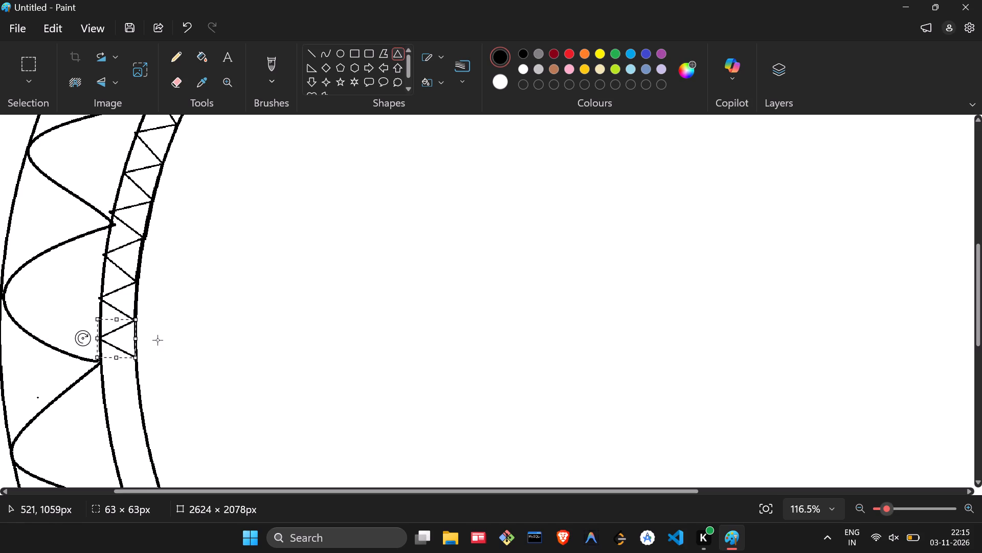
scroll(158, 342, down, 1)
click(157, 342)
Draw the following triangle at the chain's lower end, enlarge it to about 76 × 60 px and tilt it slightly downward along the ring.
drag(137, 303, 97, 333)
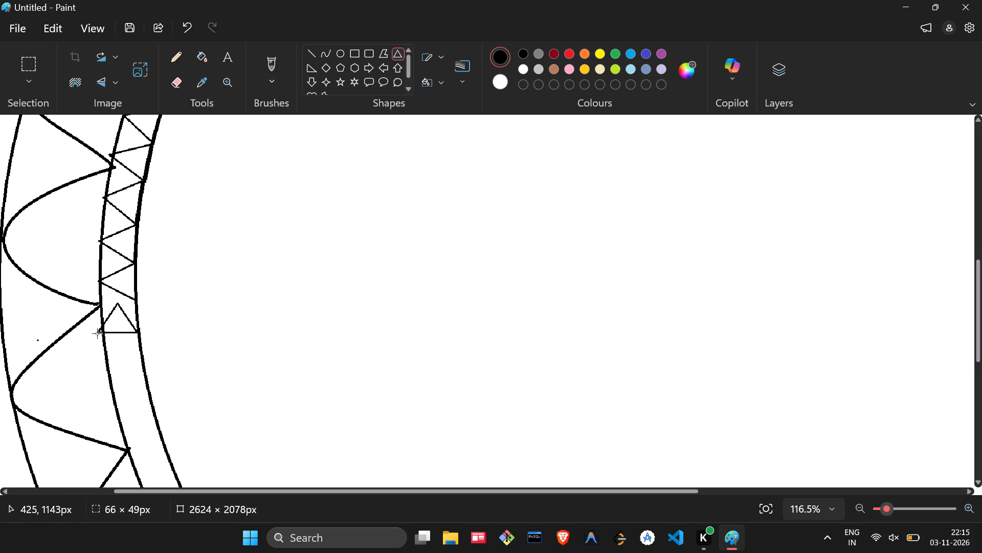
drag(97, 333, 96, 336)
drag(112, 289, 72, 314)
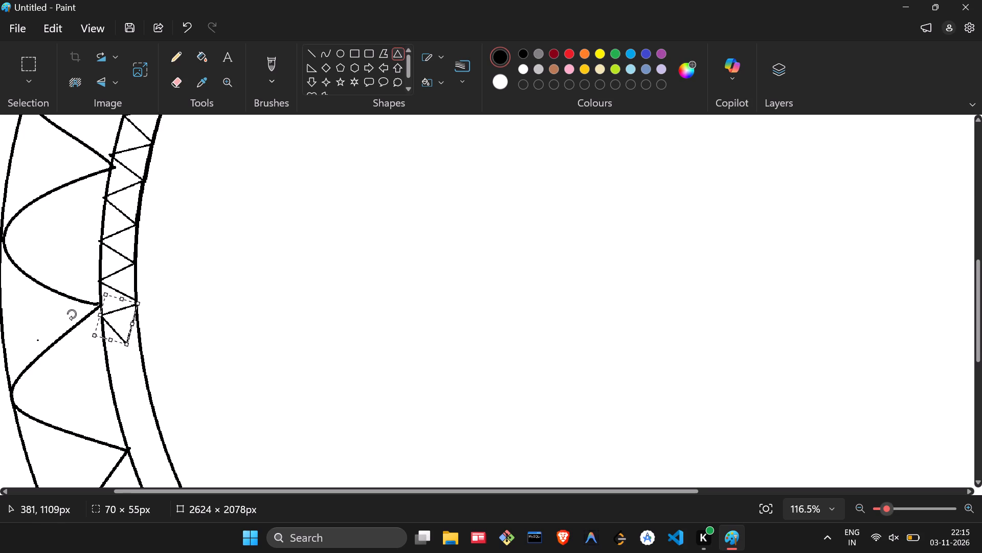
drag(72, 314, 67, 328)
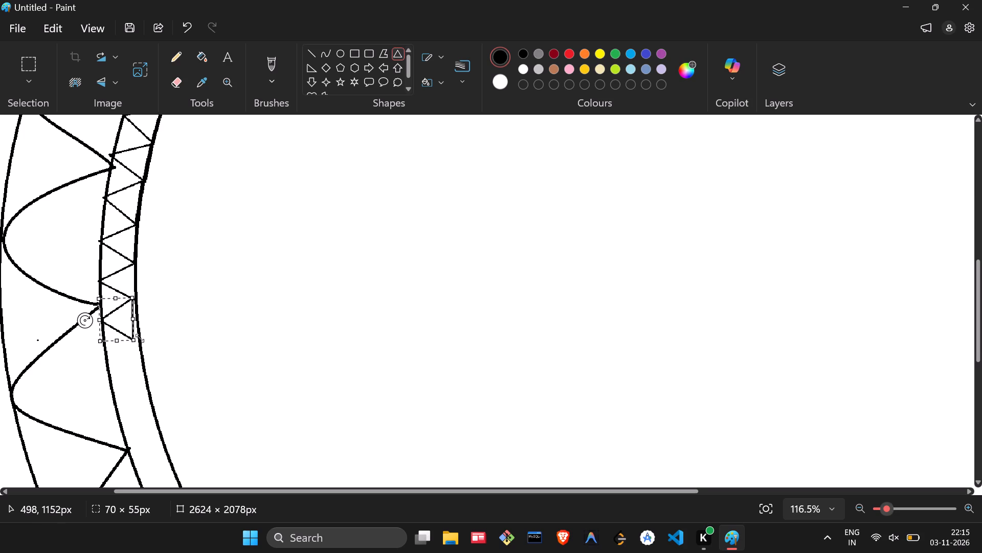
drag(135, 338, 137, 343)
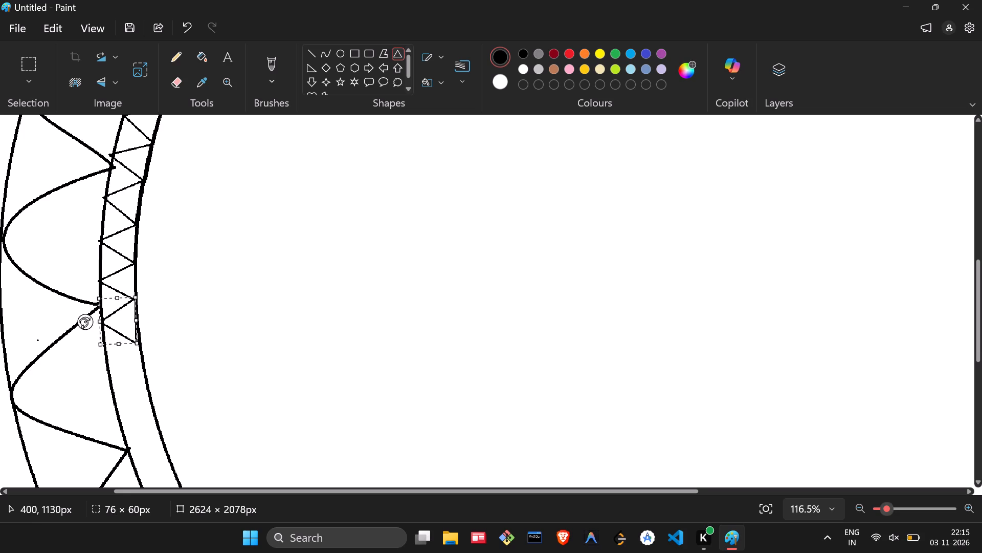
click(83, 323)
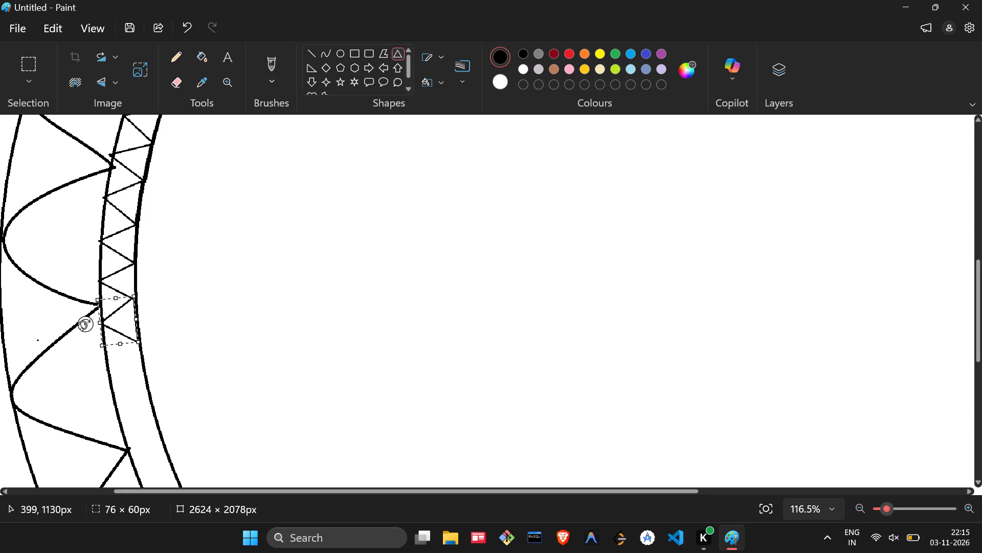
click(219, 325)
Draw a triangle about 66 px wide at the chain's lower end, point it outward and fit its apex to the ring's outer edge.
scroll(218, 321, down, 1)
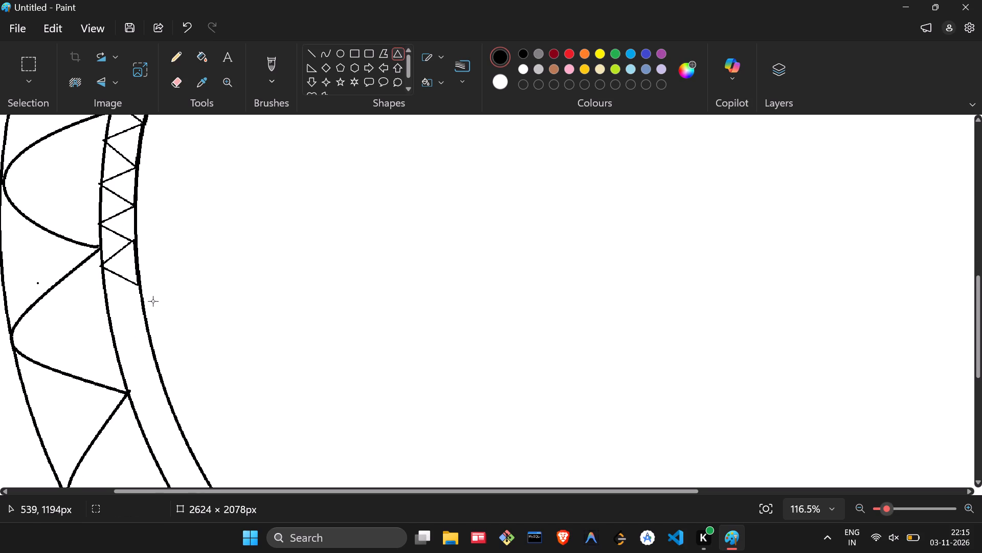
drag(138, 289, 99, 328)
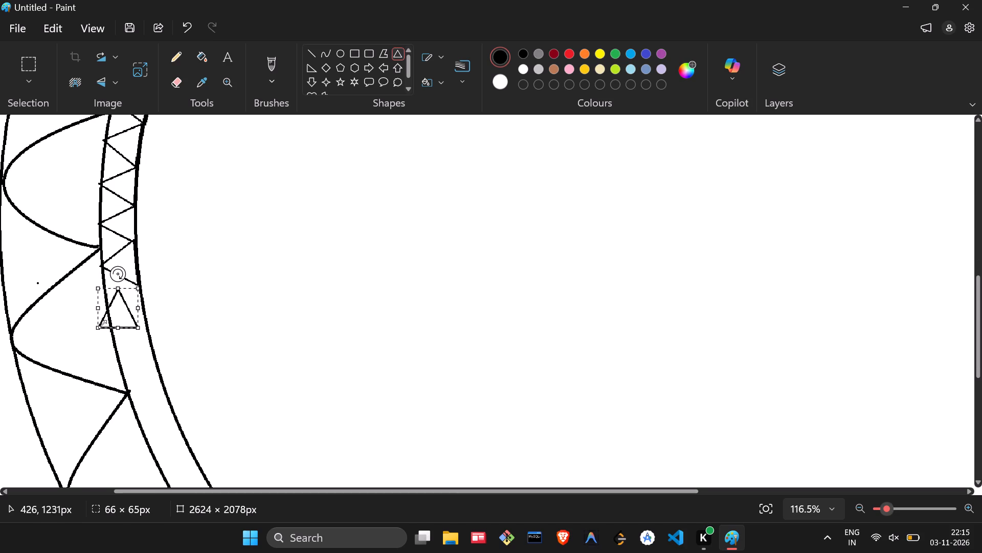
drag(122, 280, 69, 307)
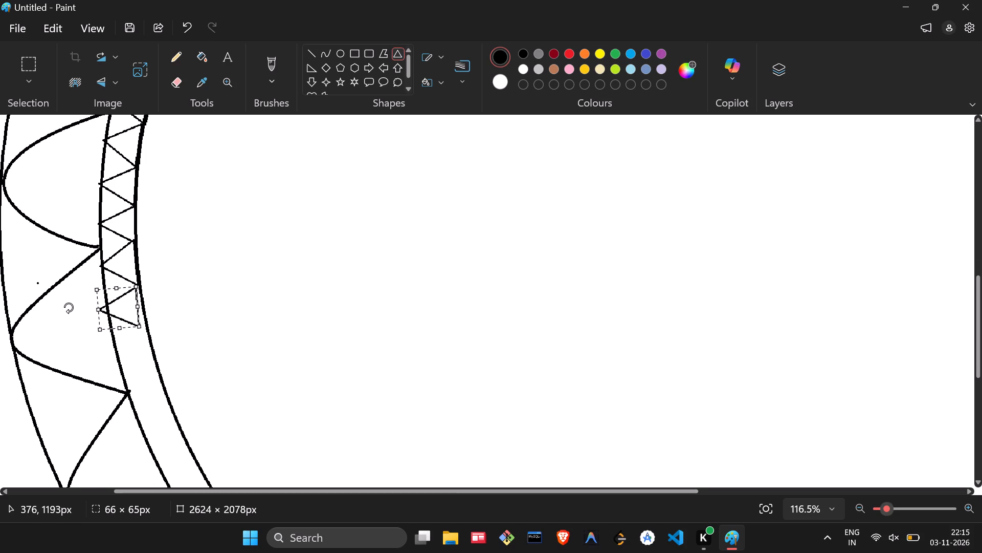
drag(69, 307, 69, 308)
drag(105, 312, 97, 312)
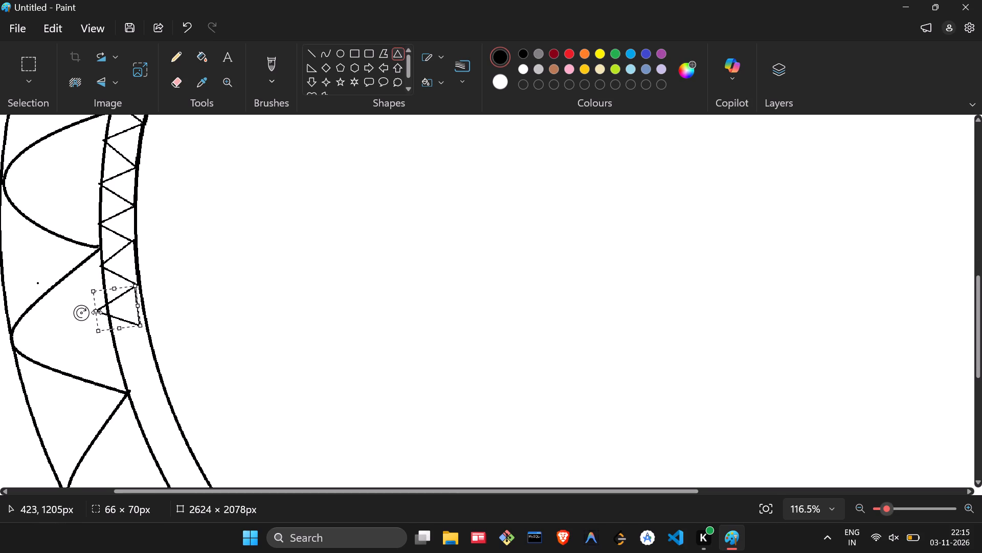
click(121, 311)
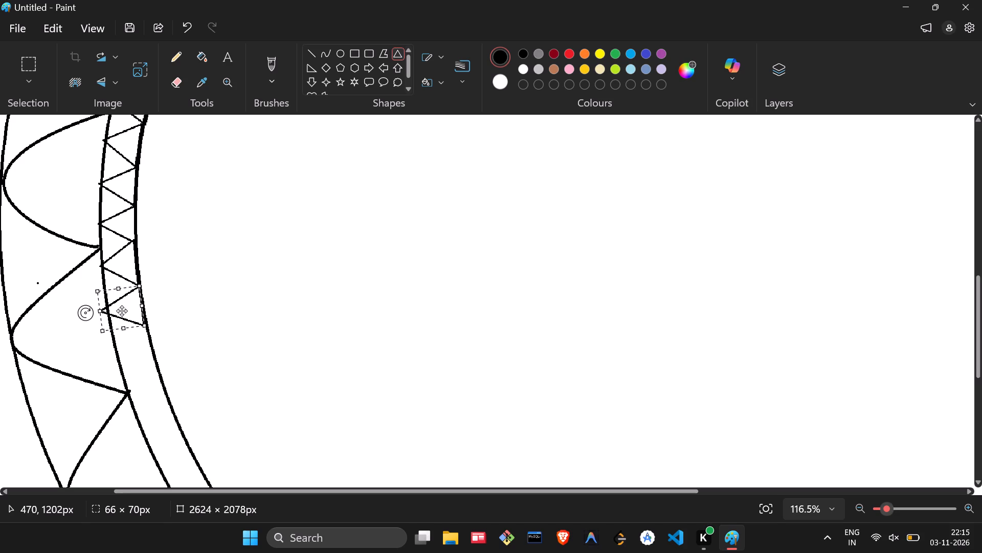
drag(97, 311, 108, 317)
scroll(110, 317, down, 1)
click(148, 292)
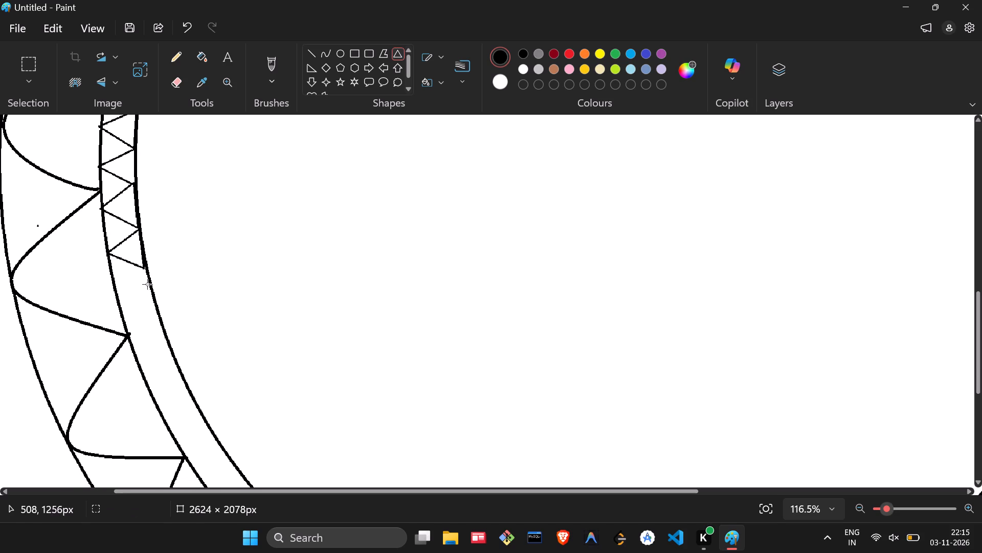
Add the next triangle down the ring, rotate it outward with a slight downward tilt, and size it to about 72 × 61 px.
drag(143, 270, 183, 308)
drag(183, 308, 182, 308)
drag(164, 257, 92, 303)
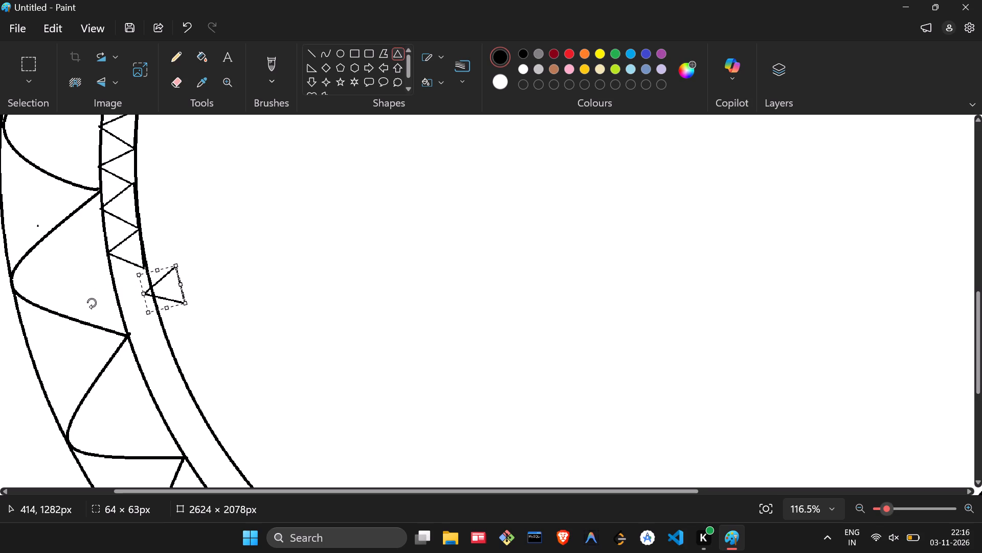
drag(92, 303, 90, 306)
drag(171, 292, 139, 297)
click(98, 304)
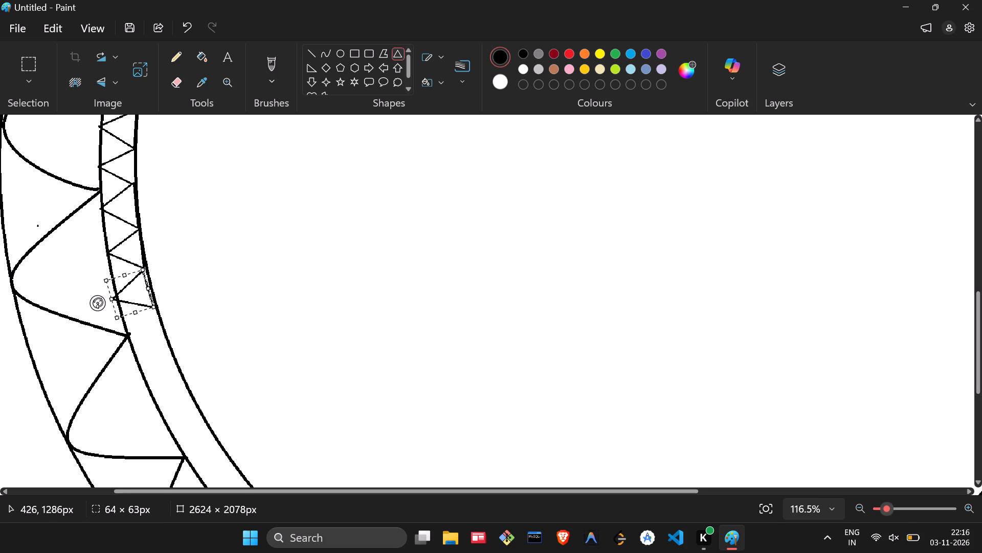
drag(108, 302, 113, 302)
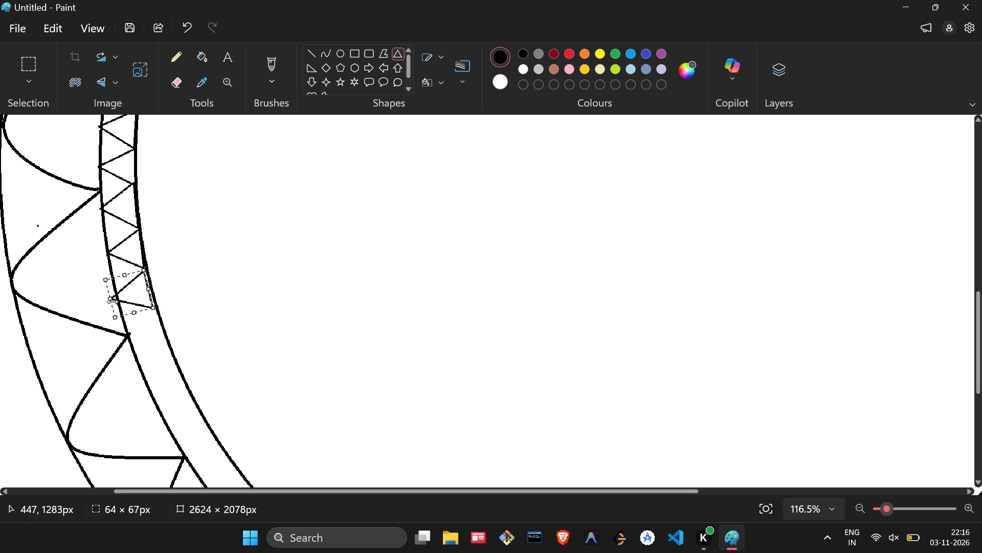
drag(113, 302, 118, 303)
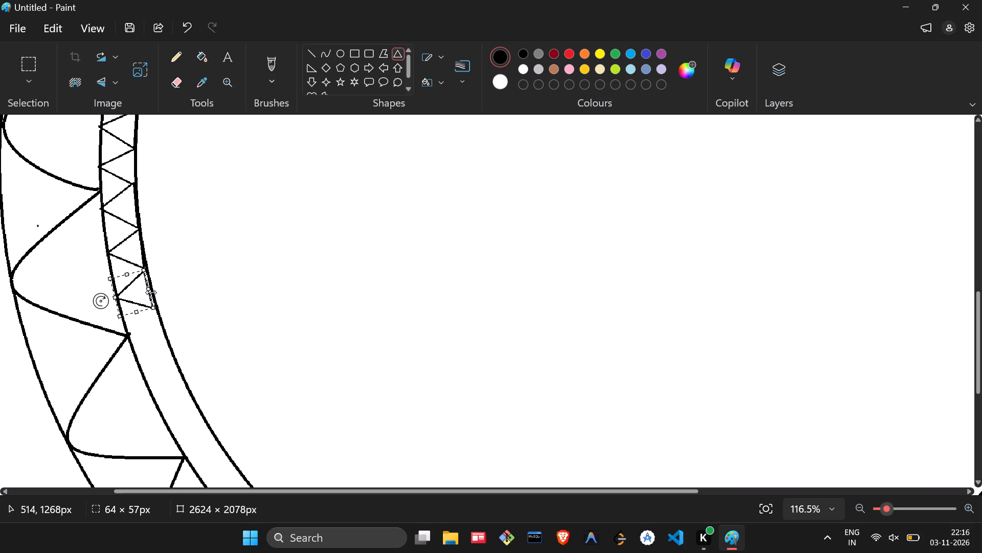
click(149, 291)
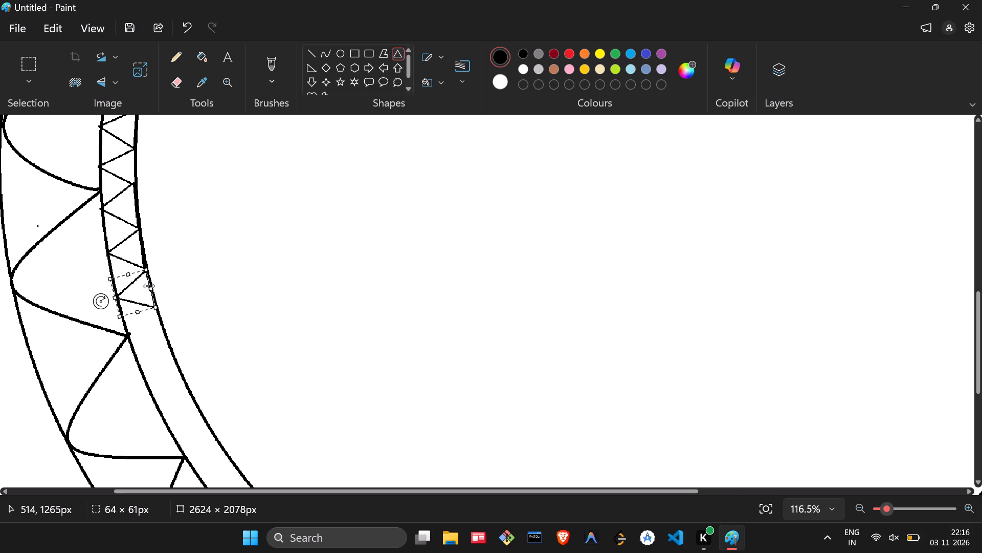
drag(128, 277, 126, 269)
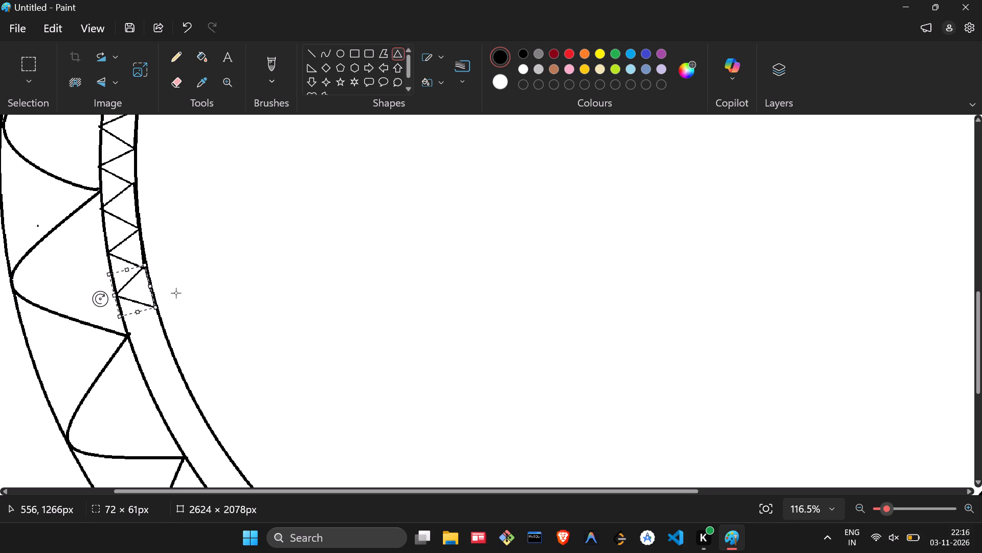
click(245, 359)
key(ctrl+z)
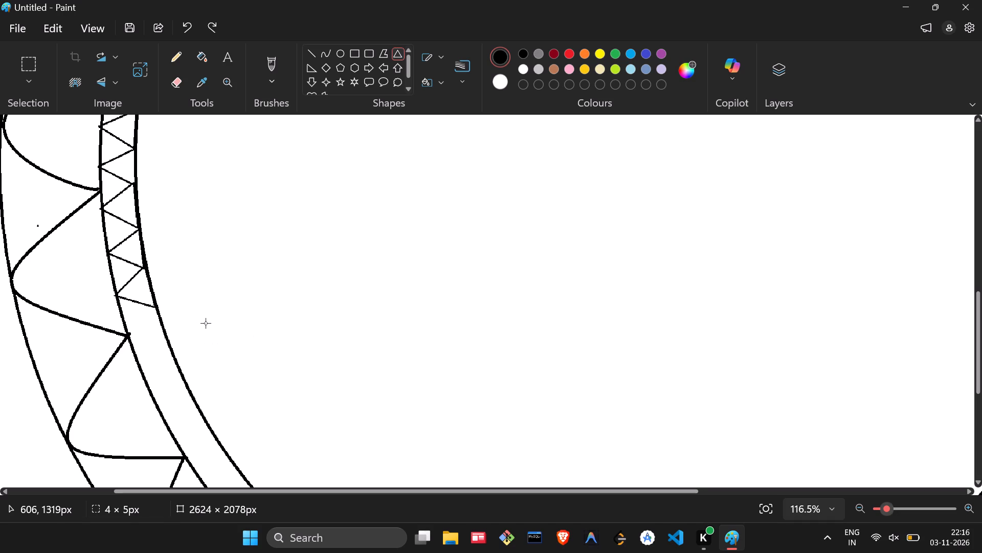
Draw another outward-pointing triangle below the chain, tilt it along the ring's curve and adjust it to about 58 × 57 px.
drag(155, 308, 149, 345)
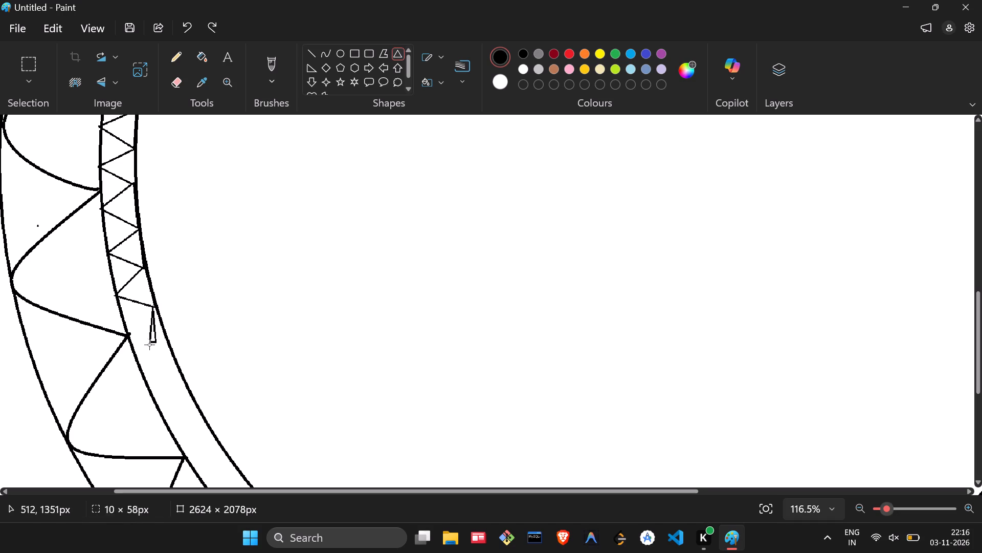
drag(149, 345, 124, 349)
drag(137, 291, 105, 302)
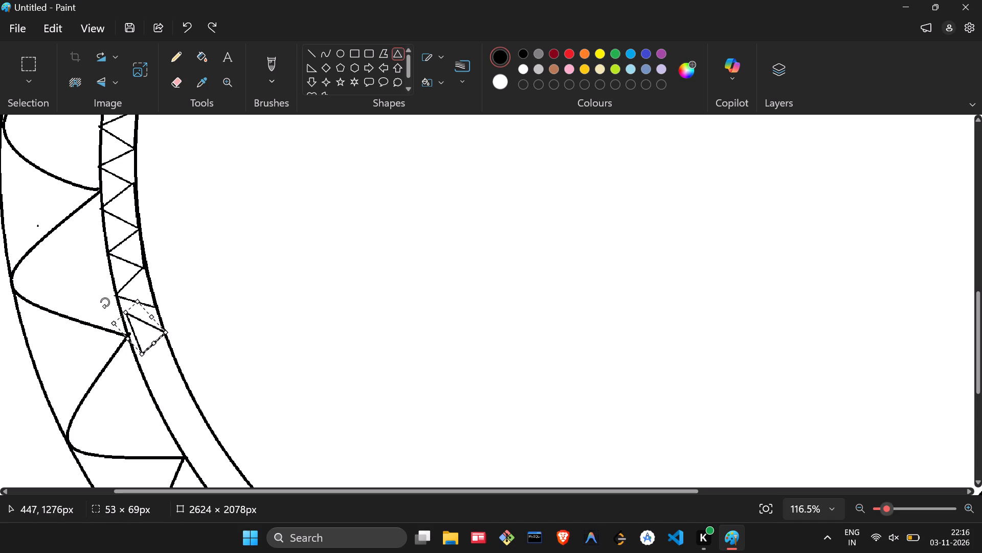
drag(105, 302, 88, 343)
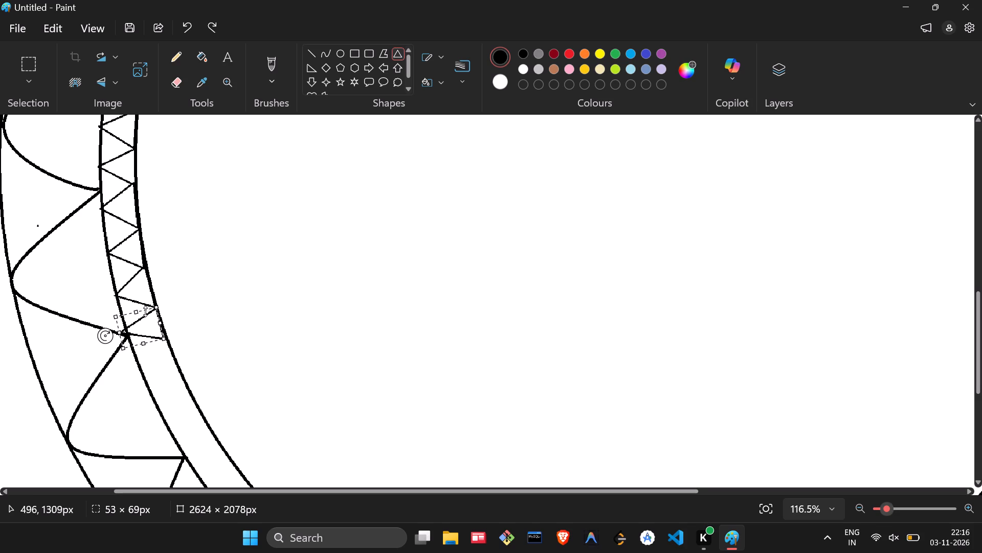
click(134, 312)
drag(112, 331, 120, 332)
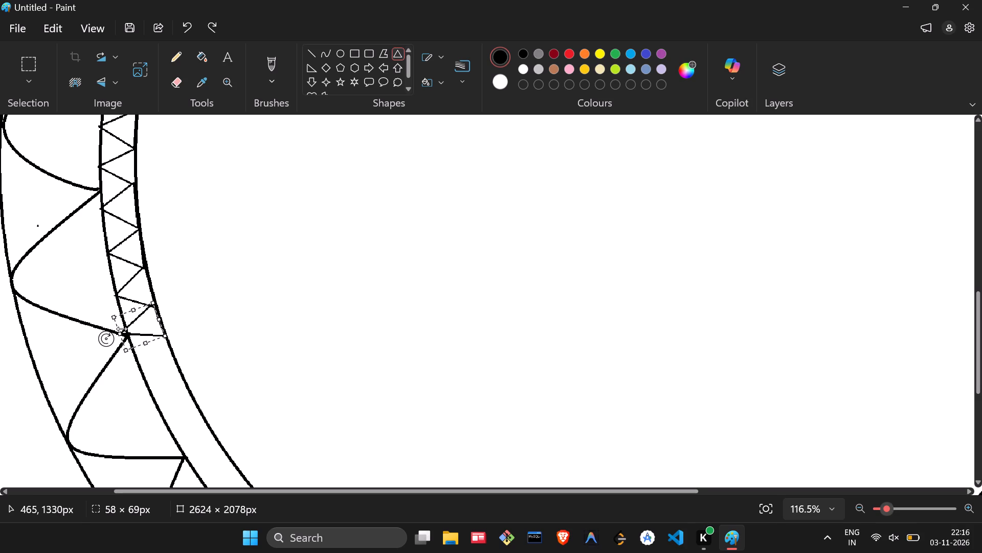
drag(122, 329, 127, 329)
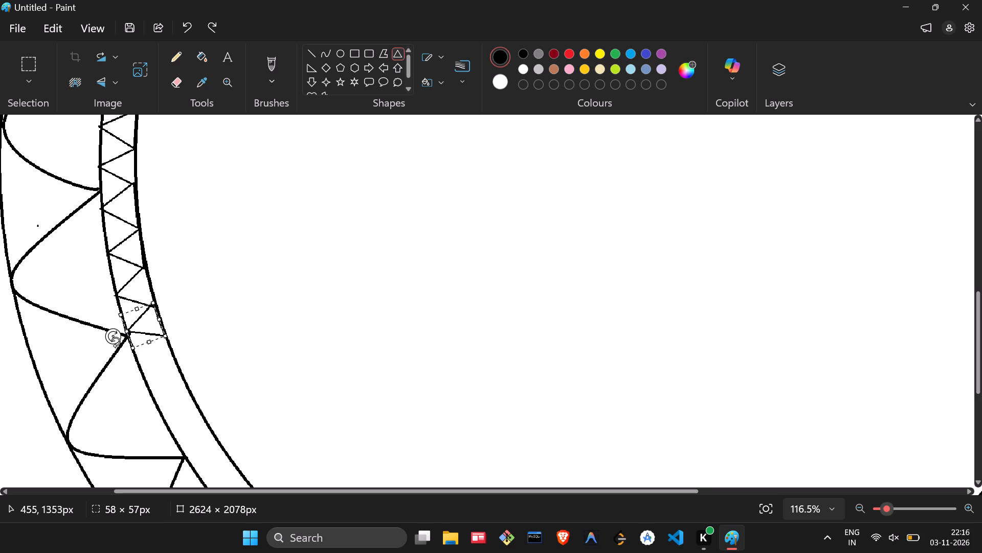
click(113, 338)
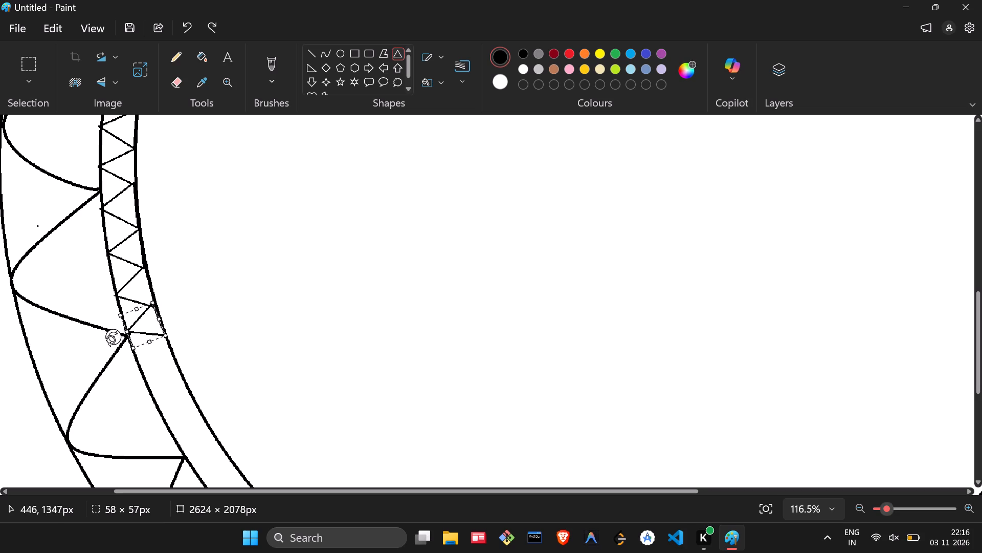
click(111, 336)
click(153, 355)
Add the following triangle at the chain's lower end, rotate it outward and stretch it across the ring to about 67 × 65 px.
drag(168, 336, 130, 369)
drag(148, 321, 115, 358)
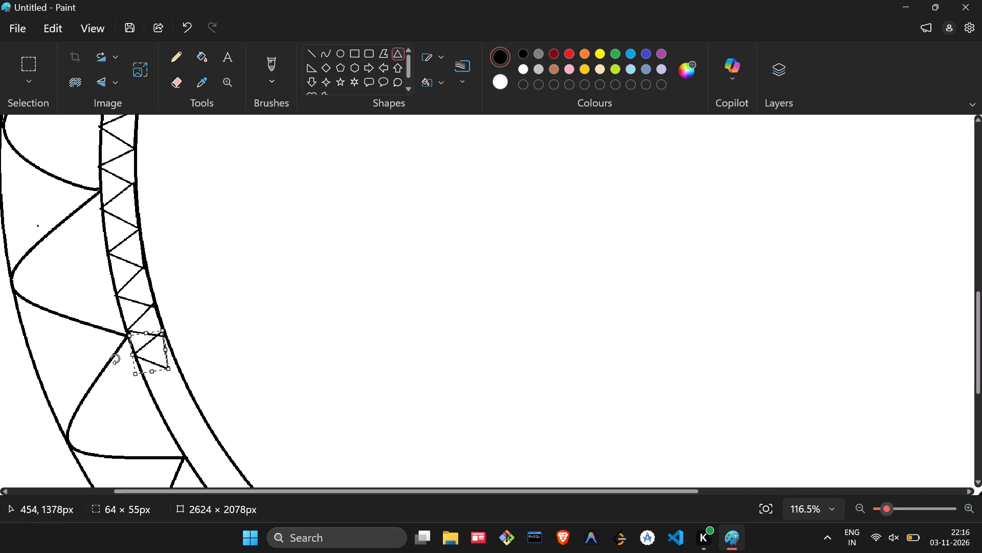
drag(115, 358, 117, 368)
drag(150, 353, 161, 361)
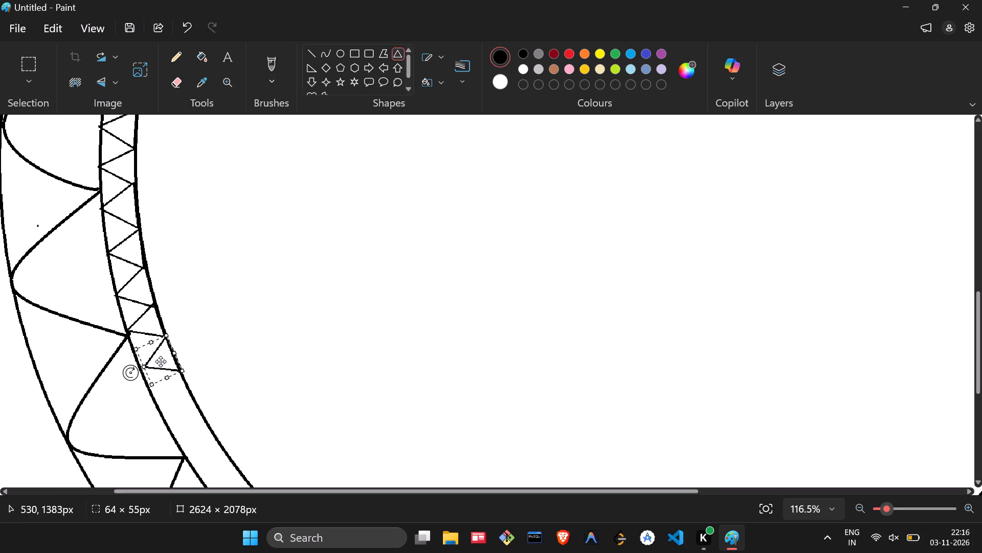
drag(135, 370, 128, 373)
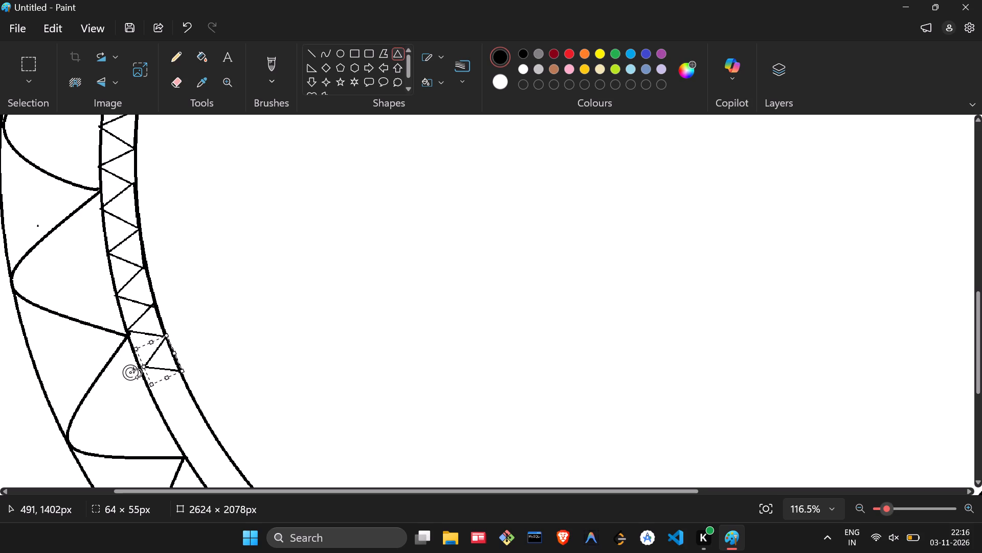
drag(146, 364, 136, 368)
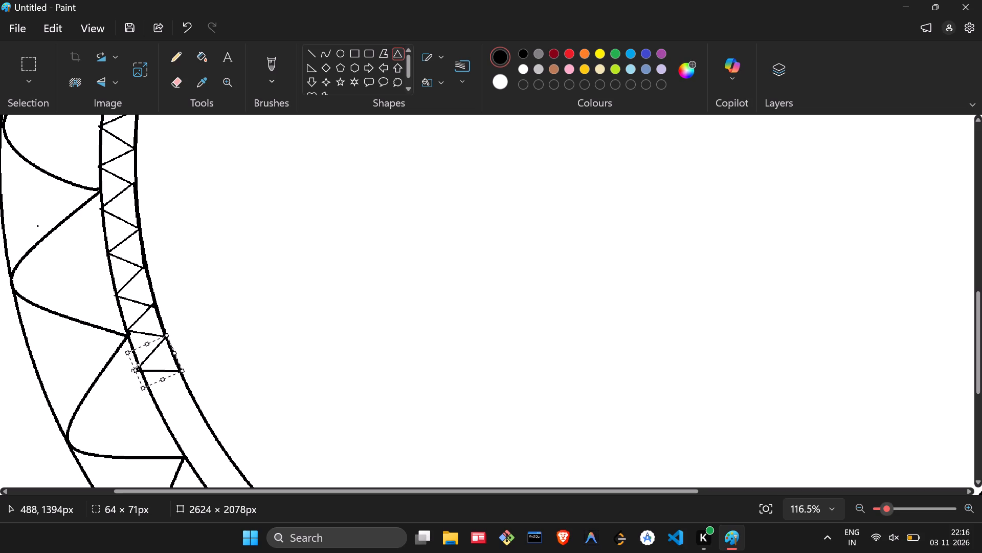
drag(136, 368, 138, 366)
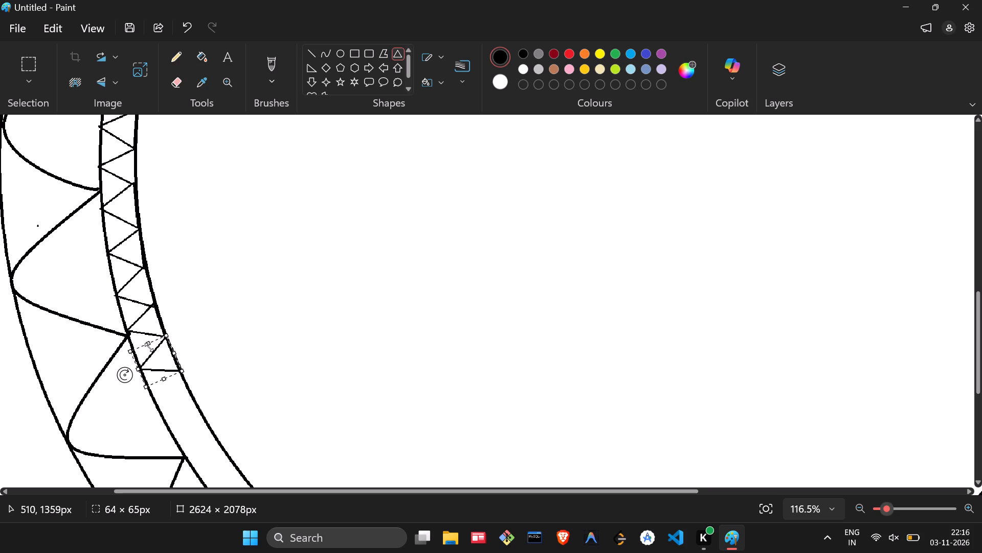
click(153, 341)
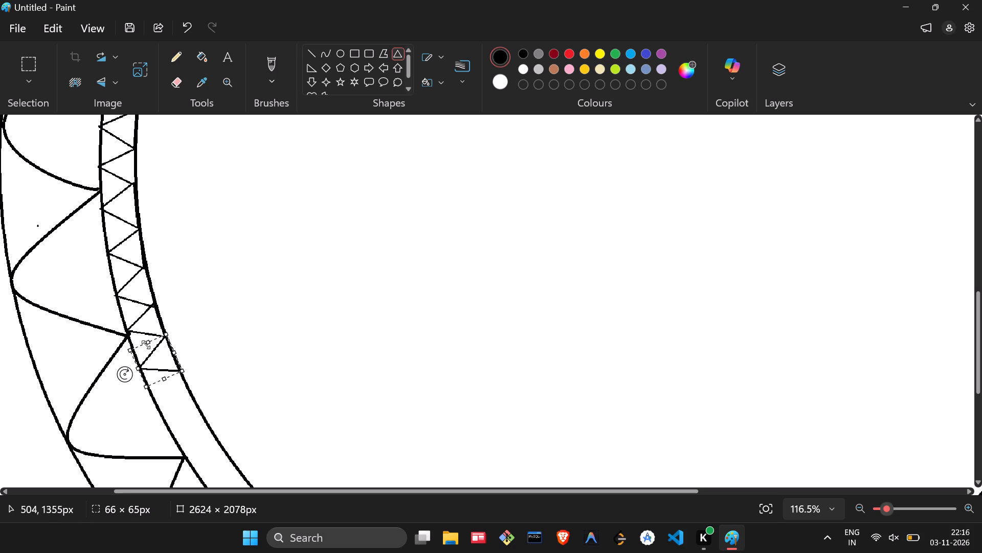
click(146, 345)
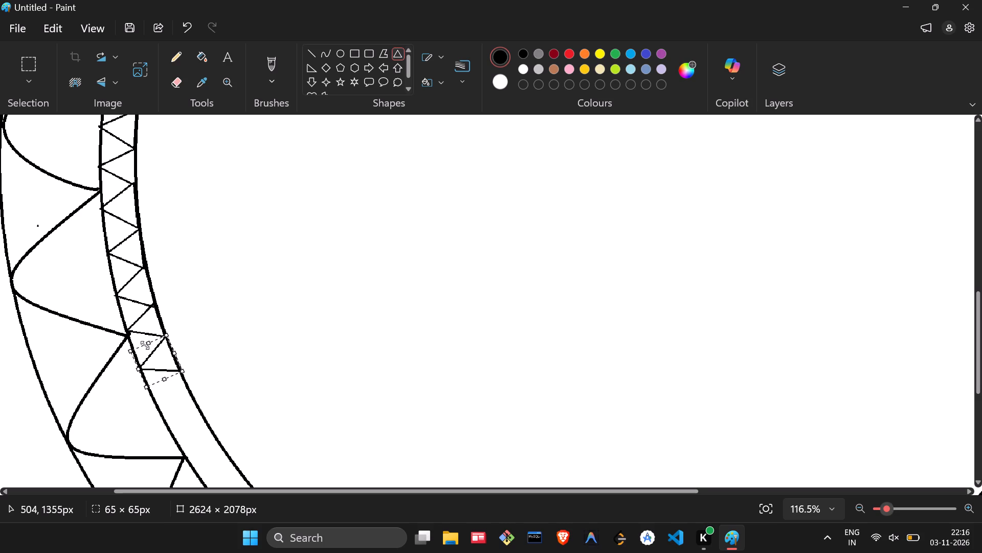
click(145, 345)
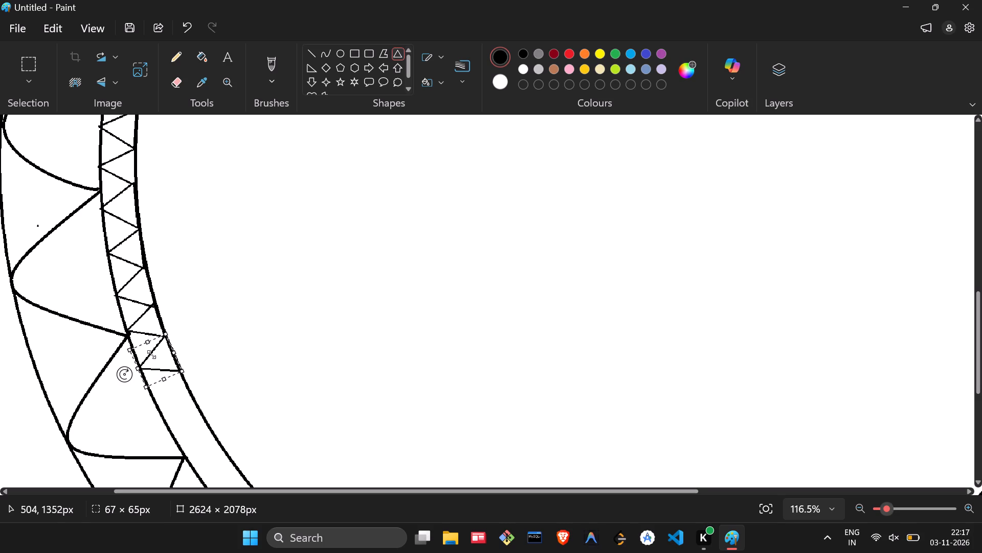
click(196, 367)
Draw the next triangle at the chain's lower end, about 59 × 57 px, rotate it outward and align its base with the ring's inner edge.
scroll(196, 367, down, 1)
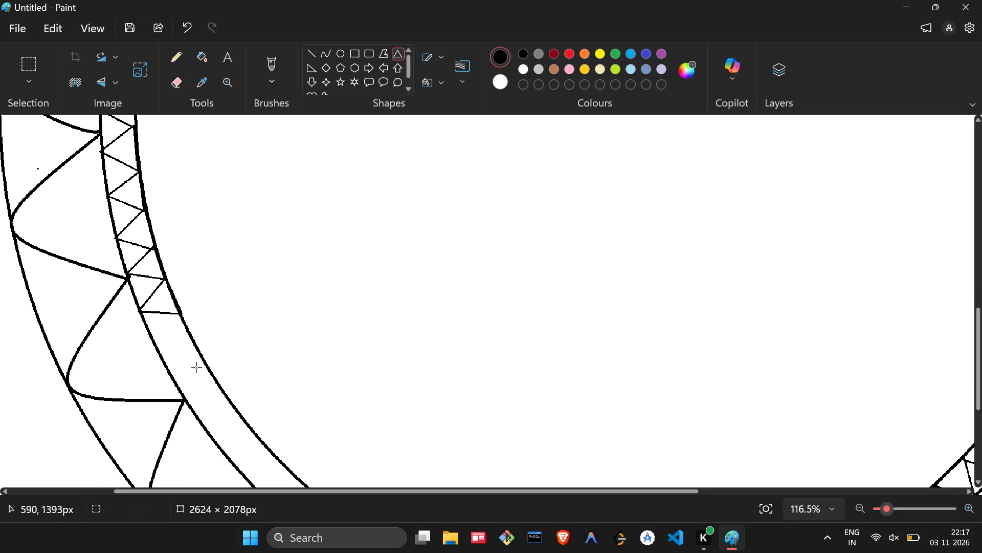
drag(185, 322, 151, 354)
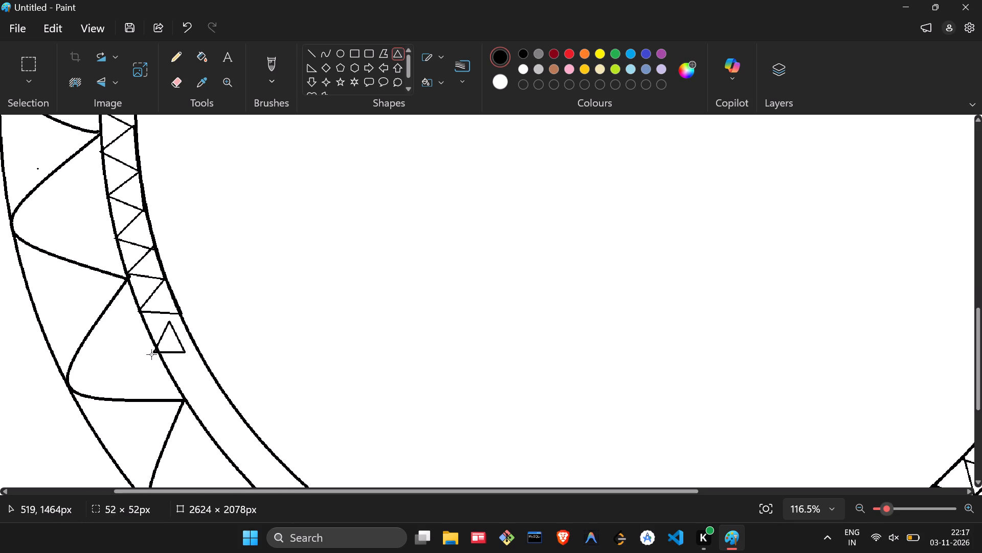
drag(151, 354, 150, 355)
drag(170, 307, 127, 332)
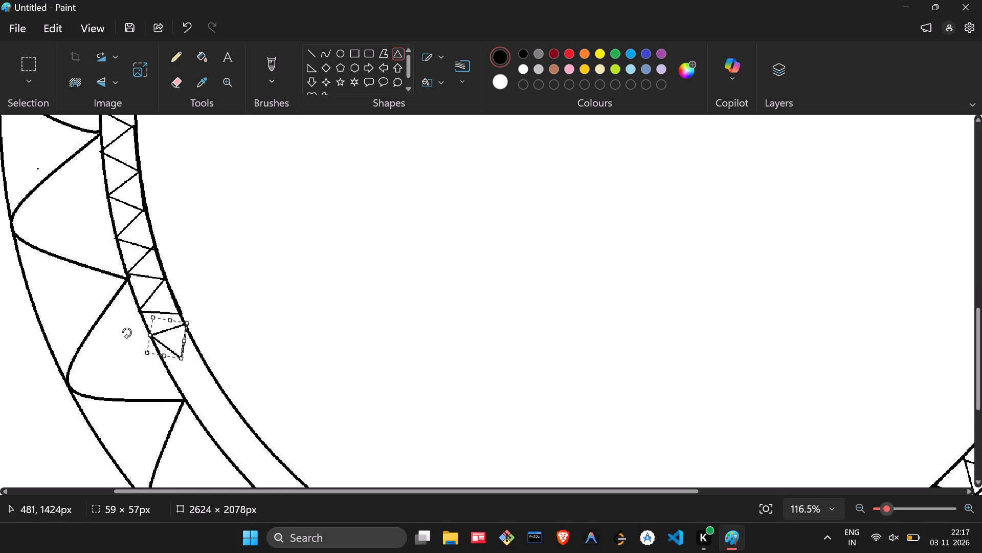
drag(127, 332, 120, 351)
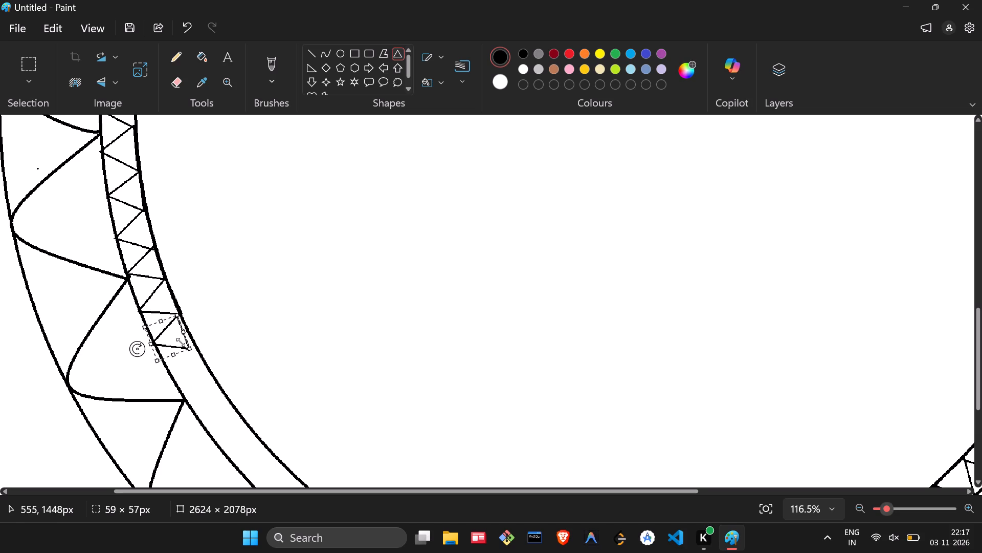
click(138, 350)
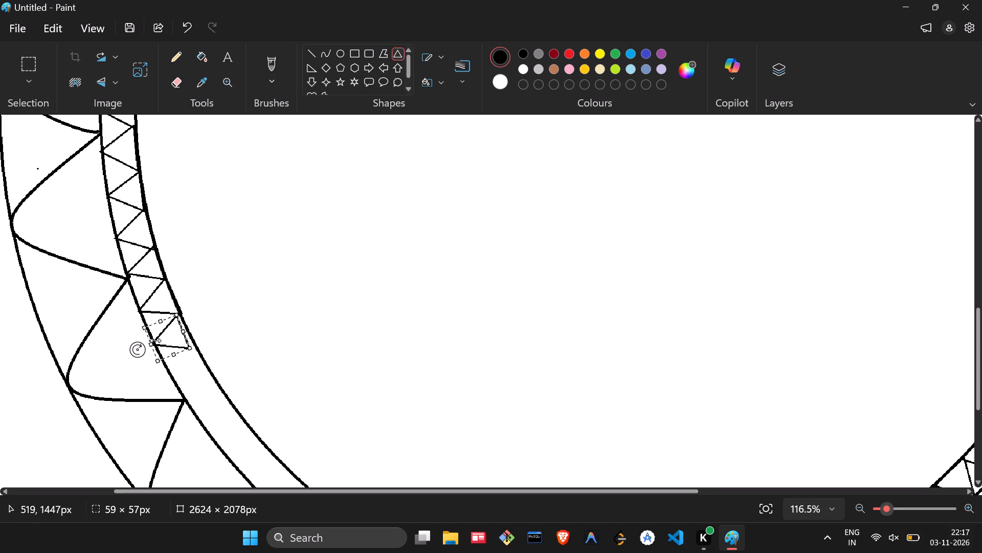
drag(173, 344, 174, 344)
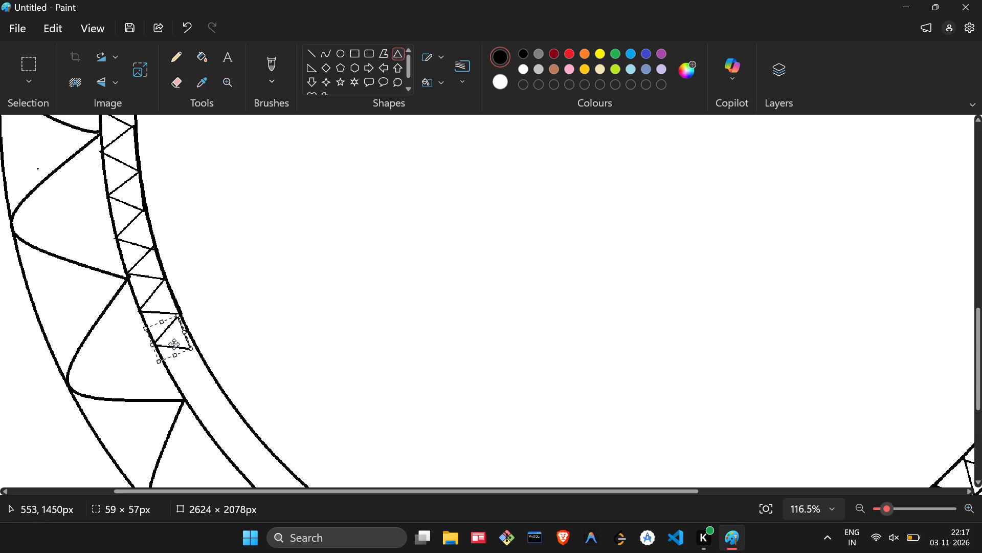
drag(174, 344, 178, 344)
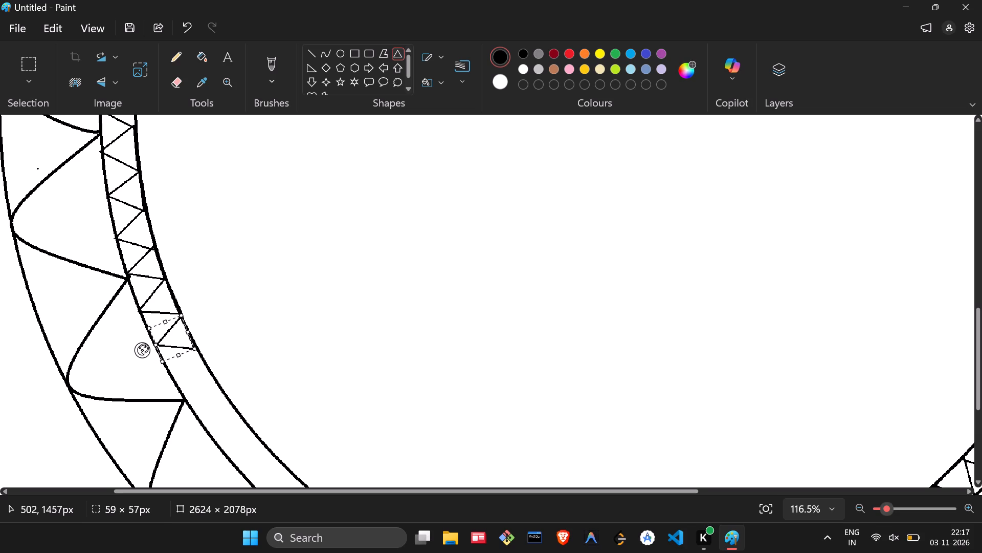
click(144, 348)
click(190, 375)
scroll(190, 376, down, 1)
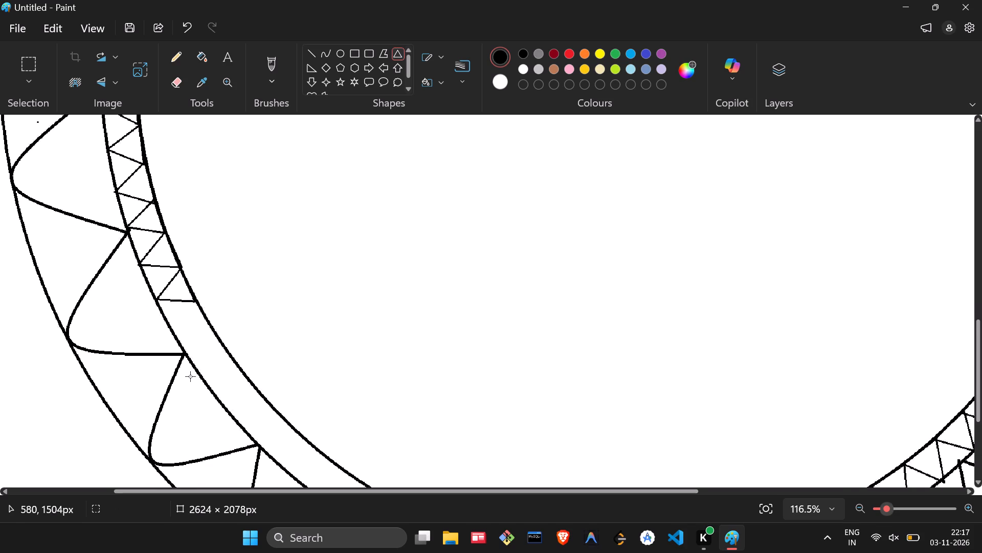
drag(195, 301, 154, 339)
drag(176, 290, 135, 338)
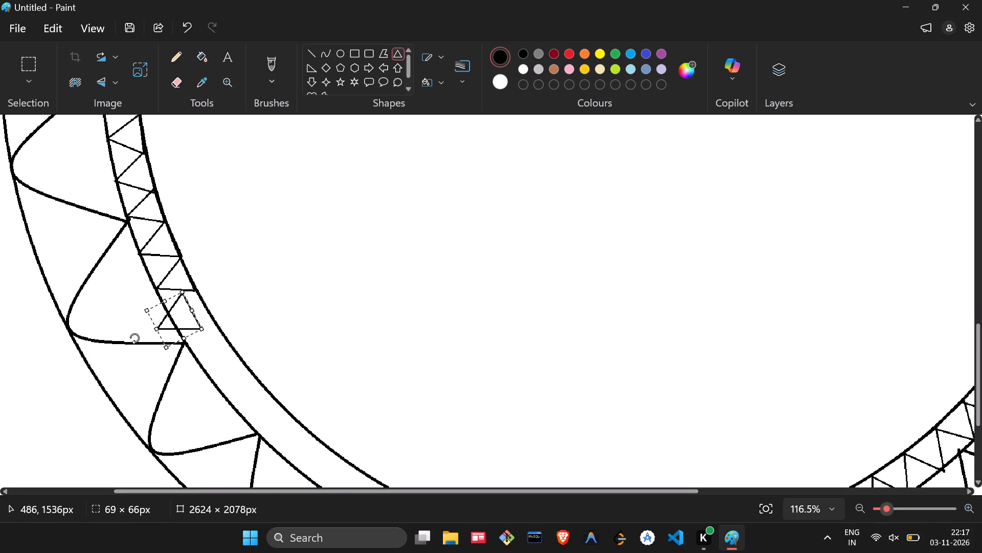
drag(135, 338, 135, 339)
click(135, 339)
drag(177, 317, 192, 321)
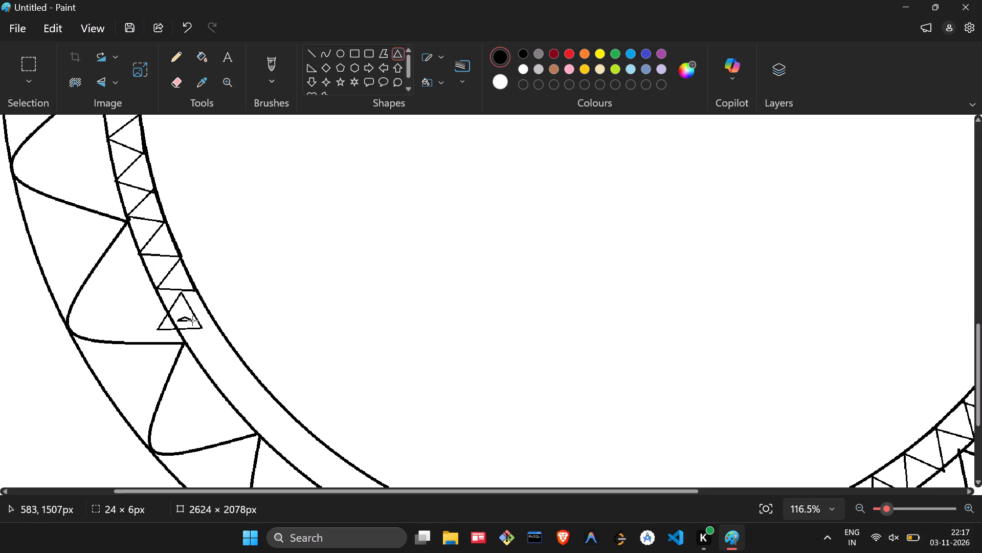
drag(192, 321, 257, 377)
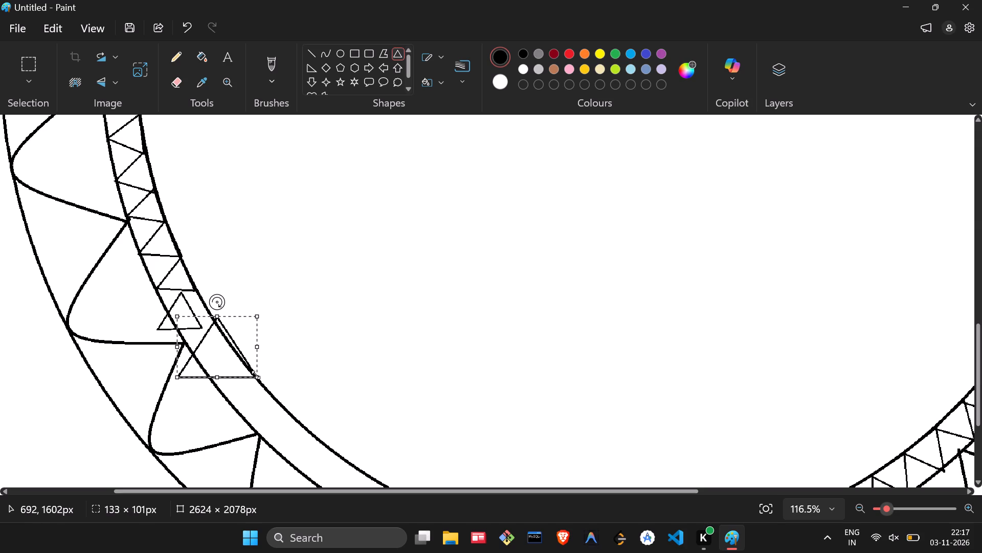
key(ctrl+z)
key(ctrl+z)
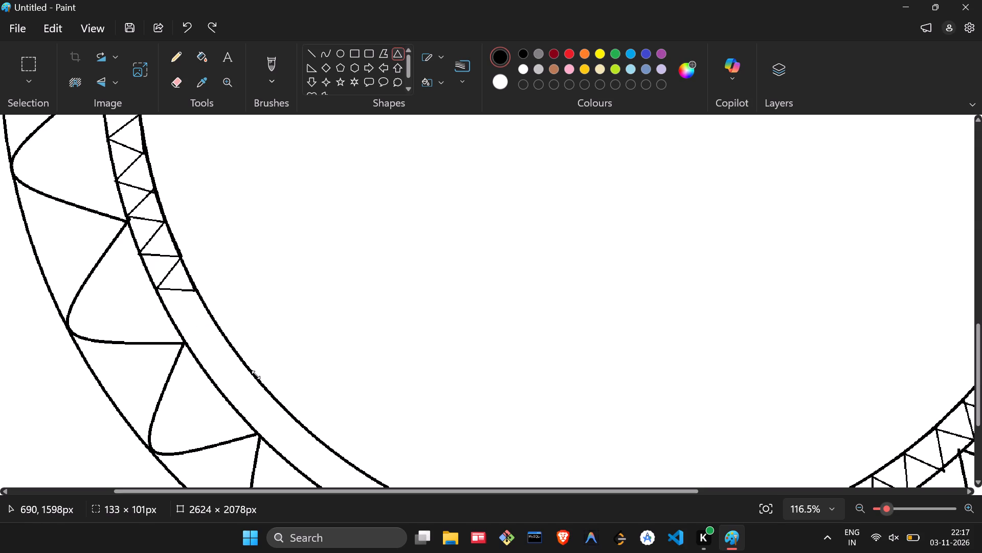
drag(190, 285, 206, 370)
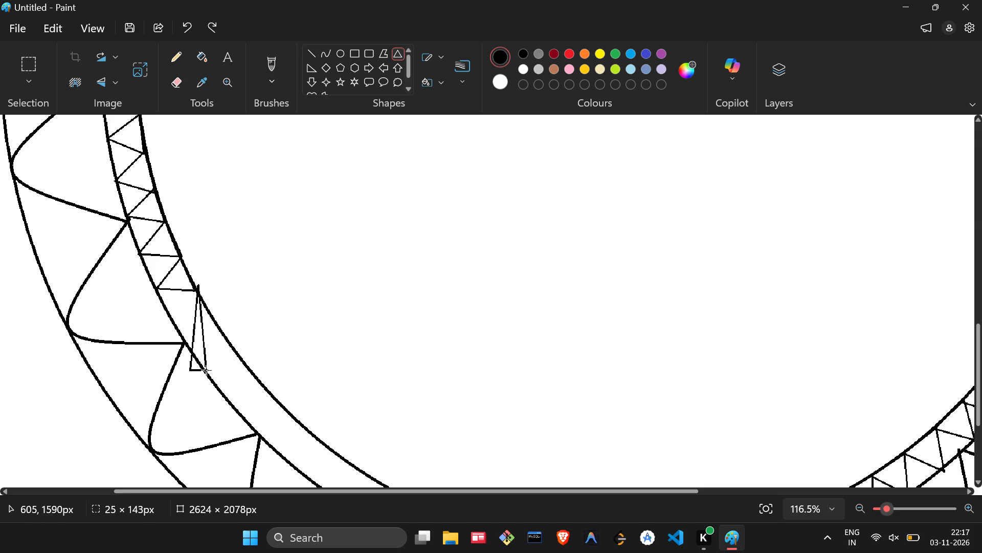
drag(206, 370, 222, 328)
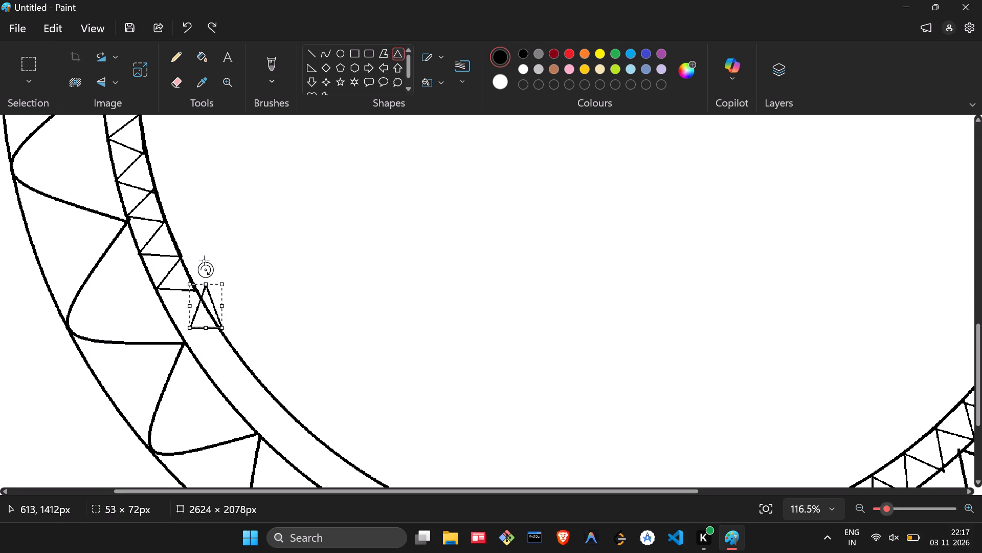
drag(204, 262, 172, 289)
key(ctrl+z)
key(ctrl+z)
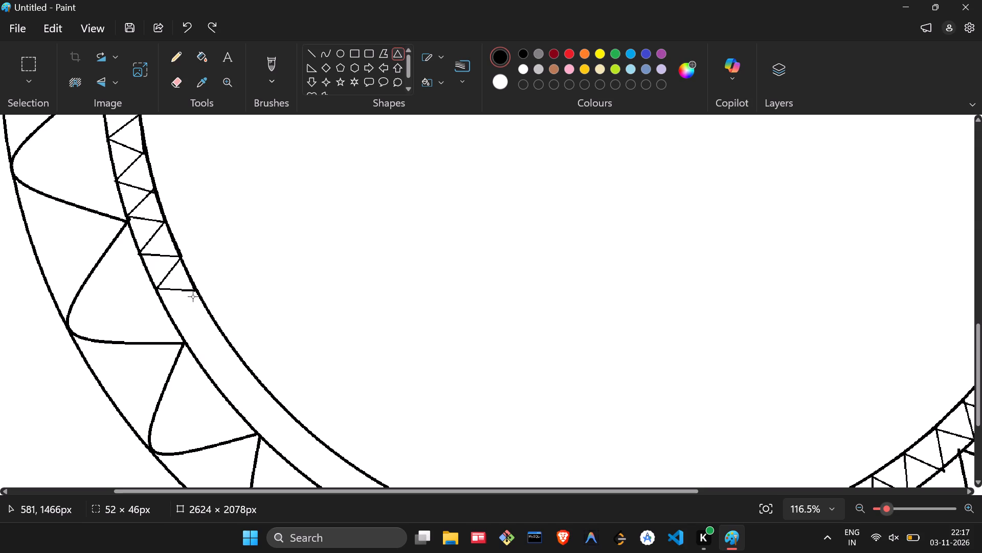
Draw a triangle below the chain, rotate it outward along the curve and stretch it across the ring to about 59 × 59 px.
drag(196, 295, 161, 332)
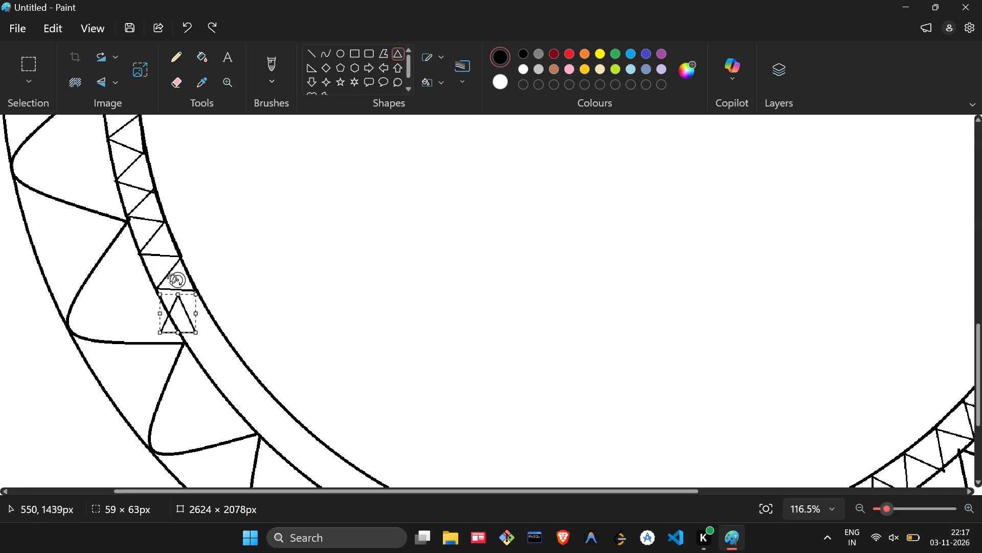
drag(180, 282, 155, 321)
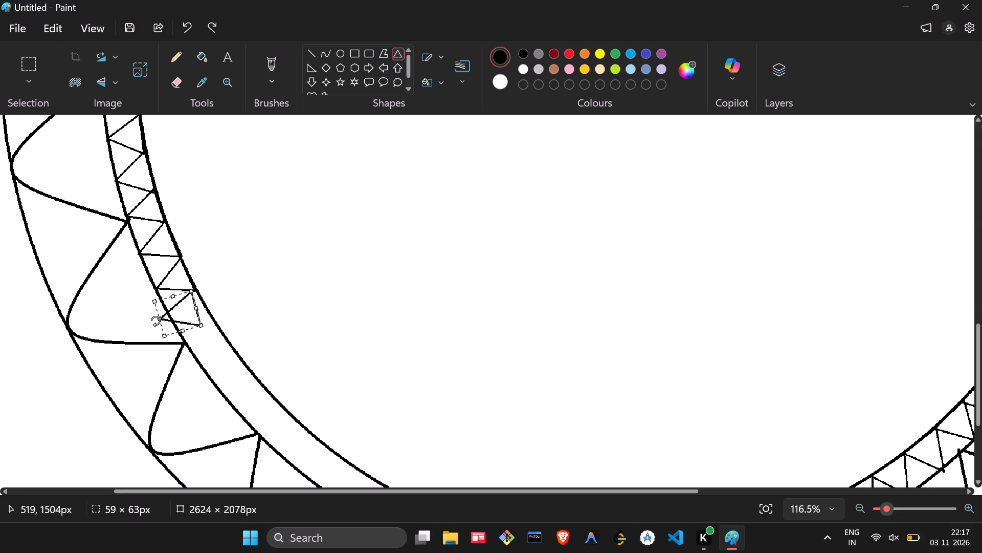
drag(155, 321, 159, 322)
drag(185, 305, 200, 305)
click(190, 308)
drag(174, 315, 187, 317)
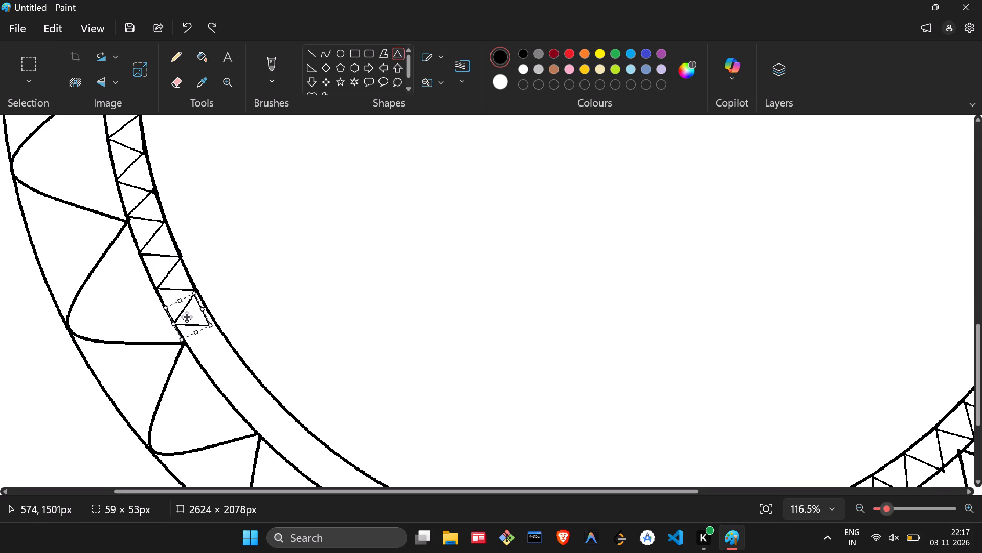
drag(187, 317, 189, 314)
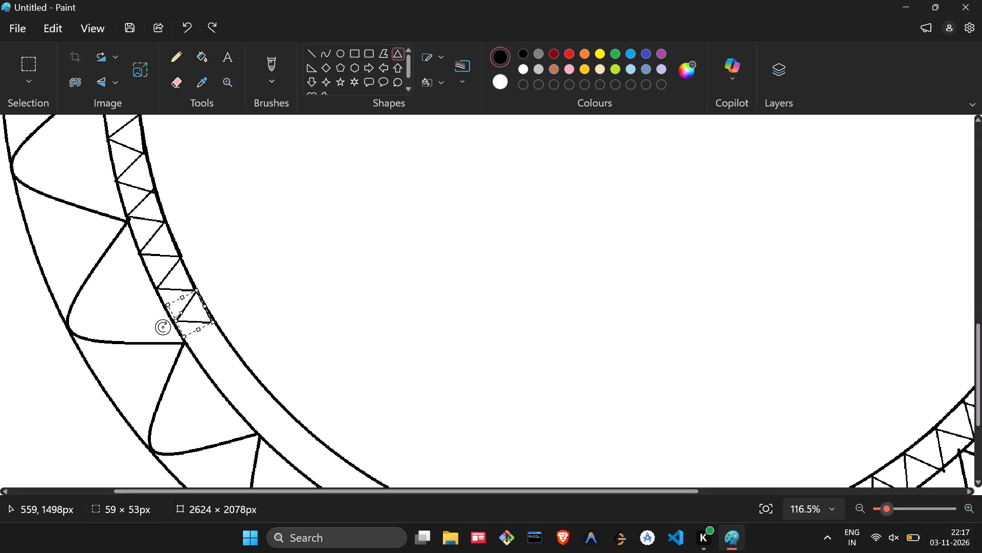
click(160, 327)
click(165, 329)
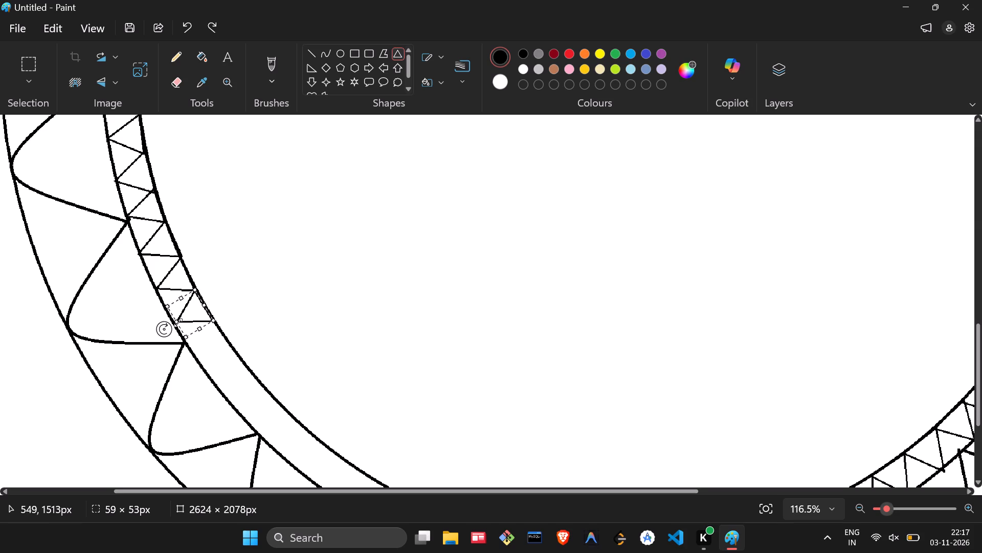
click(178, 323)
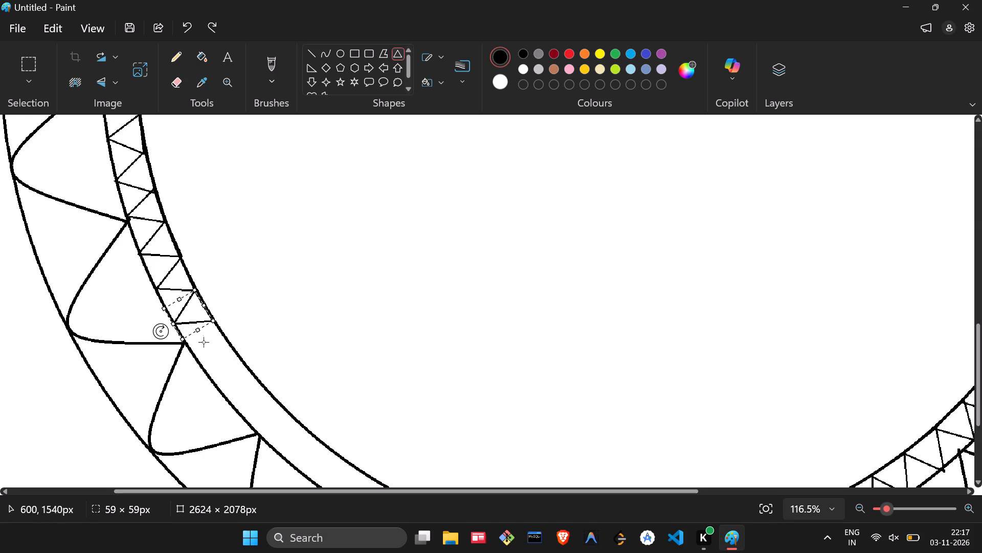
click(205, 342)
Add another triangle at the chain's lower end, point it outward, move it into the ring and size it to about 61 × 62 px.
drag(210, 321, 220, 349)
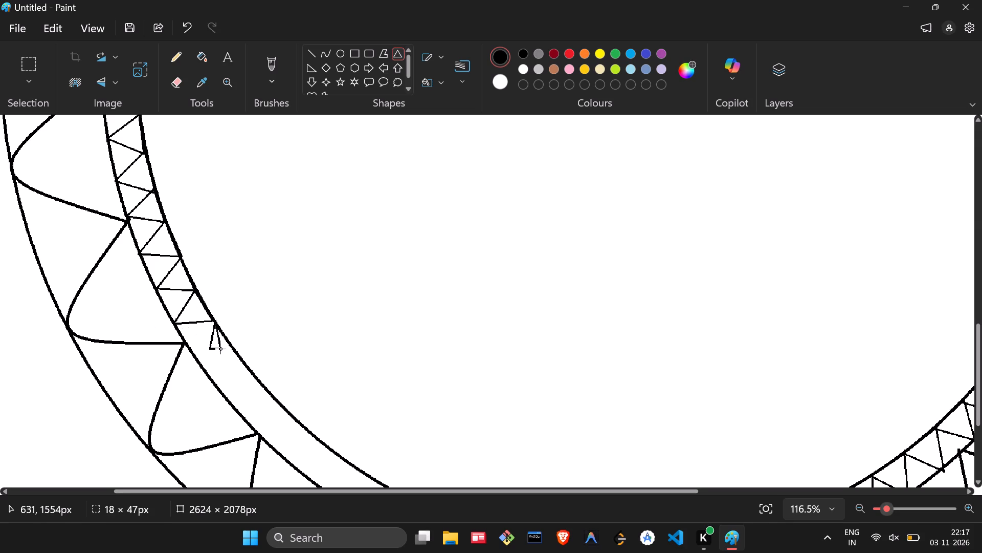
drag(220, 349, 247, 359)
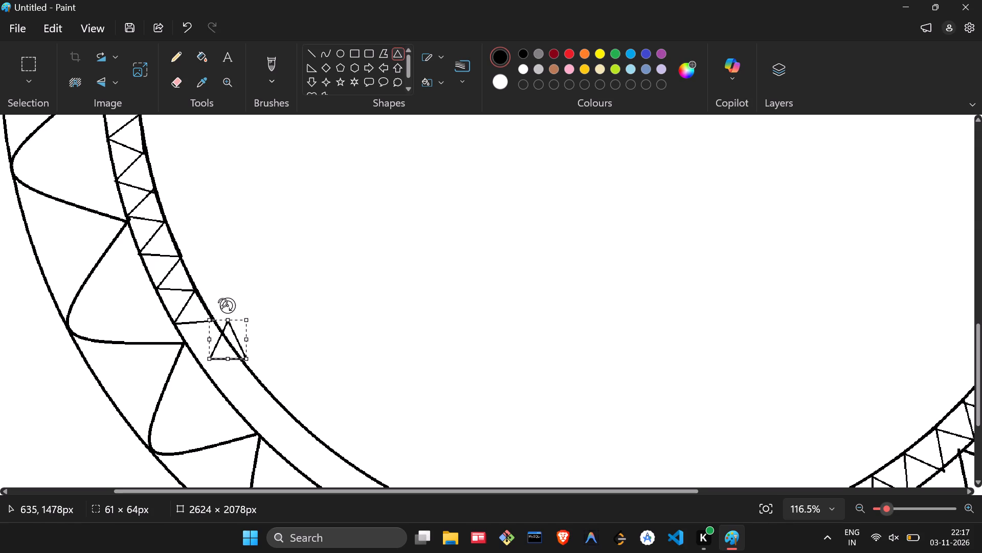
drag(229, 303, 202, 327)
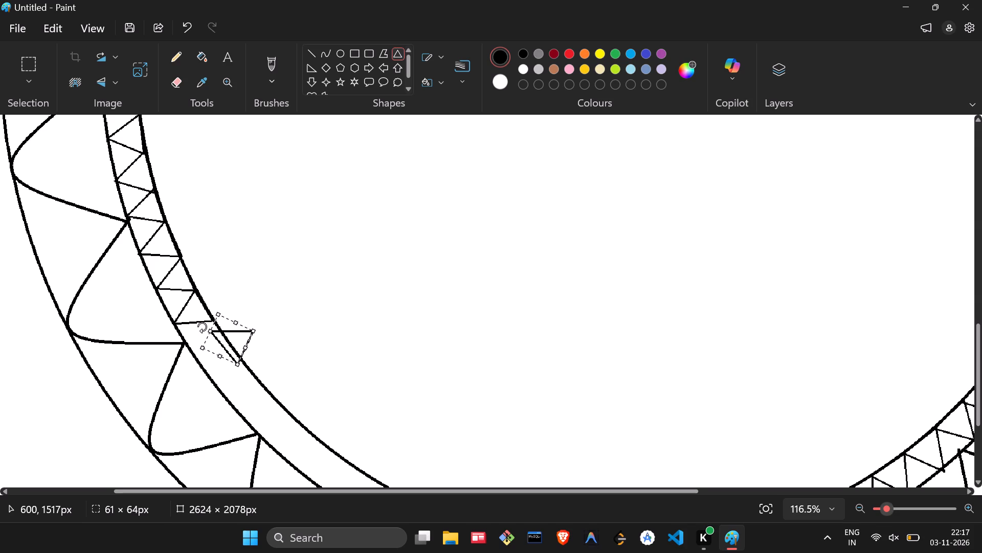
drag(202, 327, 225, 347)
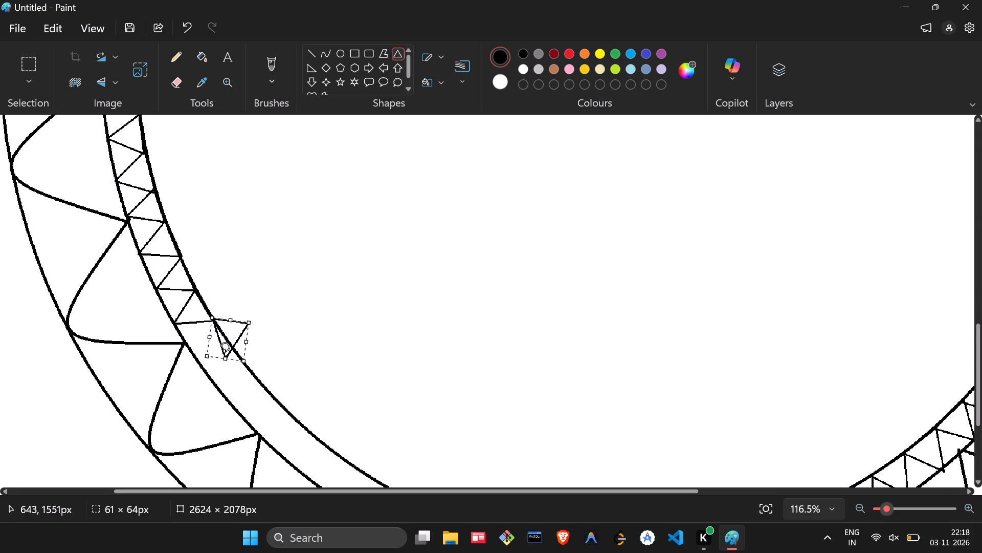
drag(225, 347, 222, 344)
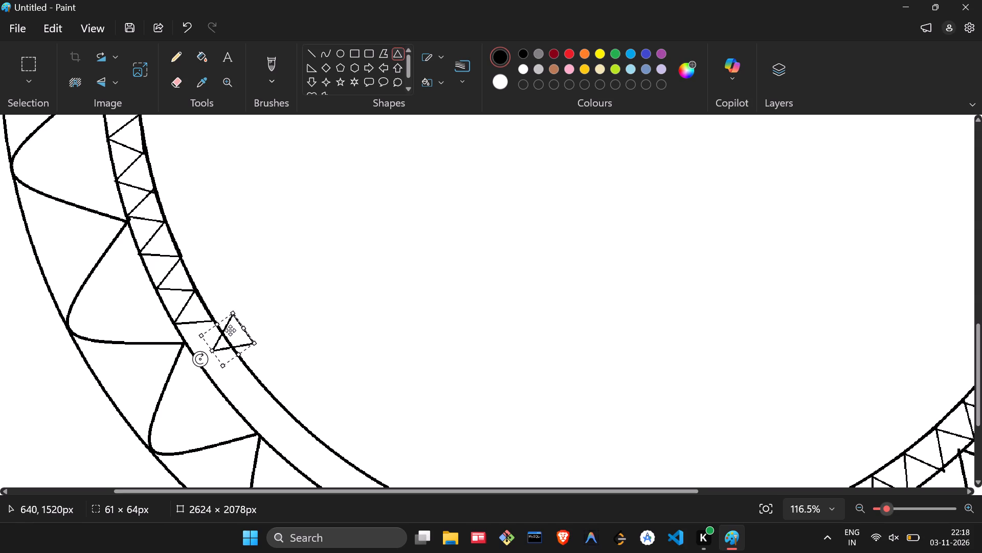
drag(235, 332, 251, 337)
click(236, 333)
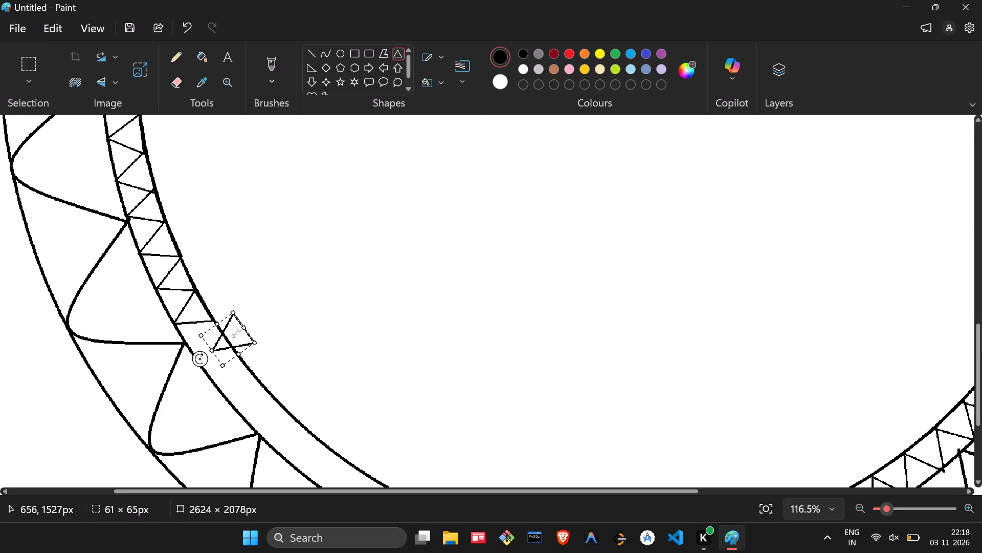
drag(222, 342, 214, 349)
drag(214, 349, 210, 345)
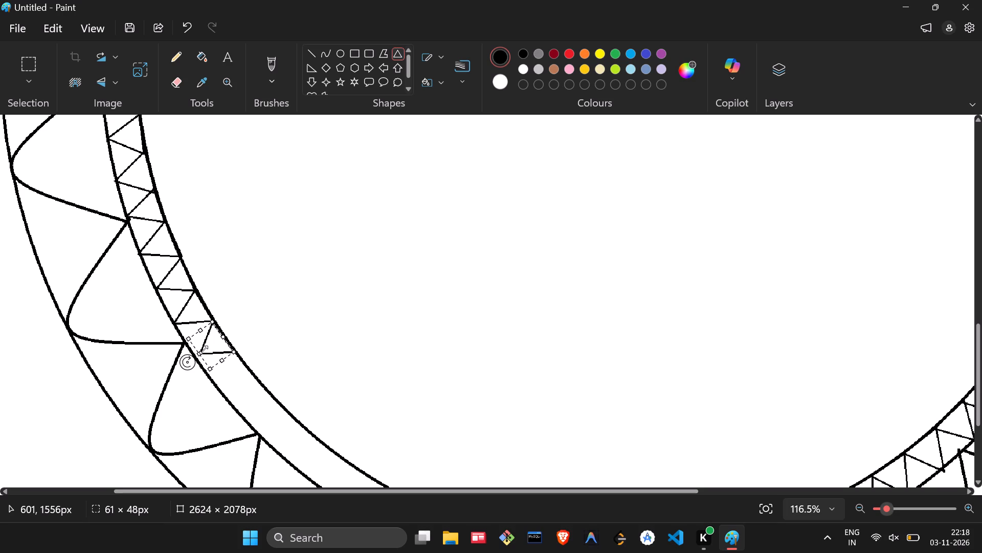
drag(200, 353, 193, 358)
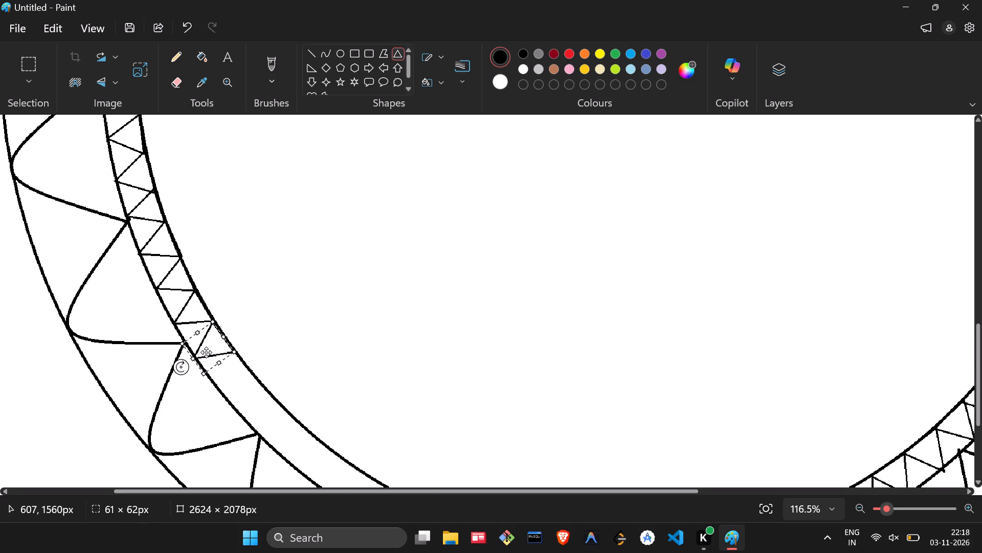
scroll(209, 352, down, 4)
click(228, 186)
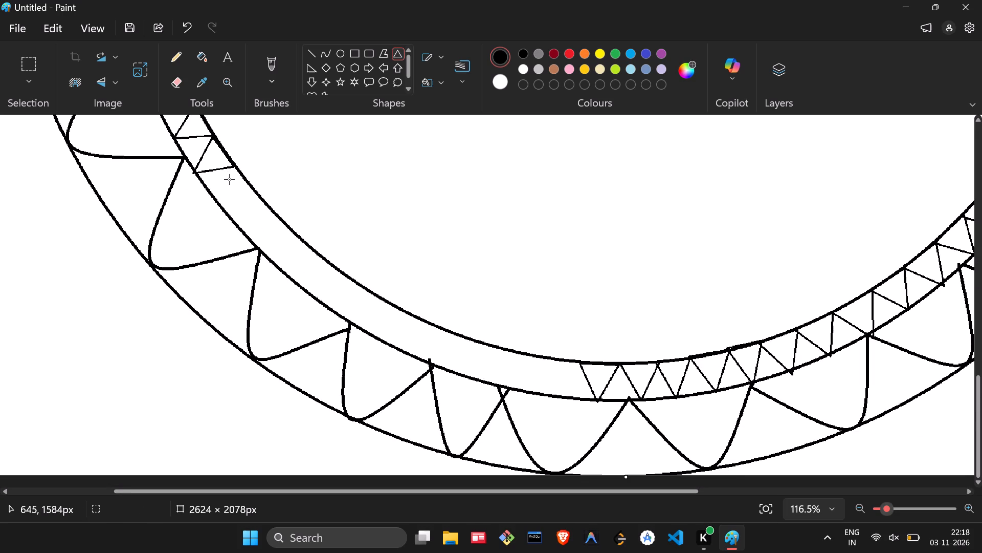
Add the following triangle down the ring, about 59 px wide, tilt it outward and extend its apex to the ring's outer edge.
drag(236, 168, 200, 207)
drag(219, 153, 175, 211)
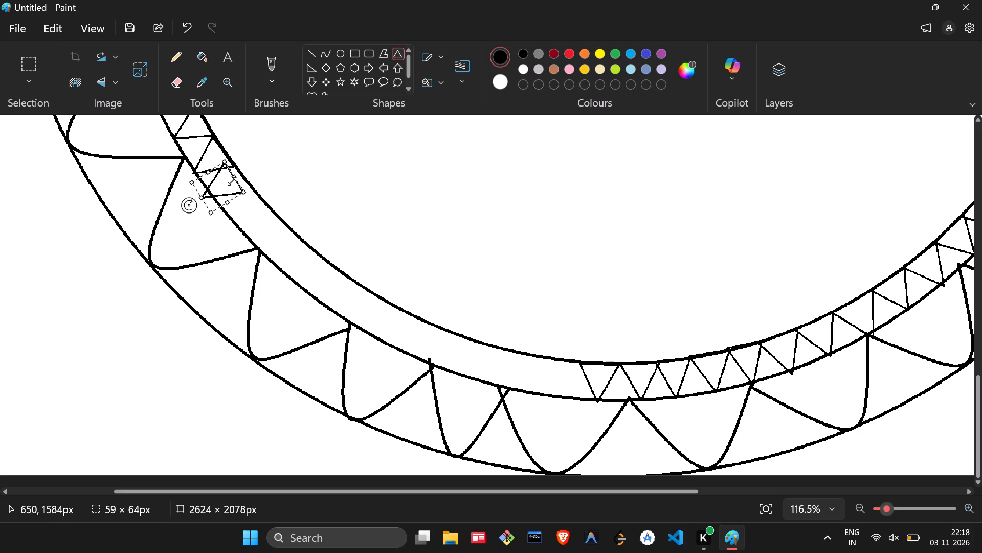
click(229, 181)
drag(213, 184, 232, 184)
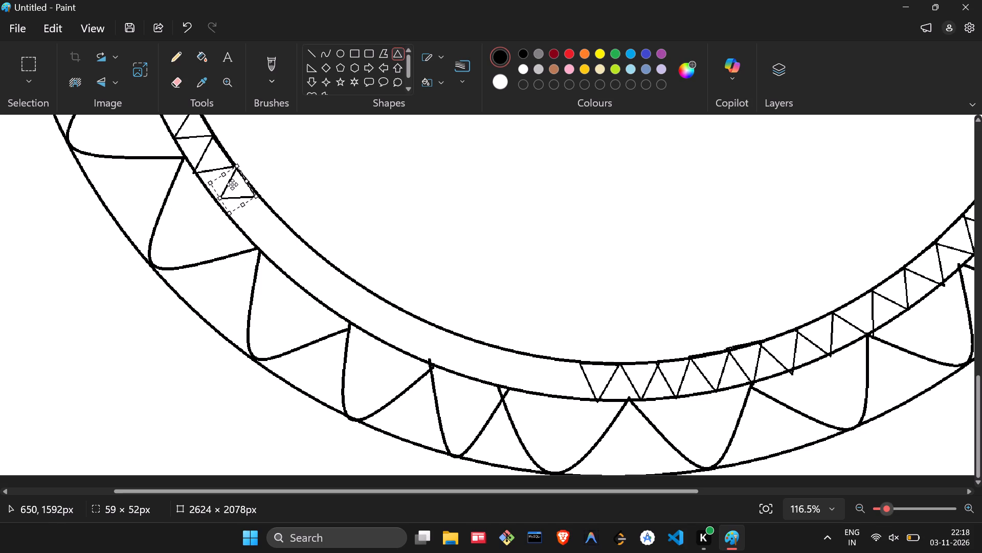
drag(232, 184, 231, 185)
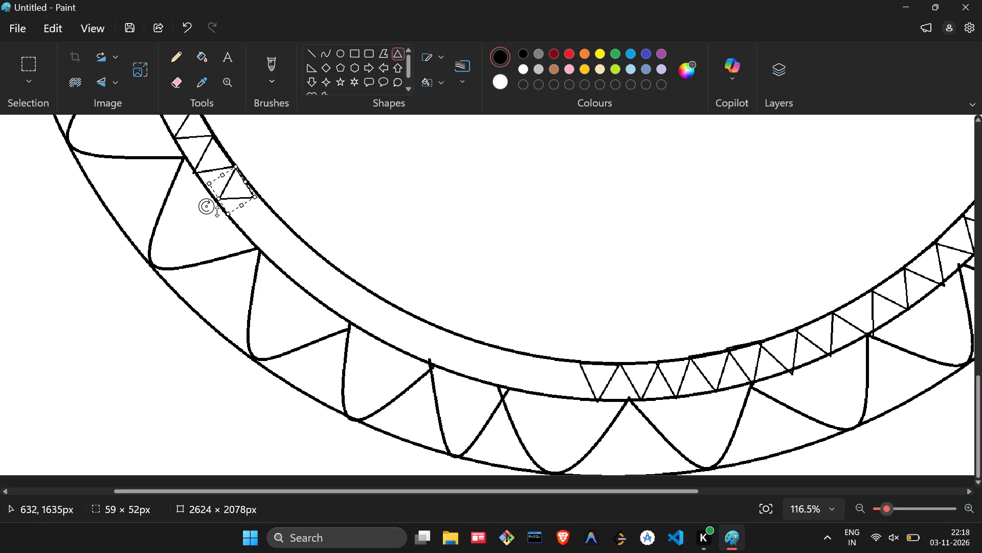
click(207, 207)
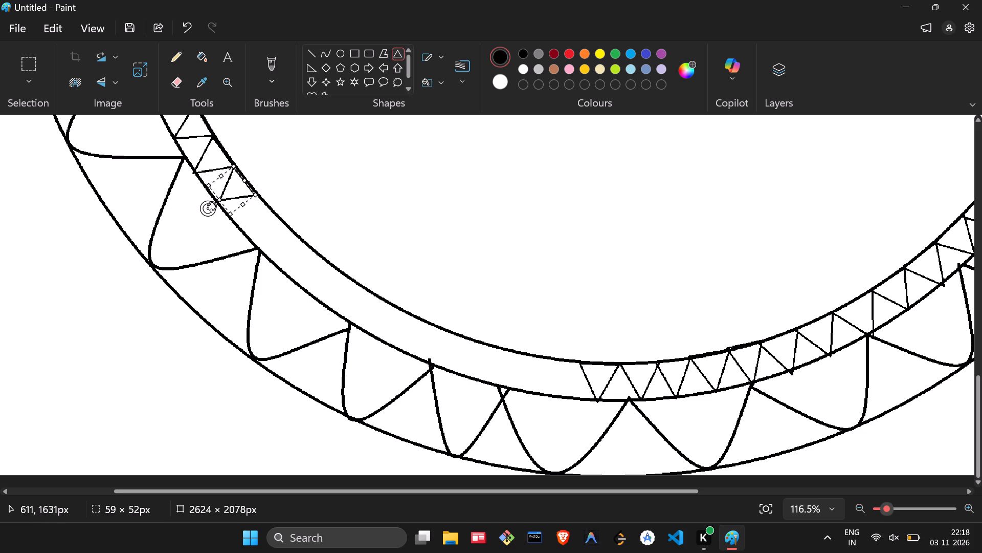
click(215, 203)
click(280, 212)
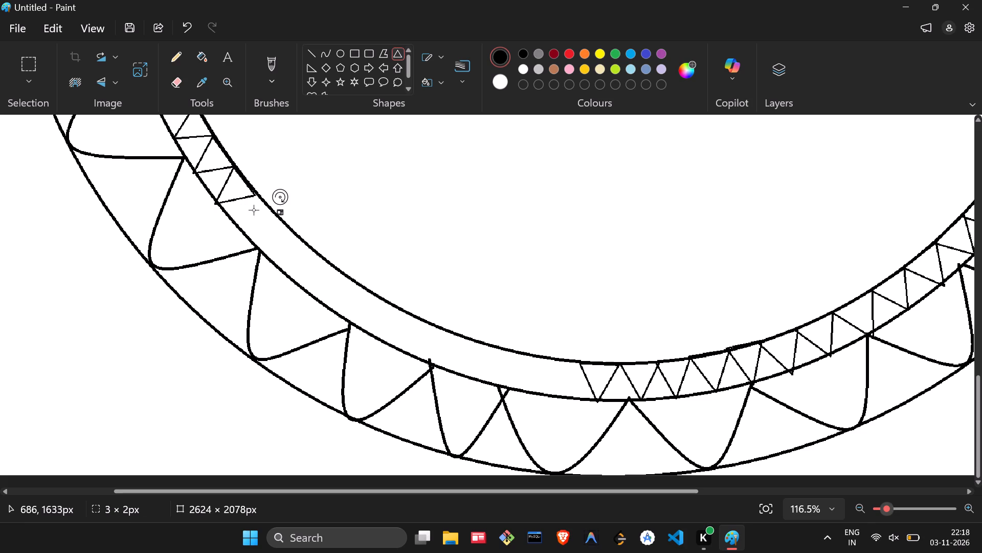
Draw the next triangle at the left chain's lower end, rotate it outward, fit it into the ring and size it to about 69 × 65 px.
drag(277, 211, 240, 252)
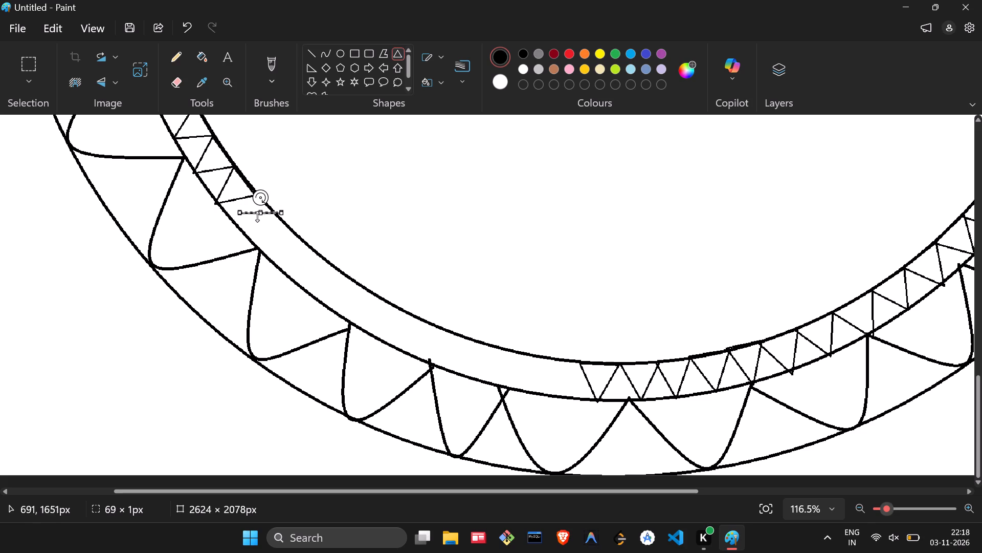
drag(258, 213, 256, 250)
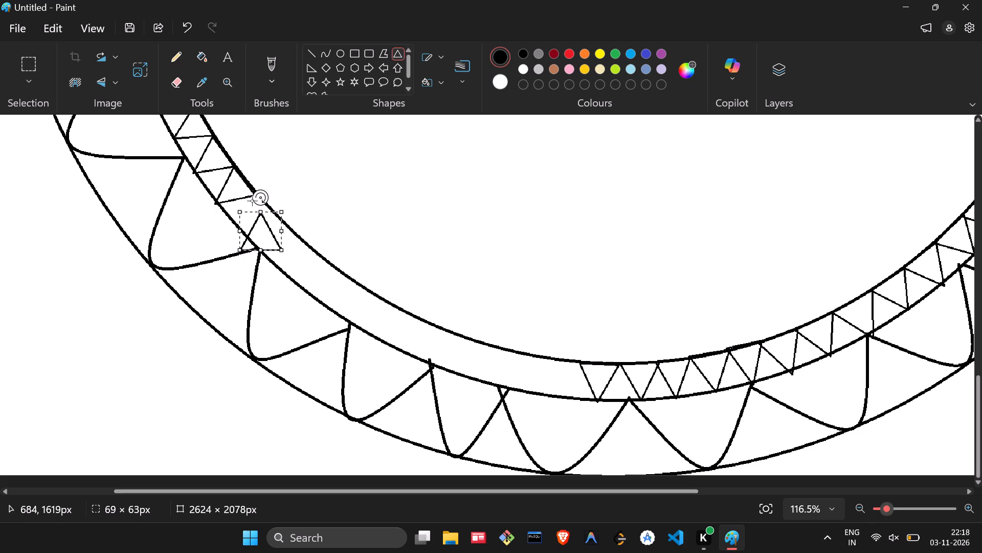
drag(262, 199, 238, 253)
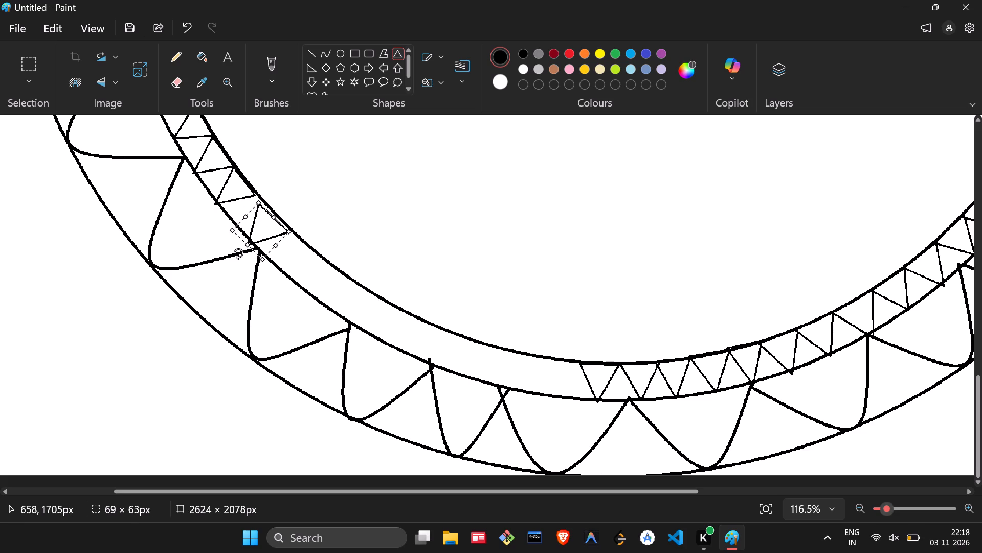
drag(238, 253, 238, 252)
drag(269, 230, 264, 221)
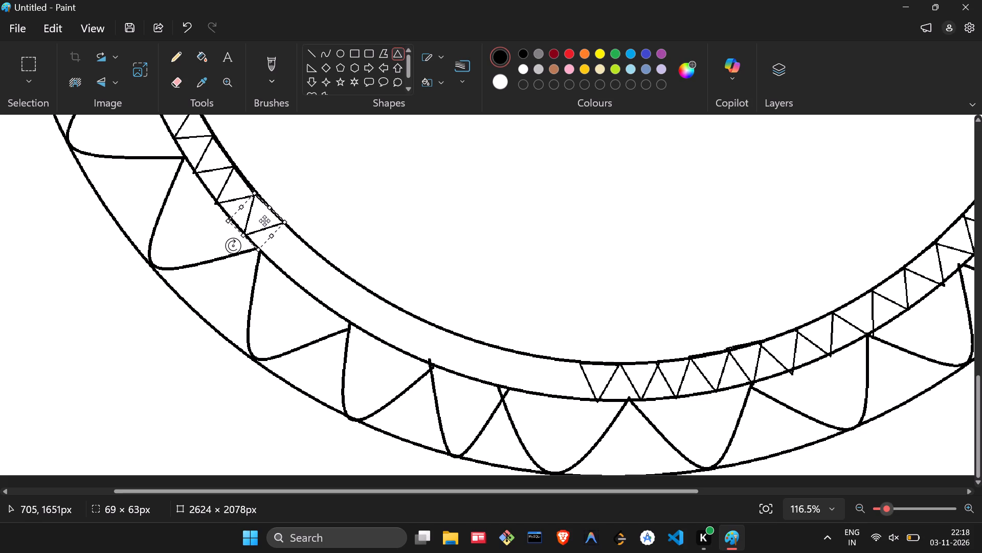
drag(247, 232, 248, 240)
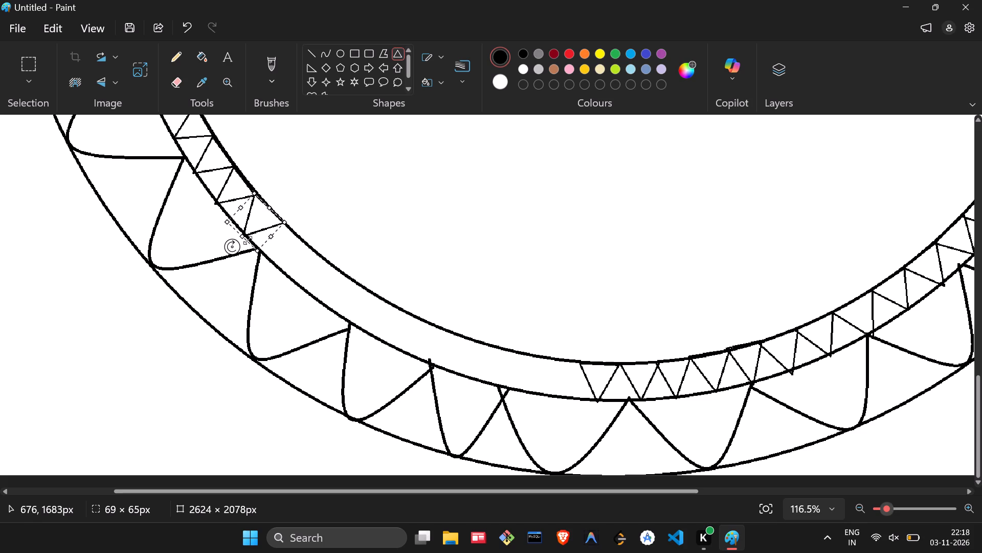
click(280, 242)
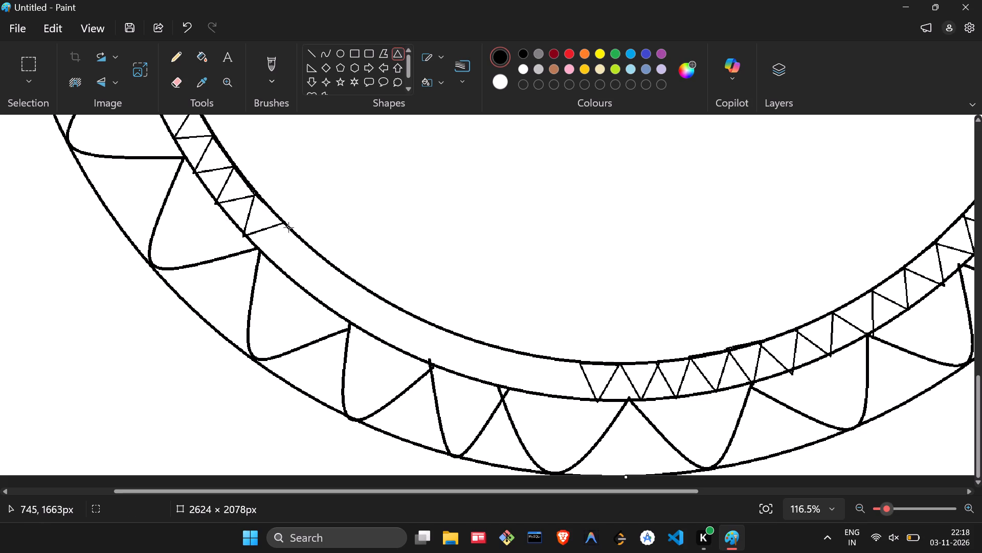
Add another triangle below it, about 62 px wide, point it outward and align its base with the ring's inner edge.
drag(284, 227, 249, 266)
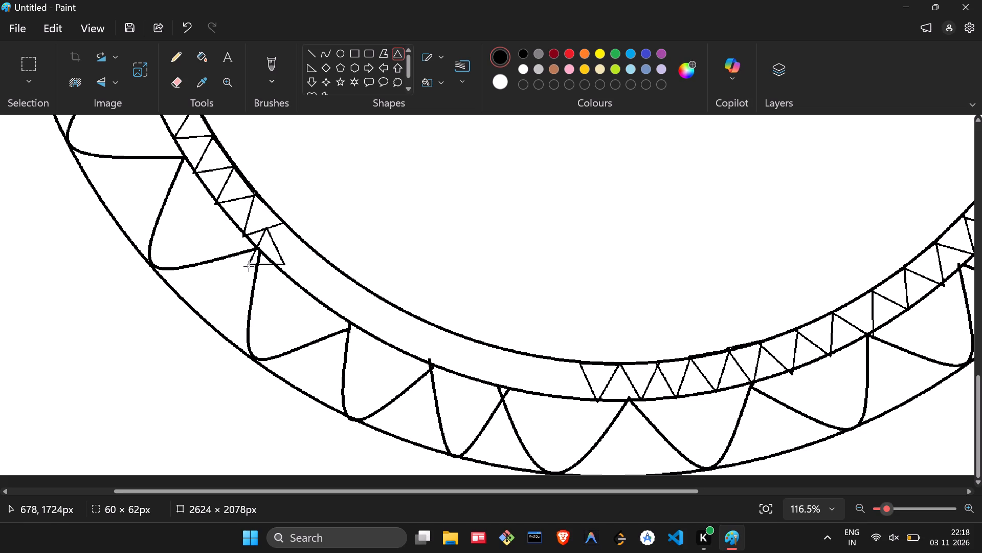
drag(249, 266, 248, 268)
drag(267, 212, 288, 266)
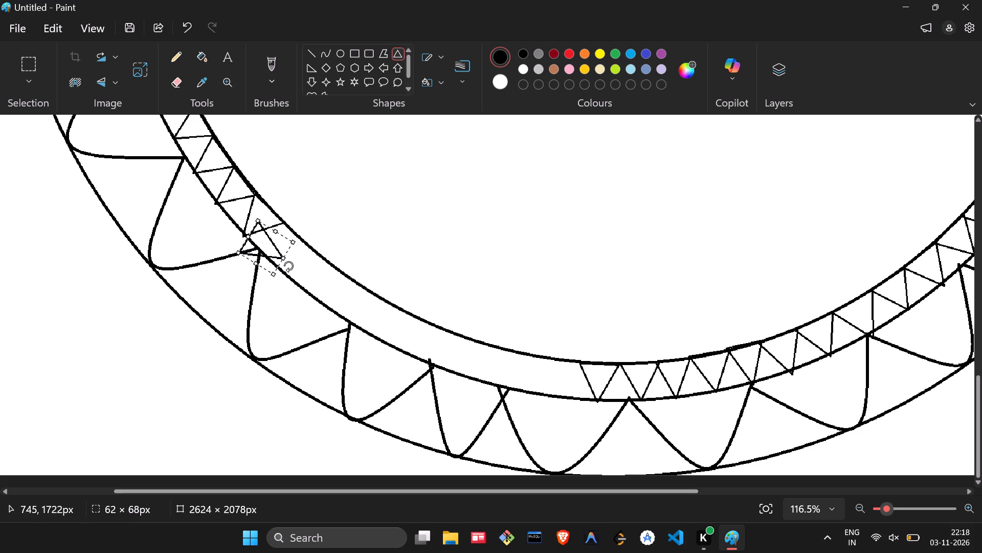
drag(288, 266, 215, 308)
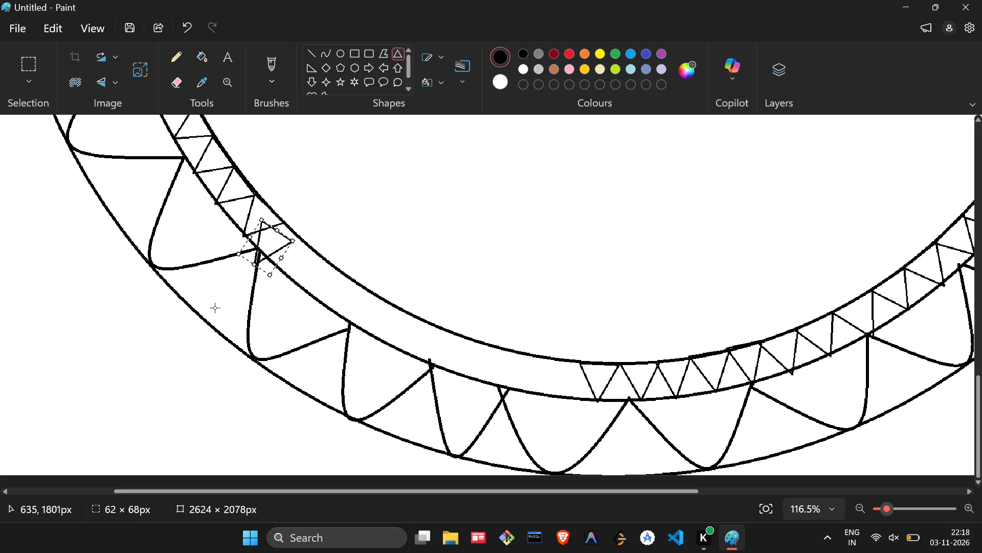
drag(215, 308, 216, 308)
drag(267, 246, 281, 250)
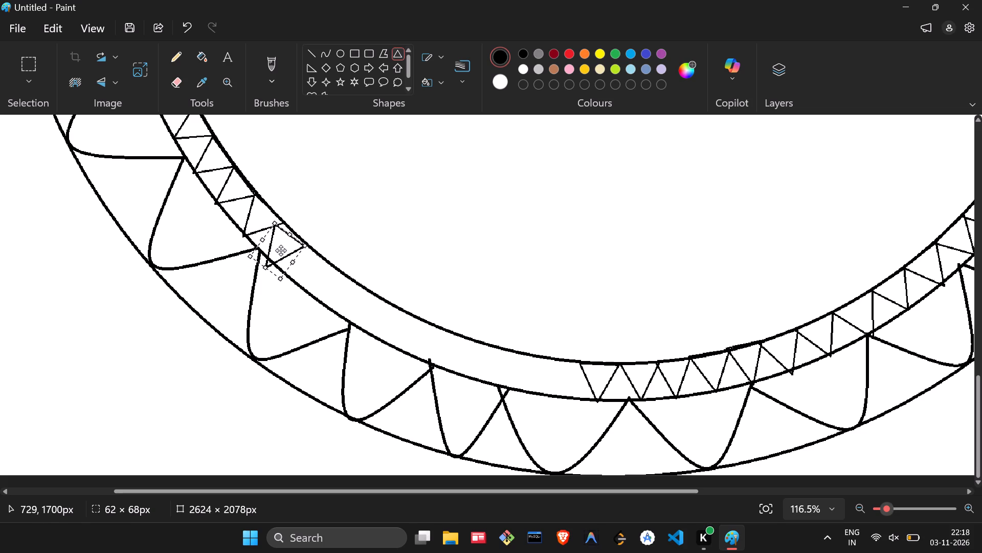
drag(281, 250, 285, 250)
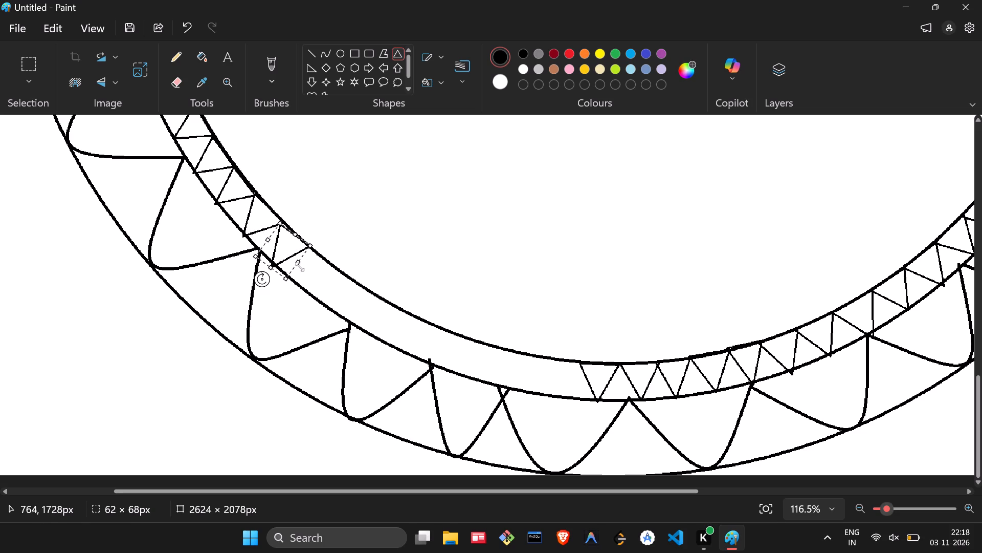
drag(264, 275, 257, 275)
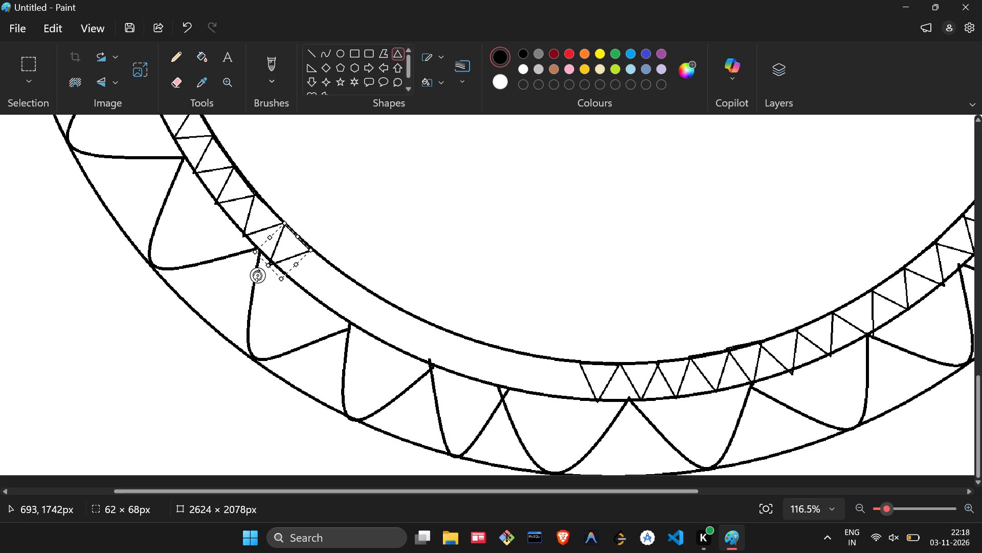
drag(270, 267, 276, 268)
click(318, 261)
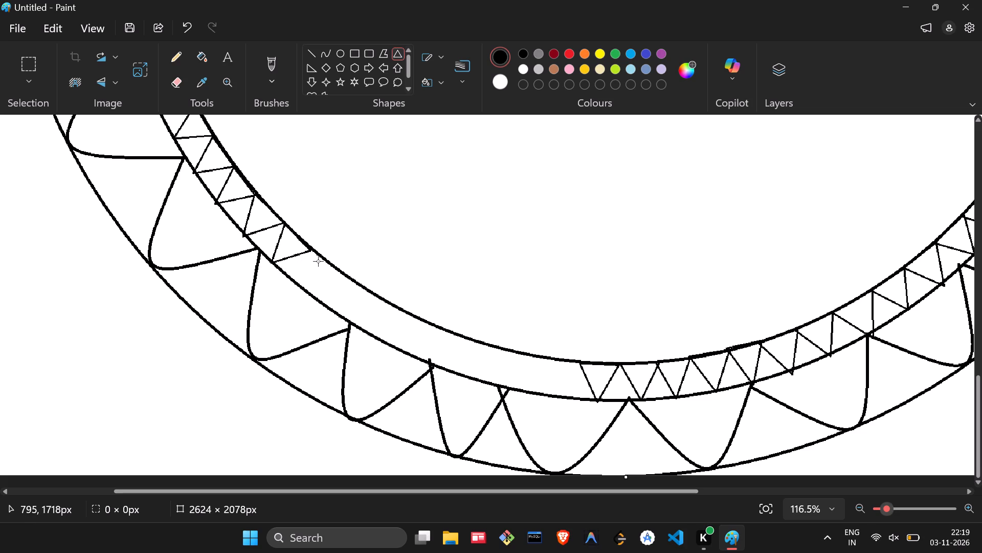
Draw the following triangle down the ring, rotate it outward, join it to the chain and shorten it to about 69 × 58 px.
drag(318, 254, 277, 297)
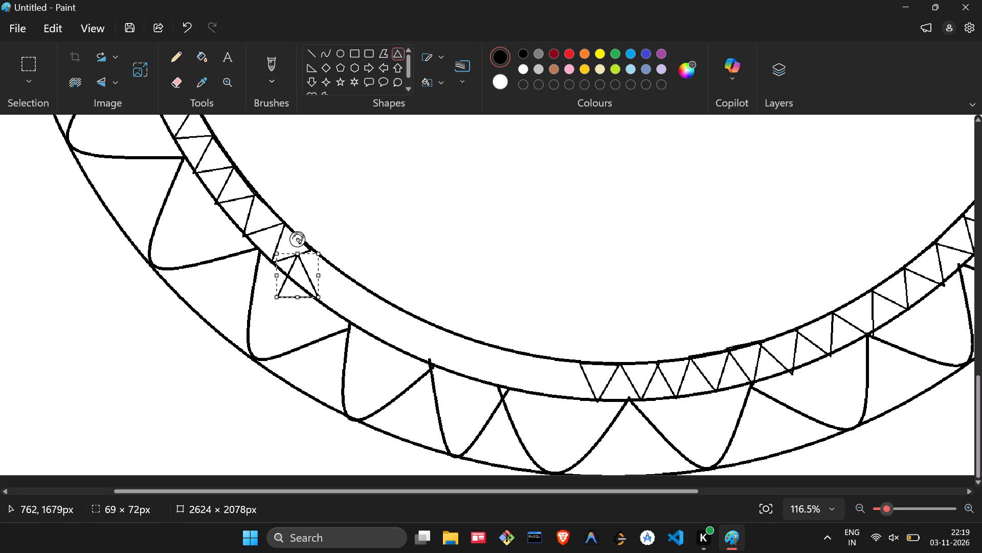
drag(299, 236, 260, 315)
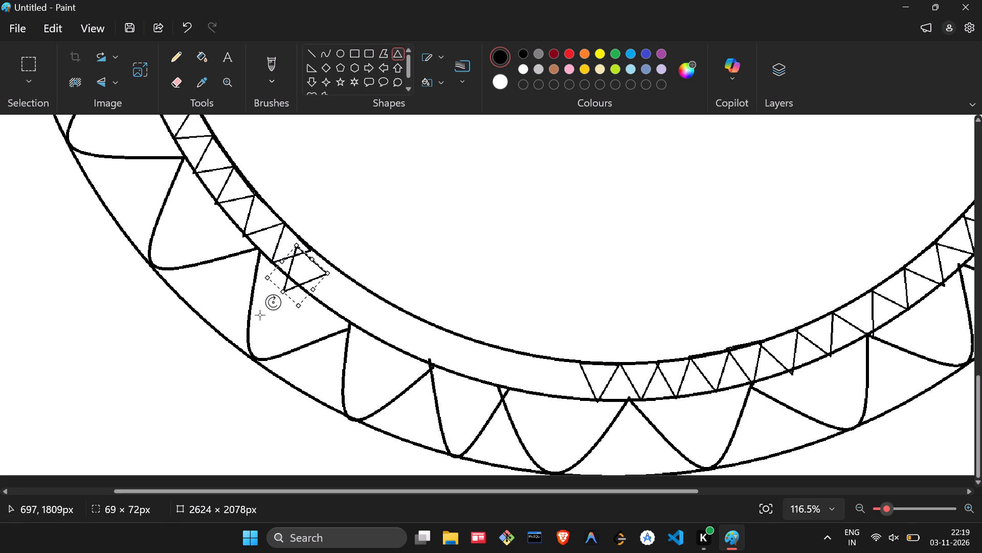
drag(305, 268, 319, 272)
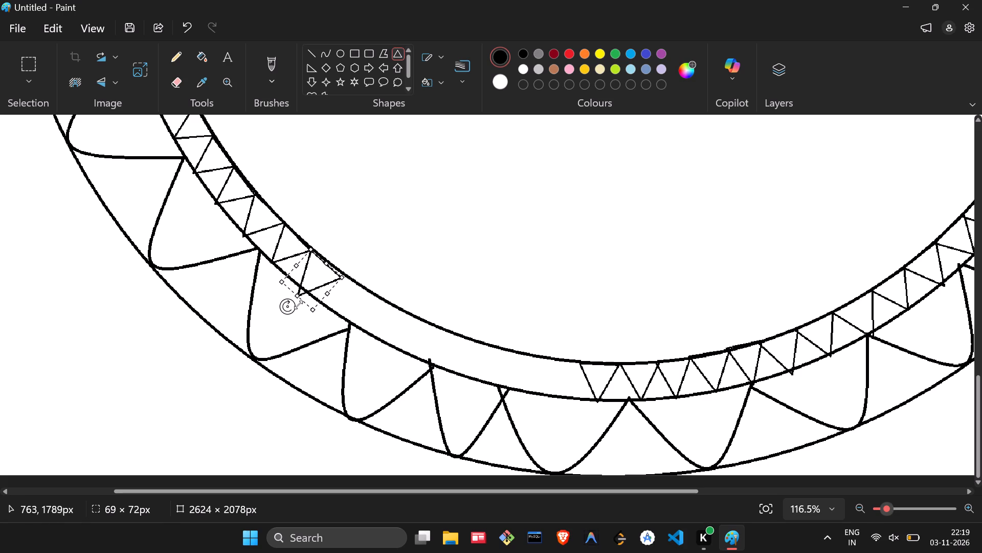
click(295, 308)
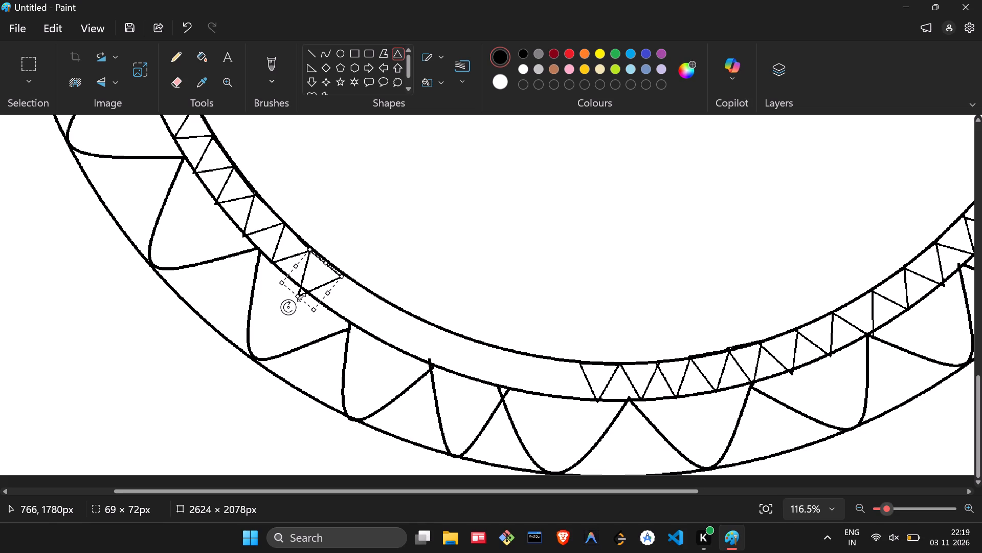
drag(301, 297, 313, 297)
drag(322, 266, 326, 262)
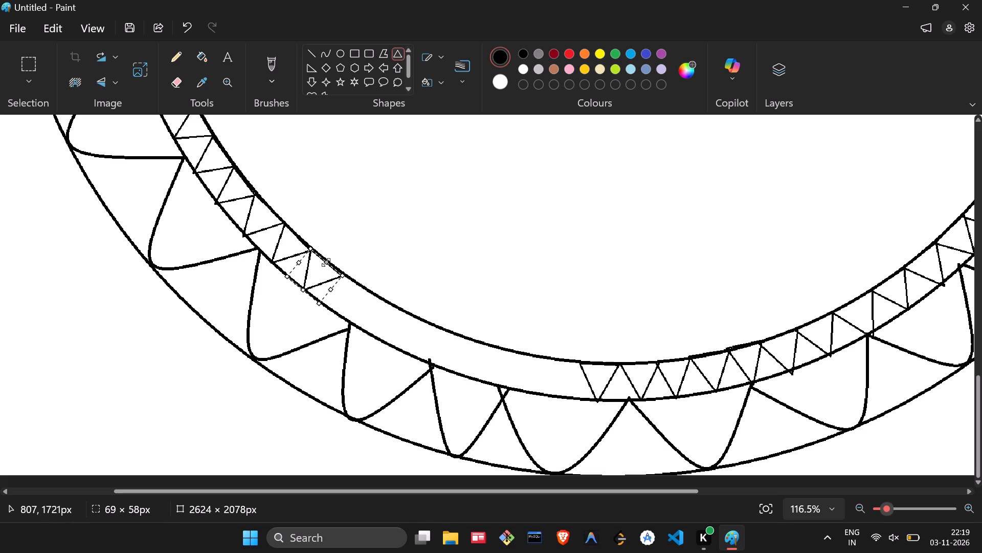
drag(326, 262, 330, 262)
click(352, 289)
Add a triangle at the chain's lower end, tilt it outward, move it against its neighbour and stretch it to about 63 × 61 px.
drag(352, 279, 320, 313)
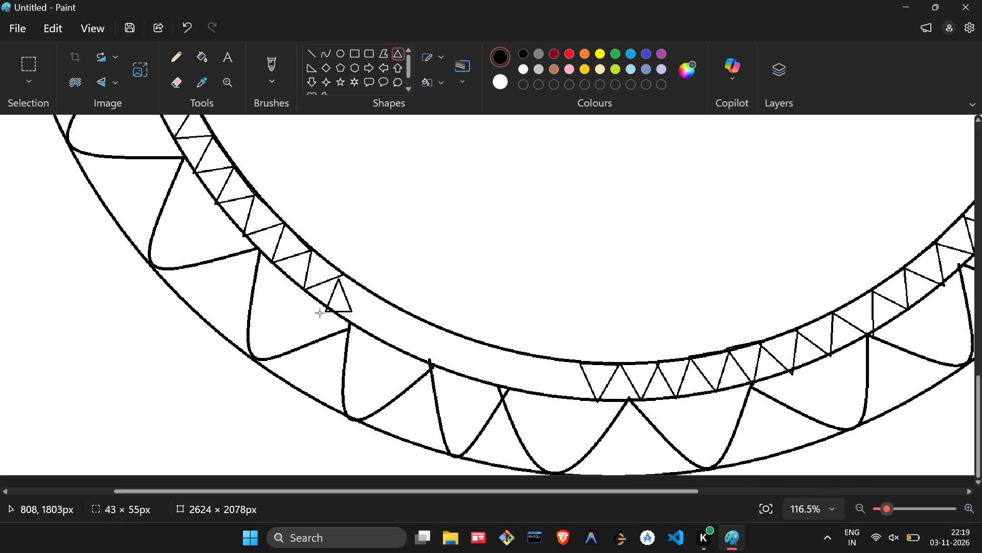
drag(320, 313, 319, 314)
drag(337, 265, 356, 300)
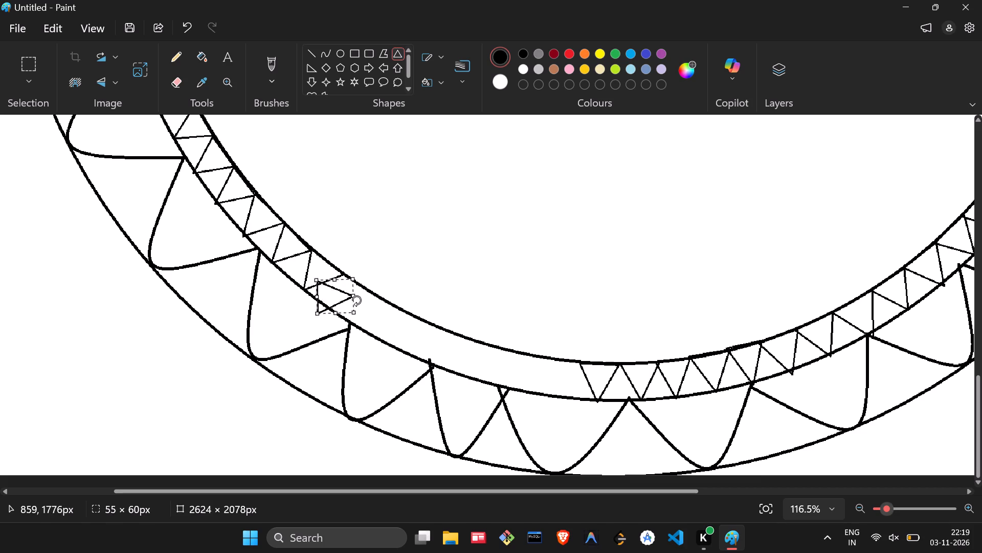
drag(356, 300, 296, 327)
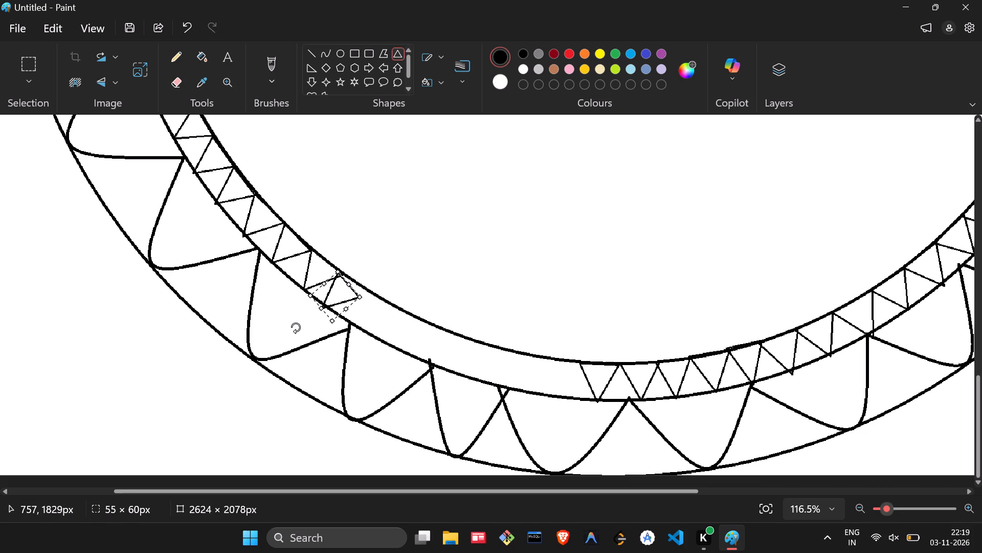
drag(296, 327, 302, 335)
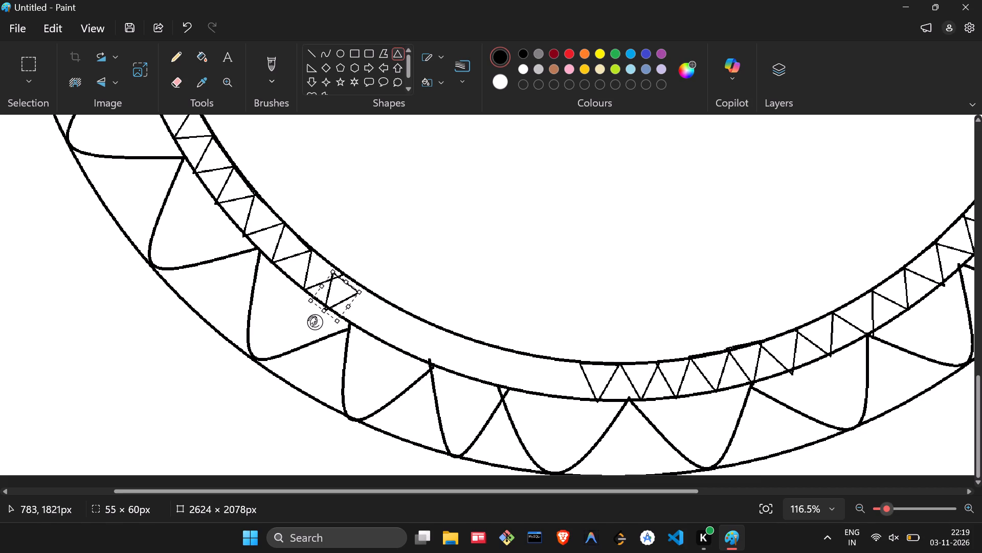
drag(334, 295, 345, 297)
drag(336, 306, 336, 310)
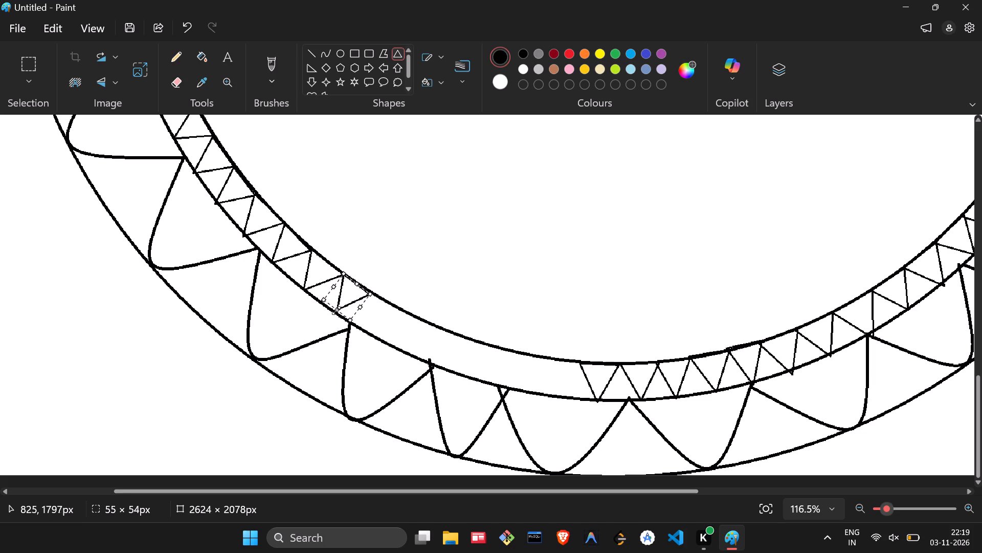
drag(336, 310, 334, 315)
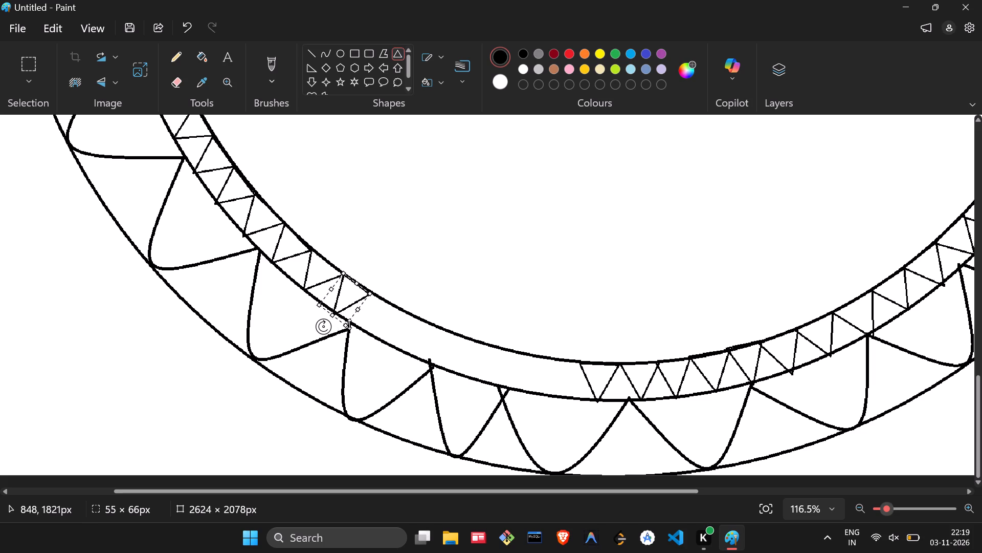
click(350, 325)
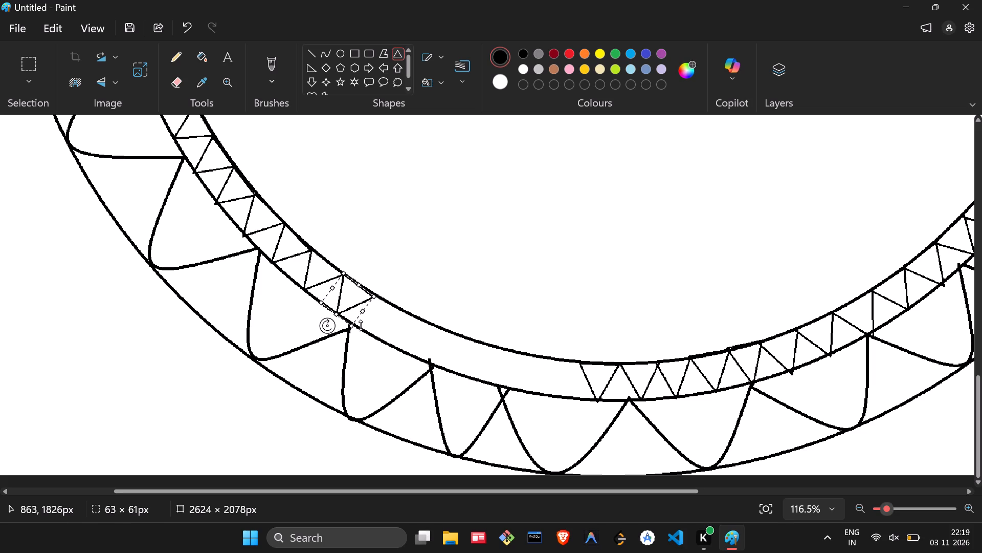
click(385, 325)
Draw the next triangle along the ring, about 63 px wide, rotate it outward and extend its apex to the ring's outer edge.
drag(376, 298, 389, 336)
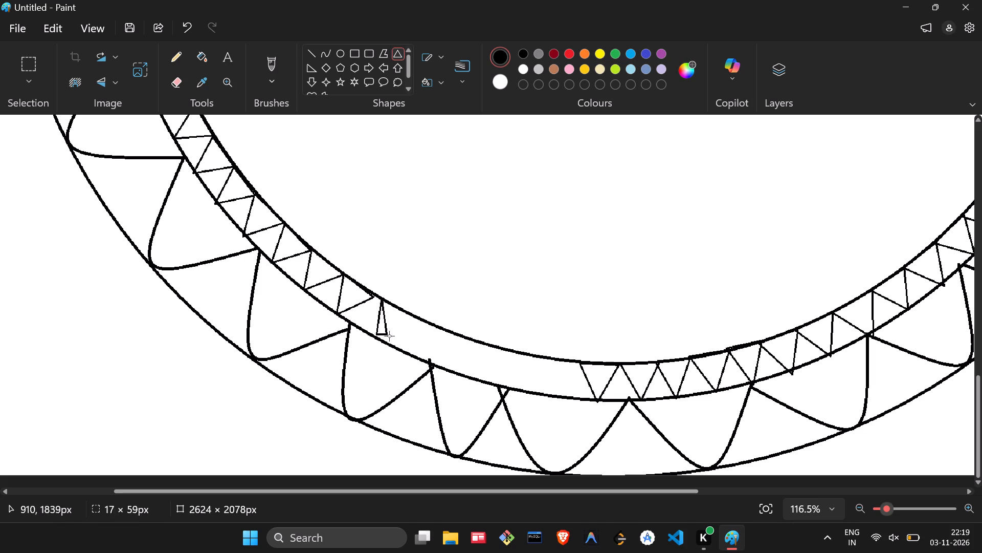
drag(389, 336, 414, 335)
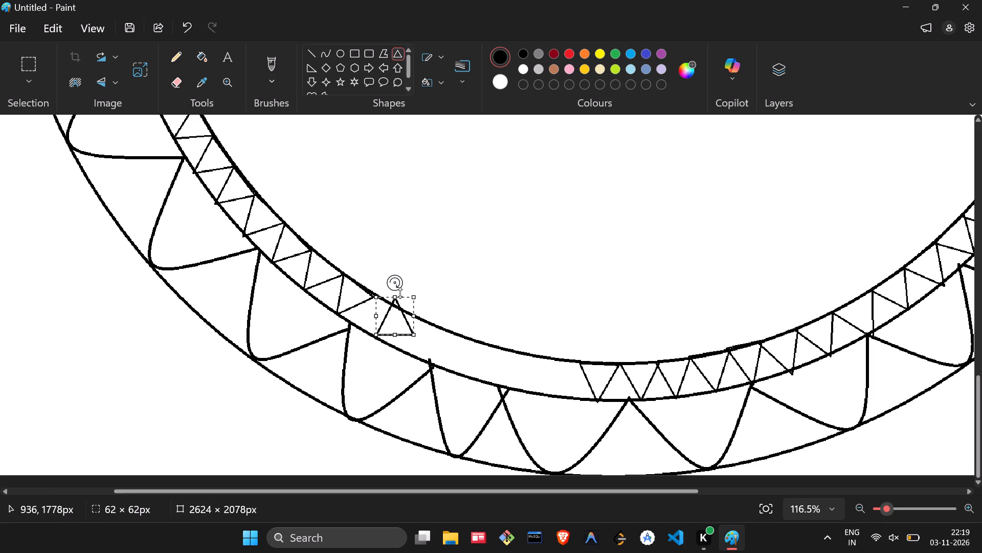
drag(395, 281, 384, 351)
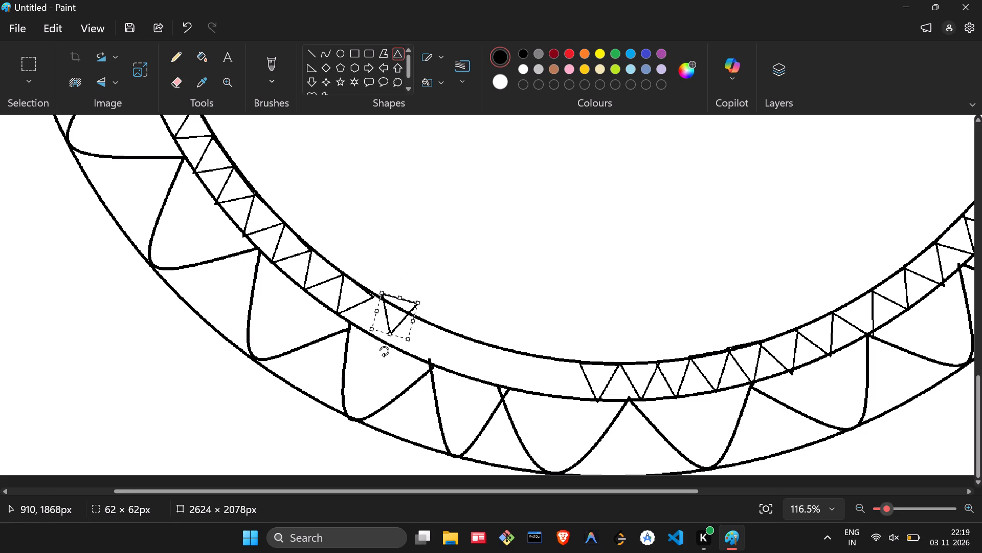
drag(384, 351, 379, 352)
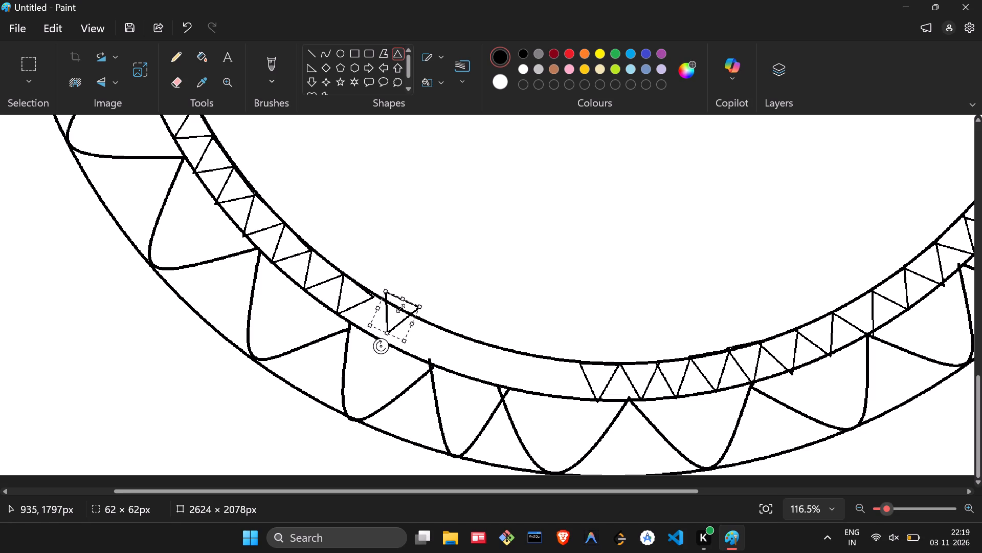
drag(397, 310, 385, 316)
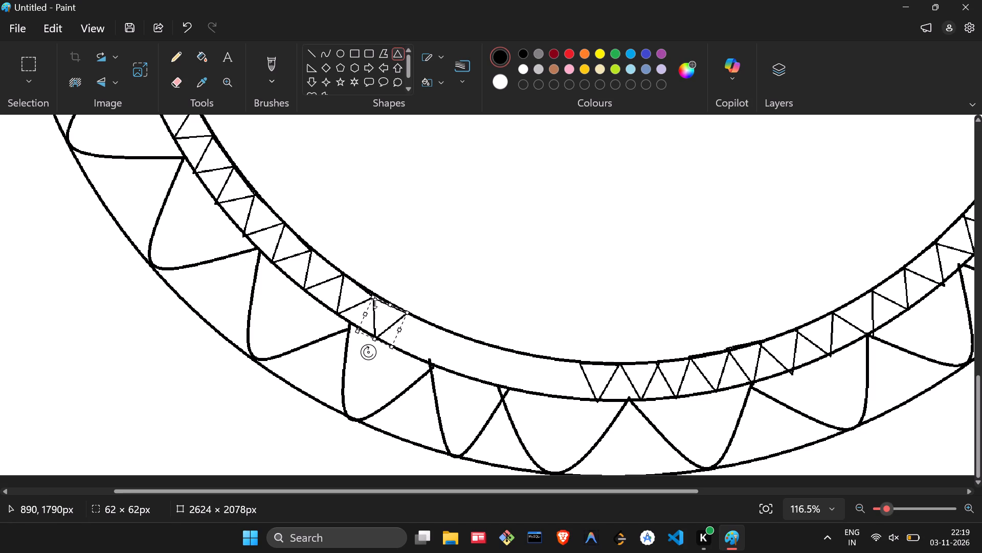
click(374, 297)
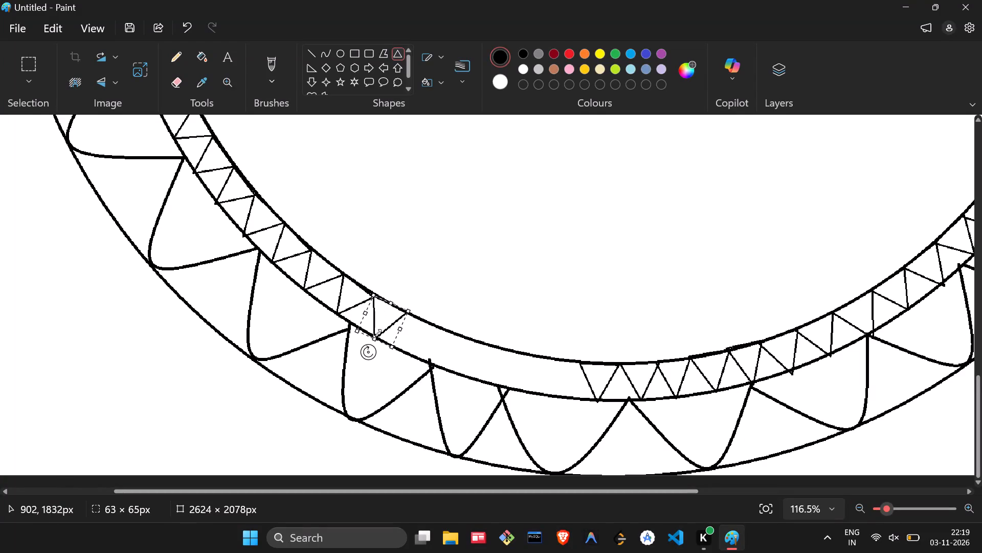
drag(376, 336, 374, 341)
click(422, 336)
Add a triangle at the open end of the ring's chain, rotate it outward, join it to its neighbour and size it about 64 × 62 px.
drag(418, 316, 415, 347)
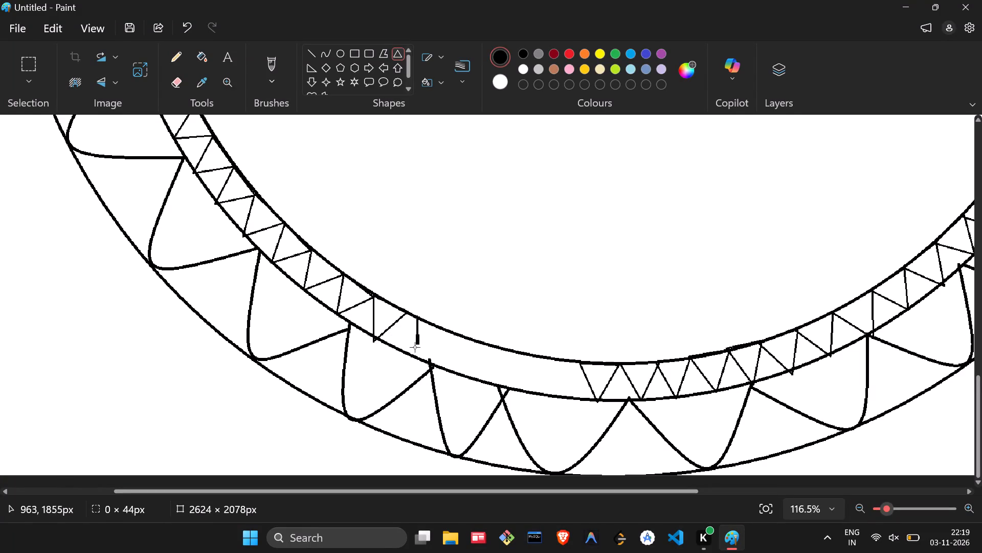
drag(415, 347, 380, 354)
drag(406, 300, 416, 379)
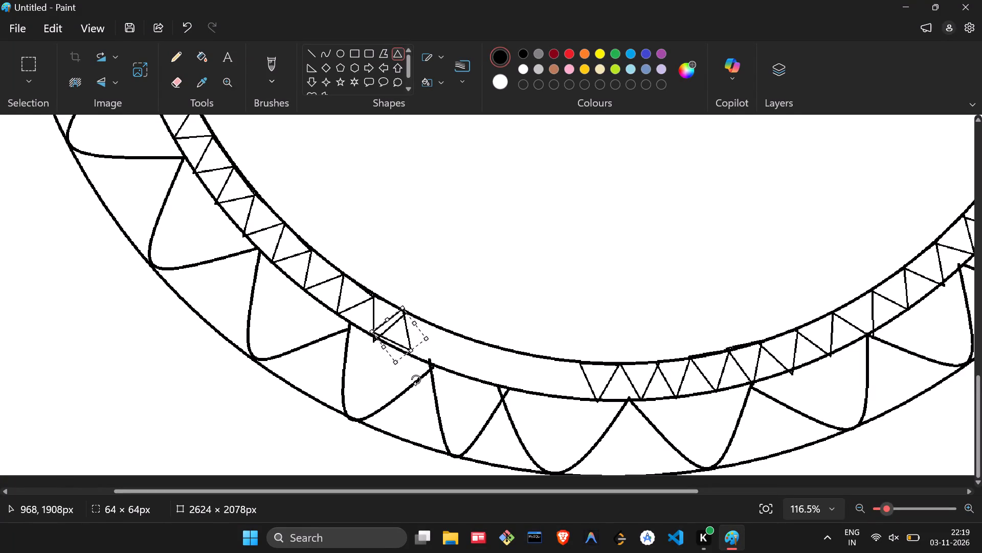
drag(416, 379, 377, 363)
drag(407, 322, 422, 330)
drag(404, 333, 420, 334)
click(417, 334)
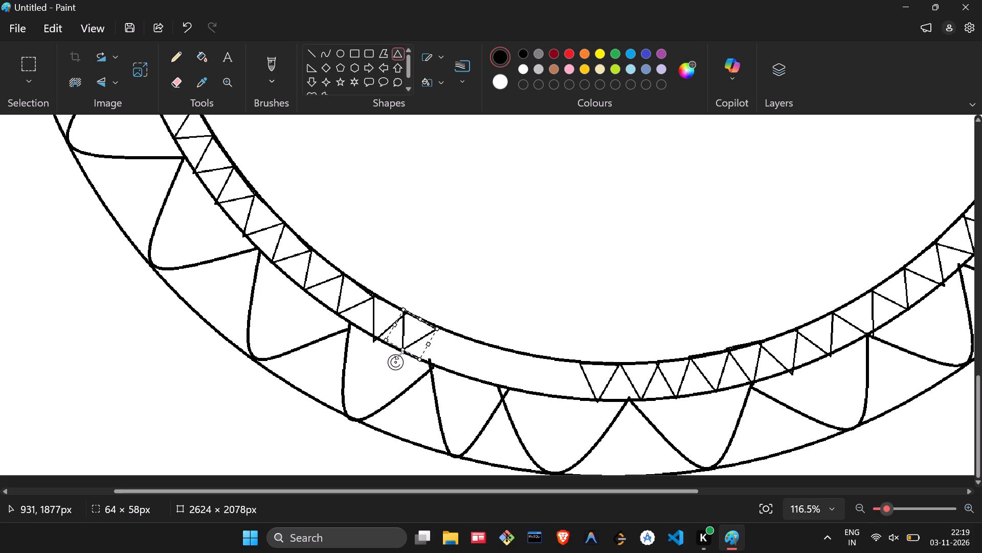
drag(399, 353, 407, 353)
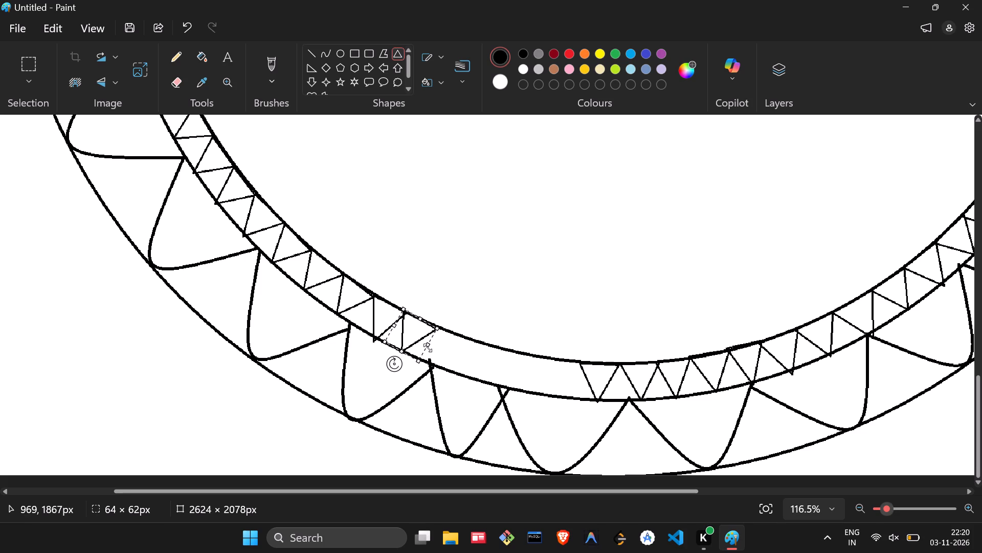
click(457, 342)
Draw the next triangle in the ring, point it outward, align its base with the inner edge and stretch it to about 65 × 64 px.
drag(435, 329, 436, 360)
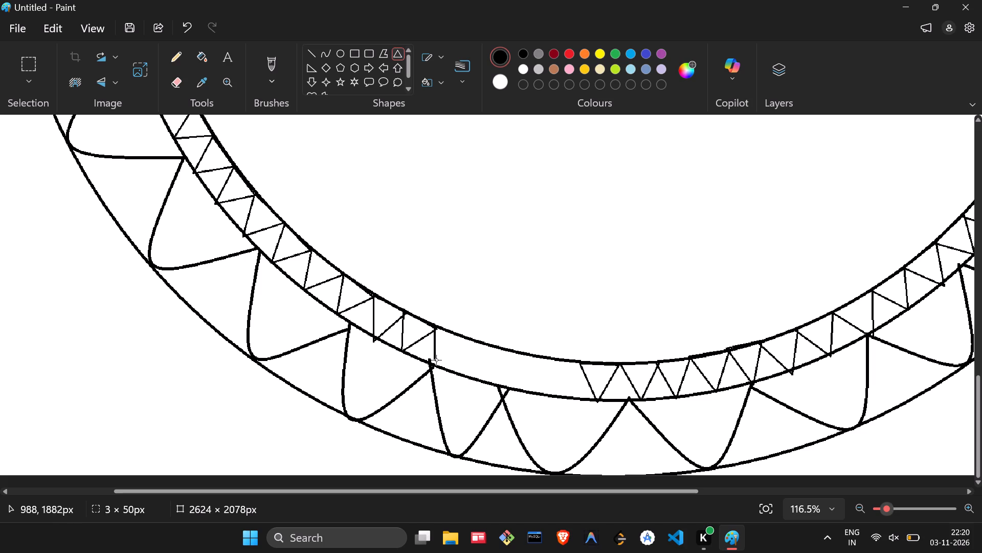
drag(436, 360, 474, 364)
drag(453, 314, 477, 342)
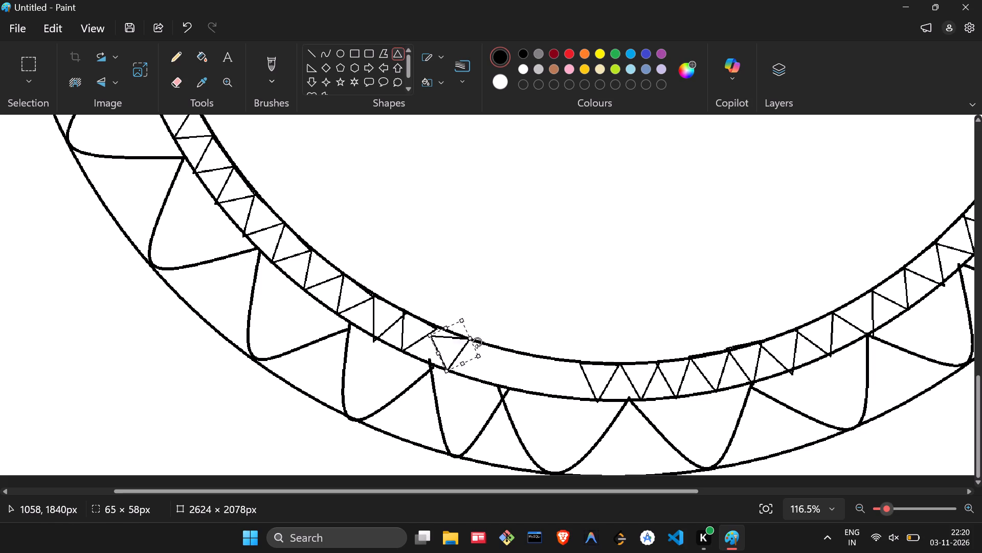
drag(477, 342, 445, 374)
drag(452, 339, 448, 347)
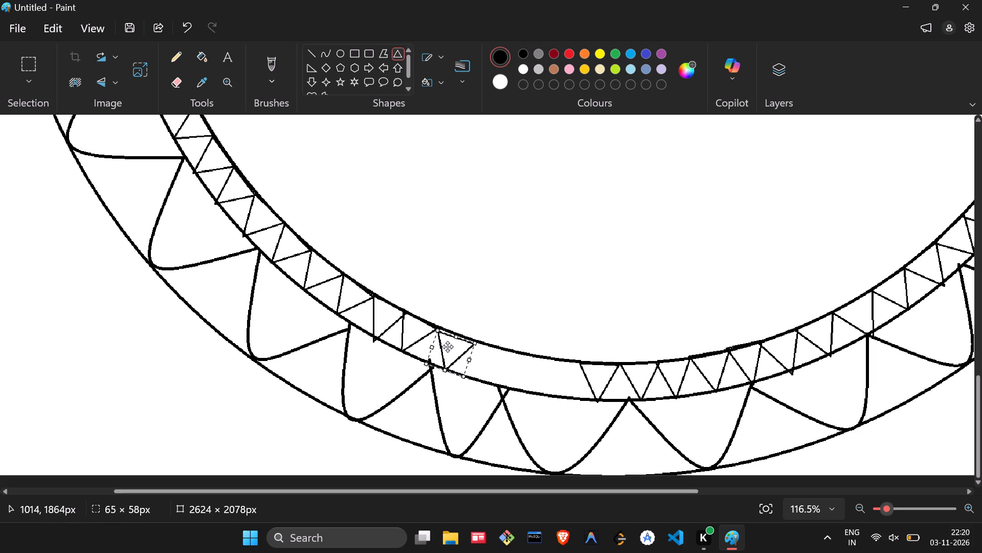
drag(448, 347, 448, 345)
drag(443, 365, 442, 371)
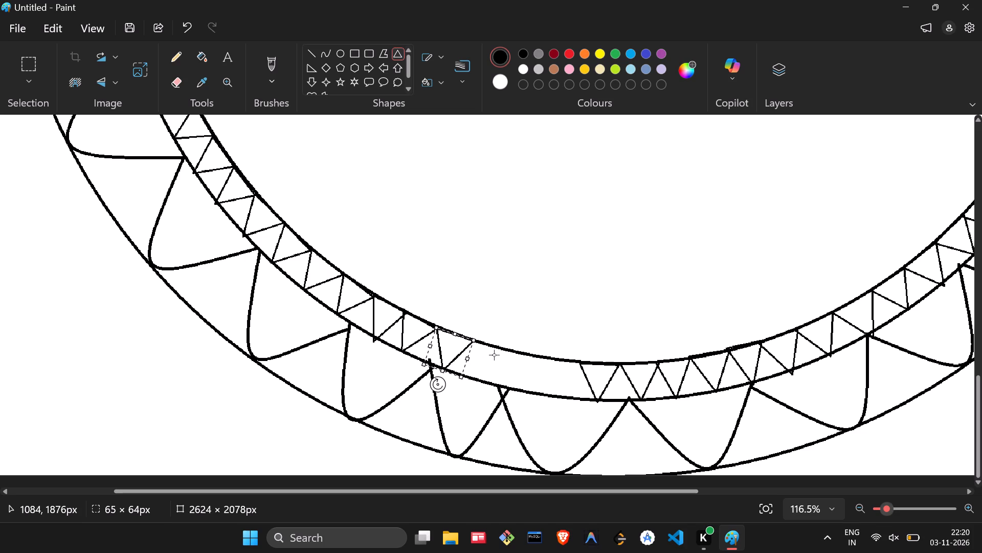
click(497, 355)
Add a narrow triangle next in the chain, rotate it outward and widen it to about 62 × 67 px between the ring's edges.
drag(475, 344, 480, 373)
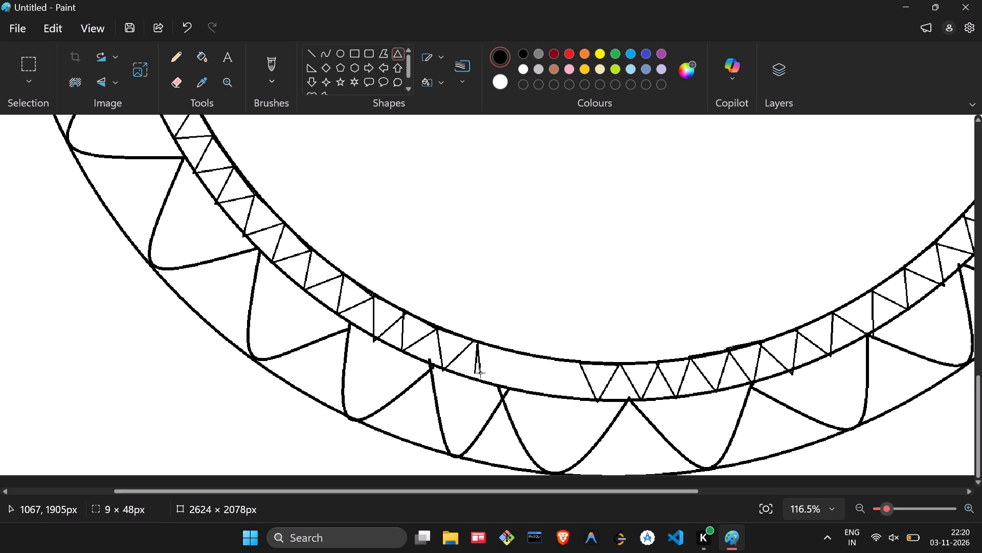
drag(480, 373, 499, 384)
drag(489, 326, 492, 336)
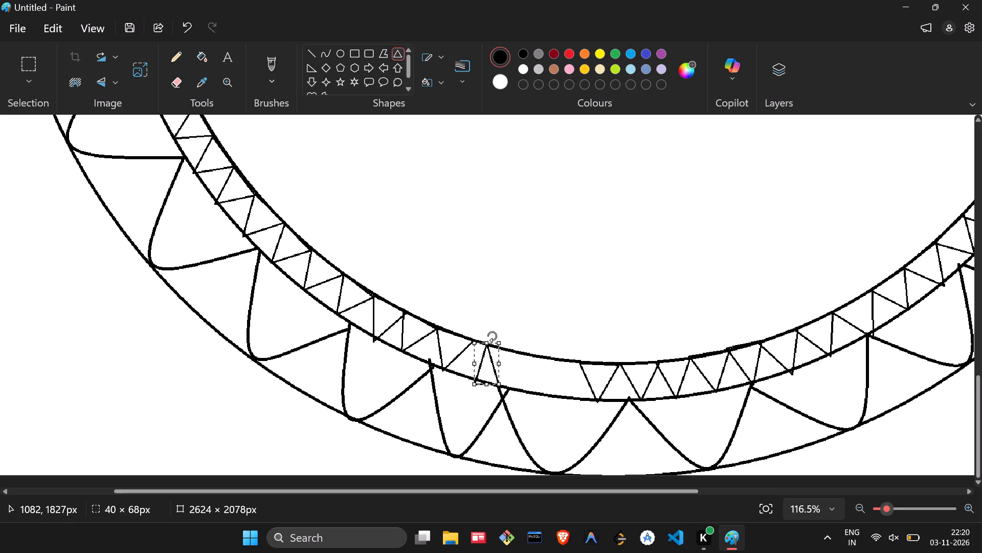
drag(492, 336, 481, 397)
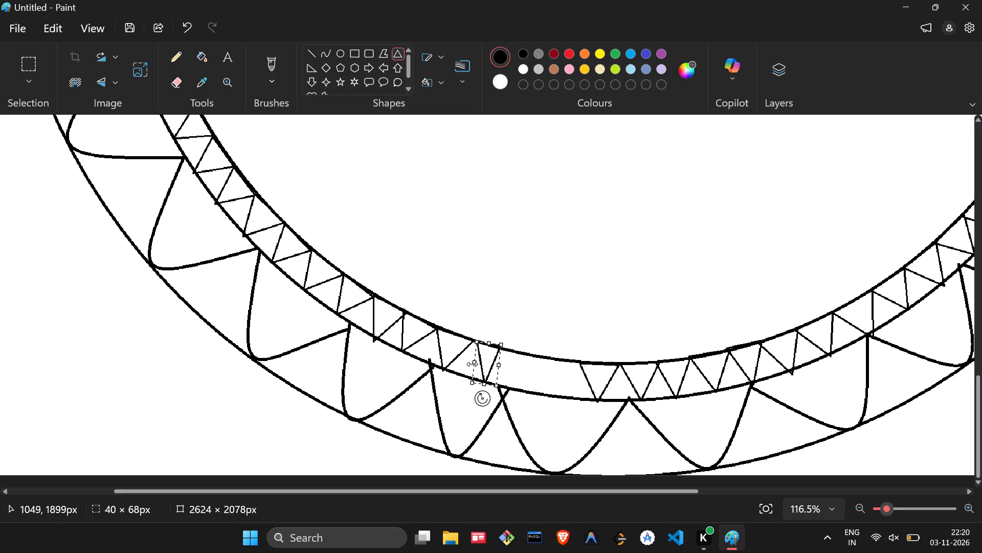
drag(474, 363, 468, 367)
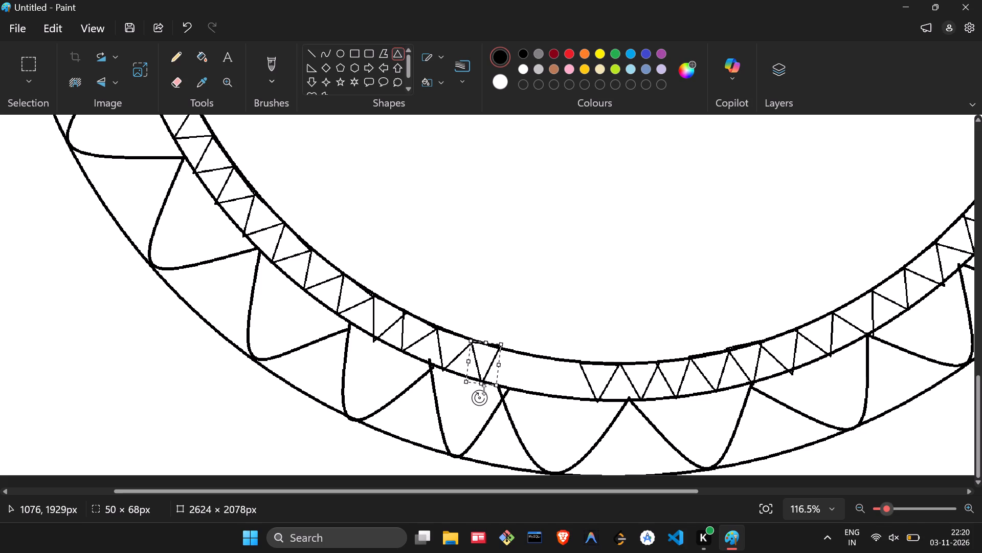
drag(480, 393, 474, 398)
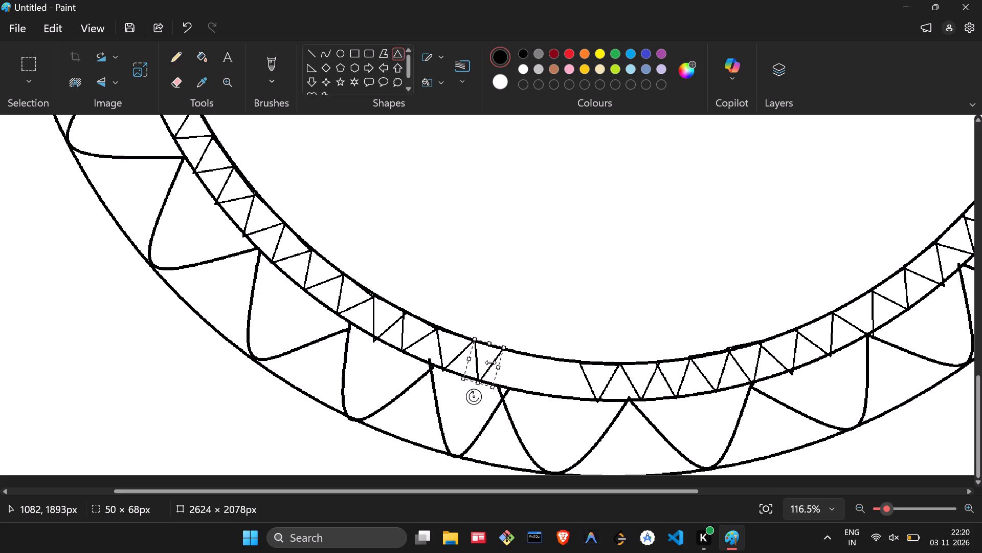
drag(490, 345, 496, 346)
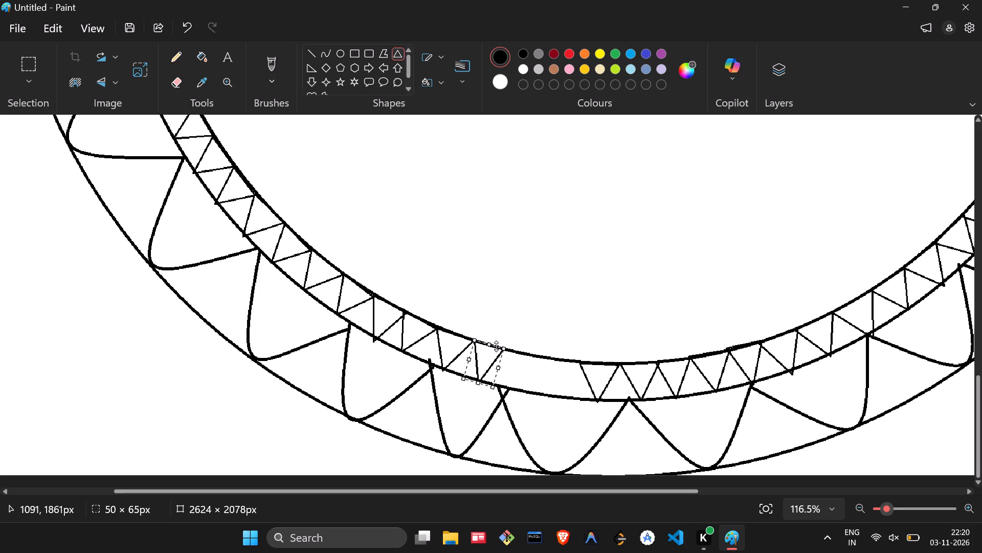
drag(496, 346, 496, 346)
drag(498, 368, 500, 370)
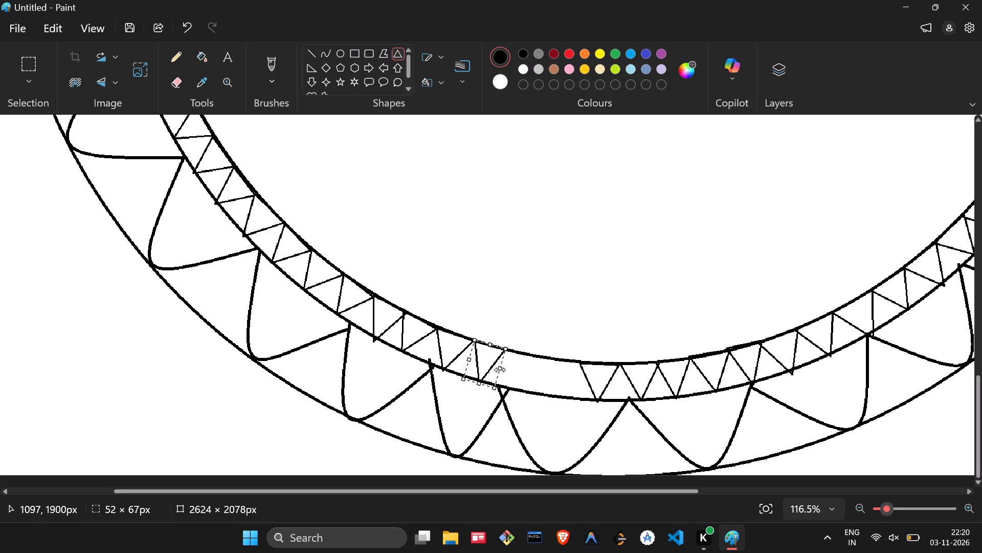
drag(500, 370, 504, 372)
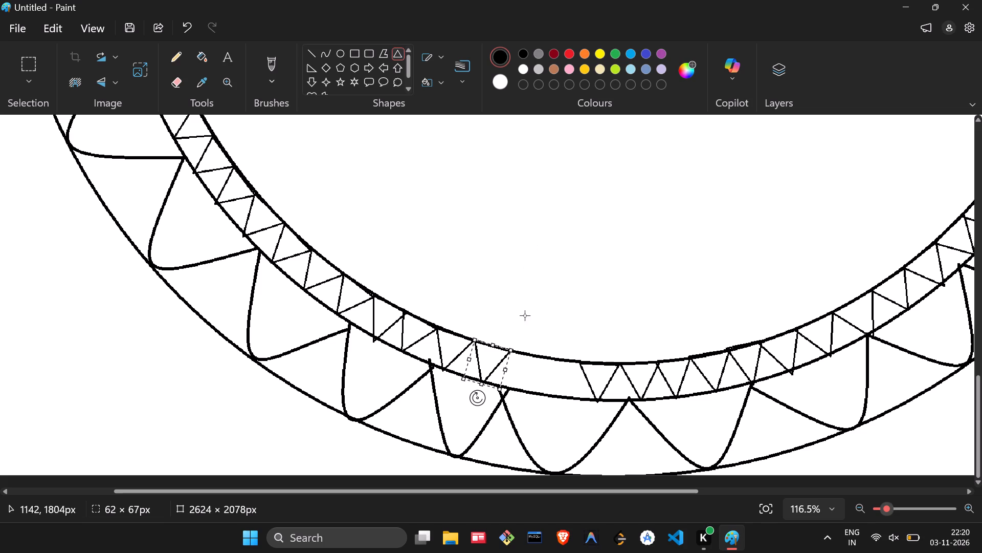
click(520, 369)
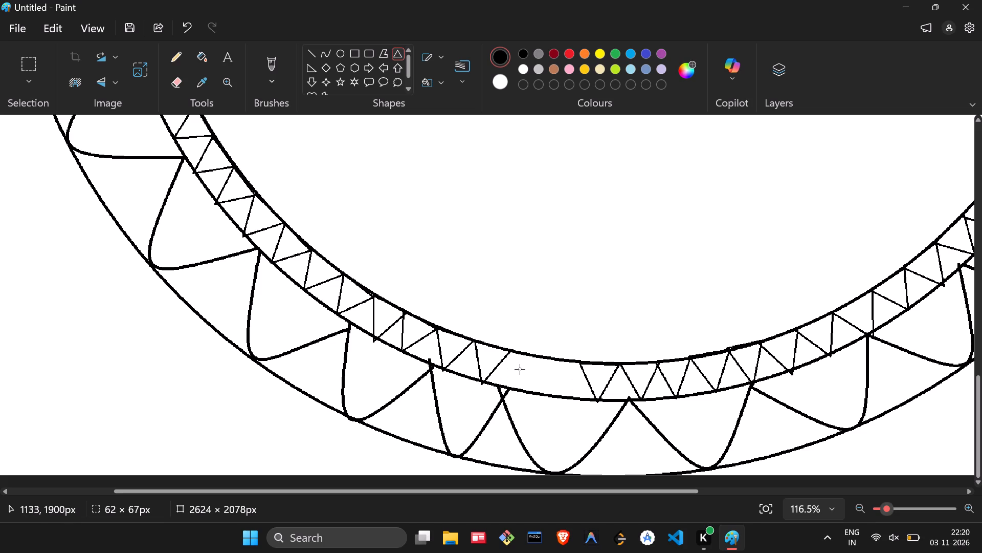
Draw another triangle about 71 × 65 px beside it, tilt it outward, move it against its neighbour and narrow it slightly.
drag(514, 348, 525, 379)
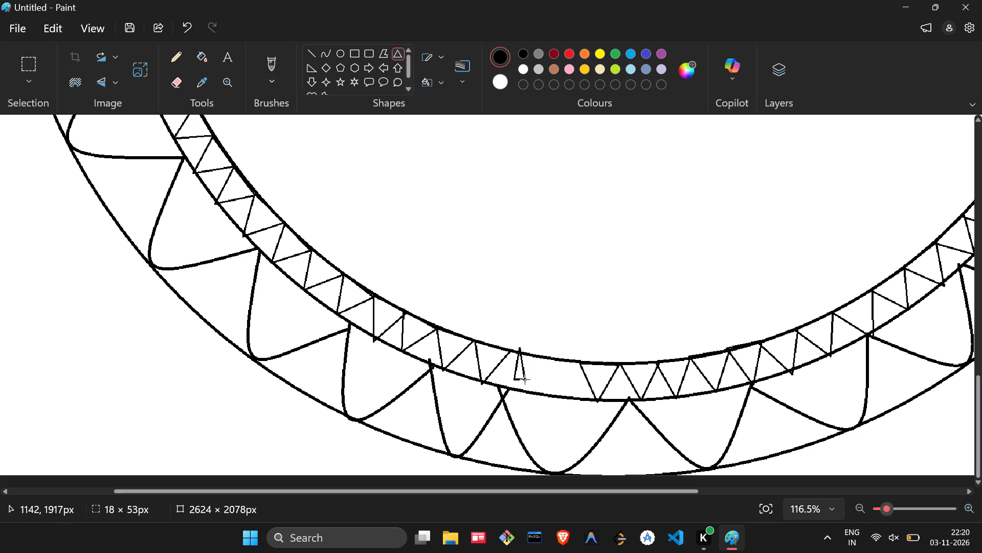
drag(525, 379, 556, 387)
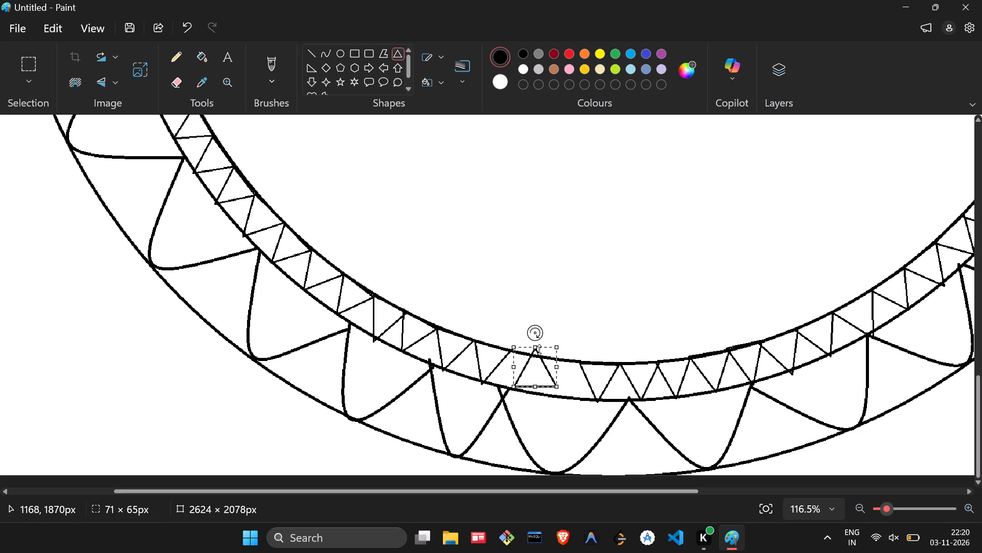
drag(534, 338, 541, 394)
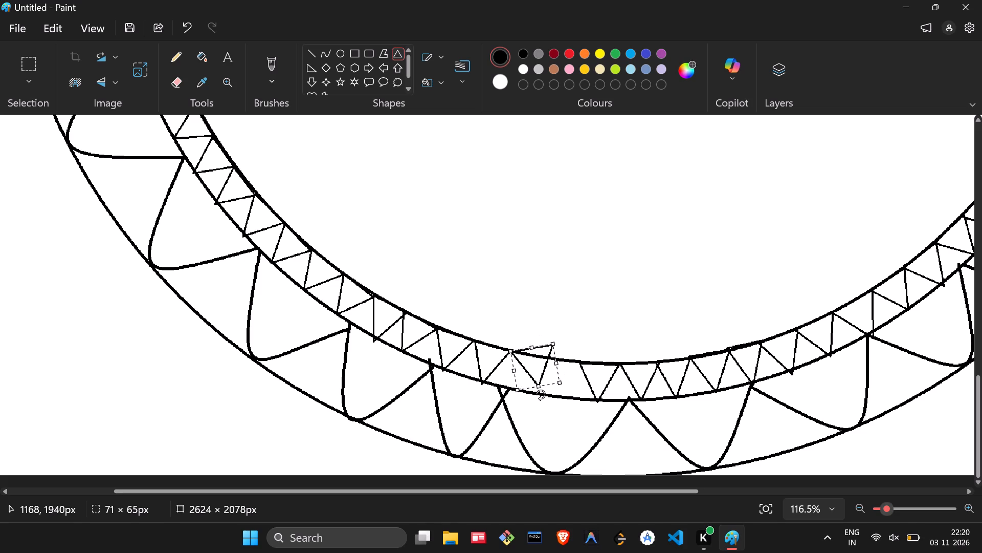
drag(541, 394, 531, 393)
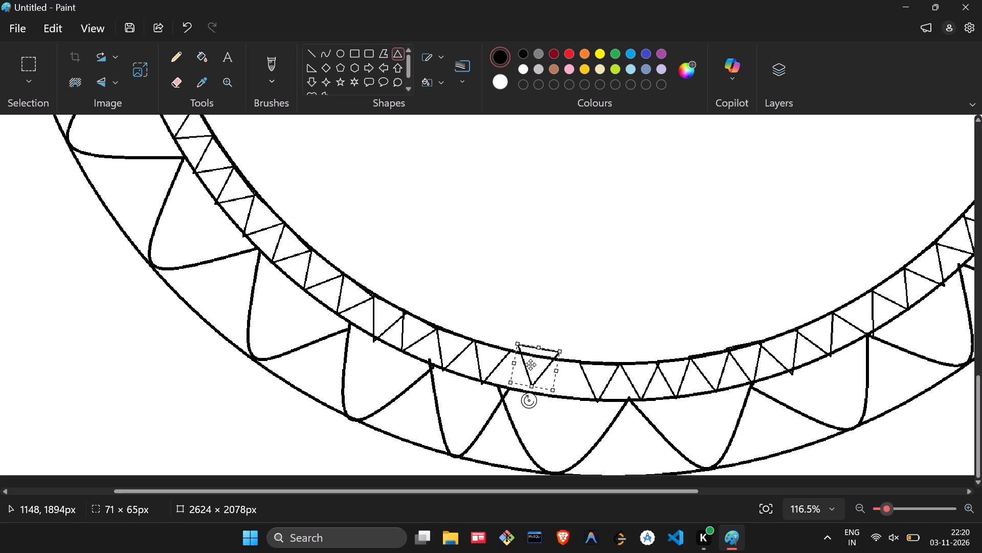
drag(533, 365, 531, 376)
drag(528, 376, 525, 377)
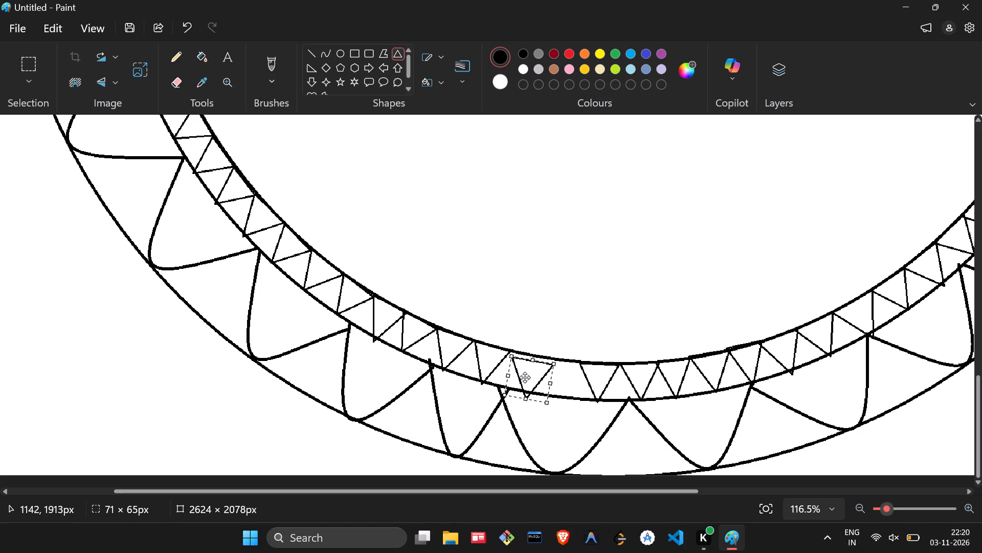
drag(525, 377, 523, 373)
click(523, 407)
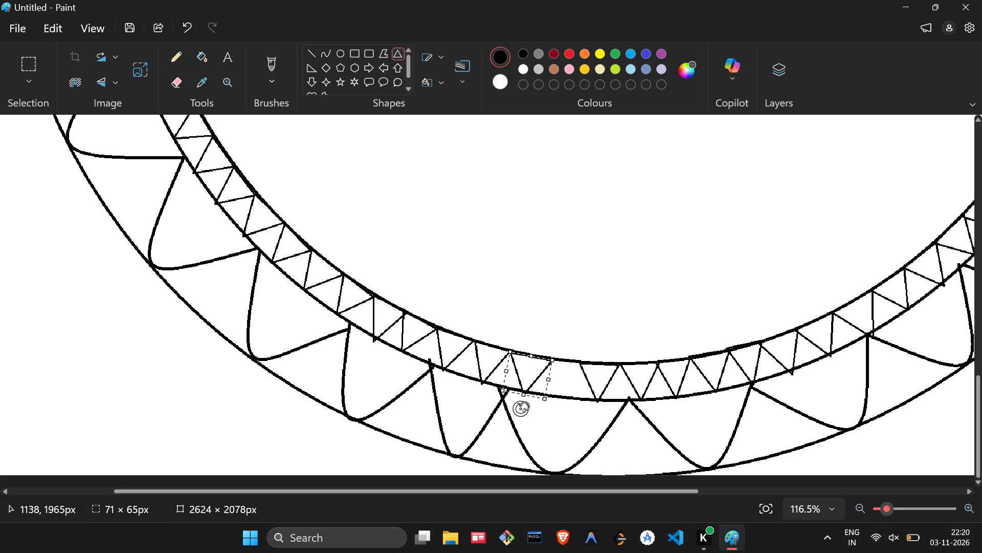
drag(547, 399, 539, 398)
click(542, 340)
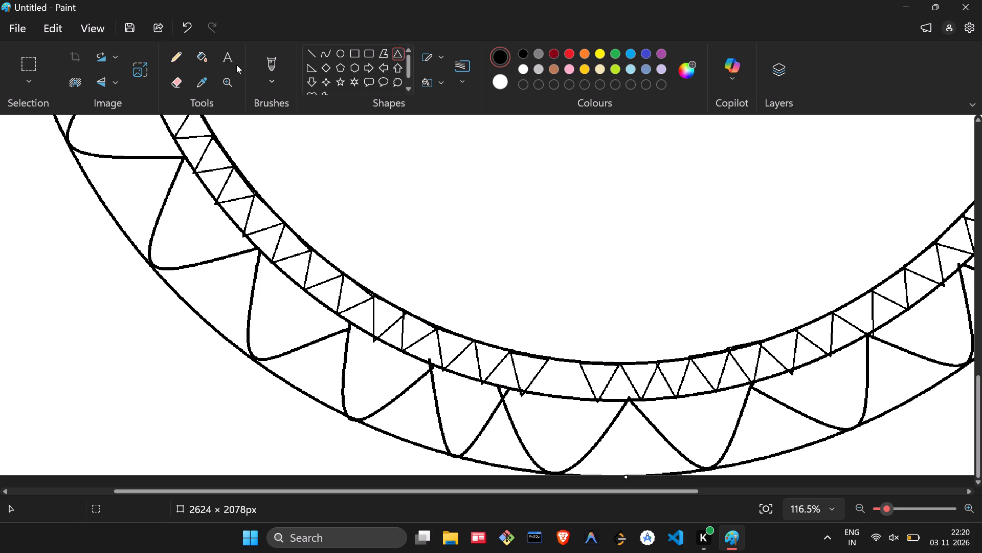
Fill the last gap at the ring's bottom with an outward-pointing triangle, resized to about 67 × 65 px to meet both neighbours.
click(396, 51)
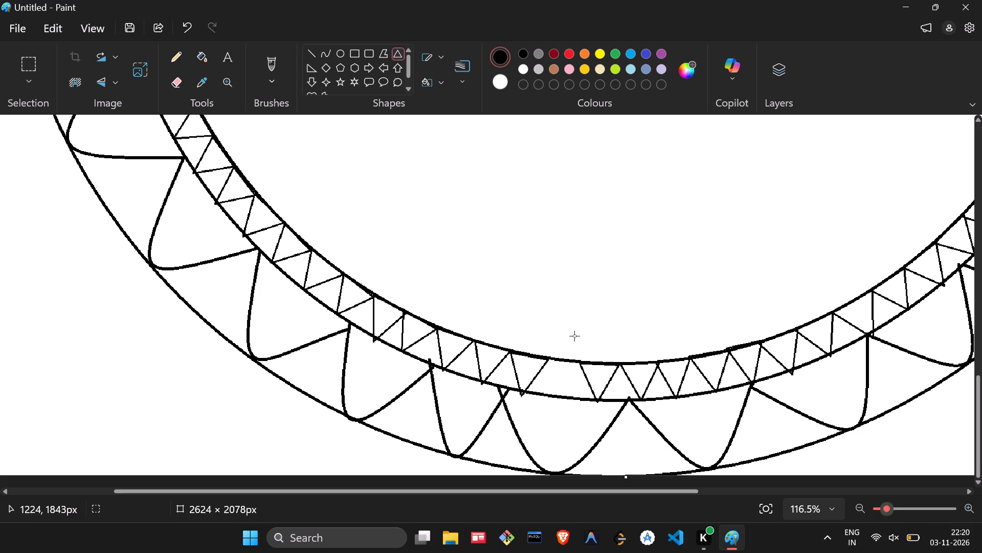
drag(548, 358, 594, 402)
drag(570, 339, 572, 409)
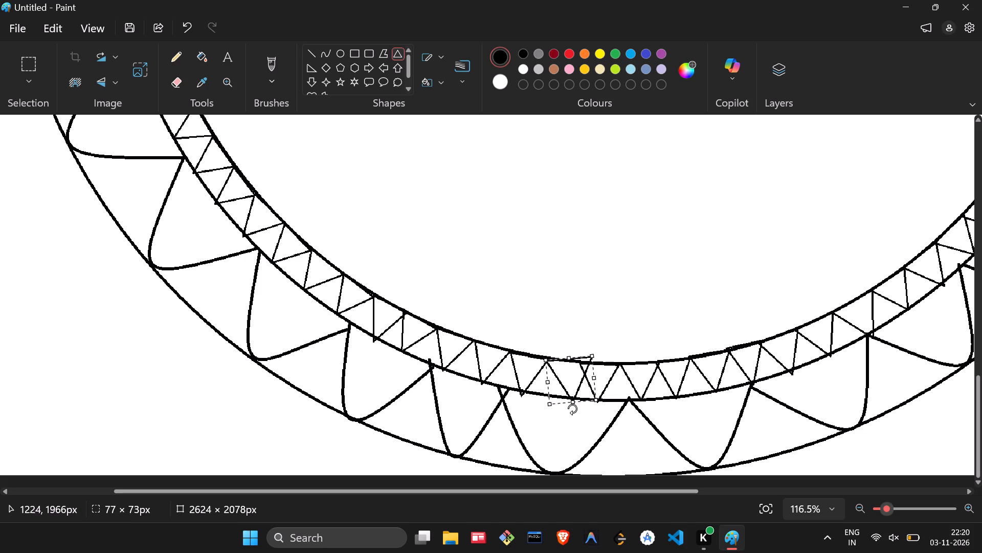
drag(572, 409, 564, 412)
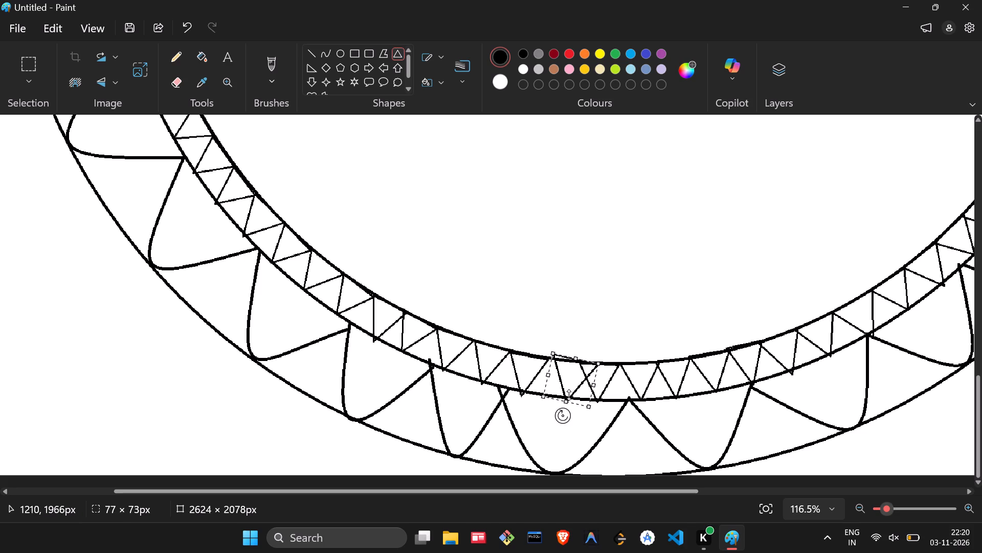
drag(572, 378, 565, 380)
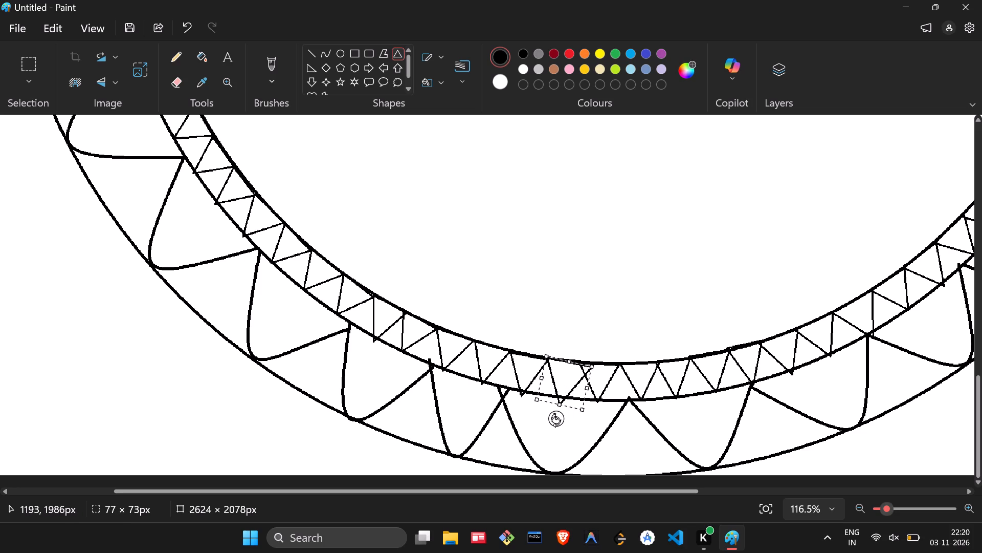
click(555, 421)
drag(587, 410, 574, 405)
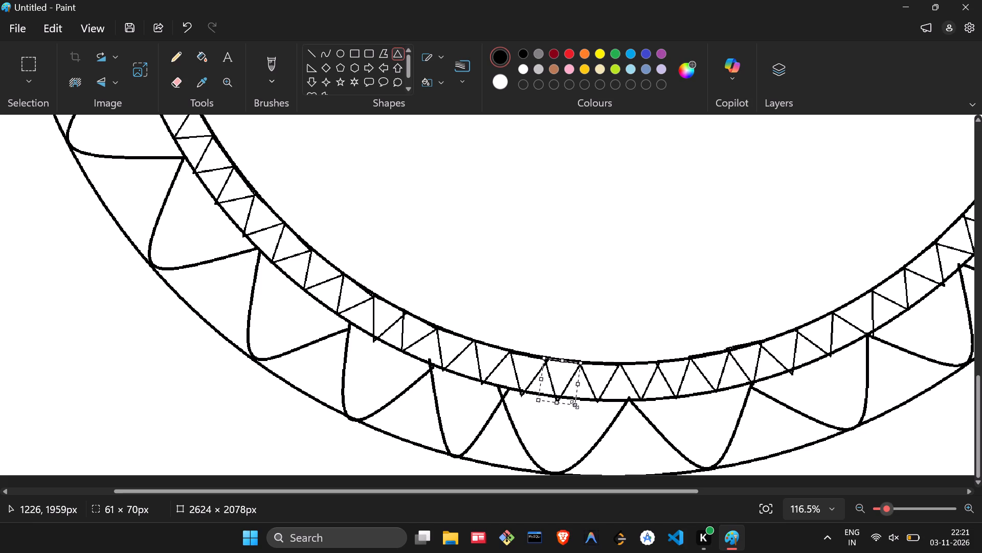
drag(574, 405, 578, 402)
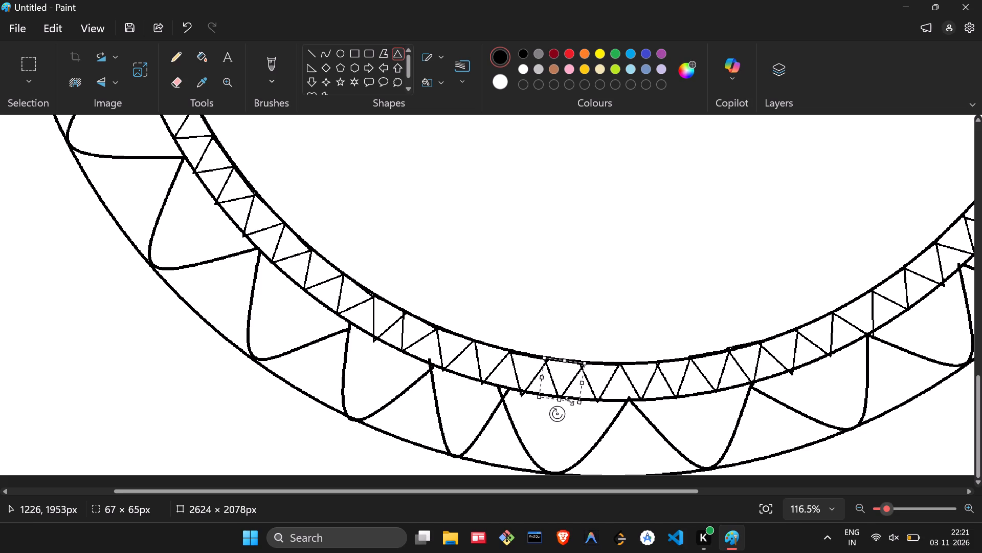
click(556, 411)
click(579, 345)
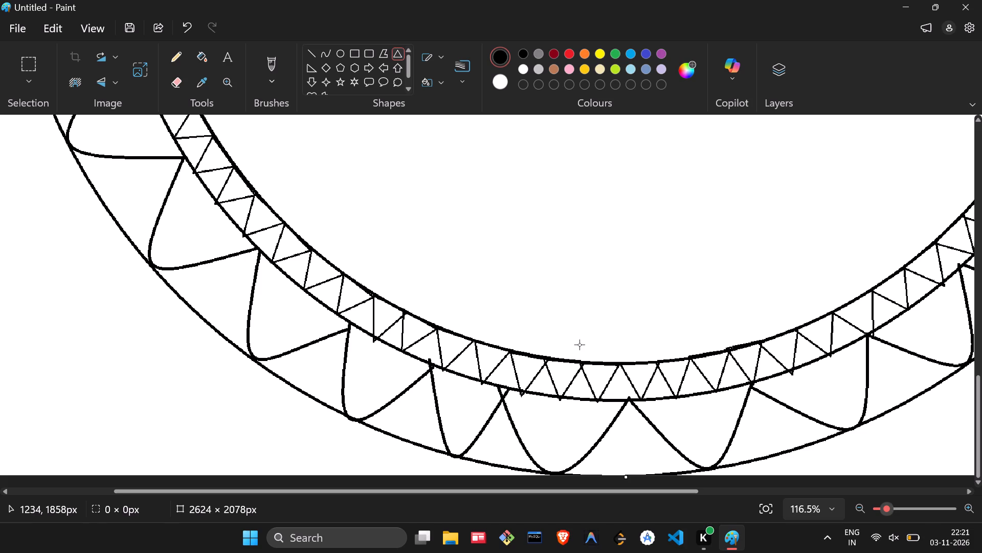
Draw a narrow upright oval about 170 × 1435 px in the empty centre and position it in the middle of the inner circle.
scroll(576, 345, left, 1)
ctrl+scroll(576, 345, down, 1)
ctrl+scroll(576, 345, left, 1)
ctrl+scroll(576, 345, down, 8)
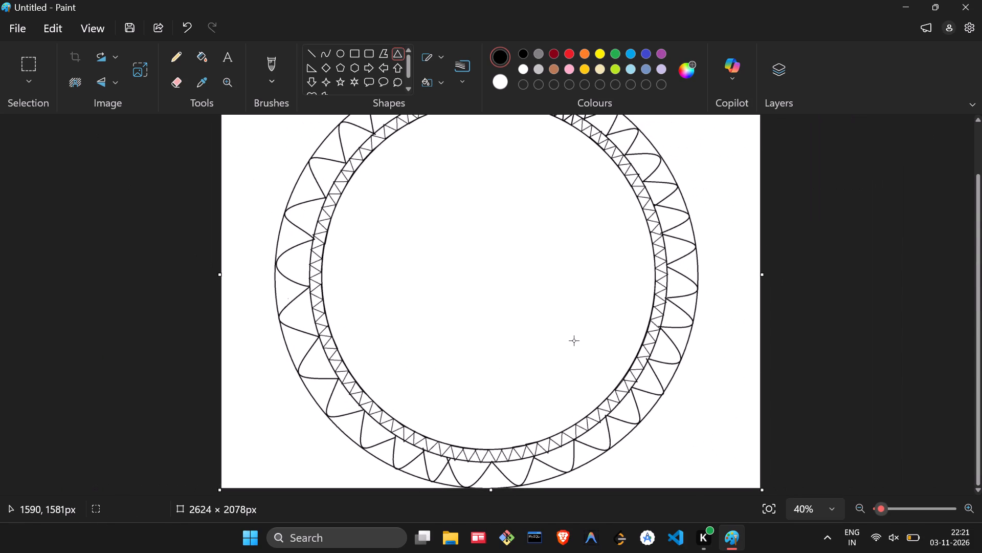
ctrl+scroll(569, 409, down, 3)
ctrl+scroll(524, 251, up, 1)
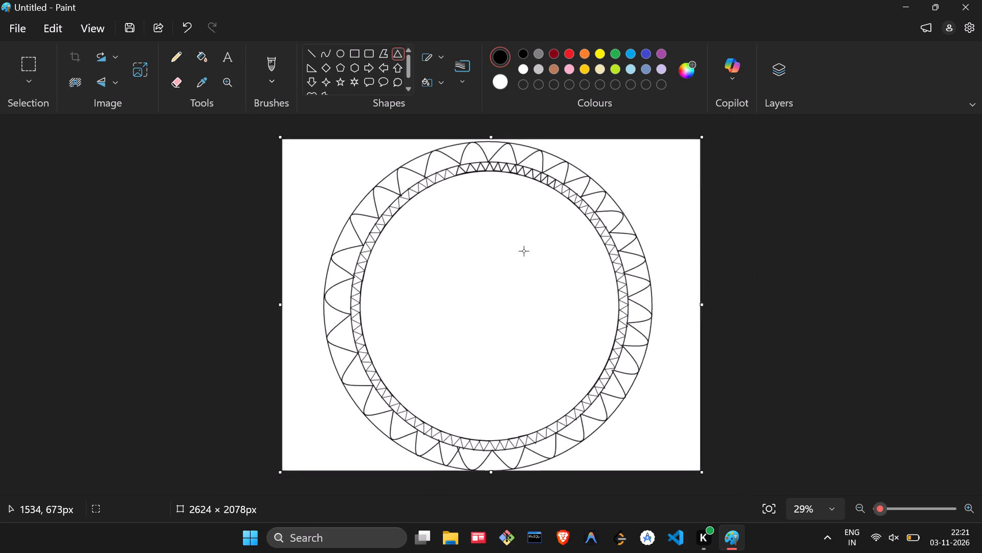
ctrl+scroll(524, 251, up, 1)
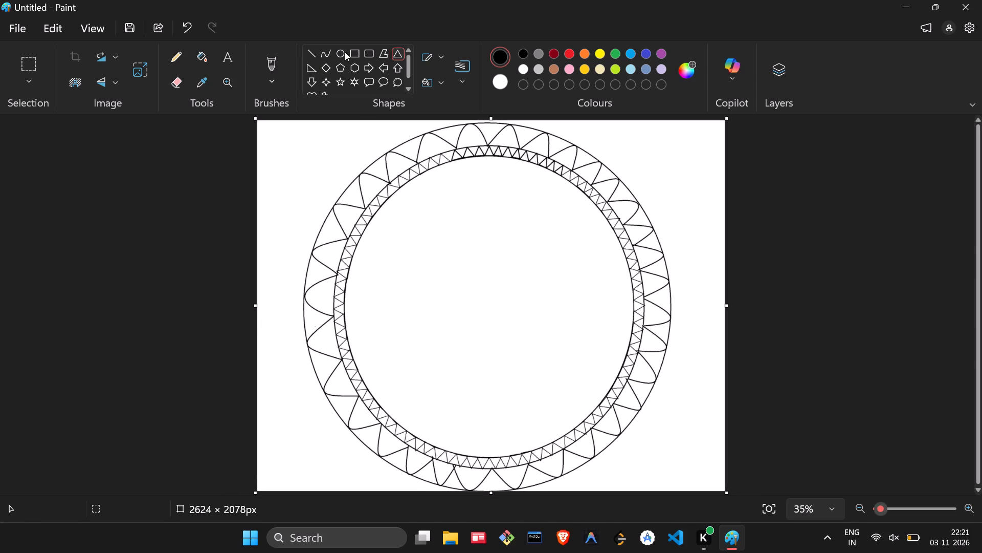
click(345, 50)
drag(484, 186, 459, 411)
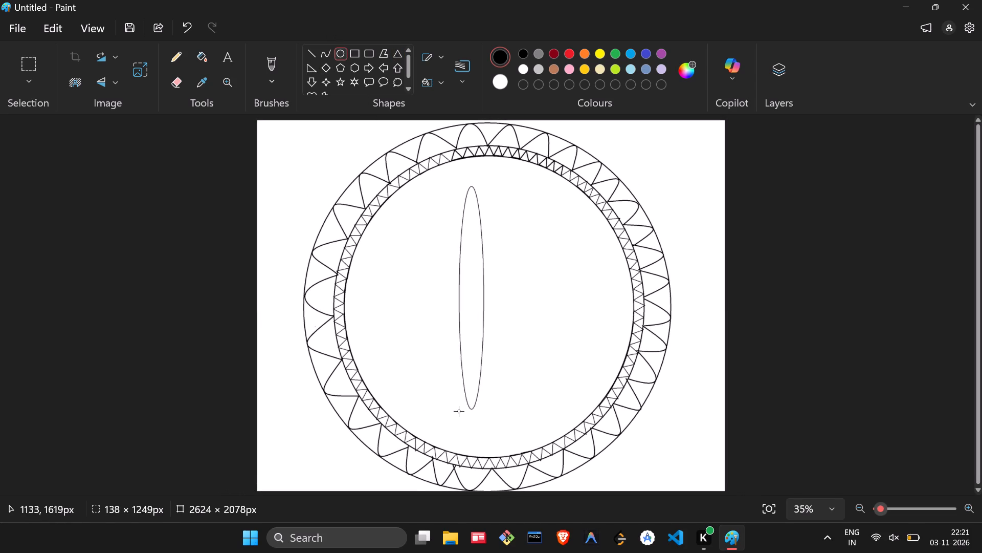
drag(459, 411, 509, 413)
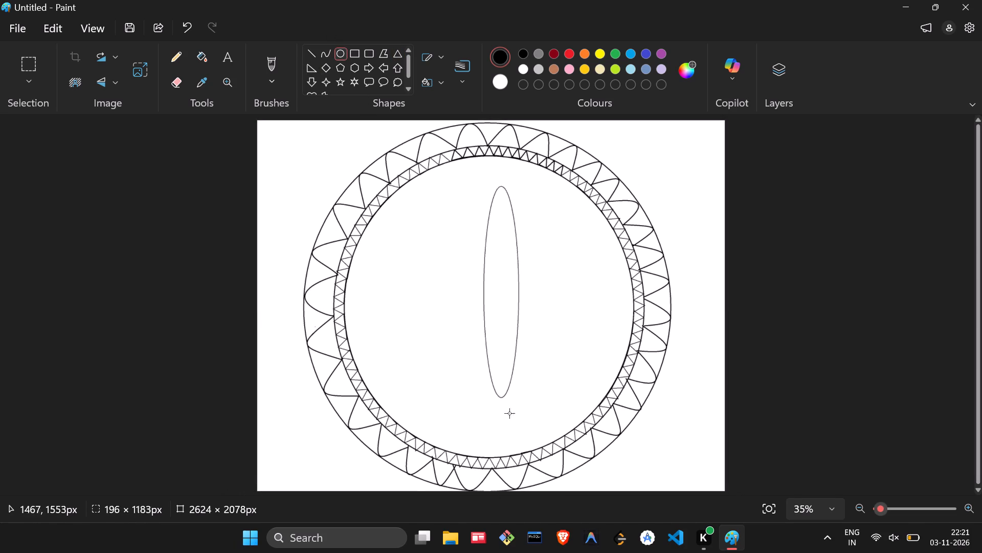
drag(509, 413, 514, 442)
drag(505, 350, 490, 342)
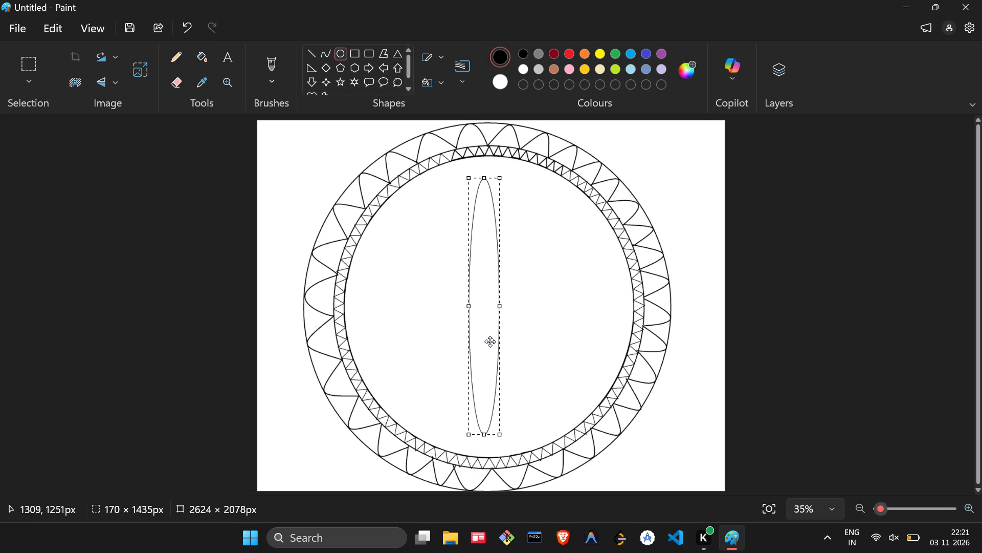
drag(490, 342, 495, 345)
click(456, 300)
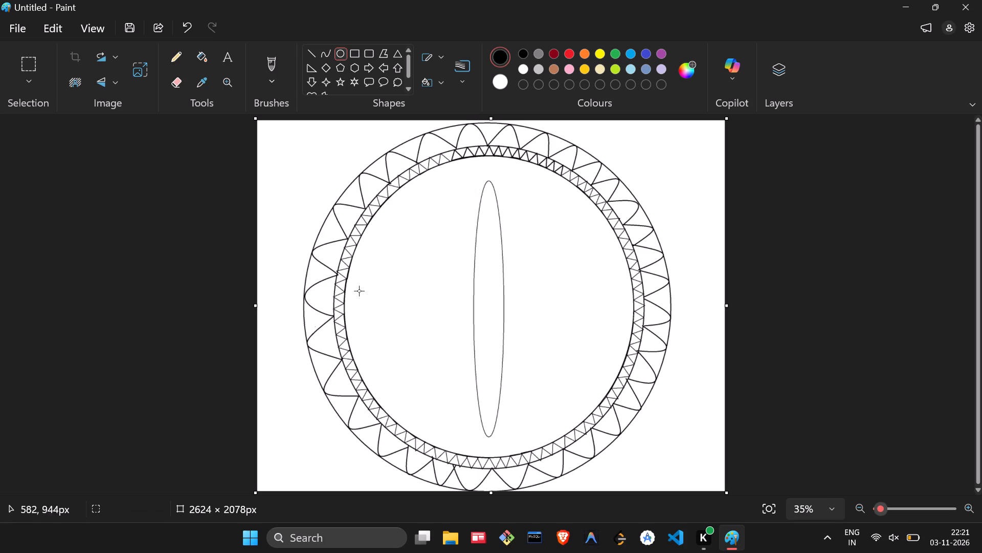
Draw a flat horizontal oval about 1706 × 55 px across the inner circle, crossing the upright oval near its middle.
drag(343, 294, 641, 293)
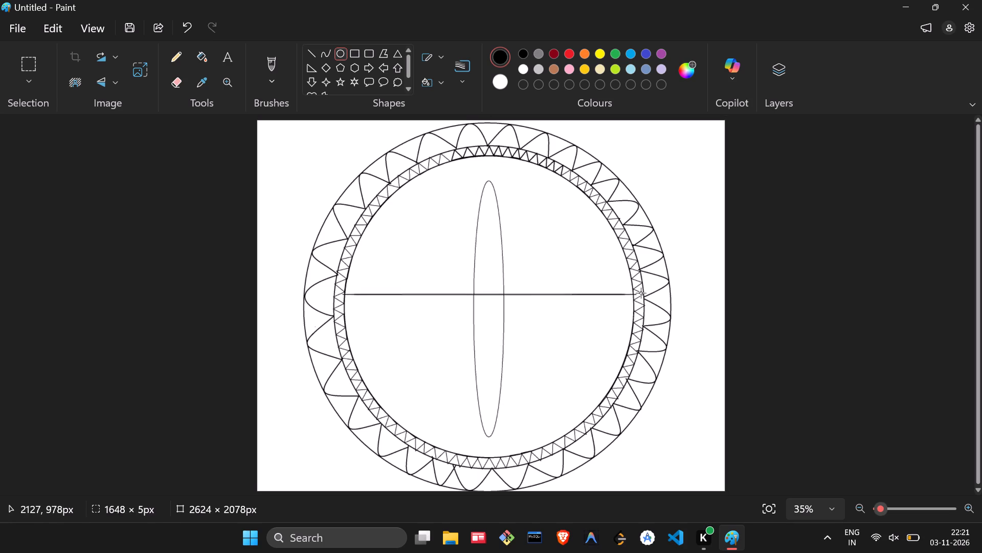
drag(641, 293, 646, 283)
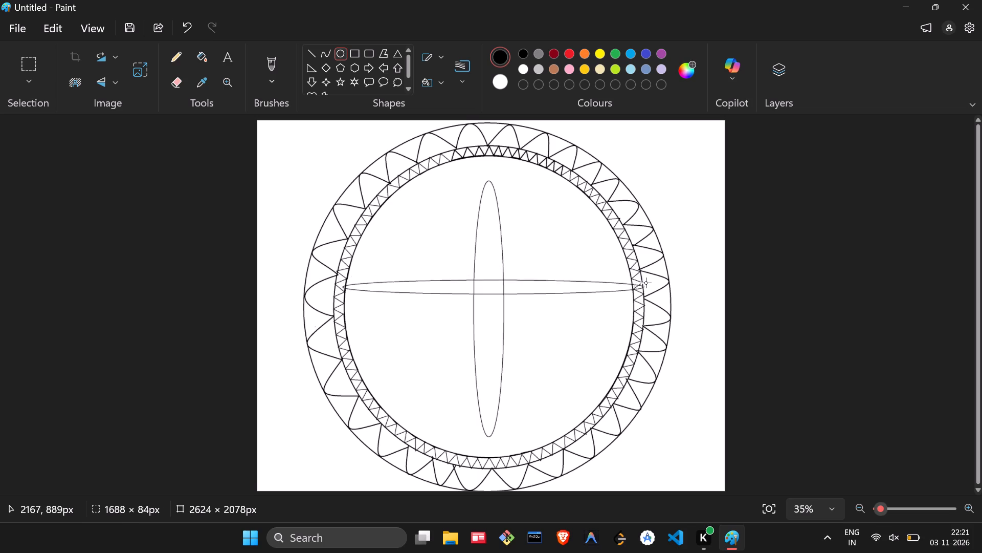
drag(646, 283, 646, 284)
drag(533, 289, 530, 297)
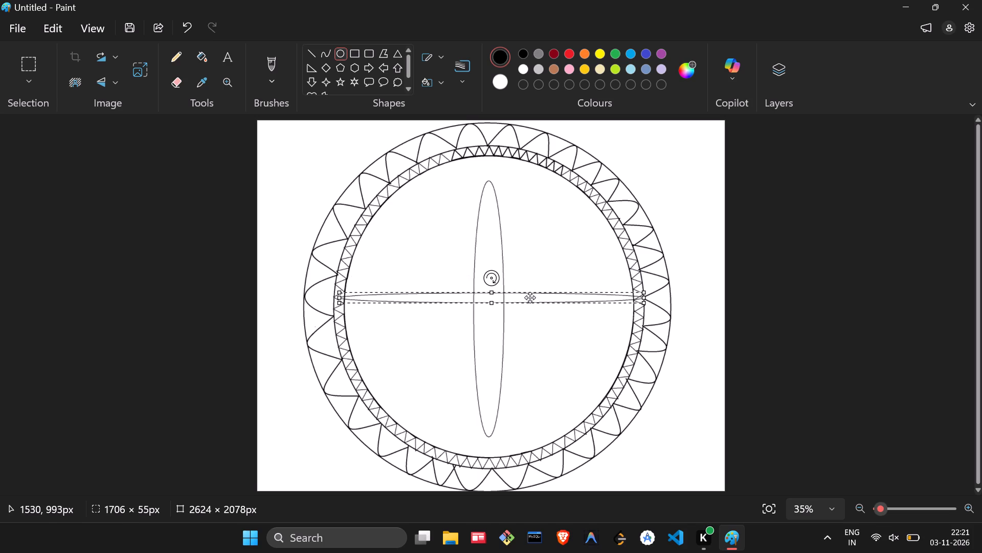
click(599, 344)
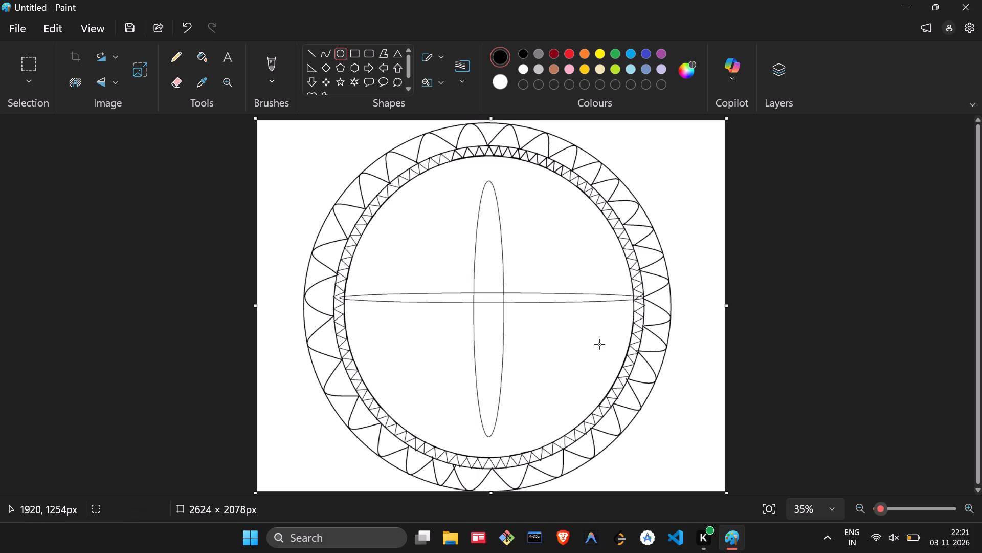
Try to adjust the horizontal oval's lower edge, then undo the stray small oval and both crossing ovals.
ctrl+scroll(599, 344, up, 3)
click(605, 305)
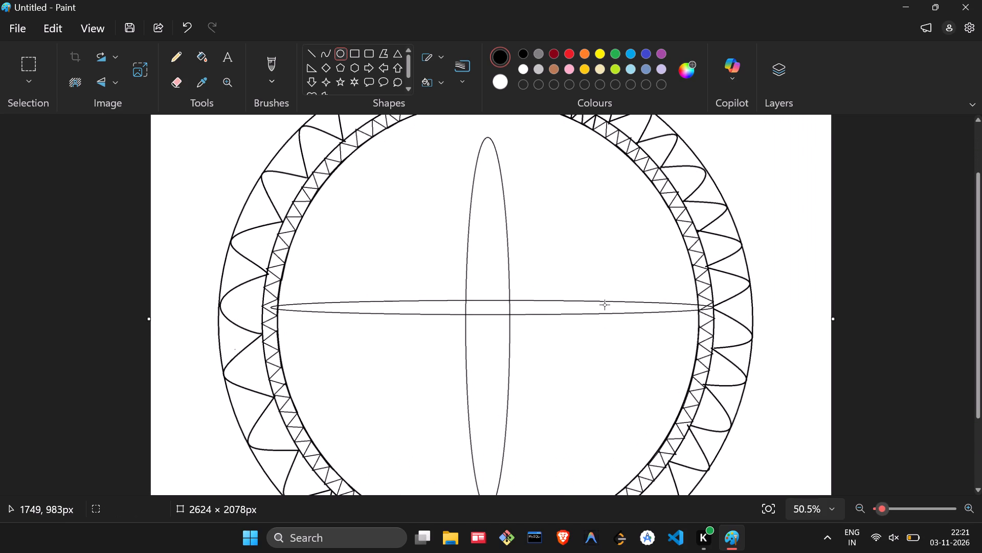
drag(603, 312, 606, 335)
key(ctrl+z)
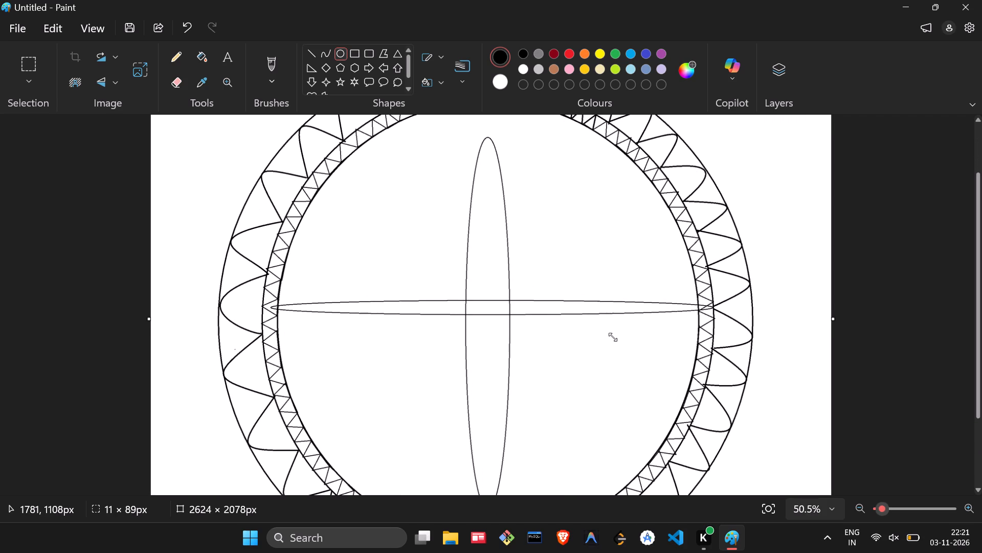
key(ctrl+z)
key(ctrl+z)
Draw an upright oval spanning the inner circle from top to bottom, centre it and shorten its top to about 161 × 1674 px.
ctrl+scroll(579, 278, down, 3)
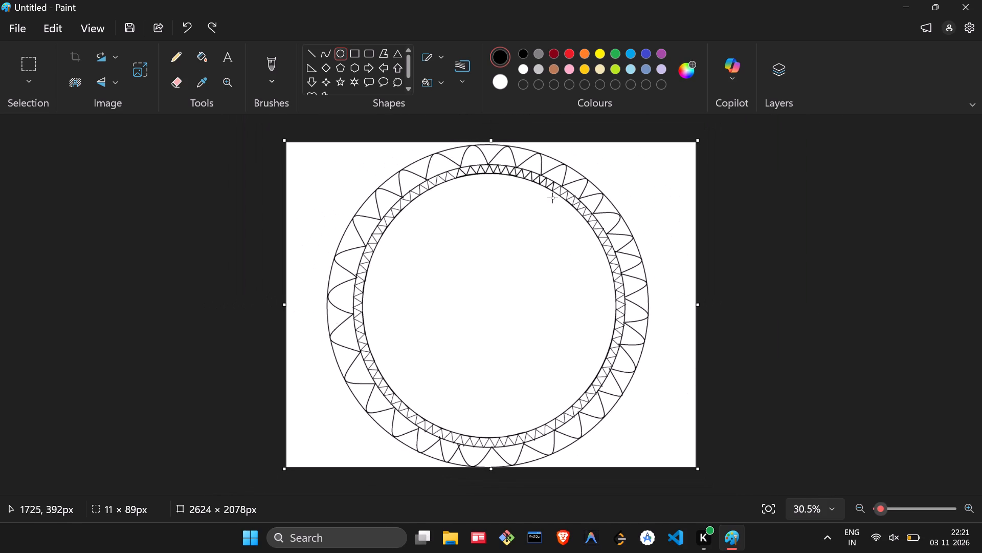
drag(484, 172, 477, 415)
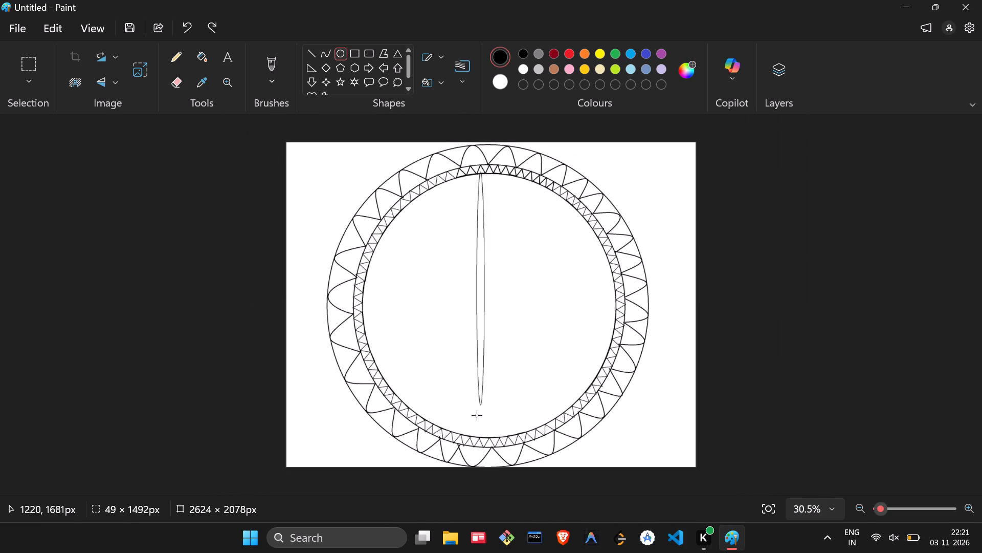
drag(477, 415, 501, 442)
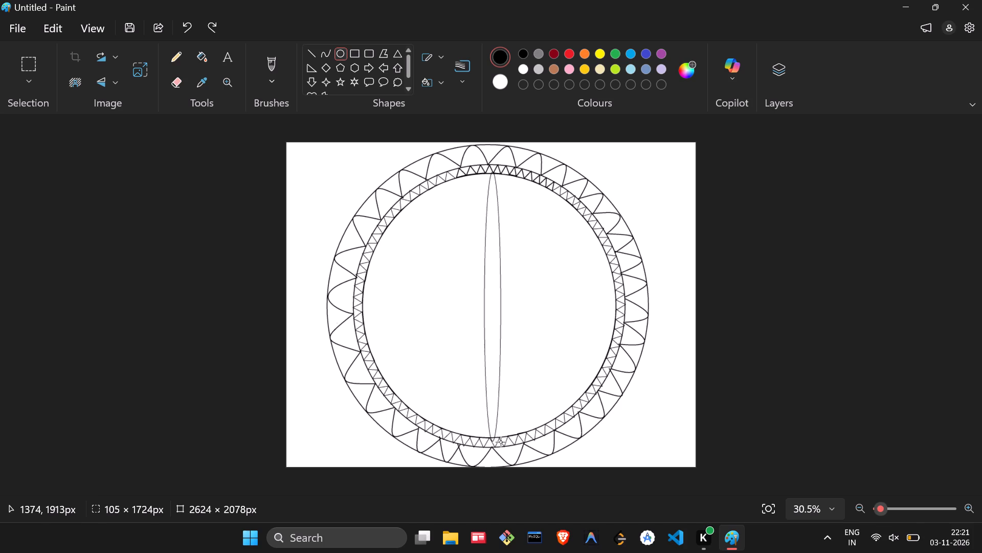
drag(501, 442, 509, 436)
drag(501, 292, 501, 293)
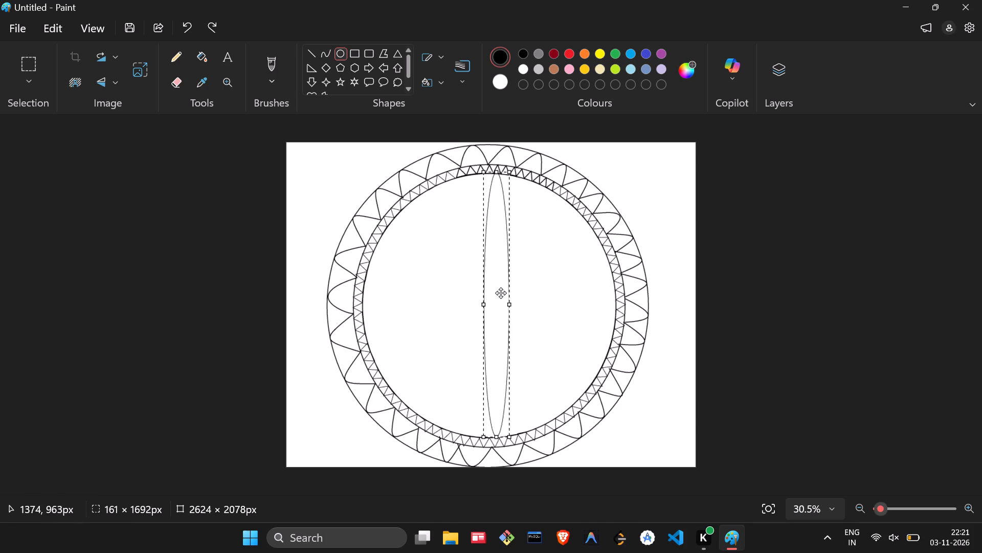
drag(501, 293, 495, 293)
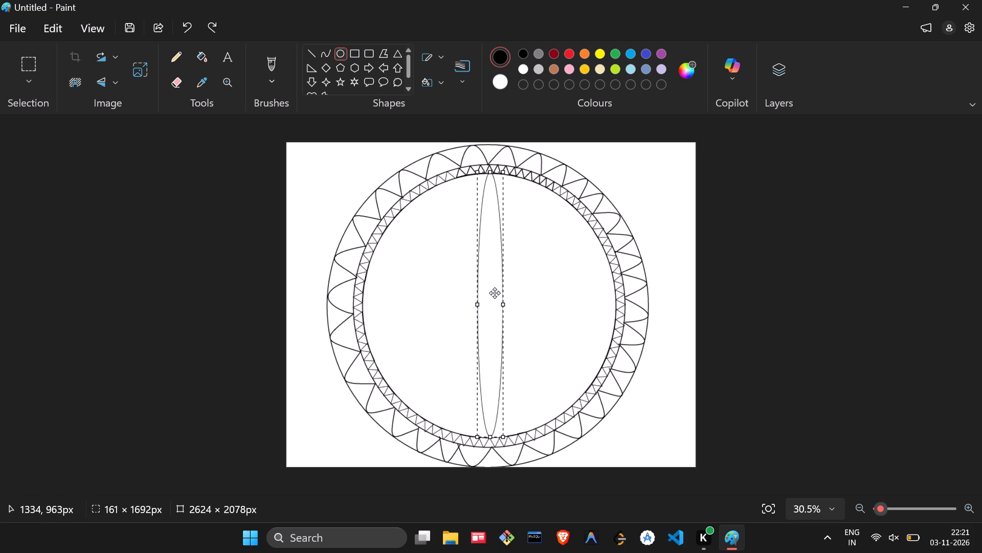
drag(495, 293, 489, 293)
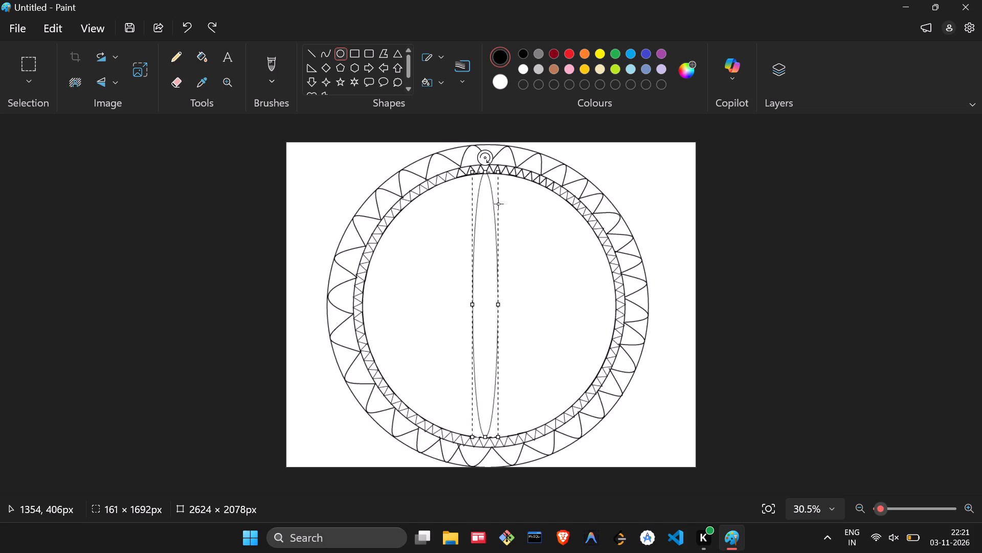
ctrl+scroll(501, 202, up, 3)
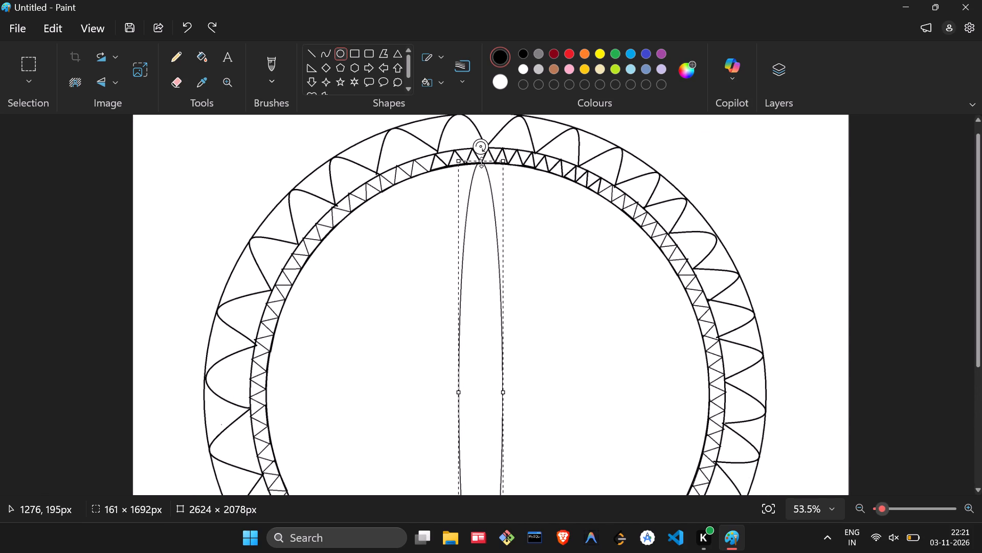
click(481, 162)
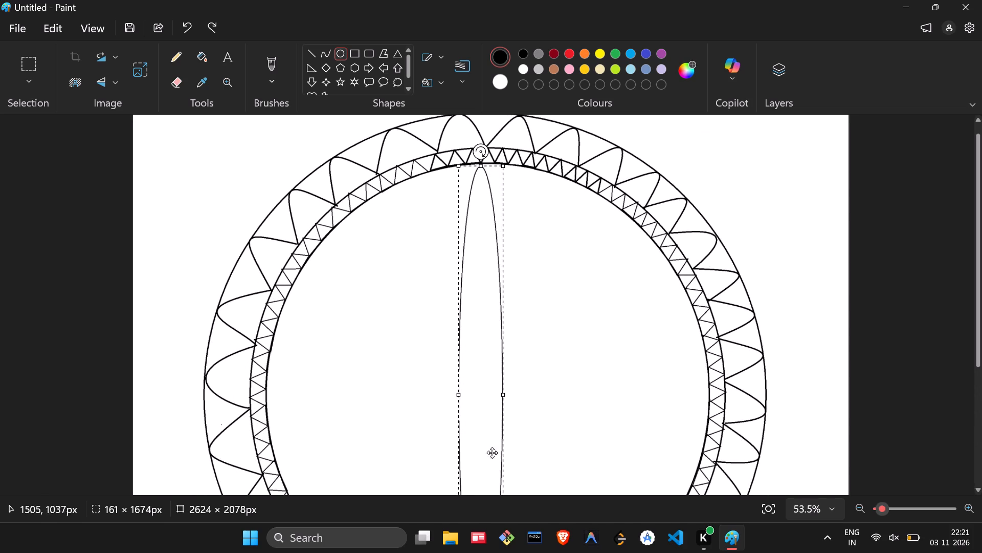
Switch to Google Chrome, search for canva, open the Canva India site and log in.
click(383, 531)
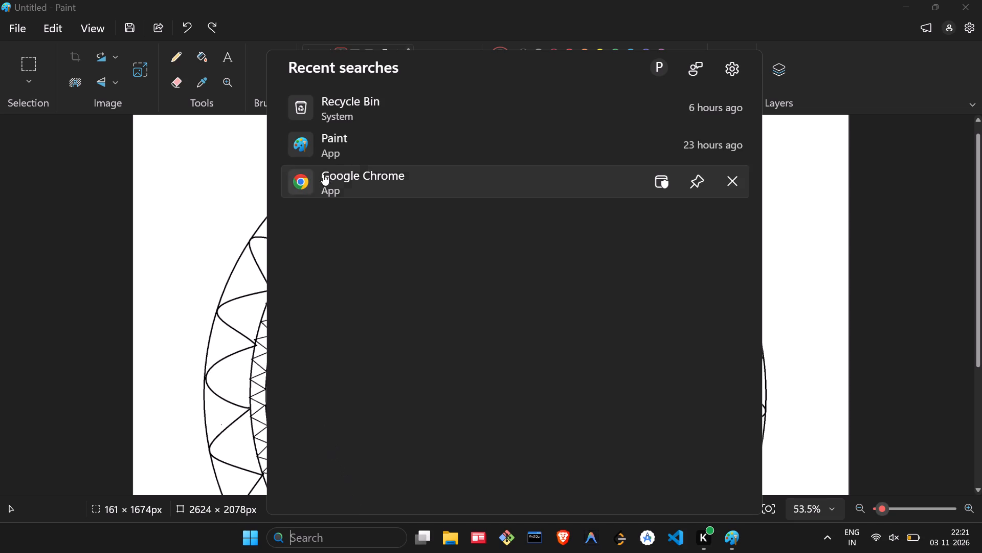
click(326, 169)
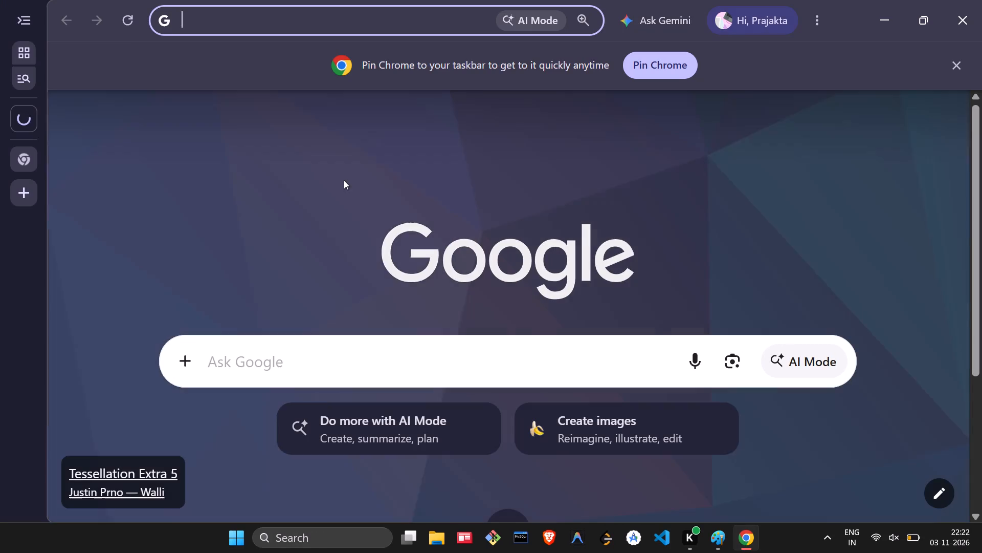
click(451, 381)
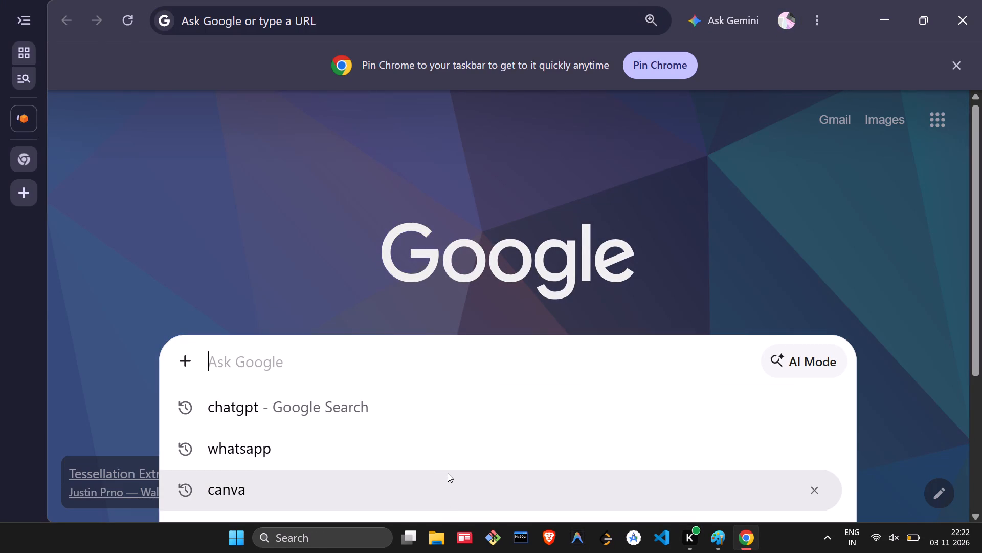
click(448, 473)
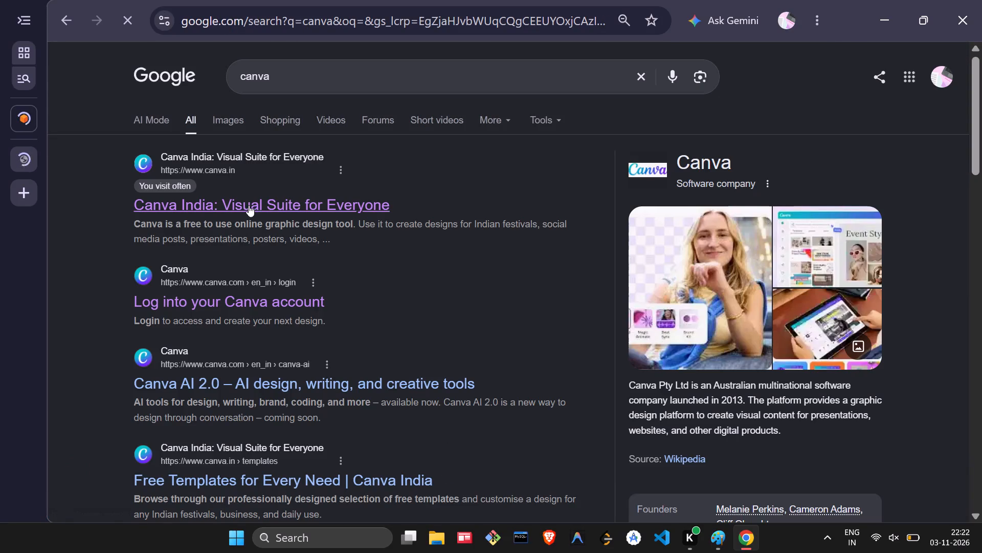
click(249, 205)
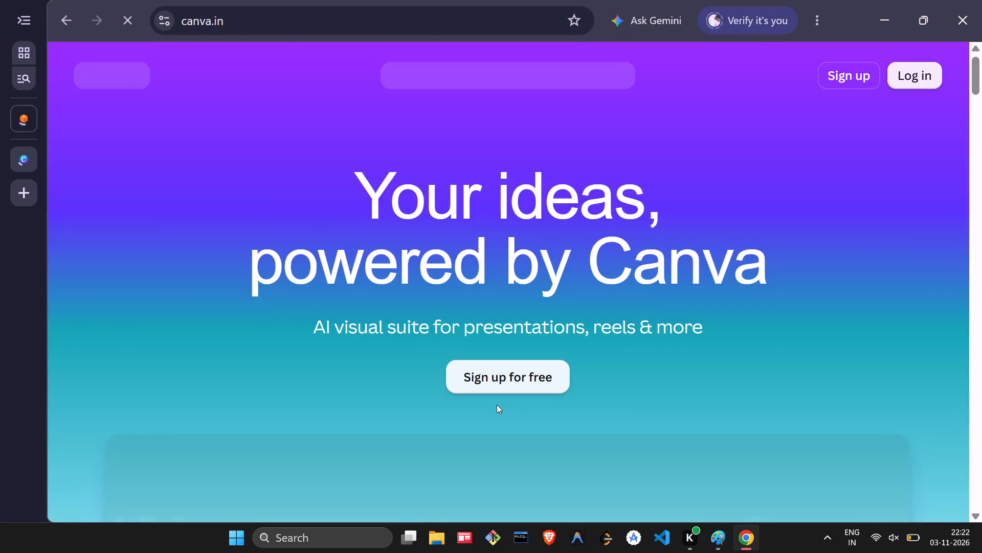
click(911, 71)
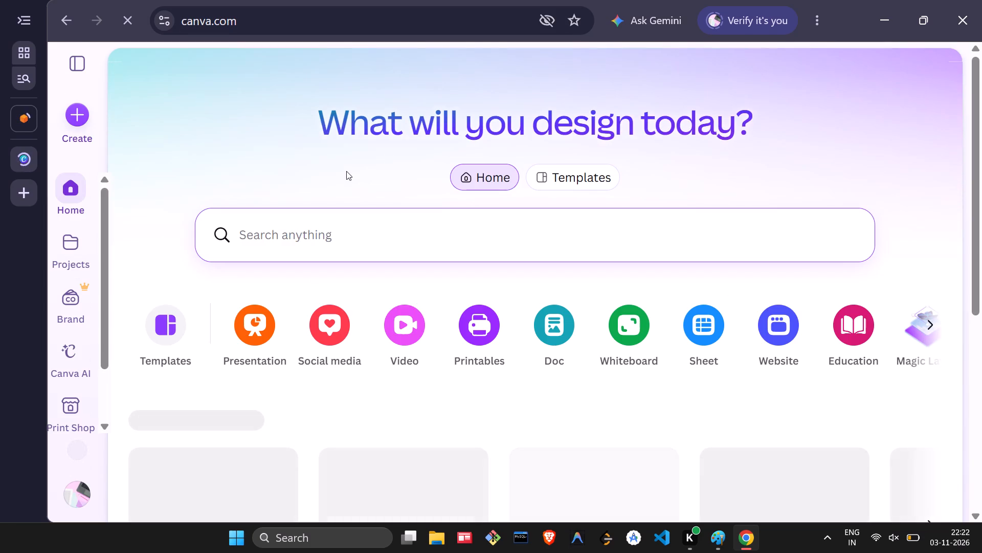
Open the recent design "GPKP 2025-2026 Magzine" from the Canva home page.
scroll(344, 201, down, 2)
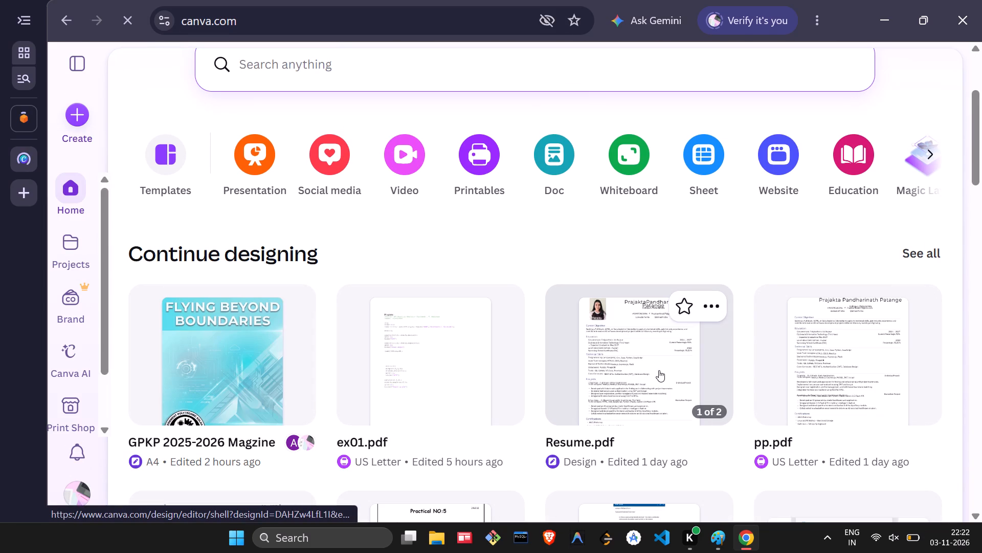
scroll(659, 370, down, 1)
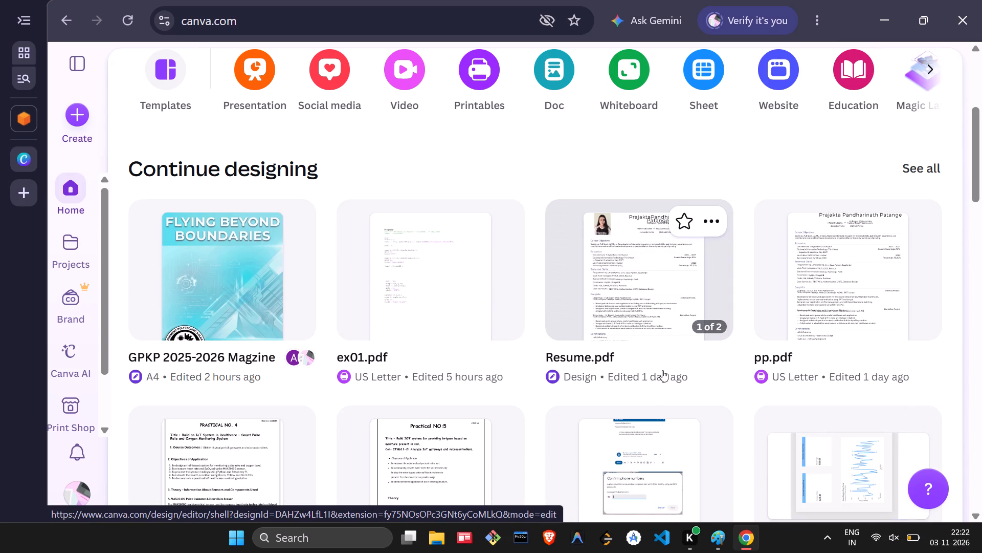
click(259, 321)
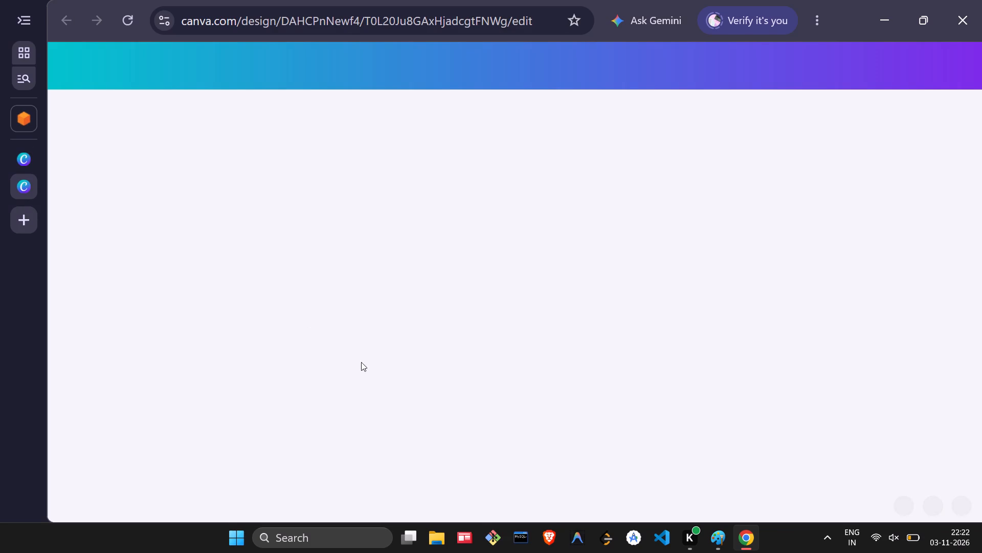
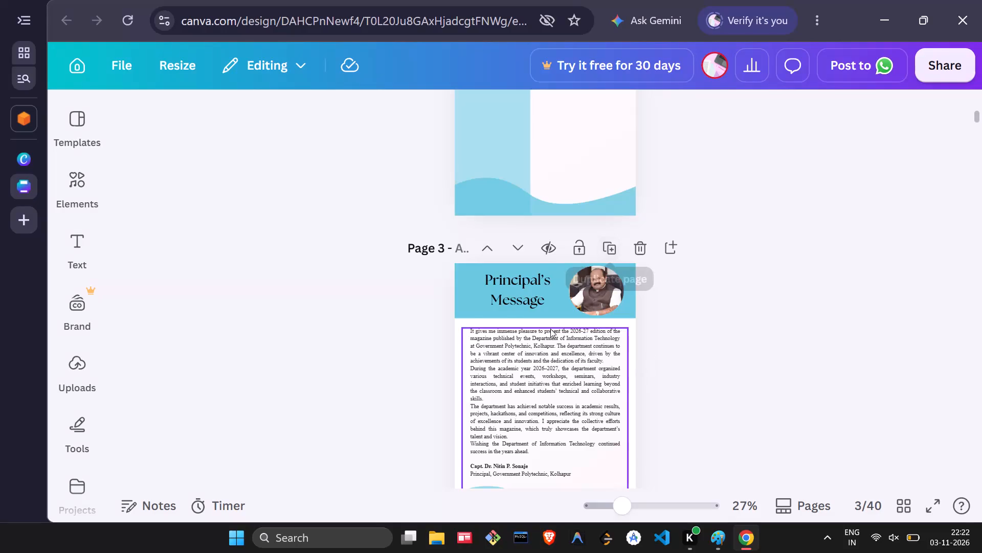
Look through the magazine's pages from the Principal's Message to the closing "Reflections On The Magazine Journey" page.
scroll(555, 336, down, 4)
scroll(559, 336, right, 1)
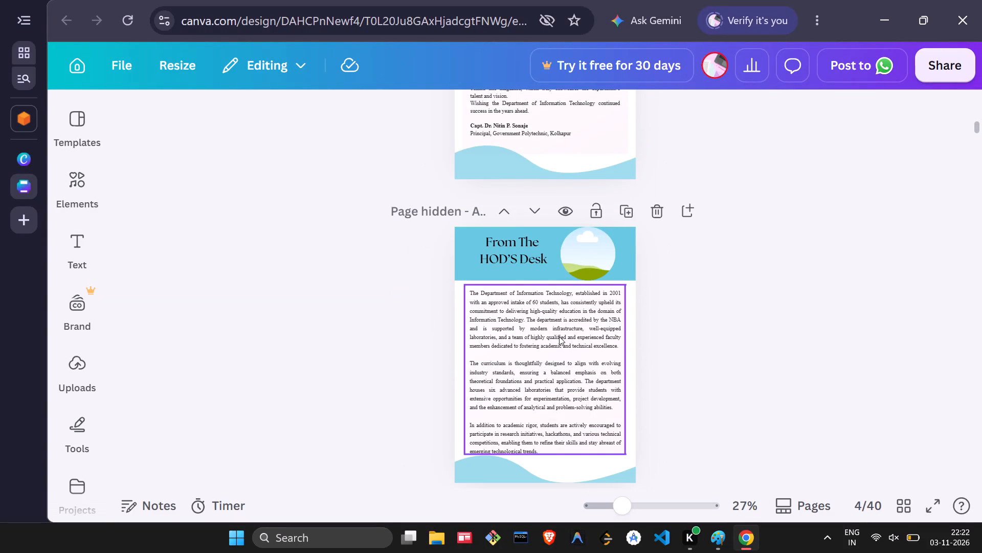
scroll(559, 336, right, 1)
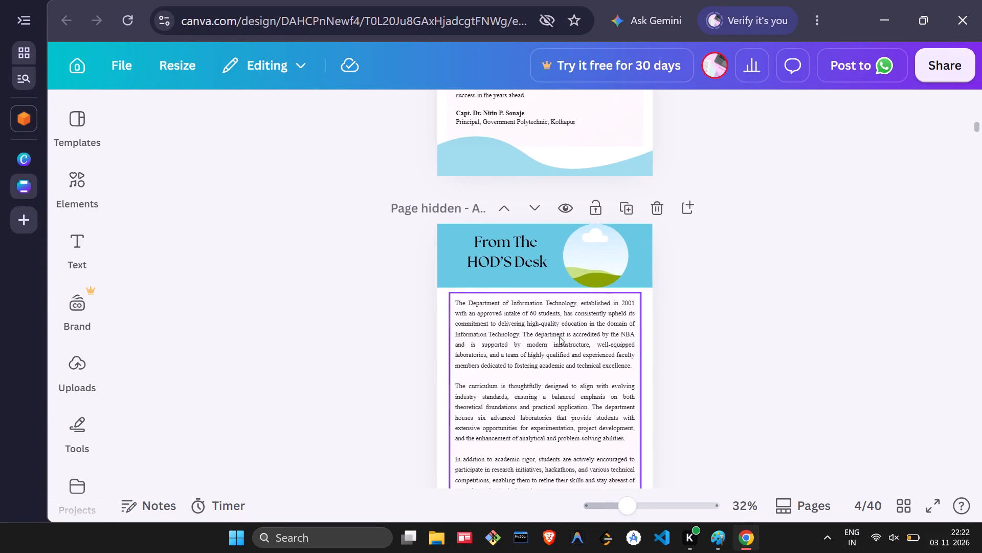
right_click(536, 321)
right_click(538, 321)
scroll(547, 332, down, 6)
click(418, 306)
scroll(447, 331, down, 7)
scroll(454, 345, up, 1)
scroll(454, 346, down, 2)
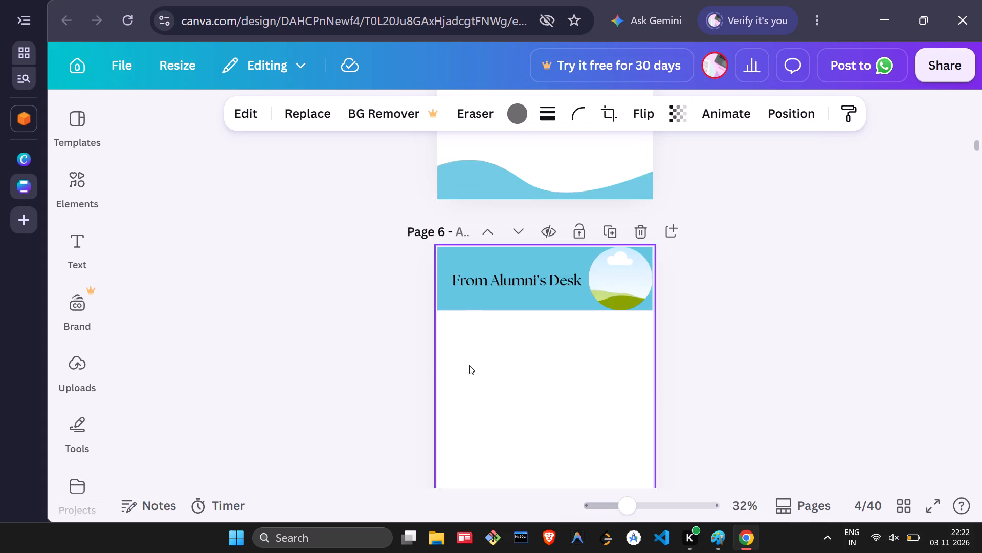
scroll(469, 365, down, 2)
scroll(476, 364, up, 1)
scroll(477, 362, down, 6)
scroll(607, 175, down, 4)
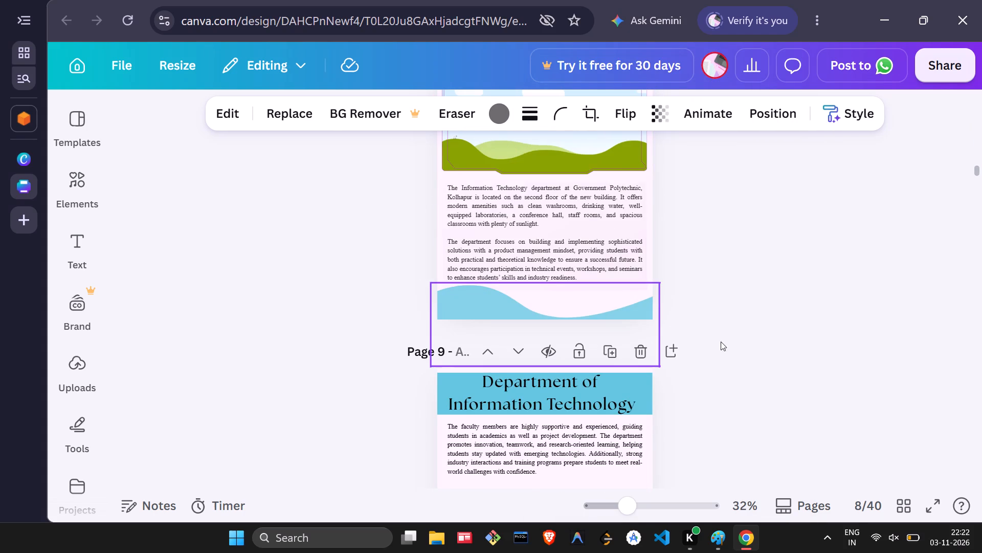
scroll(720, 363, down, 9)
scroll(661, 287, down, 2)
scroll(661, 287, up, 1)
scroll(659, 300, down, 6)
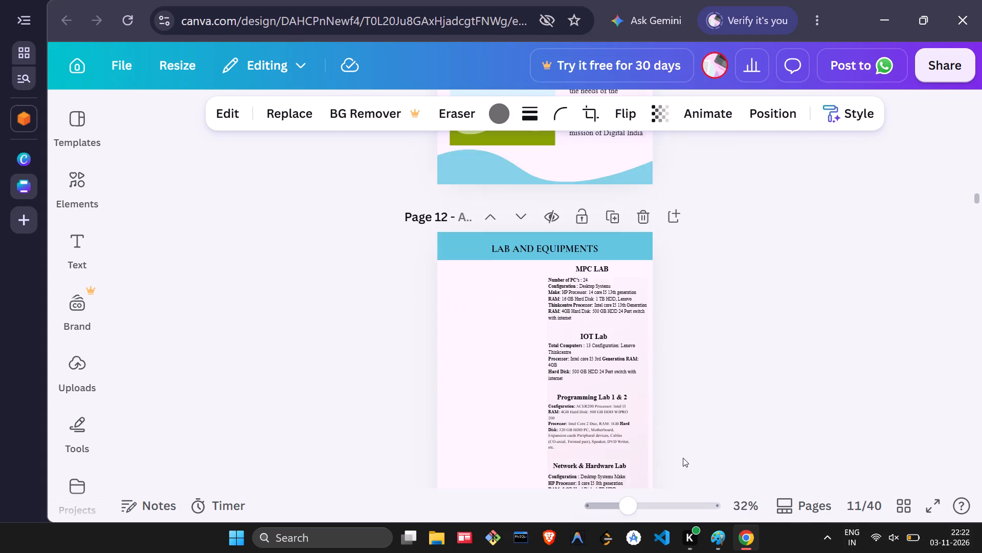
scroll(683, 458, down, 20)
scroll(683, 458, down, 7)
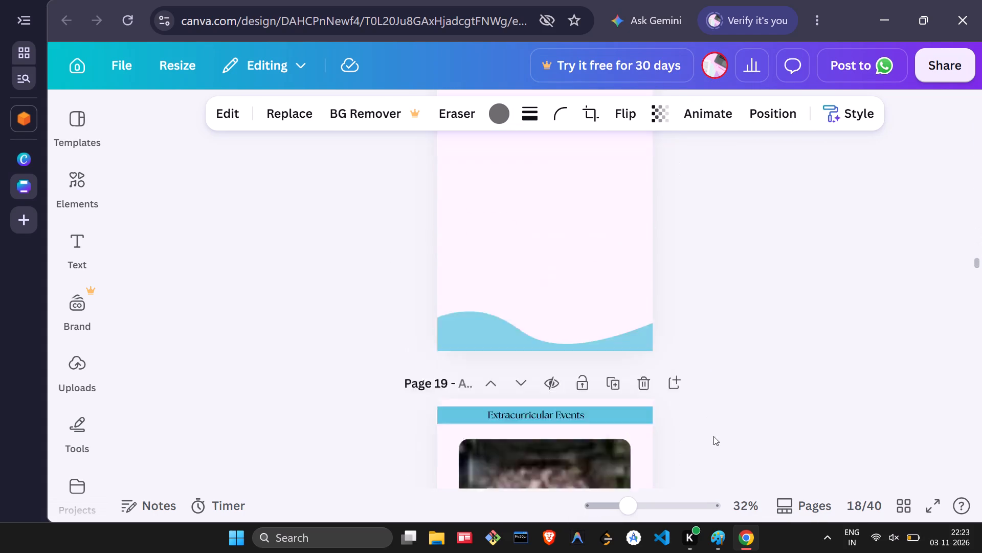
scroll(713, 436, down, 18)
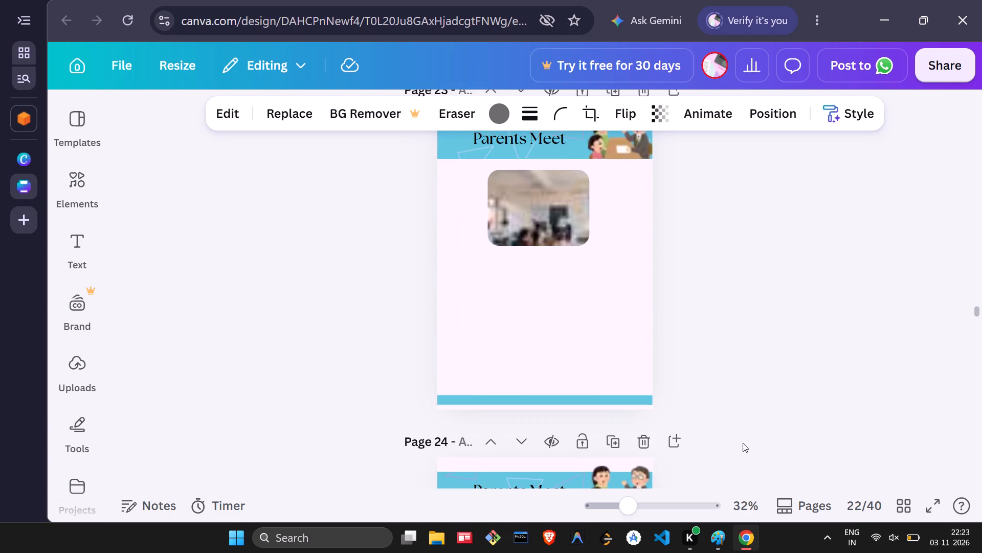
scroll(739, 403, down, 20)
scroll(739, 403, down, 10)
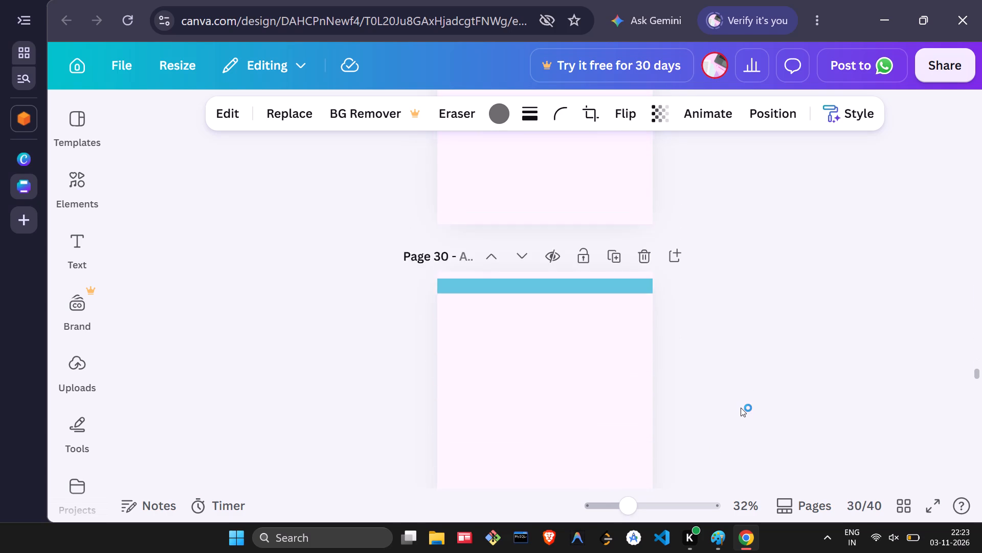
scroll(741, 408, down, 2)
drag(979, 385, 981, 550)
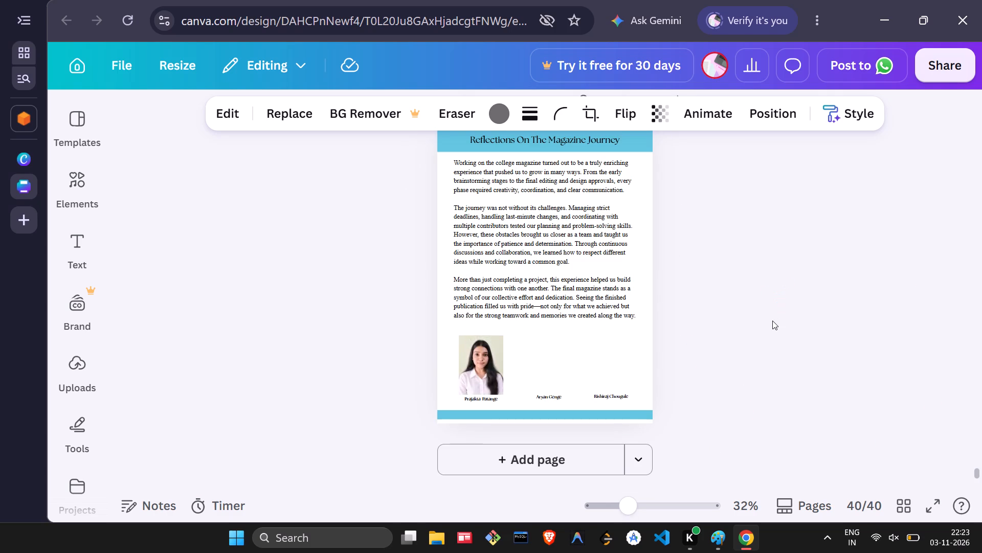
scroll(777, 332, up, 1)
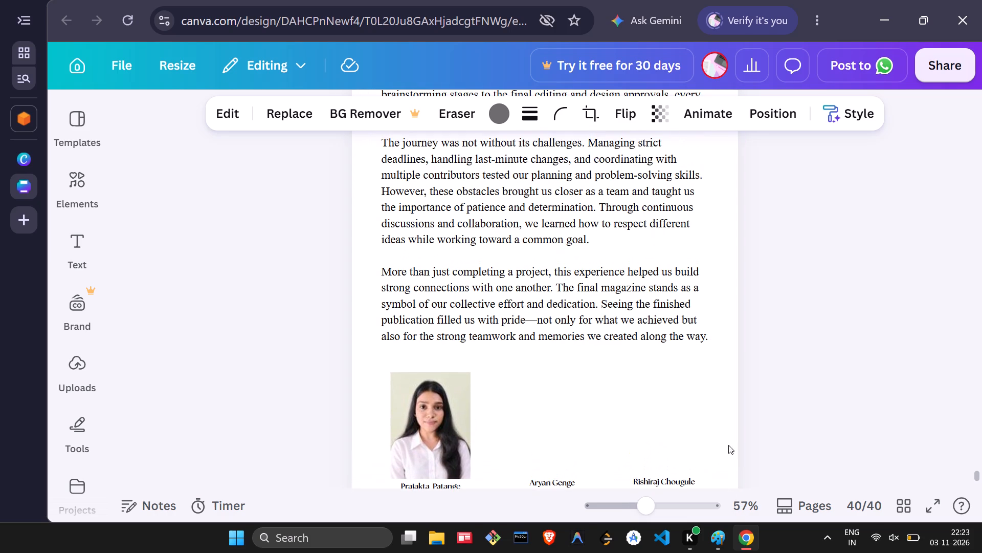
Switch to Paint and fix the upright oval in place inside the circle.
drag(700, 538, 722, 547)
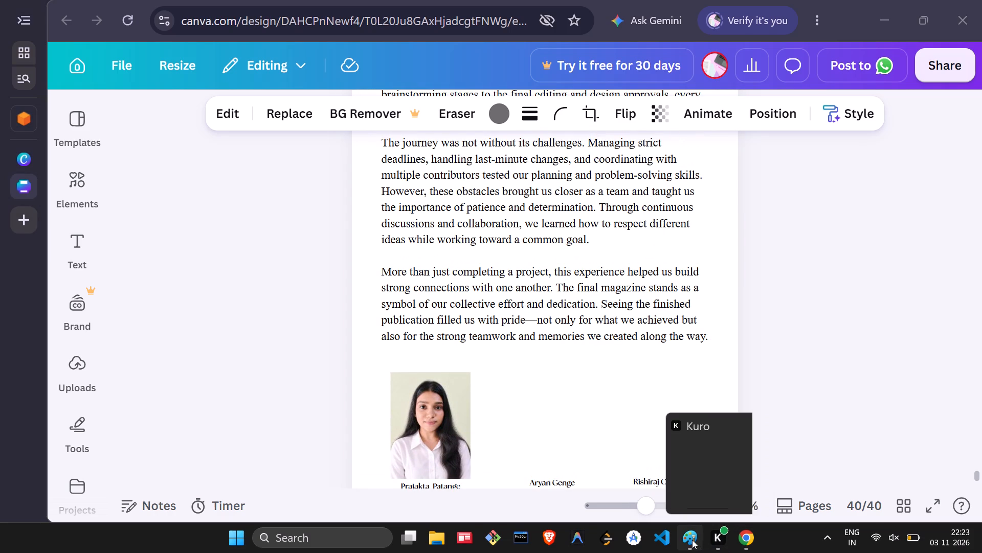
click(692, 540)
scroll(504, 352, down, 1)
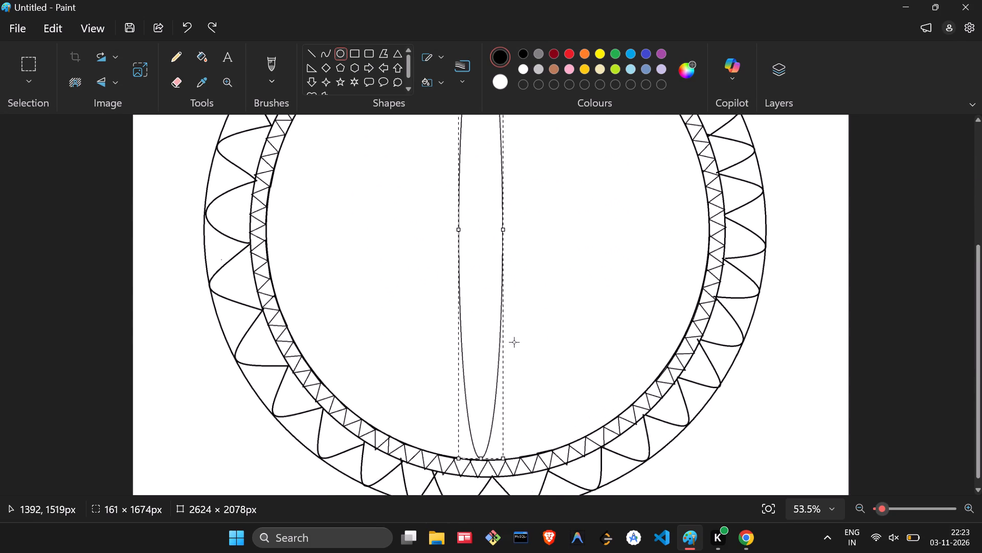
scroll(514, 342, down, 1)
click(525, 311)
Draw a horizontal oval of about 1633 × 130 px across the inner circle, crossing the upright oval near its middle.
ctrl+scroll(525, 311, down, 2)
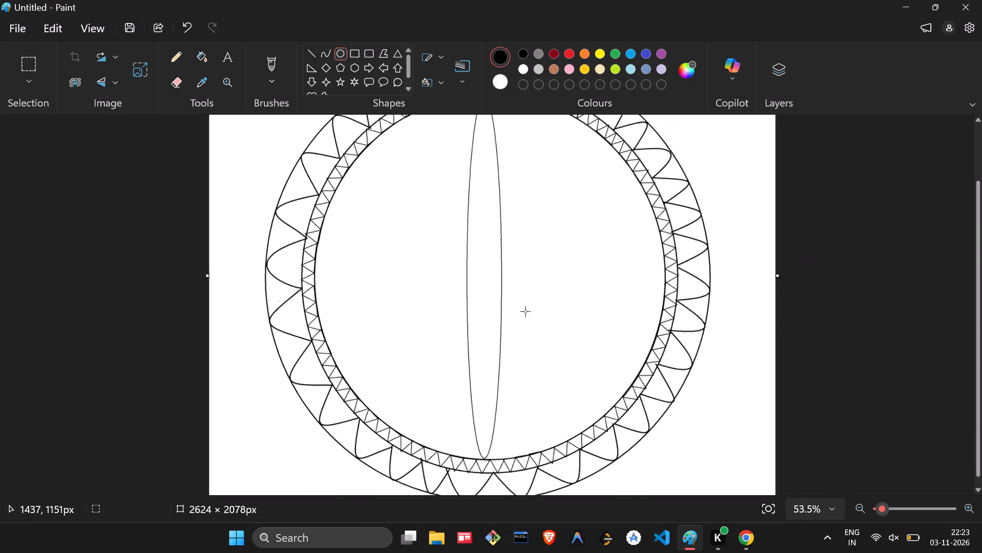
ctrl+scroll(679, 308, down, 1)
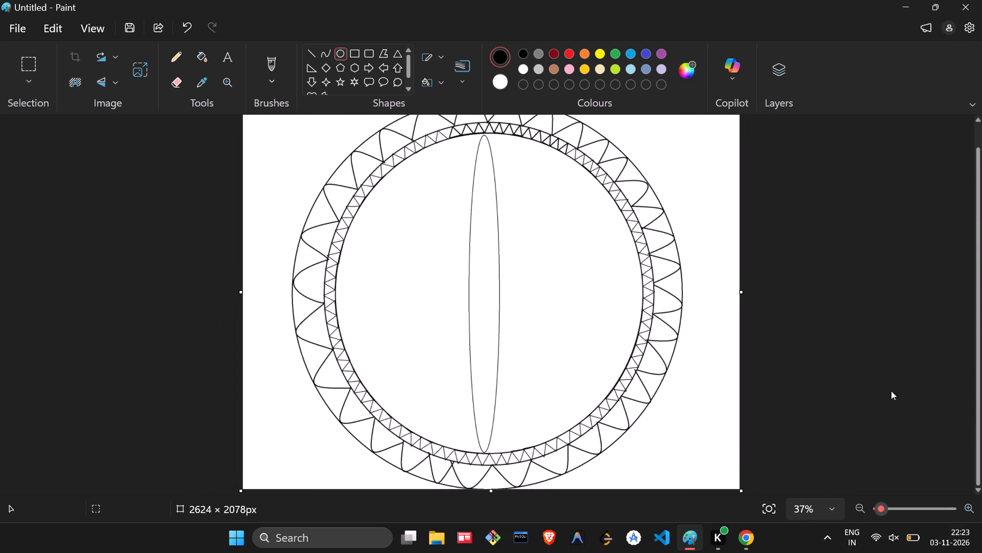
drag(335, 283, 668, 252)
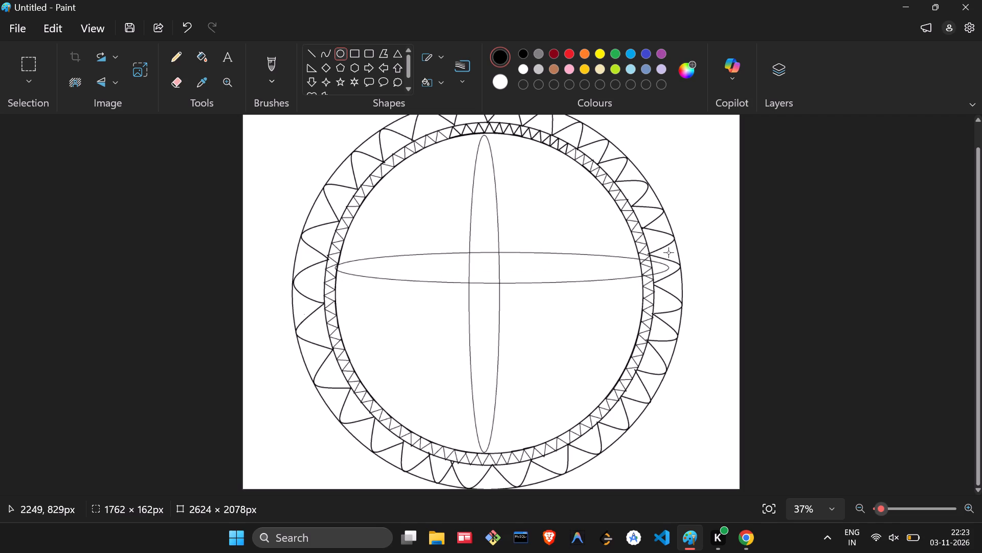
drag(668, 252, 644, 261)
drag(542, 271, 541, 282)
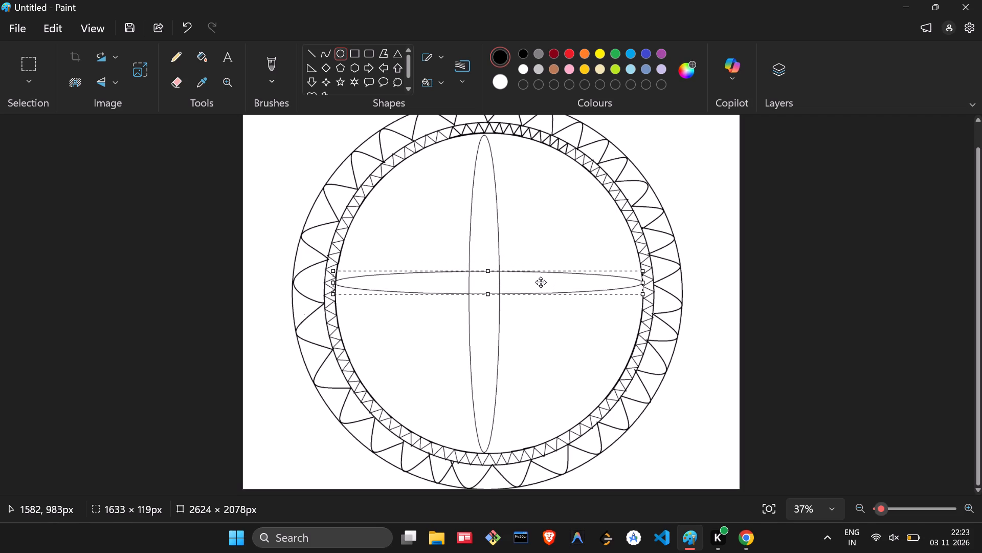
drag(541, 282, 542, 286)
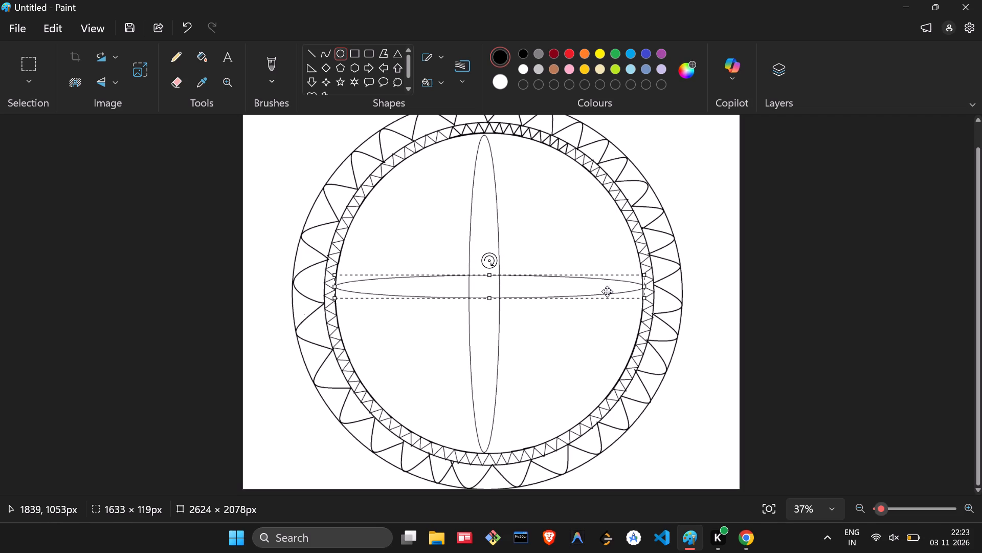
drag(649, 284, 638, 288)
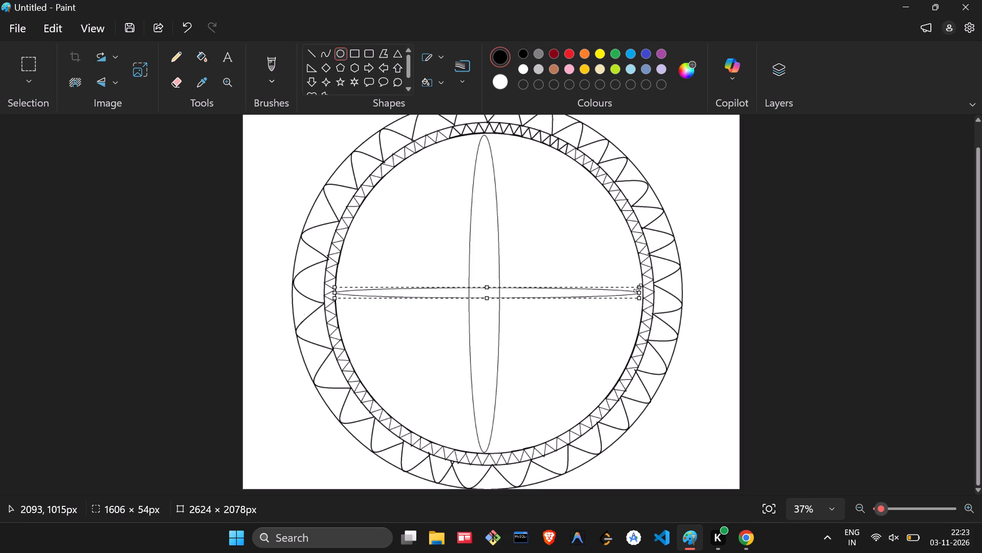
drag(638, 288, 644, 282)
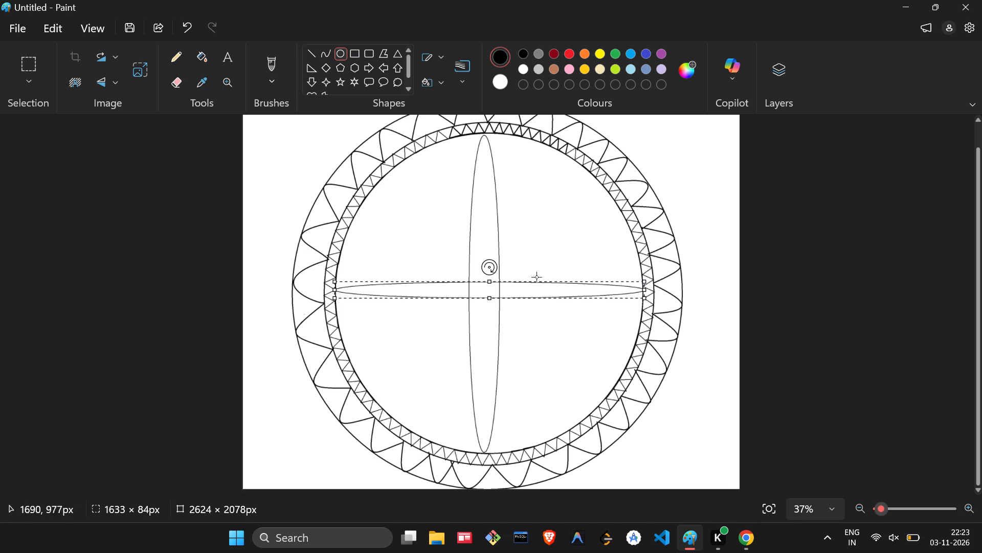
drag(490, 279, 488, 273)
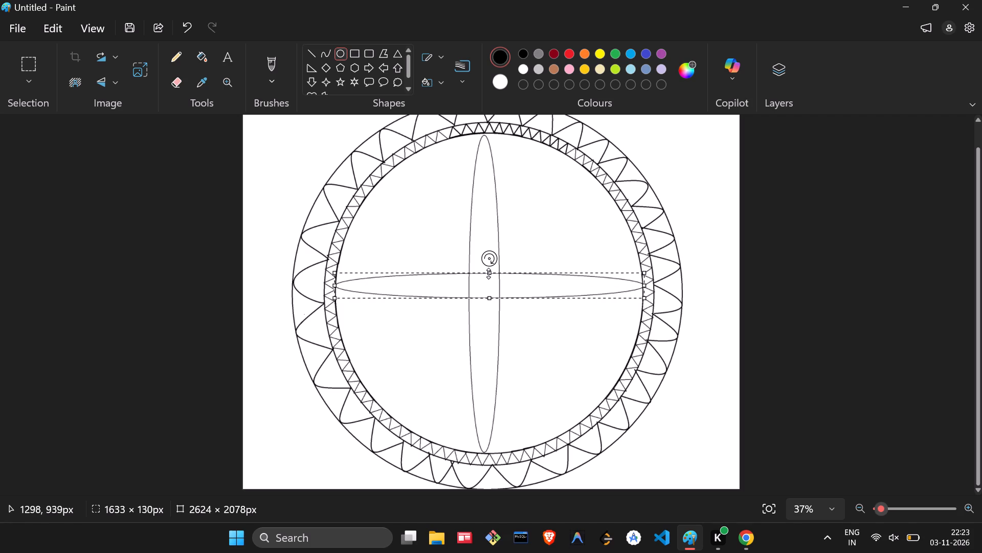
click(542, 348)
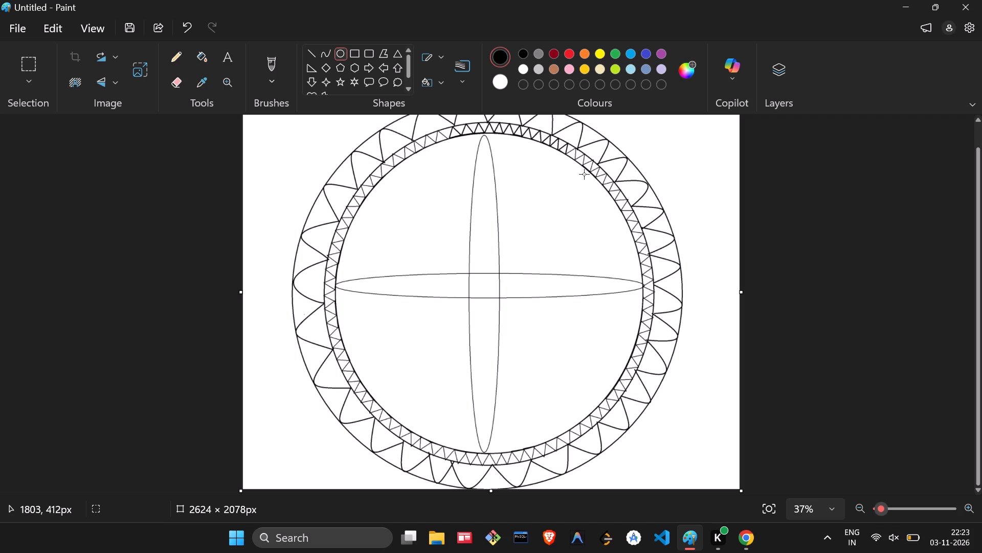
Draw a thin oval in the upper part of the inner circle, tilt it upward to the right and size it about 1368 × 121 px.
drag(596, 173, 420, 296)
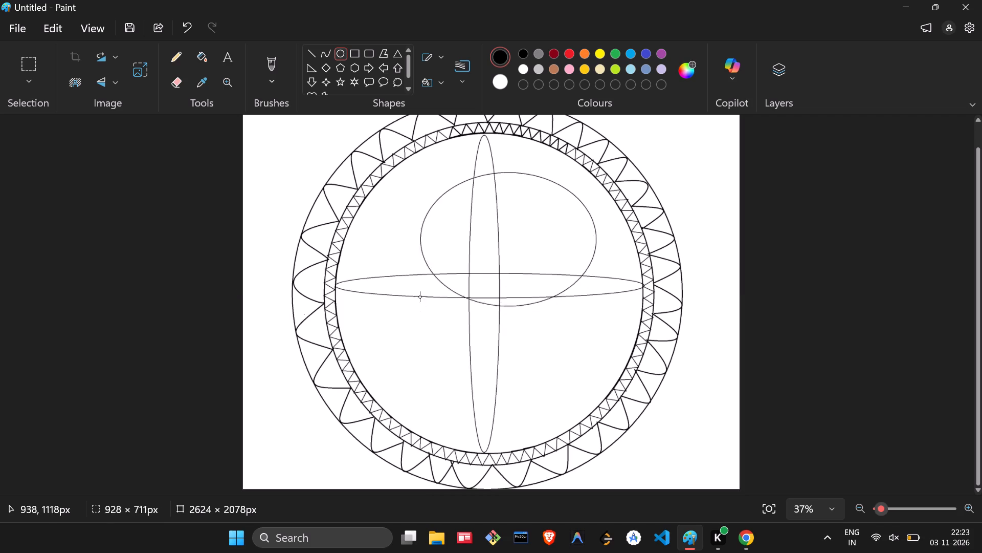
drag(420, 296, 342, 175)
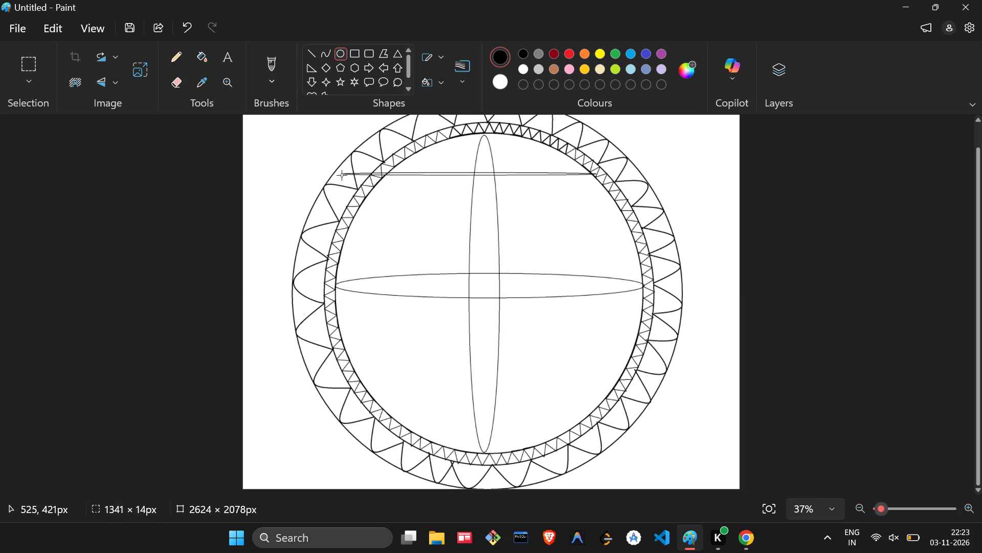
drag(342, 175, 337, 174)
drag(467, 177, 465, 188)
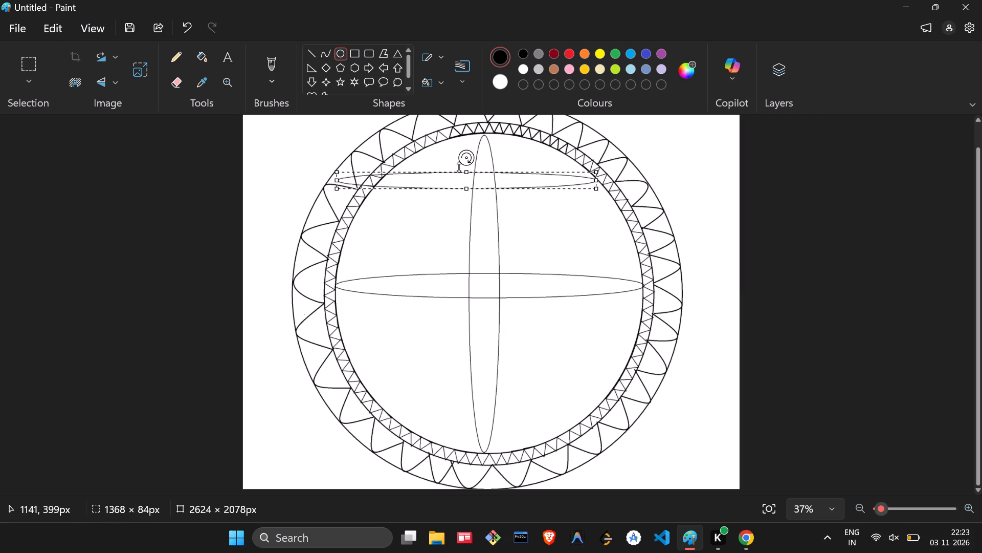
drag(460, 157, 433, 141)
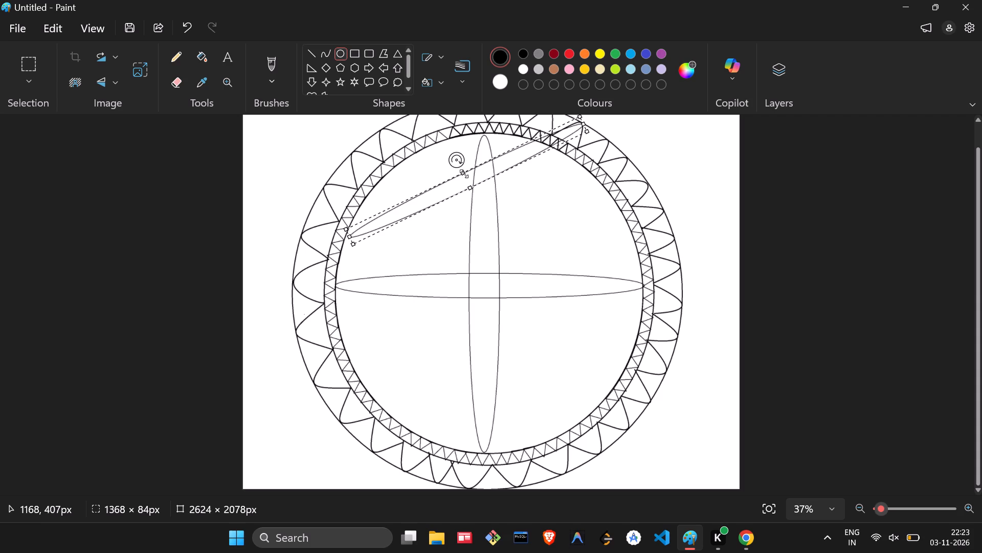
drag(464, 174, 464, 165)
drag(464, 176, 472, 203)
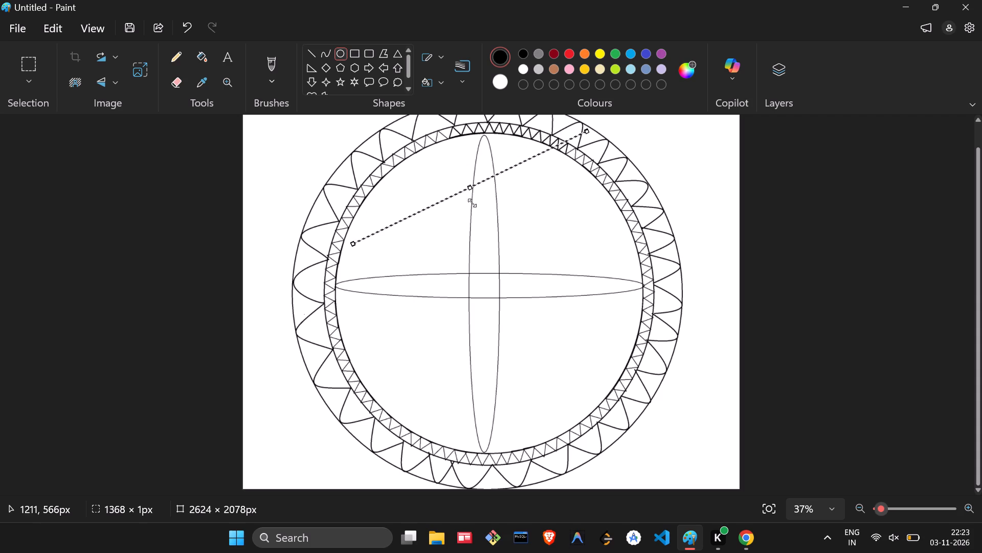
drag(472, 203, 416, 188)
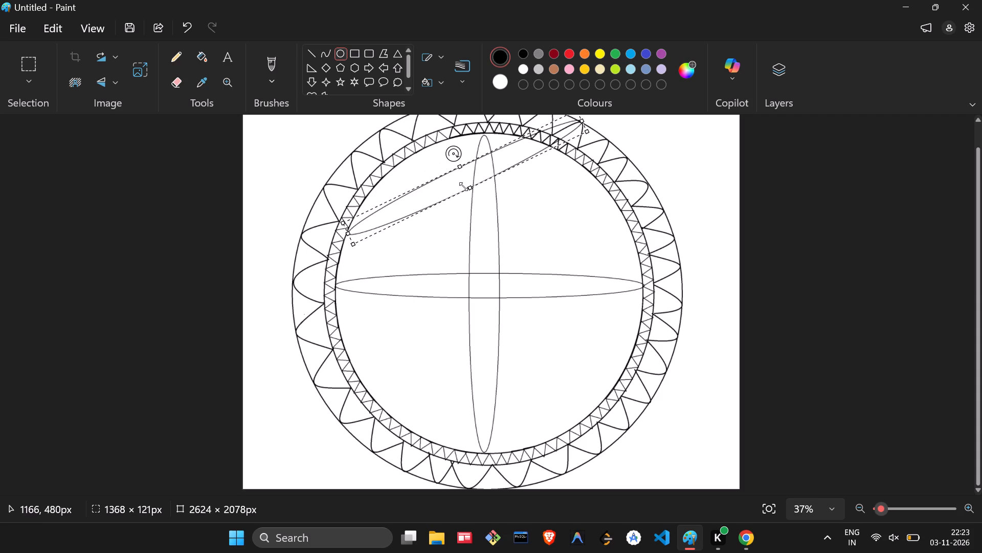
Move the tilted oval onto the centre crossing, steepen it to a diagonal and stretch both ends to meet the inner circle.
drag(447, 180, 467, 279)
drag(477, 254, 472, 260)
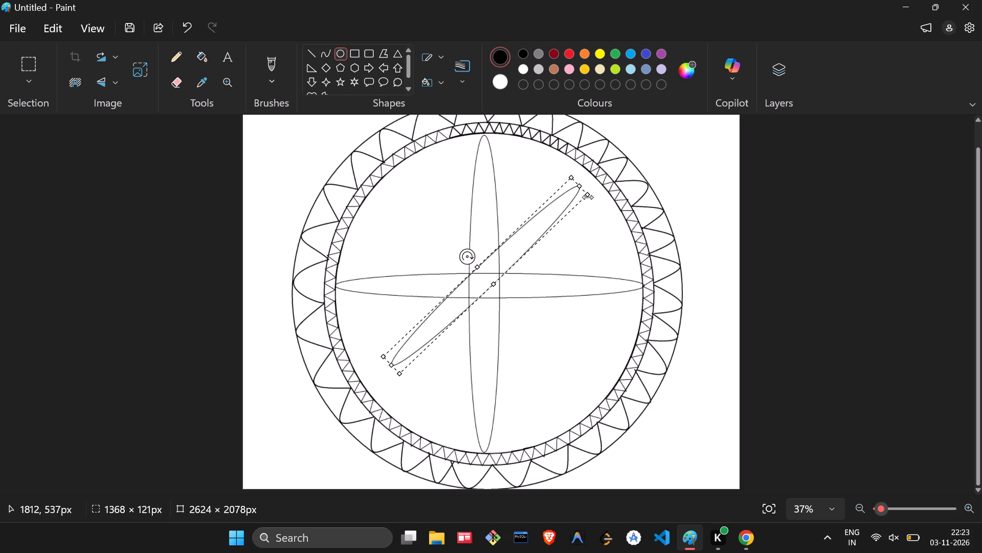
drag(589, 197, 610, 194)
drag(396, 370, 369, 392)
drag(499, 304, 497, 294)
click(525, 315)
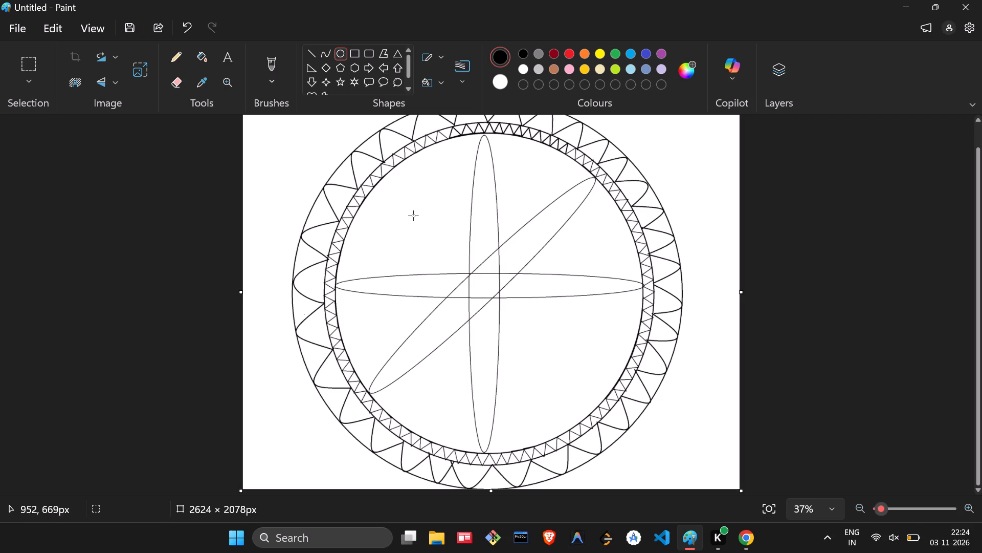
Draw a thin oval in the upper part of the inner circle and tilt it downward to the right, about 1076 × 176 px.
drag(375, 186, 505, 305)
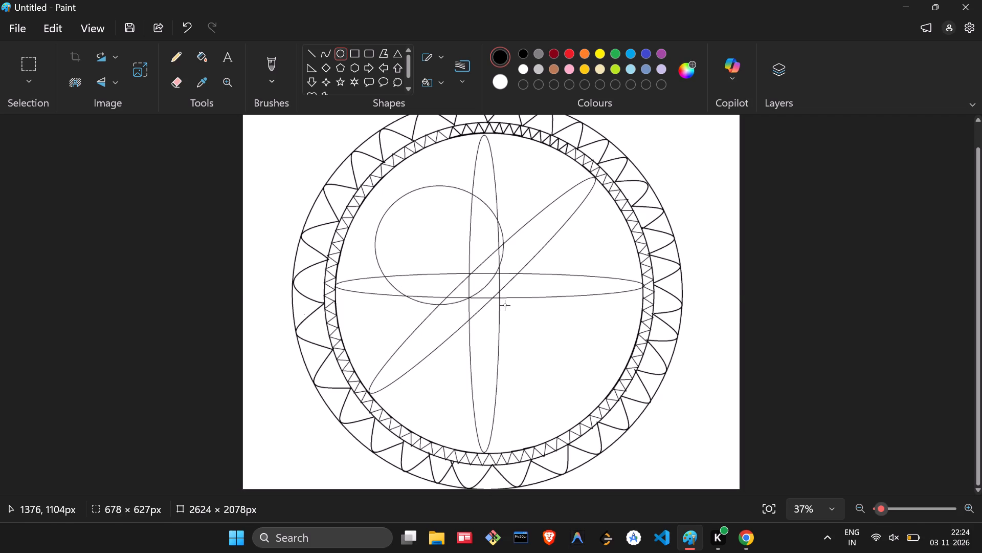
drag(505, 305, 366, 197)
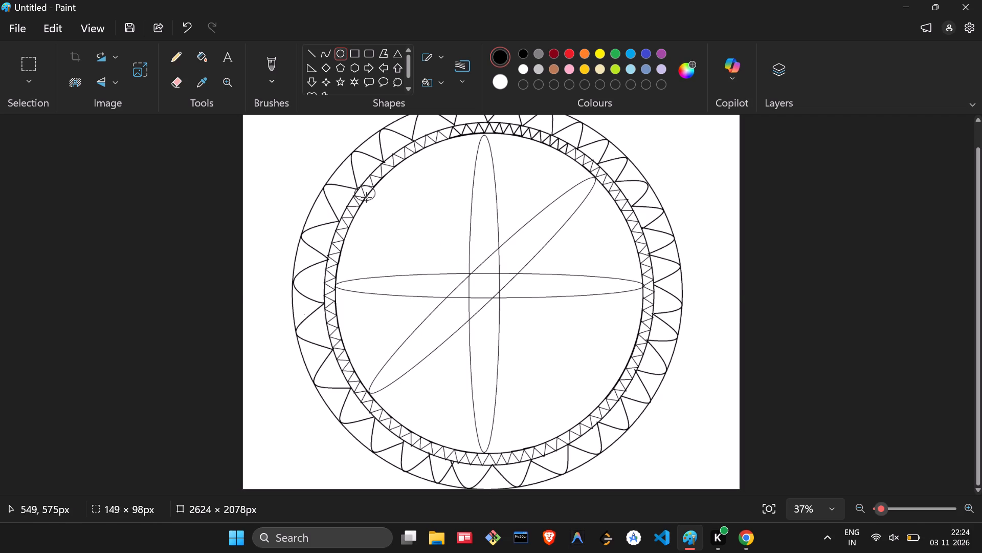
drag(366, 197, 550, 224)
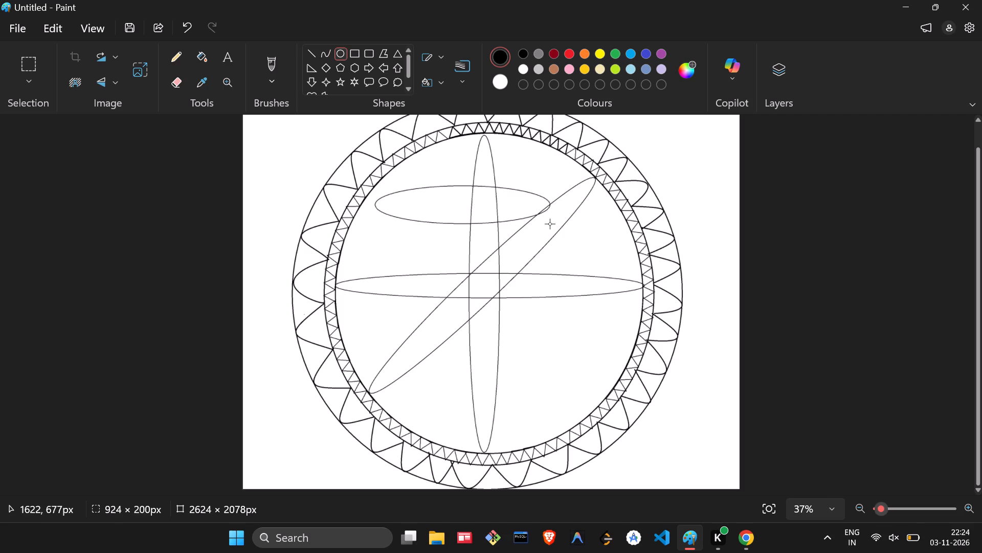
drag(550, 224, 578, 219)
drag(472, 169, 497, 166)
drag(468, 201, 447, 247)
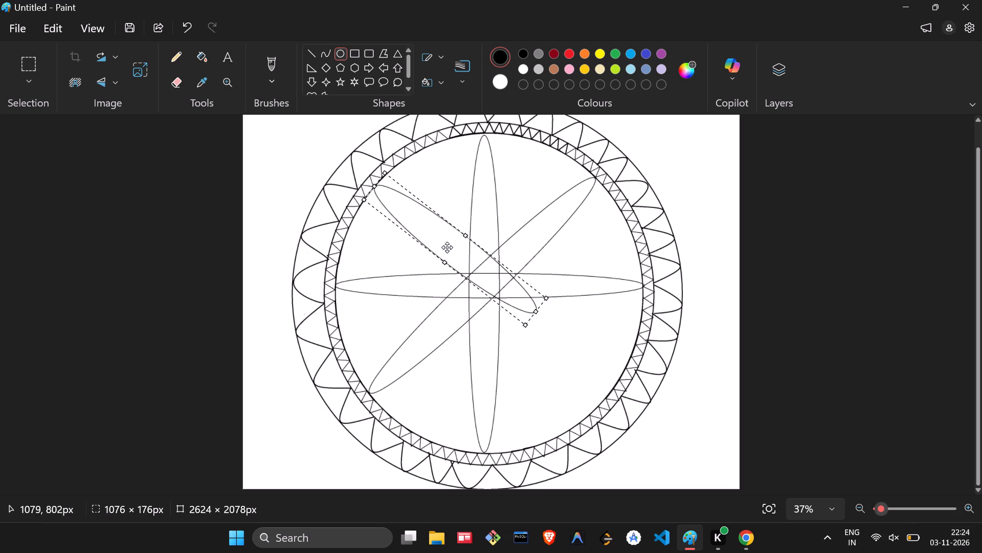
Shift the tilted oval to meet the inner circle and stretch its lower end through the centre to the opposite side, about 1660 × 176 px.
drag(447, 247, 442, 251)
drag(534, 314, 541, 324)
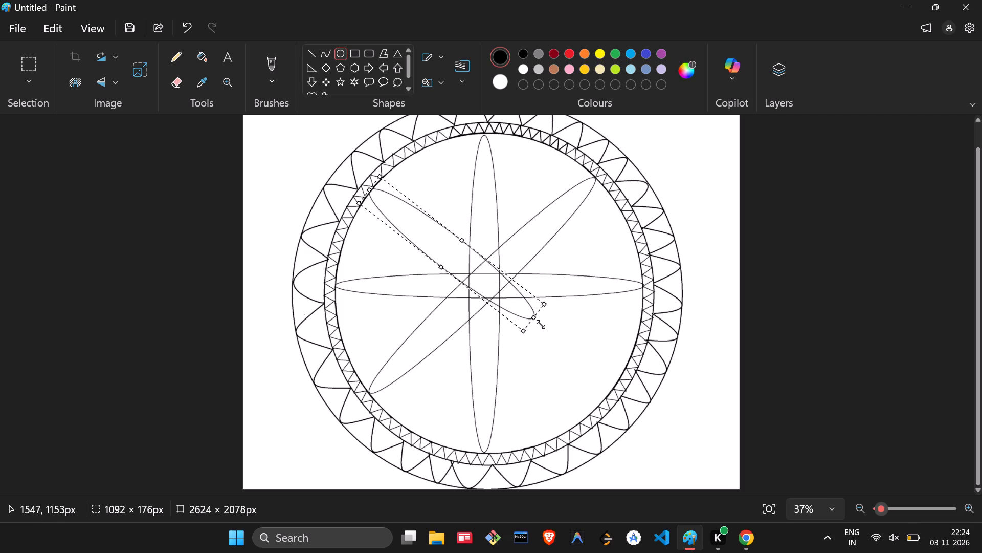
drag(541, 324, 604, 396)
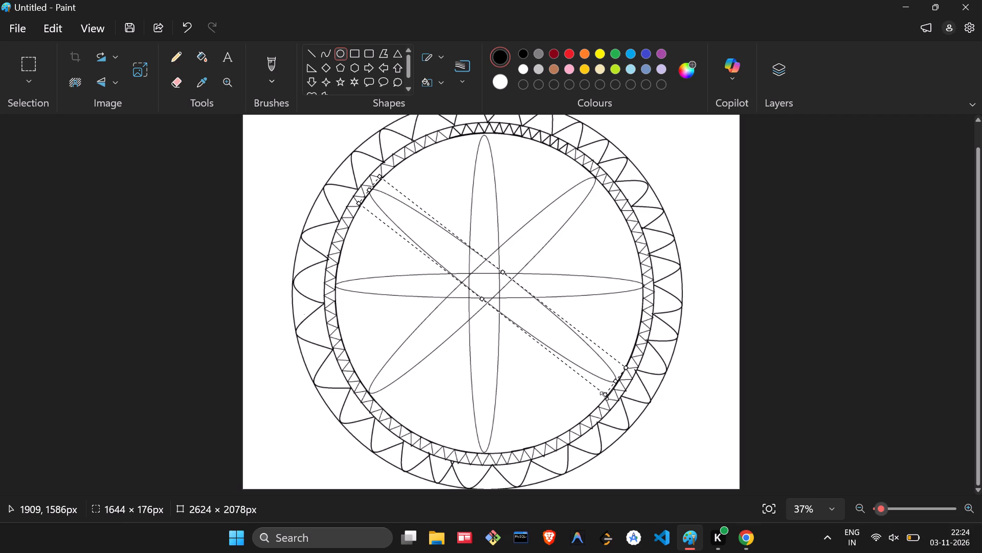
drag(604, 396, 604, 401)
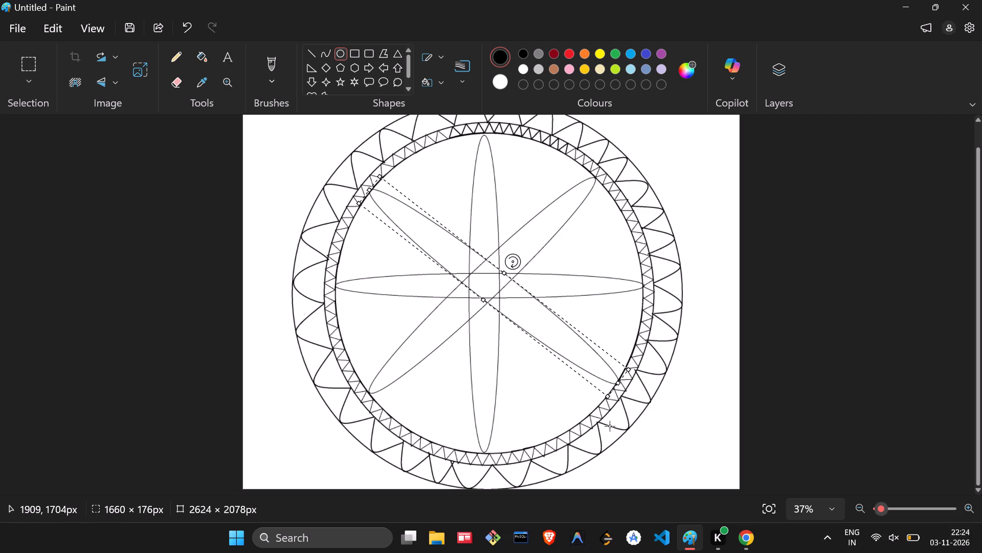
click(641, 455)
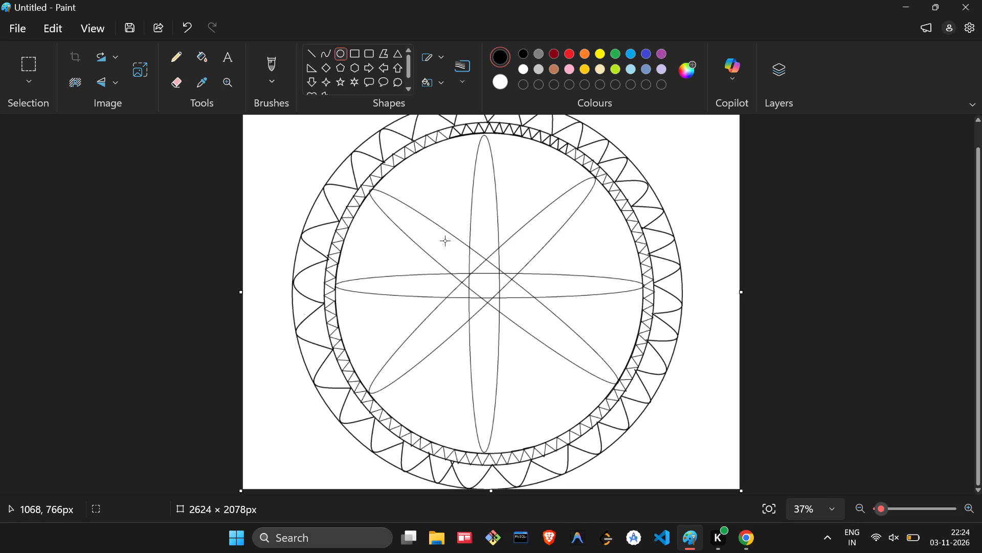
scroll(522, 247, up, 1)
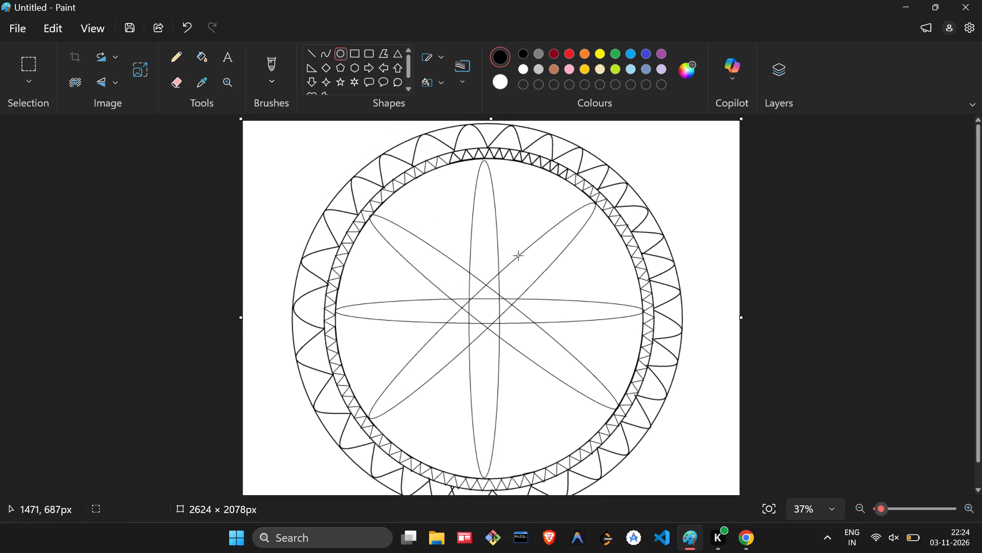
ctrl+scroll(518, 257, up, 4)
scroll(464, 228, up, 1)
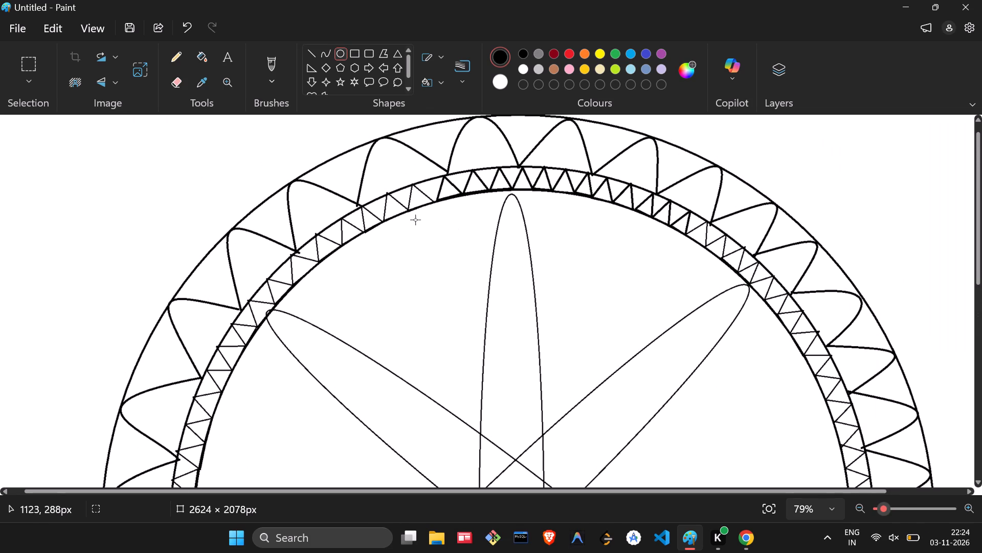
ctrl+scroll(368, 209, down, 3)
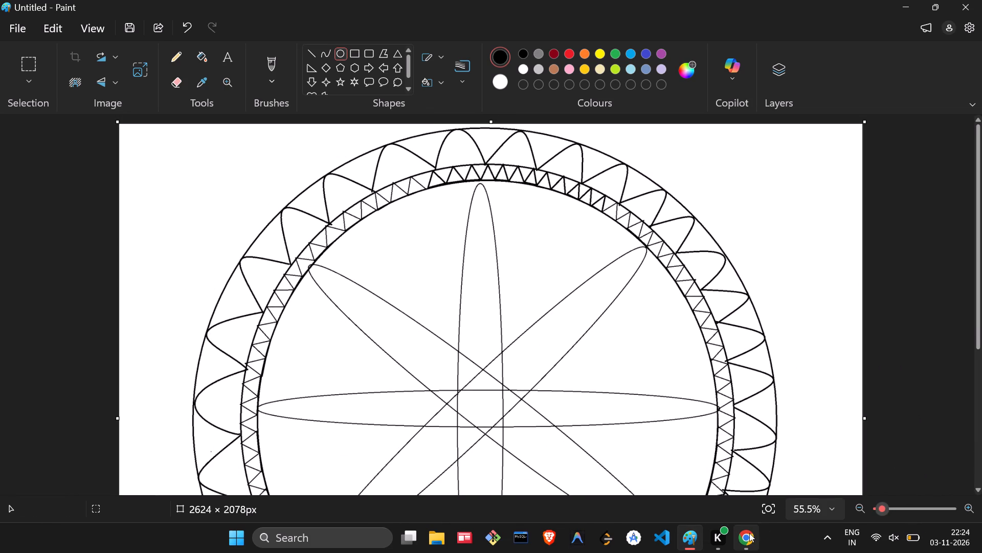
Switch to the magazine in Canva and look through its pages from page 40 back to the Extracurricular Events page.
click(749, 533)
click(470, 407)
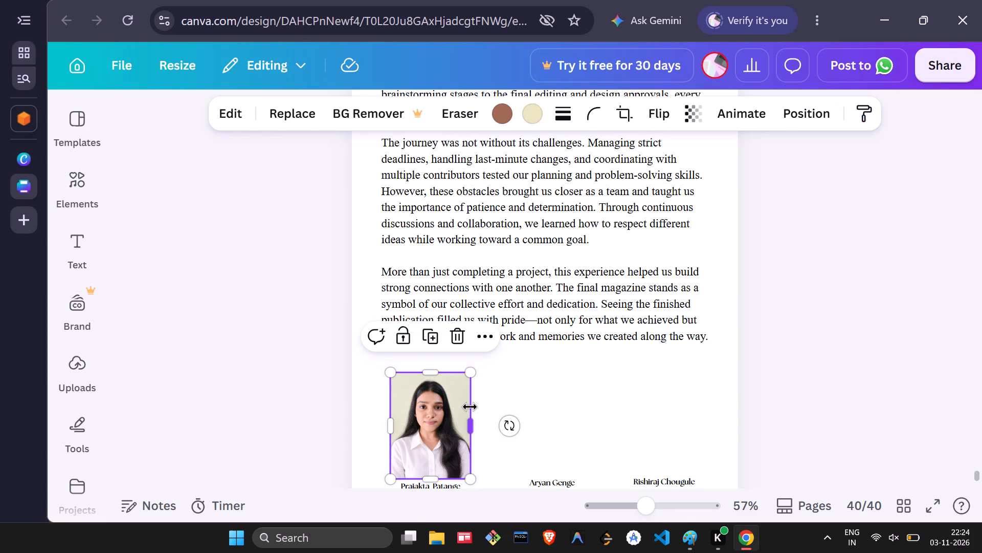
scroll(473, 406, down, 1)
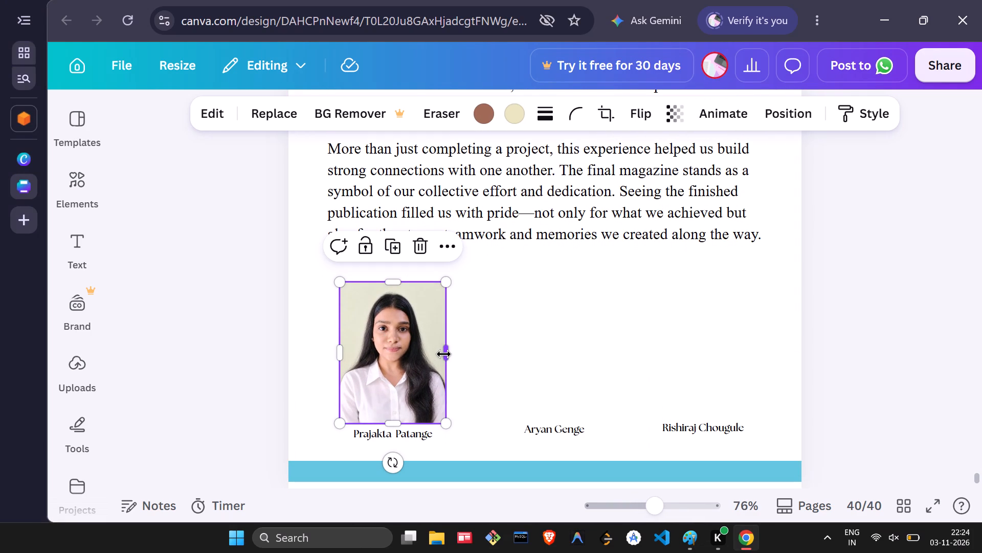
scroll(444, 354, up, 4)
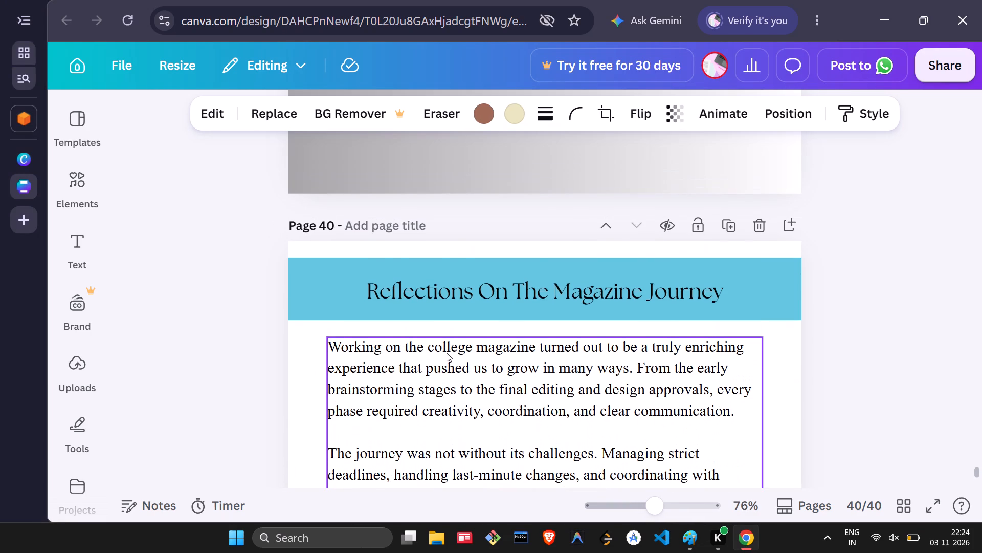
scroll(447, 351, up, 1)
scroll(450, 349, down, 1)
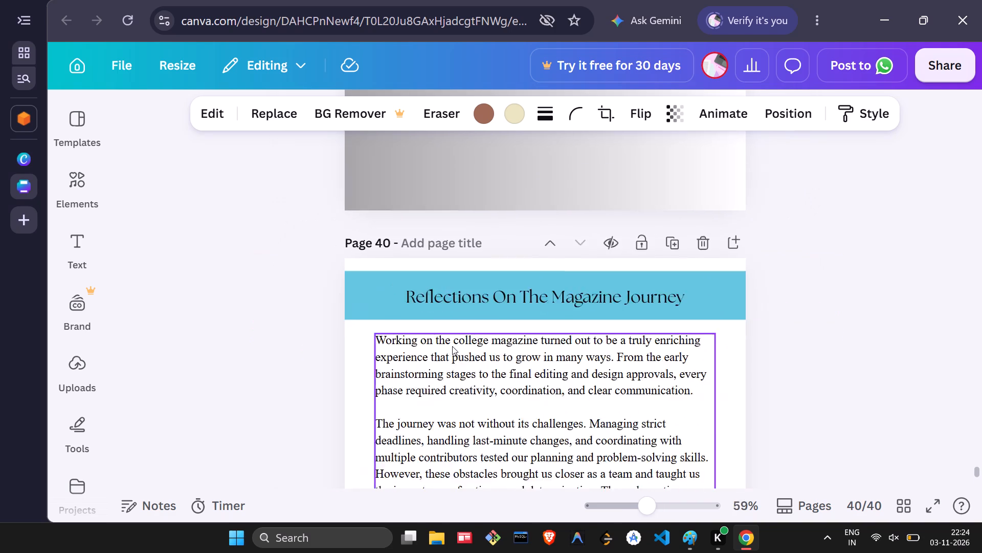
scroll(452, 346, up, 6)
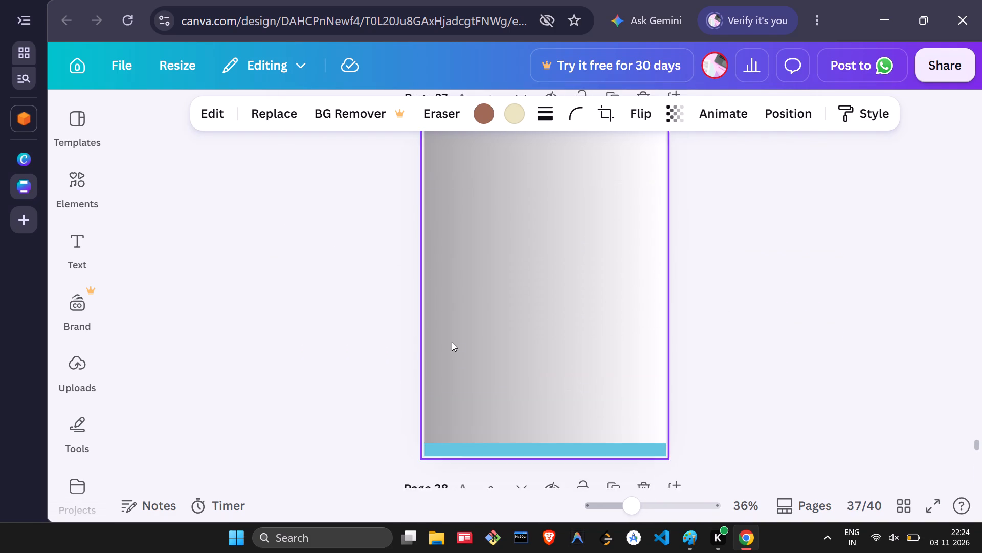
scroll(452, 342, up, 6)
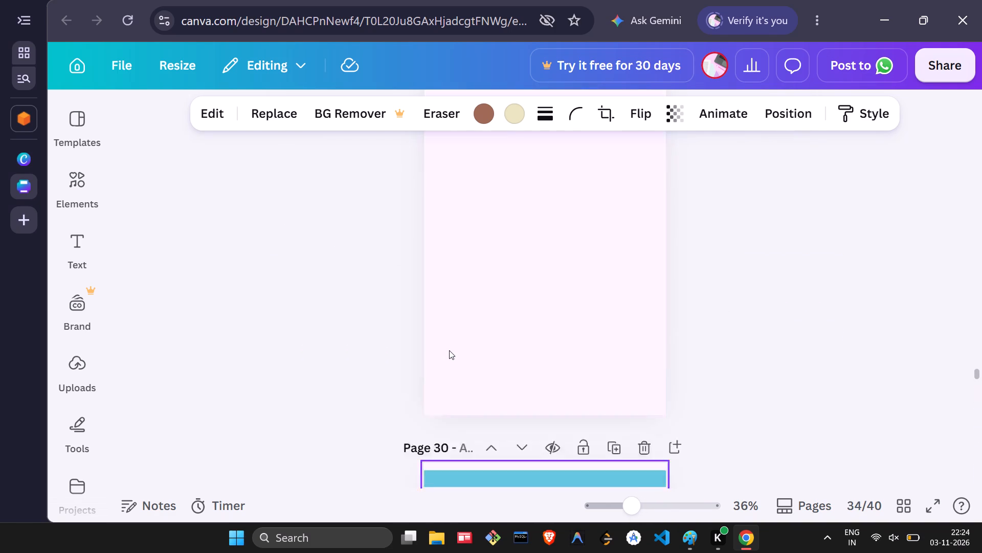
scroll(449, 350, up, 8)
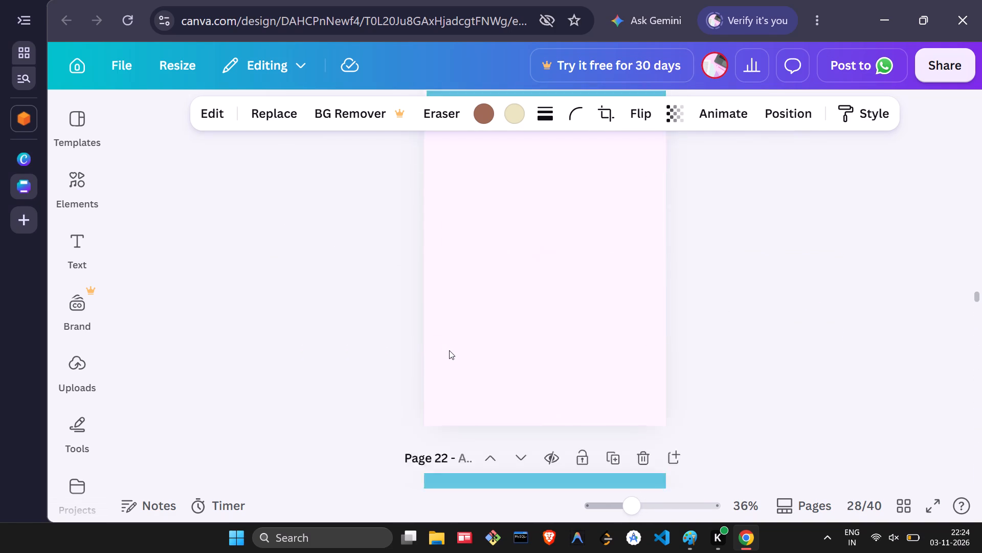
scroll(449, 350, up, 4)
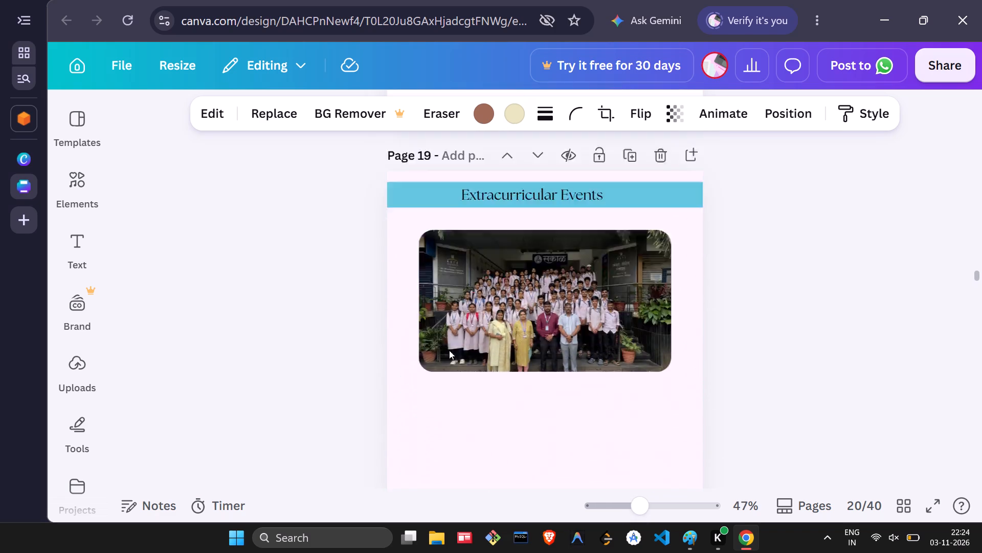
scroll(449, 350, up, 1)
Shrink the group photo on the Extracurricular Events page slightly and centre it horizontally on the page.
click(458, 384)
scroll(459, 373, down, 1)
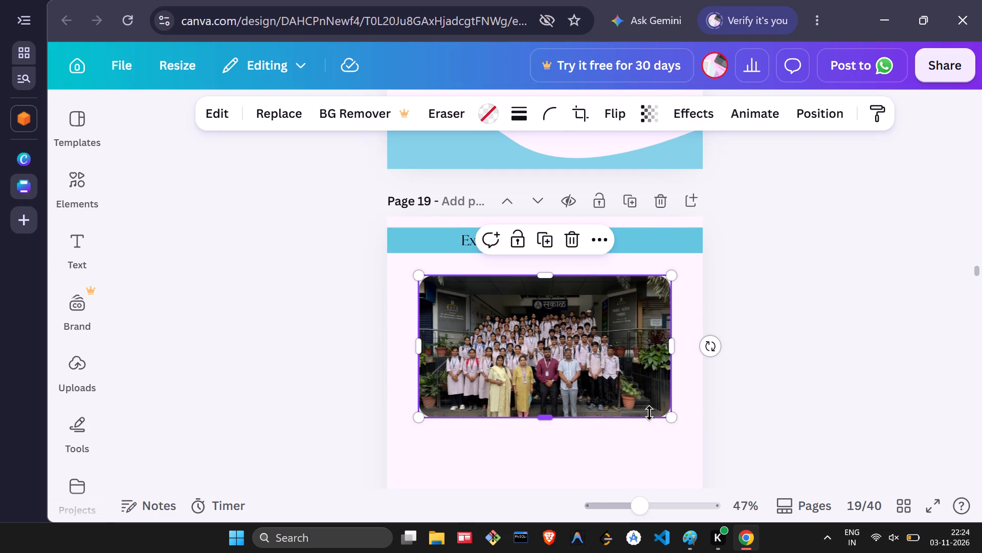
drag(668, 416, 651, 390)
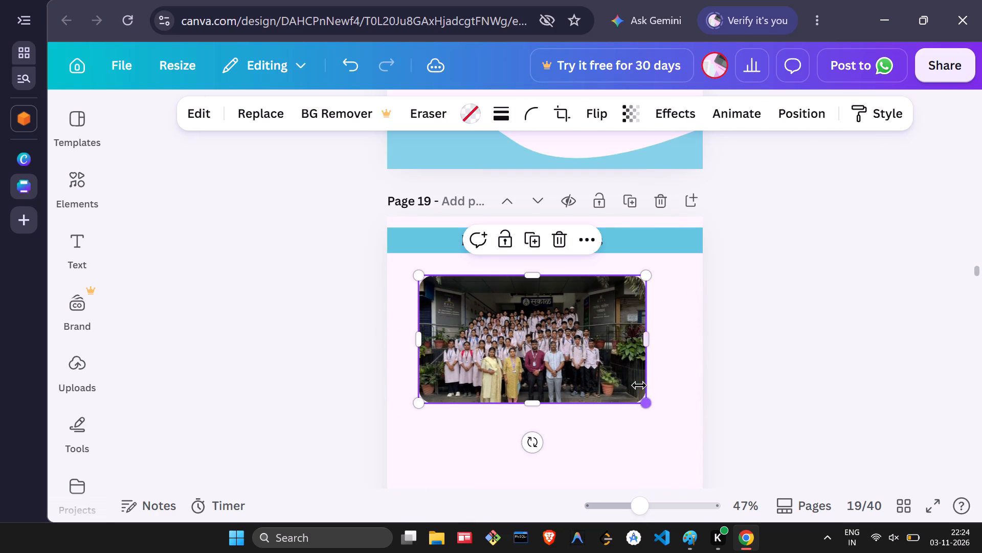
drag(570, 363, 584, 361)
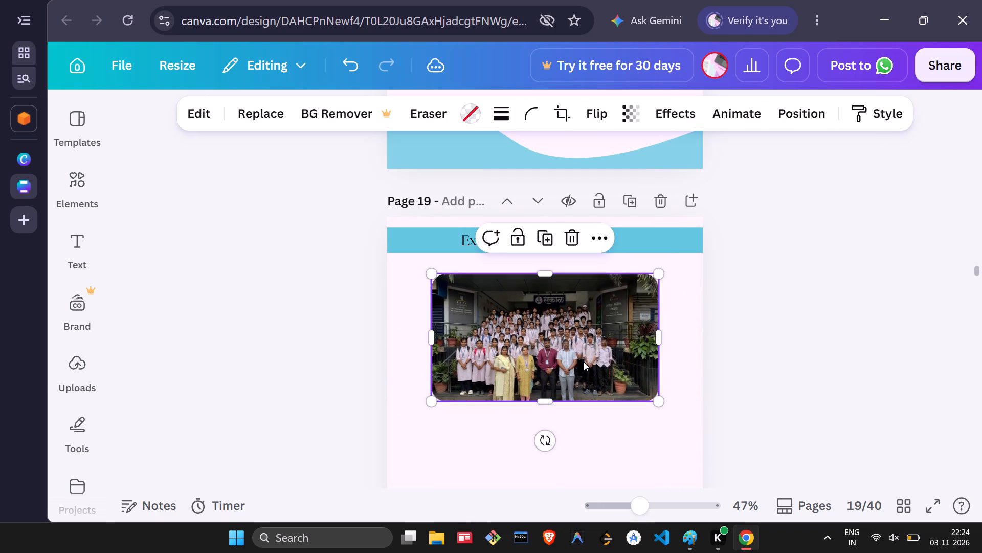
Look through the magazine from page 19 back to the Flying Beyond Boundaries cover.
scroll(584, 361, up, 8)
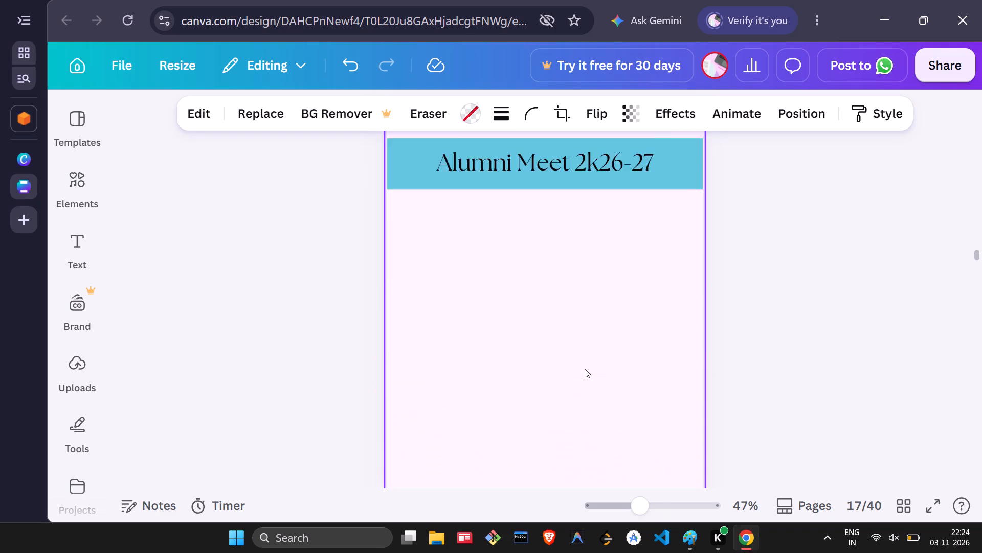
scroll(587, 369, up, 1)
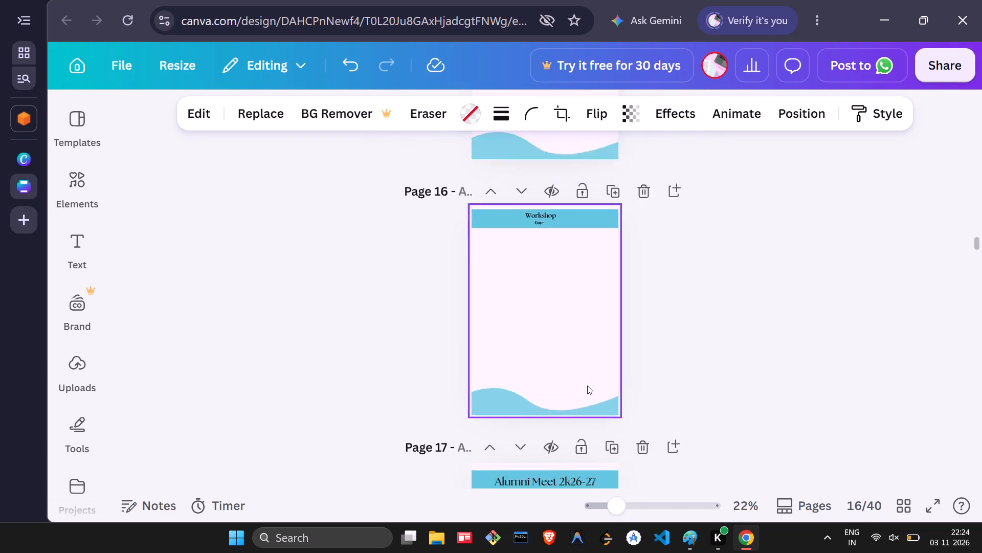
scroll(587, 386, up, 3)
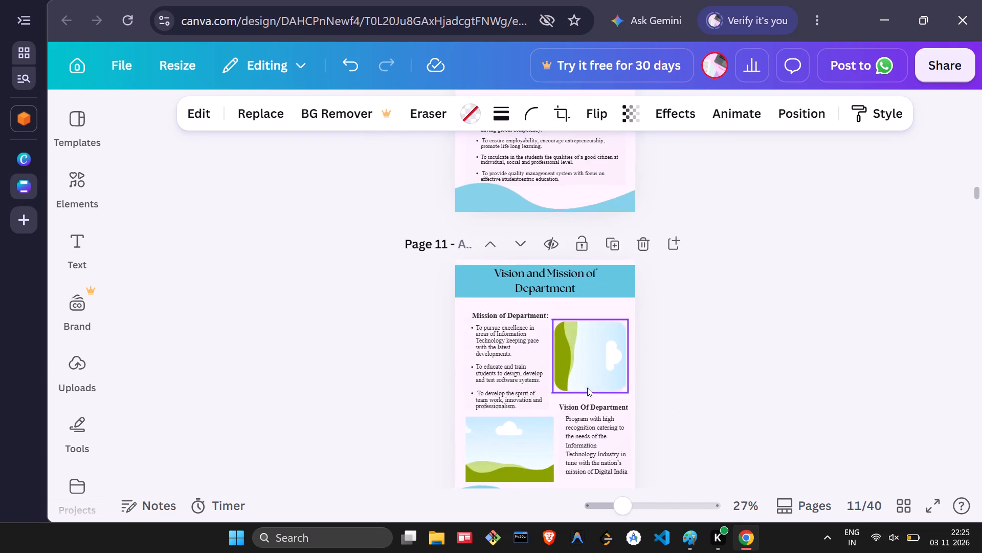
scroll(587, 388, down, 2)
scroll(525, 245, up, 7)
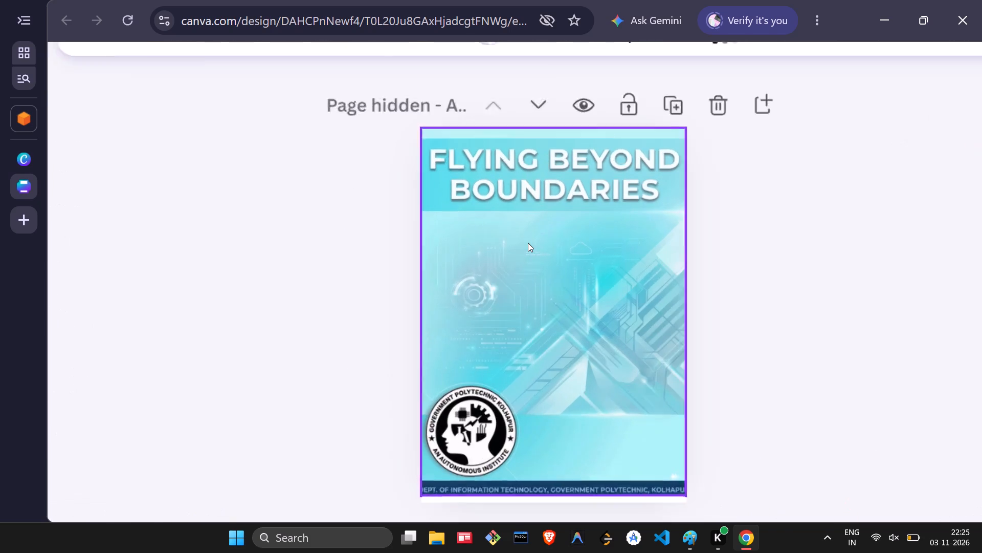
Stretch the cover's background image downward to fill the white strip at the bottom of the page.
click(470, 430)
scroll(474, 404, down, 1)
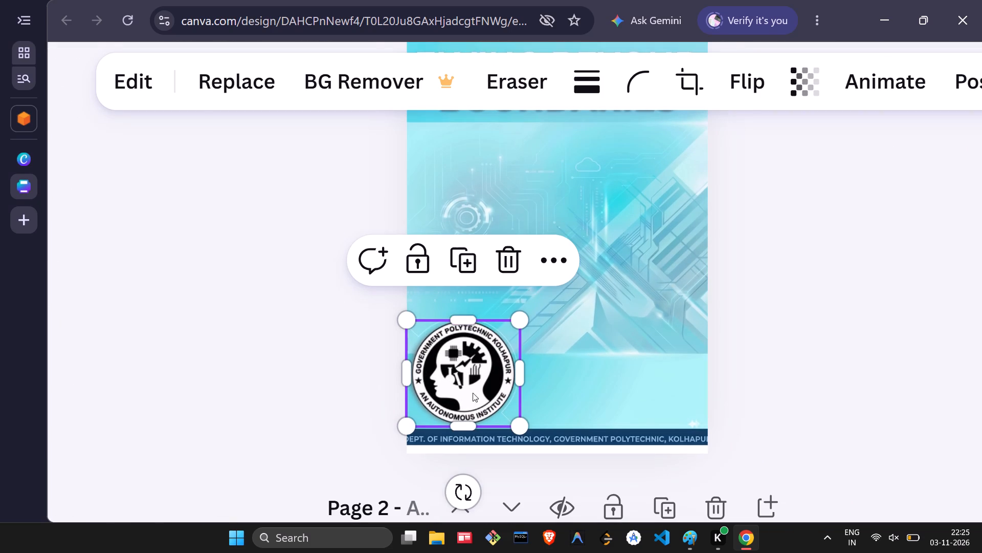
drag(454, 325, 449, 323)
click(553, 363)
scroll(551, 361, down, 1)
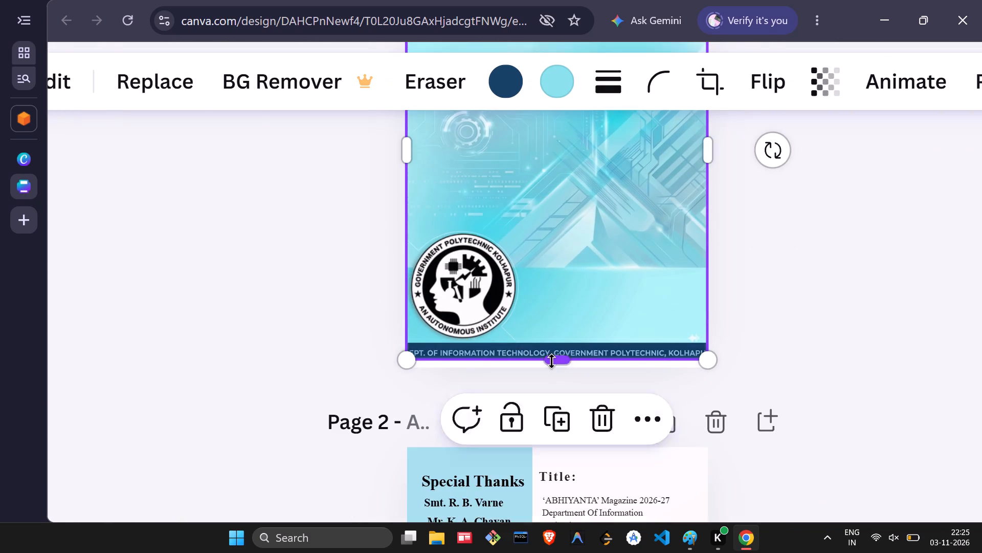
scroll(551, 361, up, 3)
click(549, 168)
scroll(564, 280, down, 2)
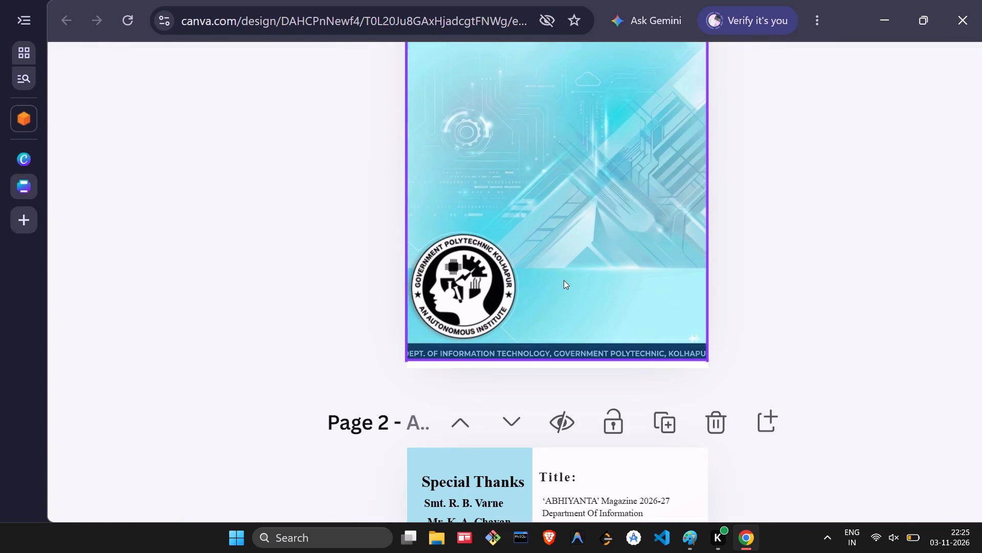
click(541, 351)
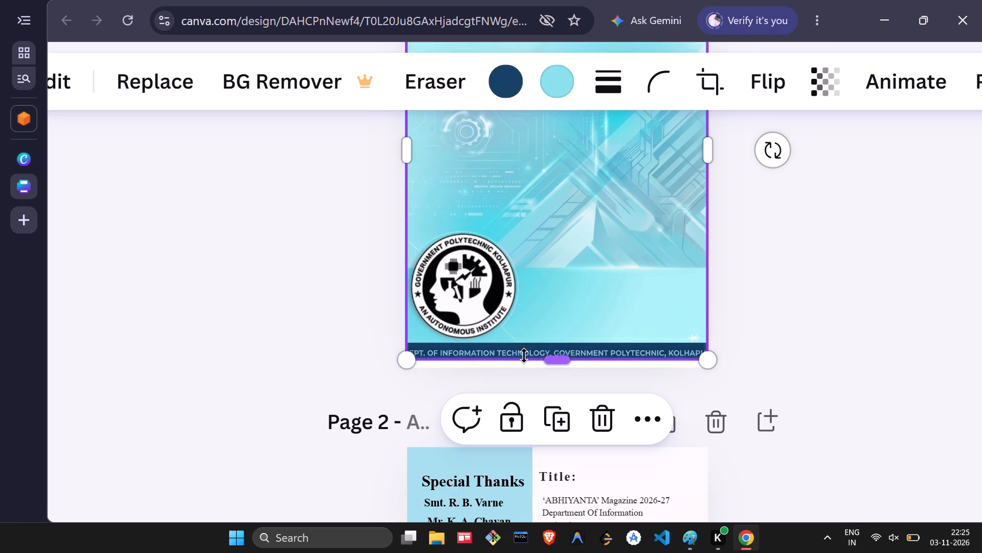
drag(550, 360, 553, 374)
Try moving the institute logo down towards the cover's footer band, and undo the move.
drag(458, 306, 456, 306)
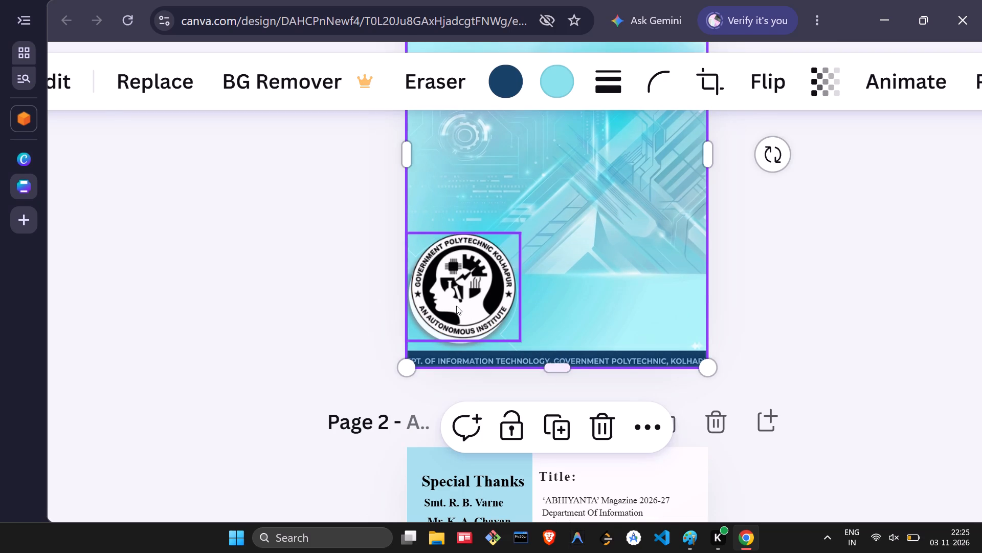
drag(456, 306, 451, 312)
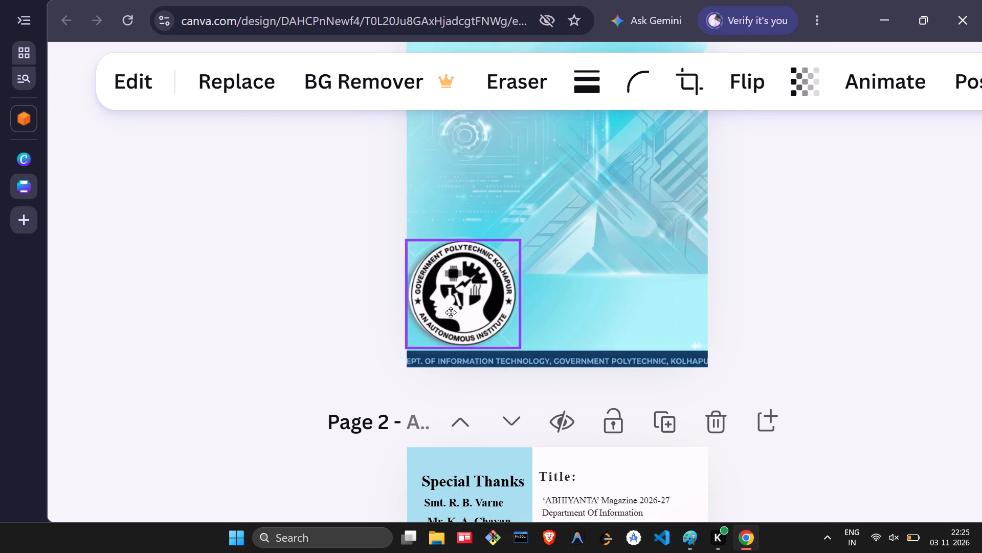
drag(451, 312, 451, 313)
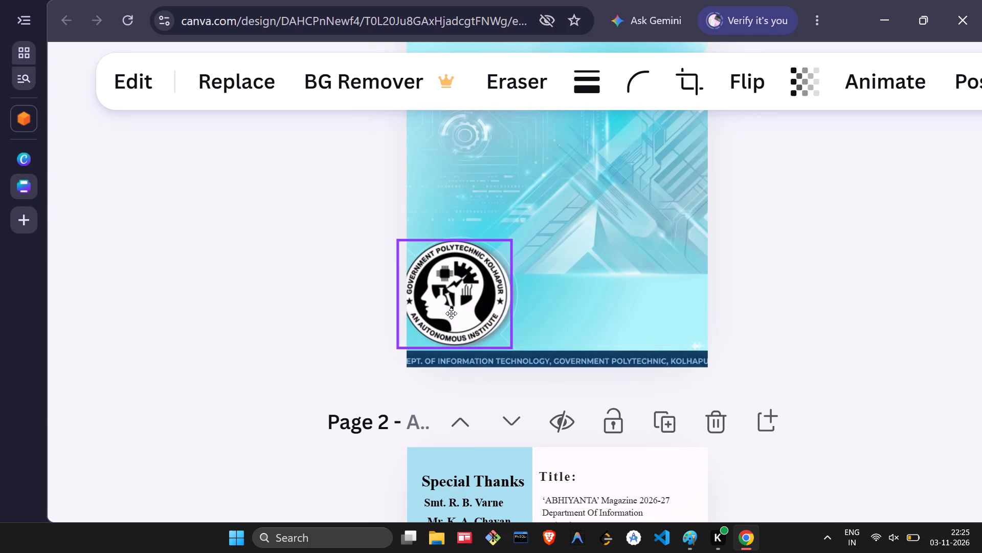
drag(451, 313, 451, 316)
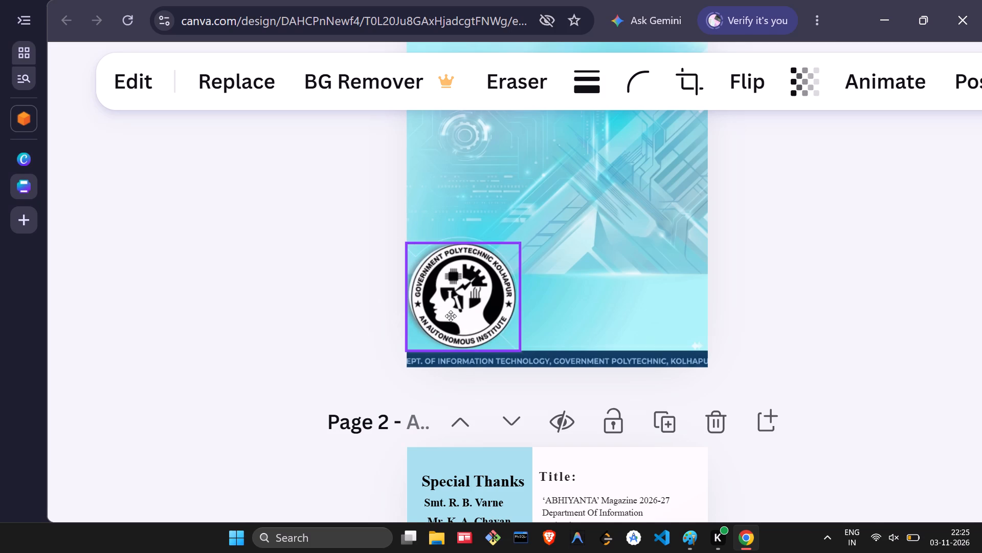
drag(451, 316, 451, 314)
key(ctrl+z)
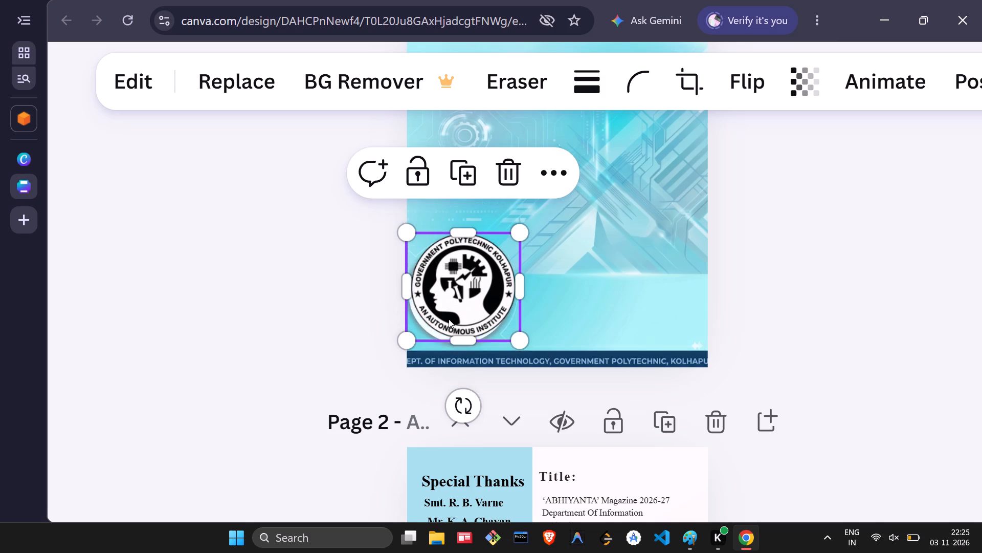
Undo the recent edits on the magazine cover, including the downward stretch of its background image.
key(ctrl+z)
key(ctrl+z)
key(ctrl+z)
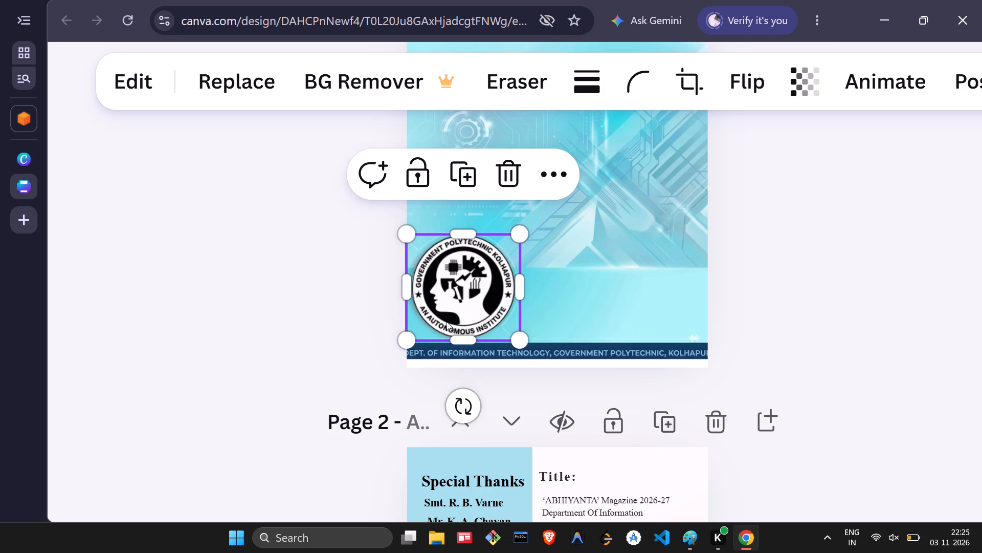
key(ctrl+z)
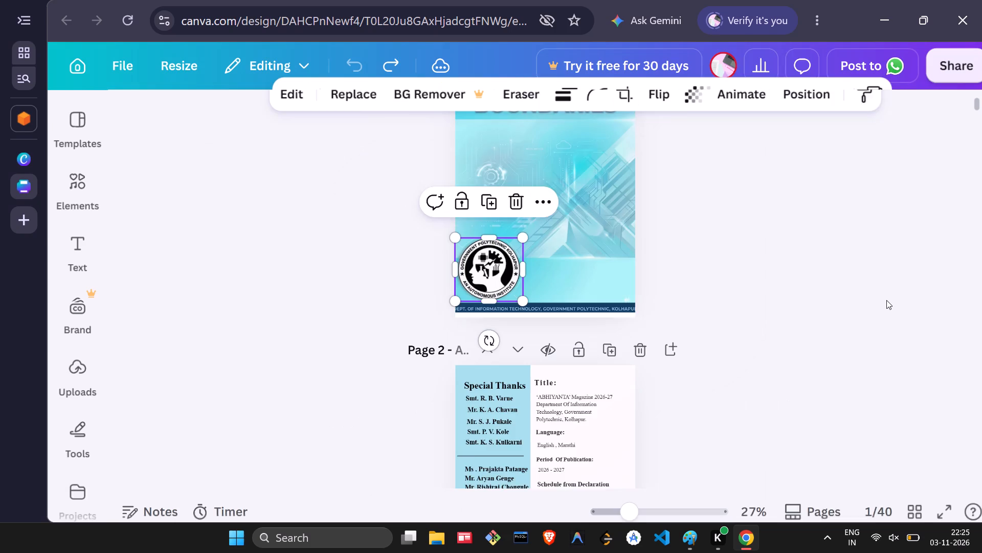
scroll(850, 297, up, 3)
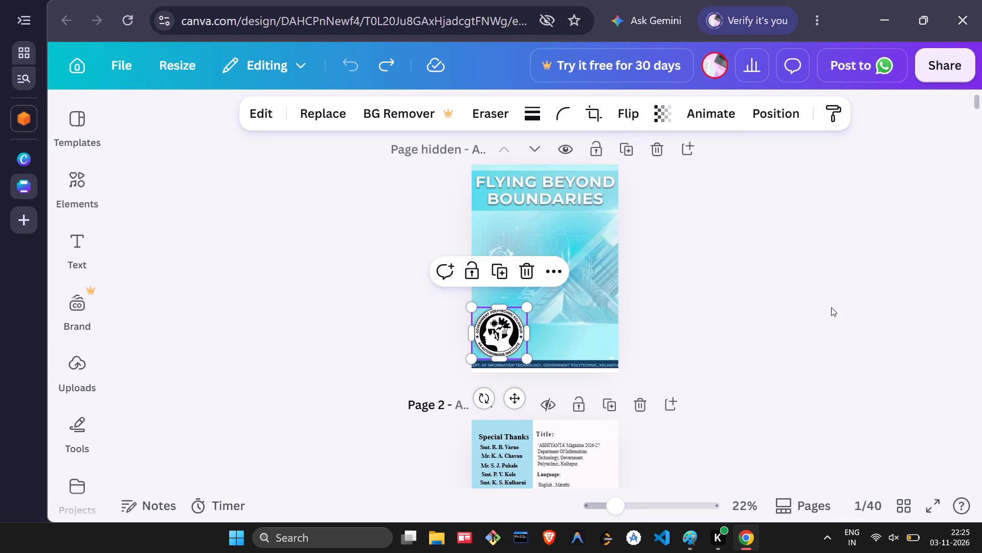
Save the magazine design.
key(ctrl+s)
key(ctrl+s)
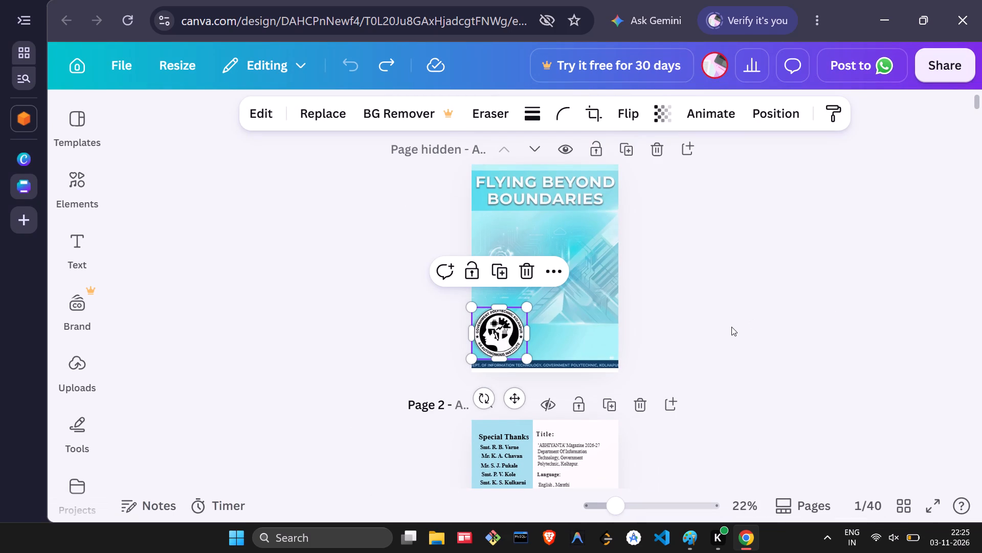
Deselect the cover logo, glance through the pages to the Principal's Message, and close the magazine design's browser tab.
click(731, 327)
scroll(731, 327, down, 5)
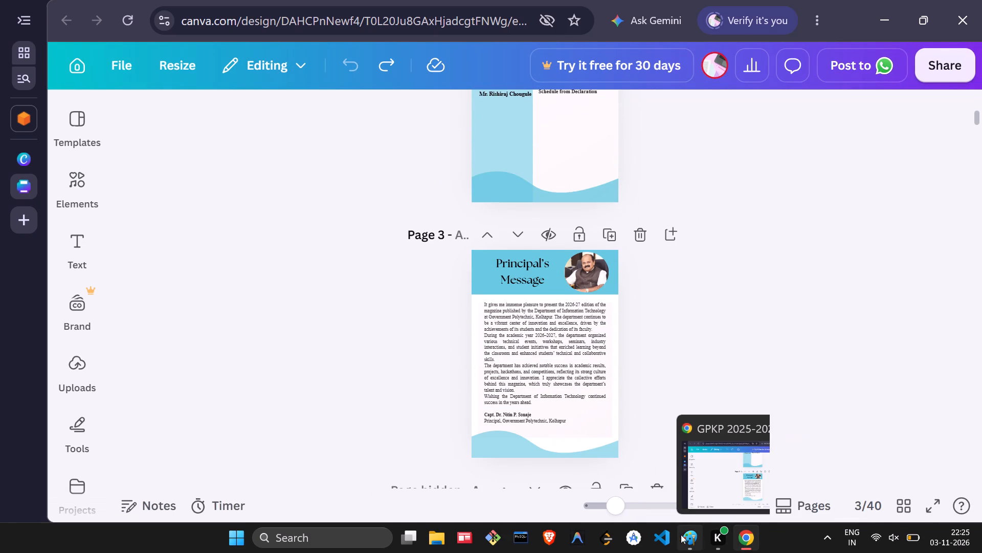
click(25, 189)
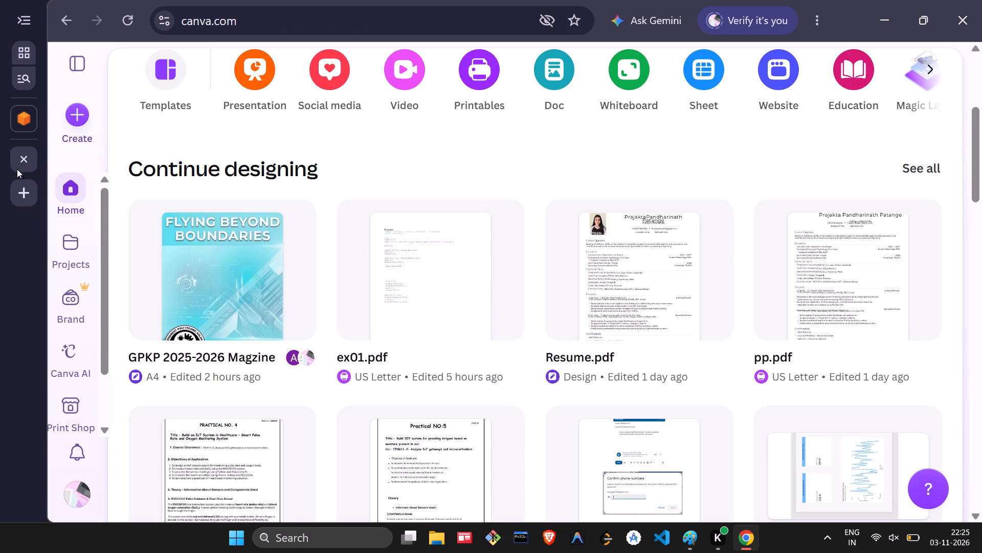
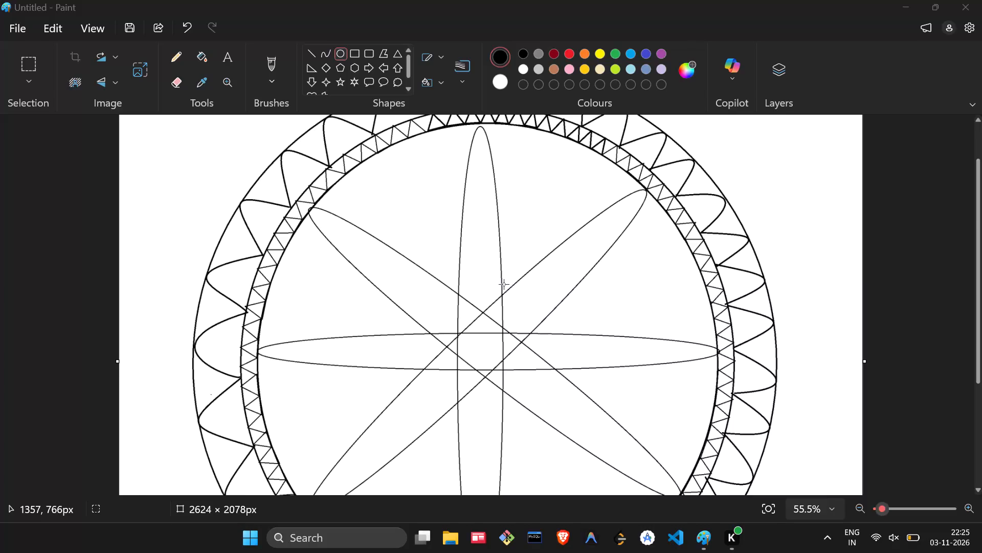
Draw an ellipse about 1007 × 1120 px over the crossing petals, inside the mandala's inner ring.
ctrl+scroll(504, 284, down, 6)
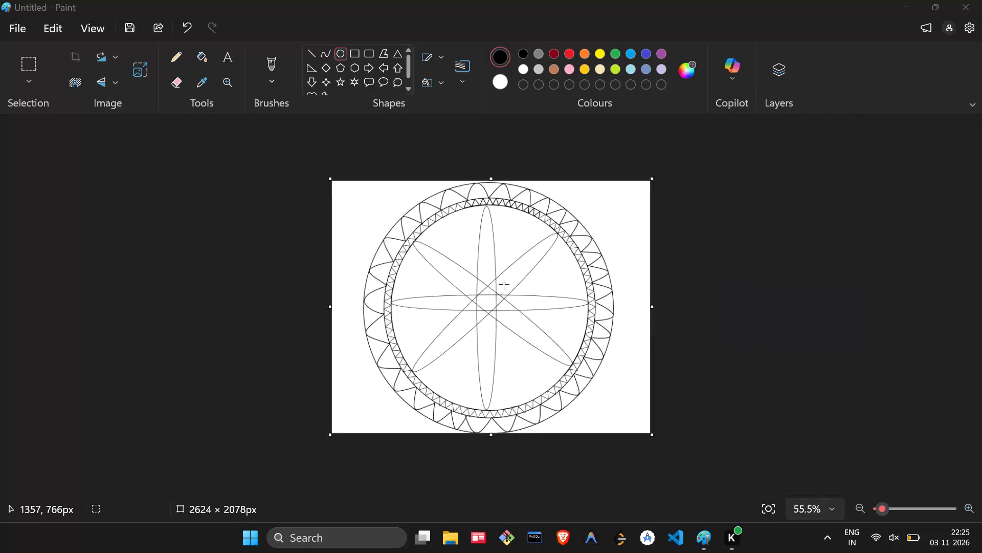
ctrl+scroll(504, 284, down, 3)
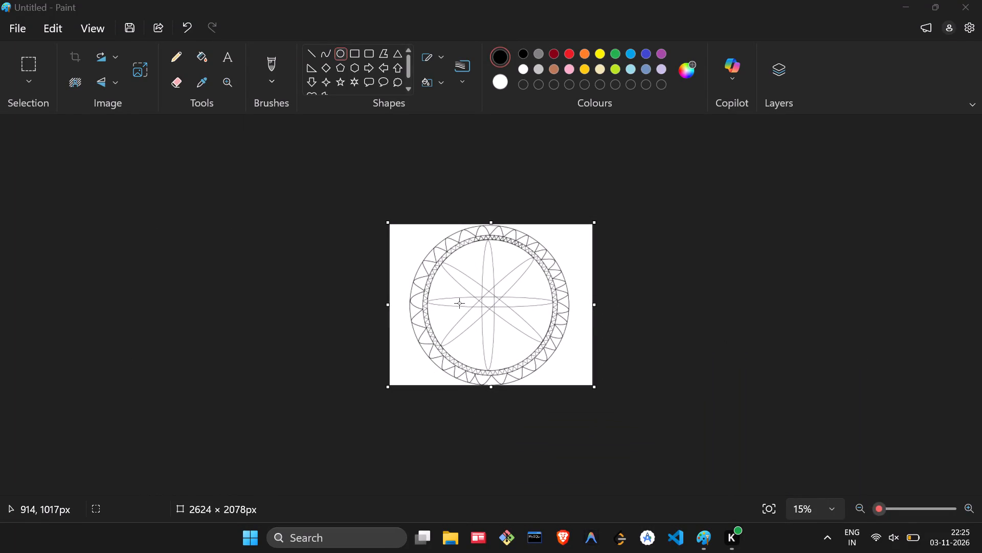
ctrl+scroll(457, 301, up, 8)
scroll(455, 296, right, 1)
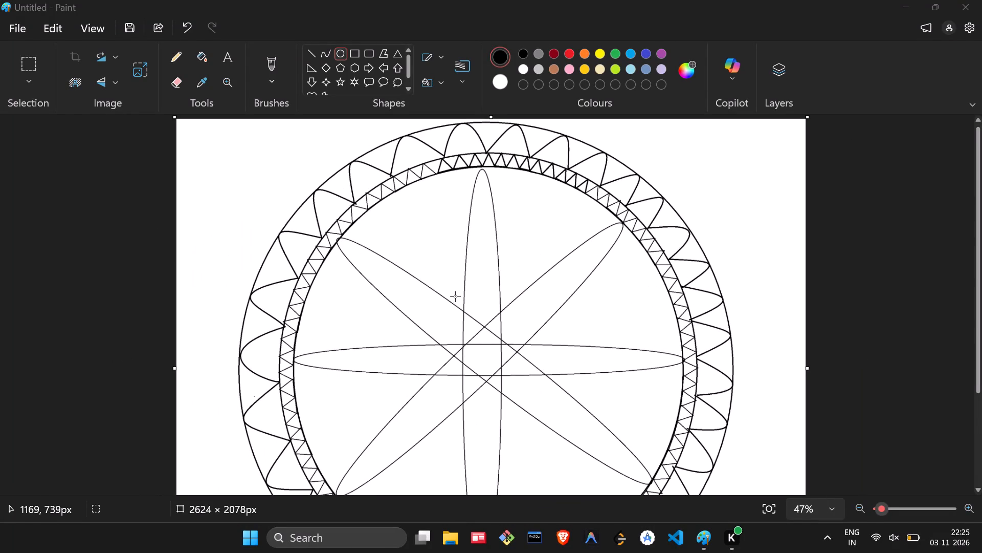
scroll(455, 296, right, 1)
scroll(405, 326, up, 3)
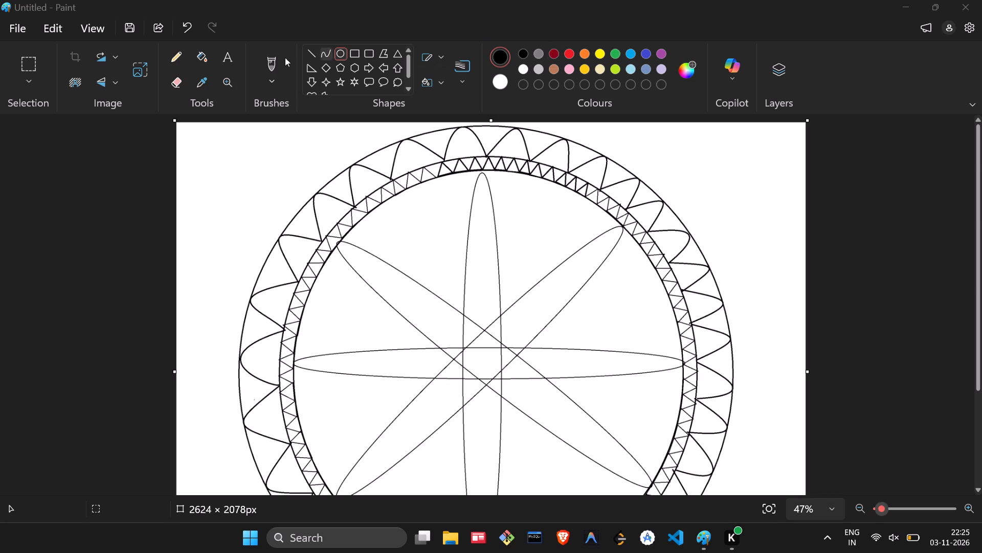
click(345, 51)
scroll(343, 96, down, 1)
drag(385, 205, 392, 232)
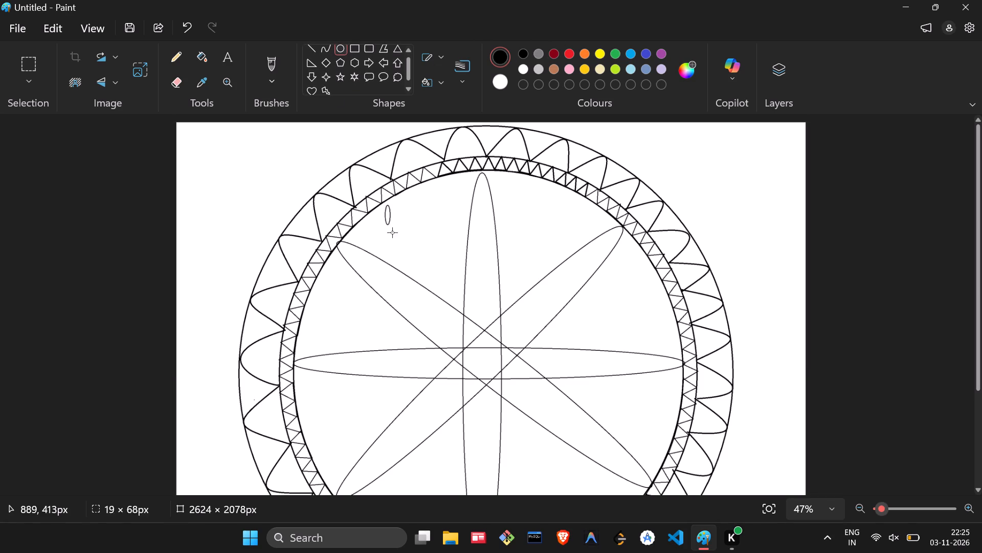
drag(392, 232, 534, 265)
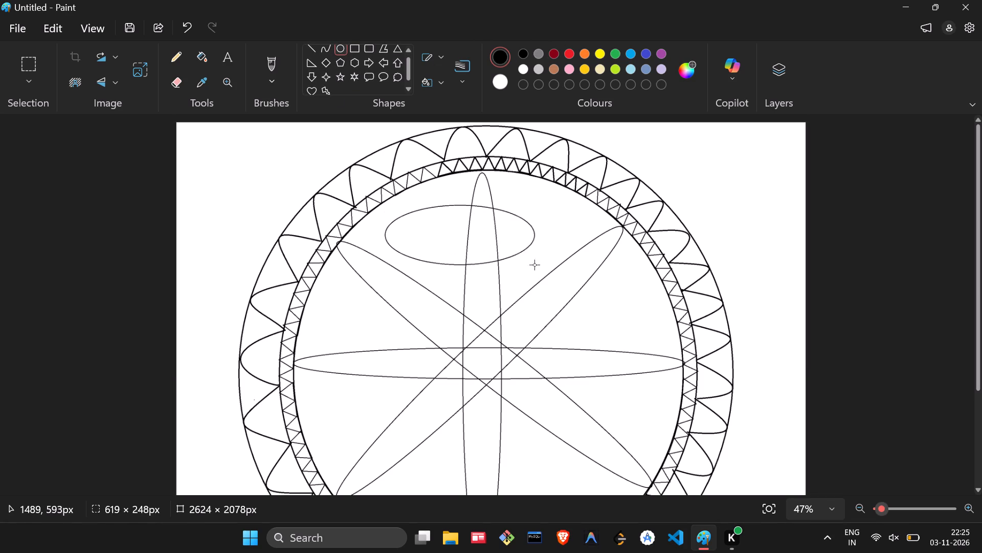
drag(534, 265, 600, 289)
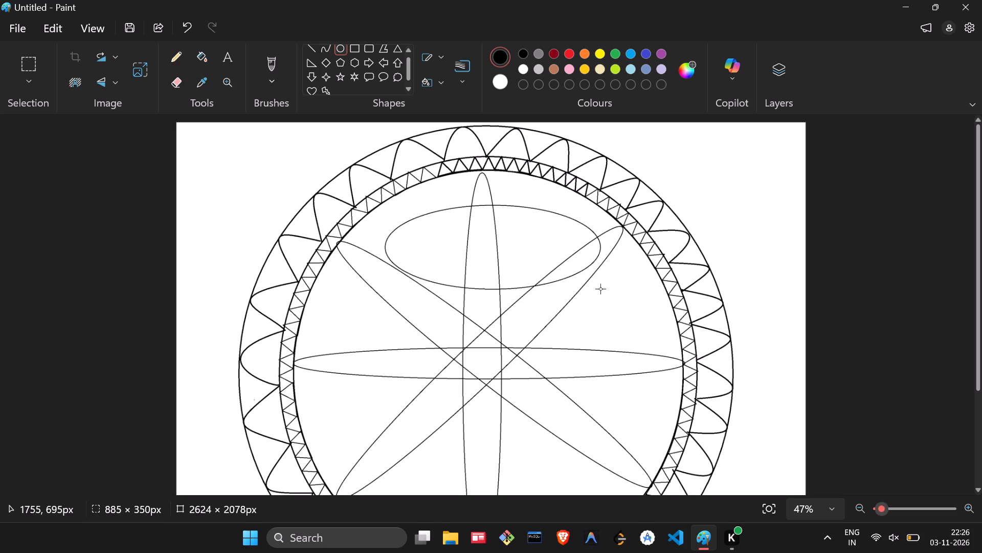
drag(600, 289, 627, 474)
Centre the new ellipse on the petal crossing and enlarge it to about 1344 × 1501 px.
scroll(623, 379, down, 2)
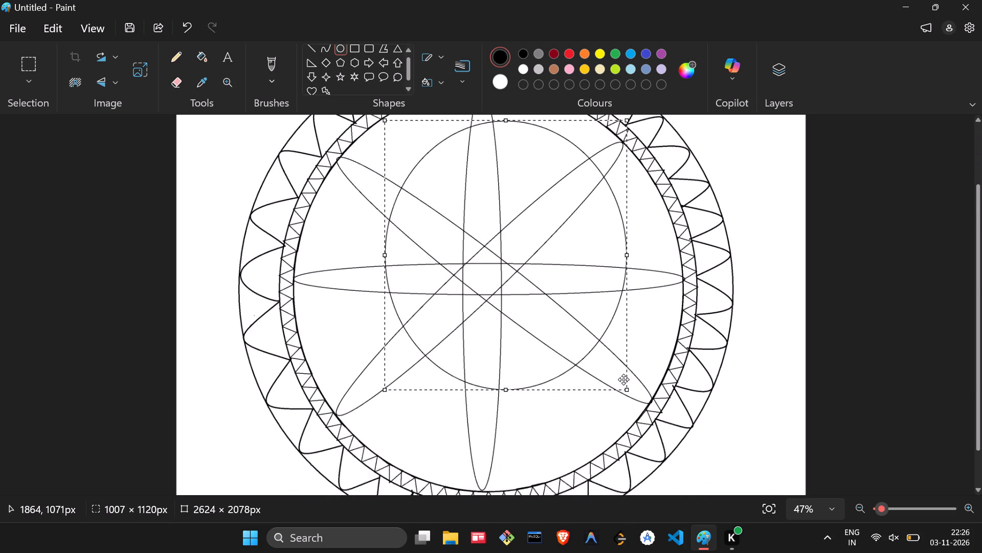
drag(534, 249, 501, 264)
scroll(512, 256, up, 1)
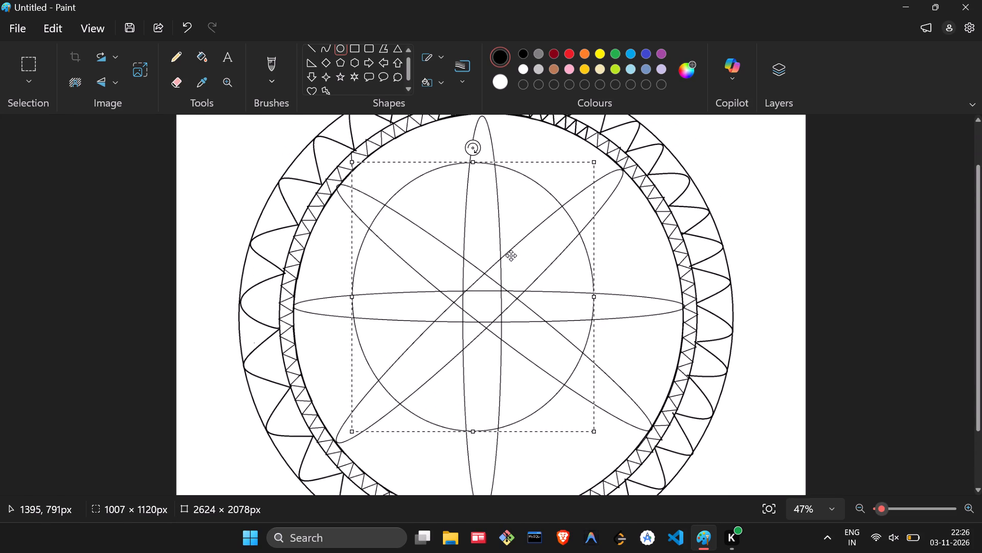
scroll(511, 256, up, 1)
drag(470, 216, 471, 204)
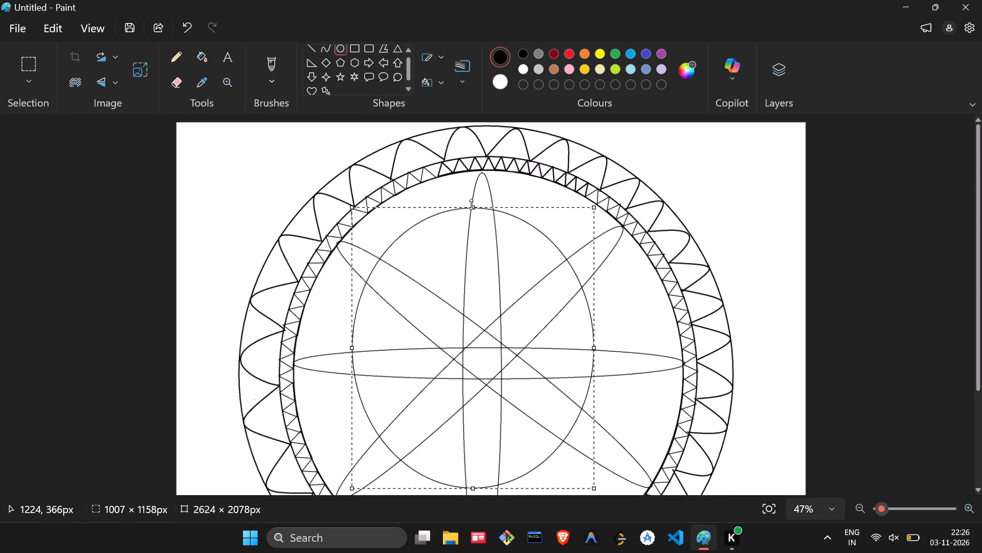
drag(471, 204, 472, 202)
drag(598, 342, 642, 376)
scroll(631, 368, down, 1)
drag(496, 432, 457, 505)
drag(352, 328, 321, 321)
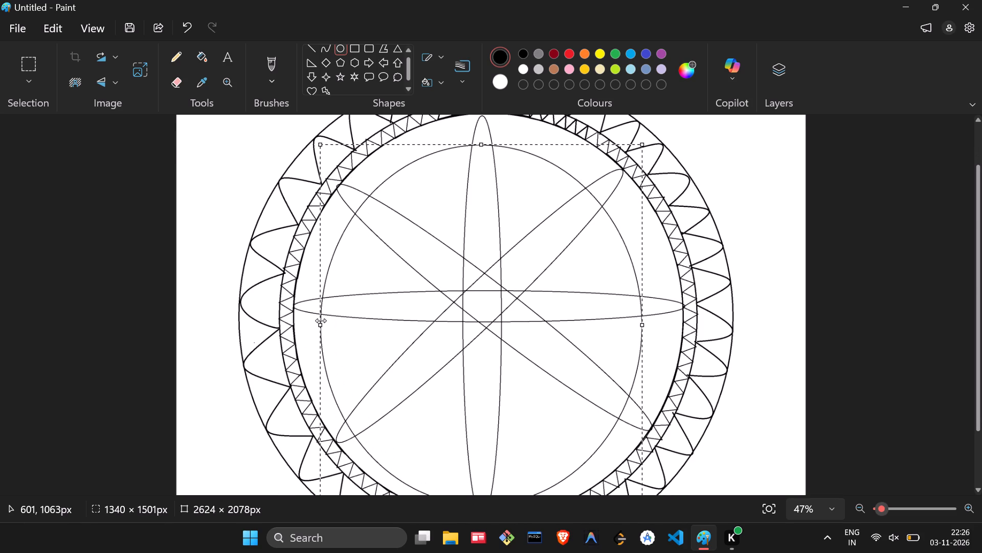
drag(321, 321, 320, 321)
scroll(407, 300, down, 1)
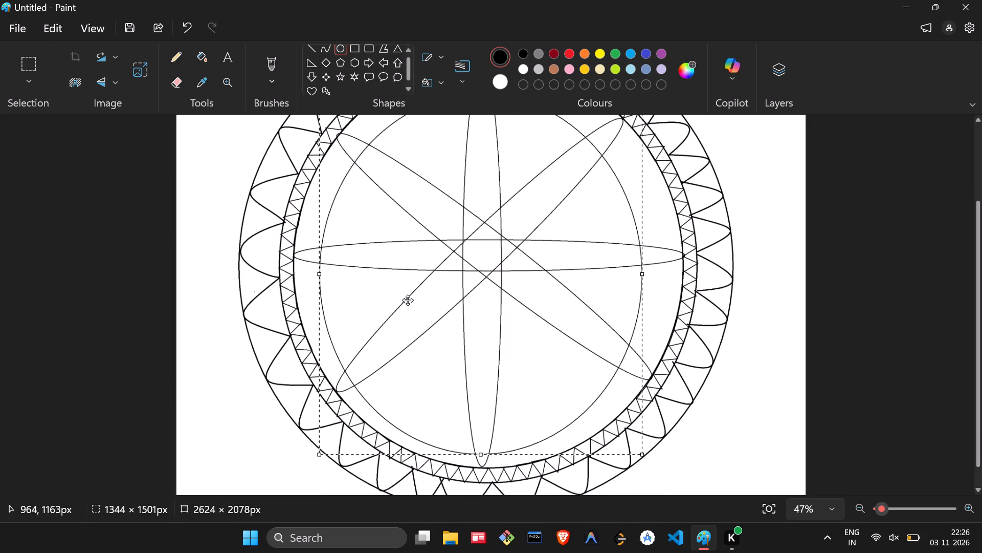
Refine the ellipse's position and reduce it to about 1301 × 1398 px, leaving an even gap inside the zigzag ring, and deselect it.
drag(482, 449, 490, 422)
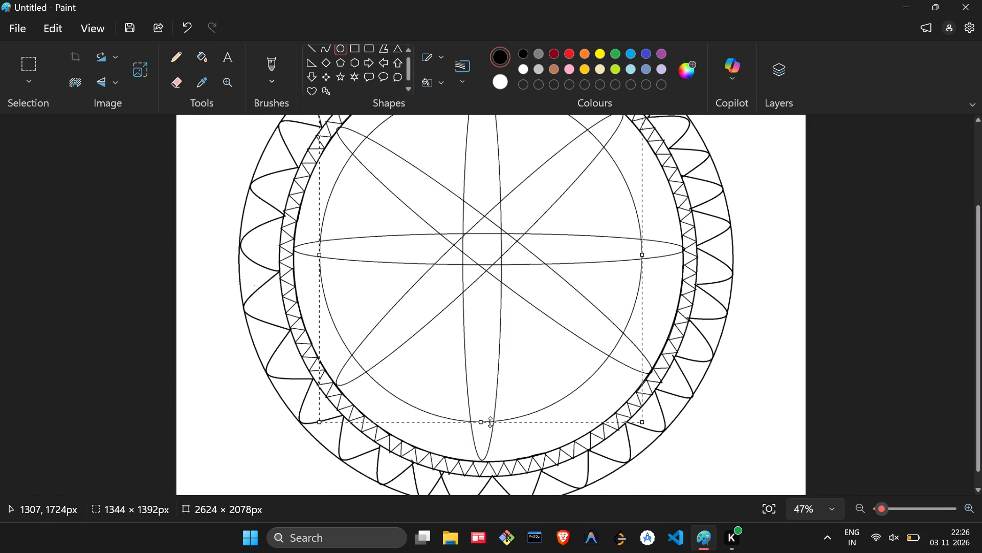
drag(490, 422, 497, 427)
drag(541, 313, 541, 326)
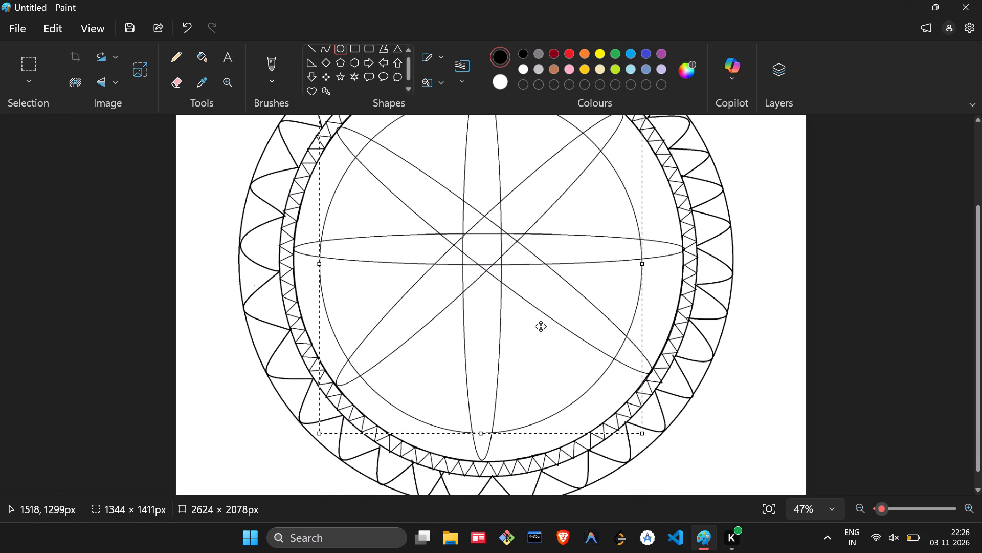
drag(541, 326, 547, 326)
scroll(549, 324, up, 1)
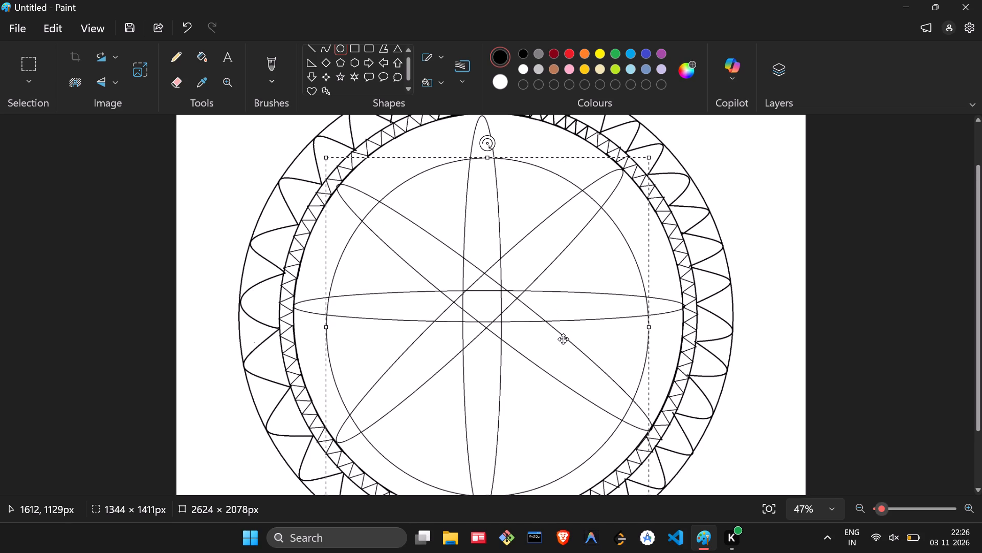
drag(563, 339, 566, 335)
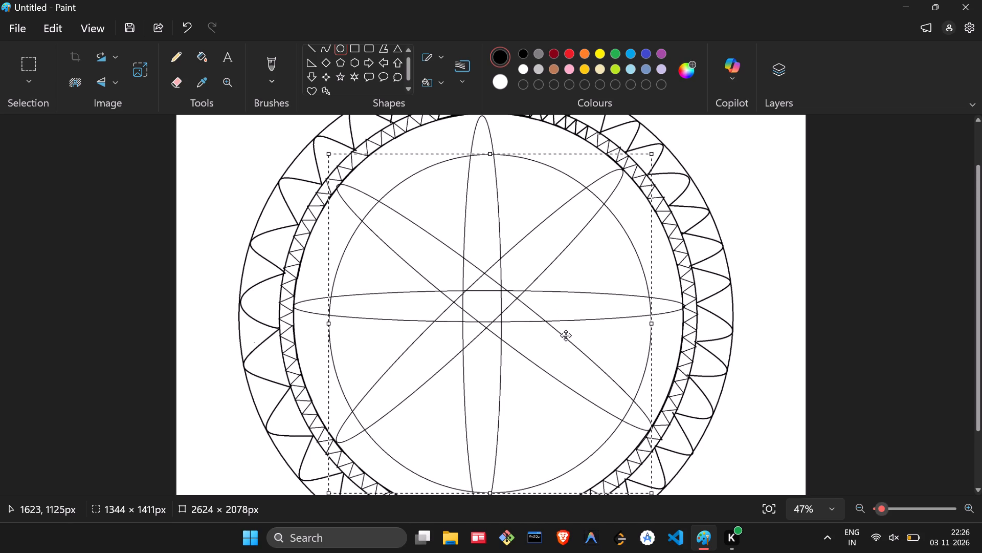
drag(566, 335, 566, 334)
ctrl+scroll(645, 331, down, 2)
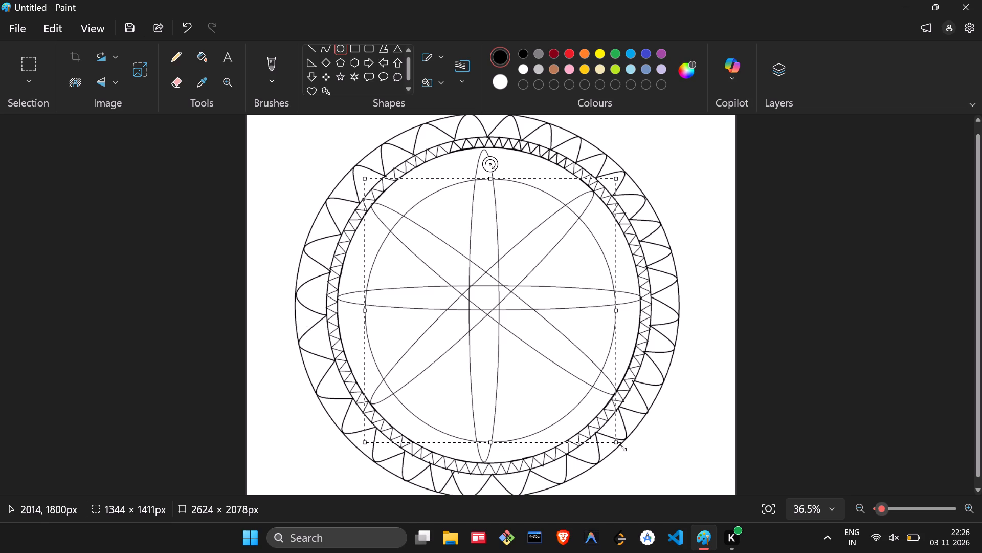
drag(617, 438, 615, 432)
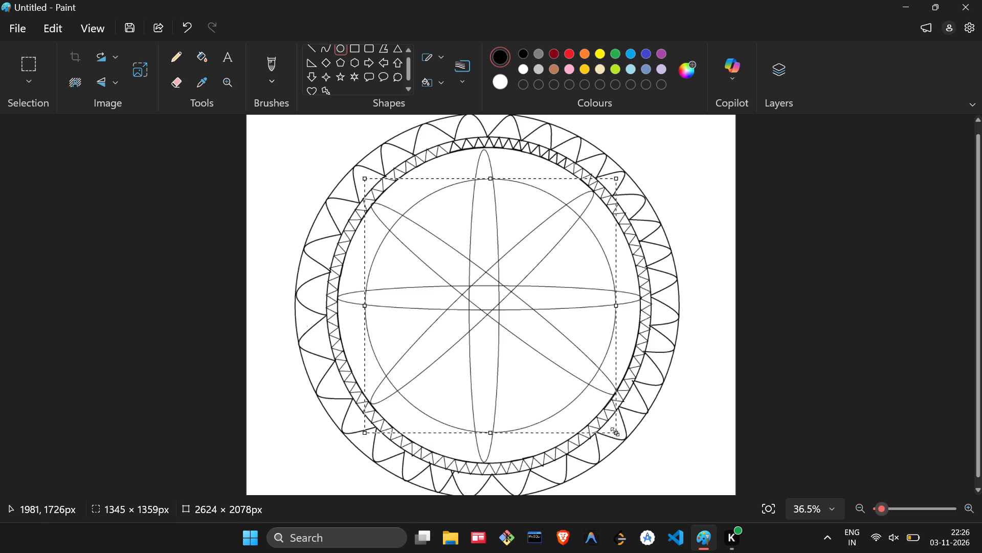
drag(615, 432, 606, 438)
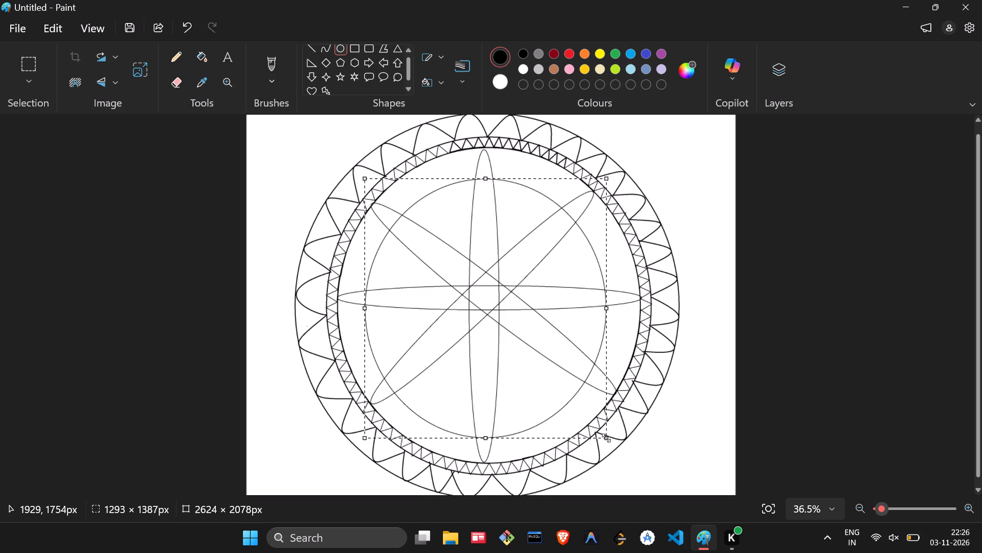
drag(606, 438, 608, 440)
click(749, 412)
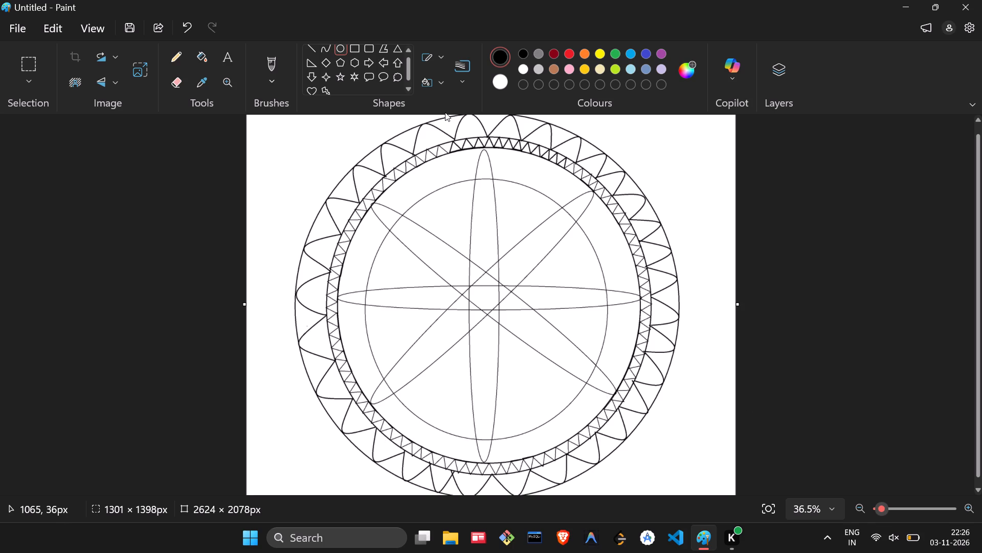
Draw a straight centre line about 505 px long in the top petal, from the new inner circle down to the petal crossing.
click(356, 48)
scroll(355, 66, up, 1)
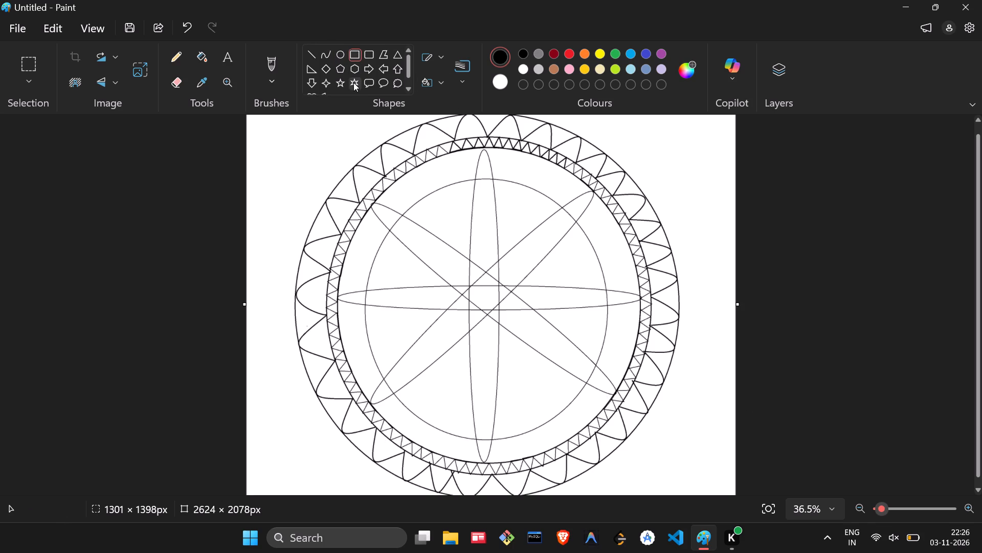
scroll(353, 82, up, 2)
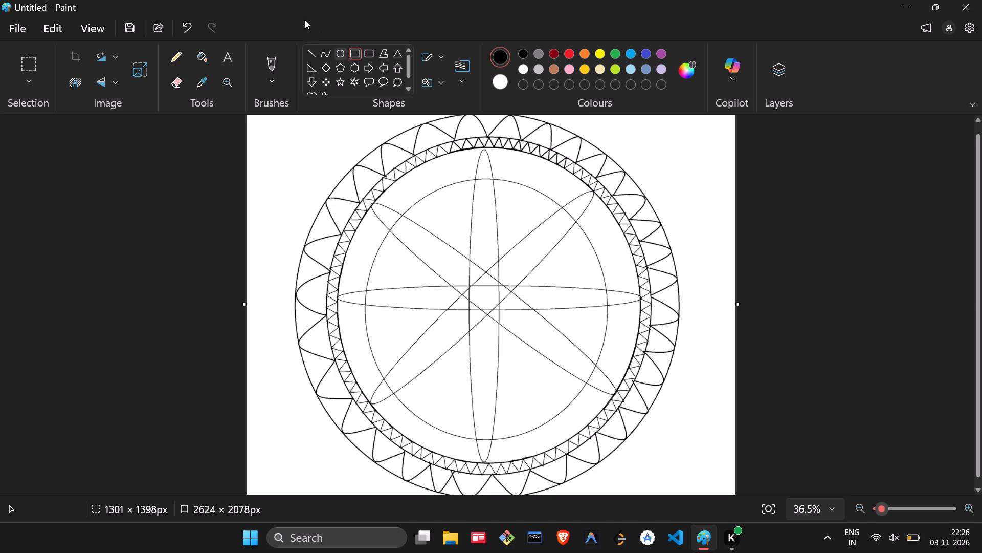
click(310, 49)
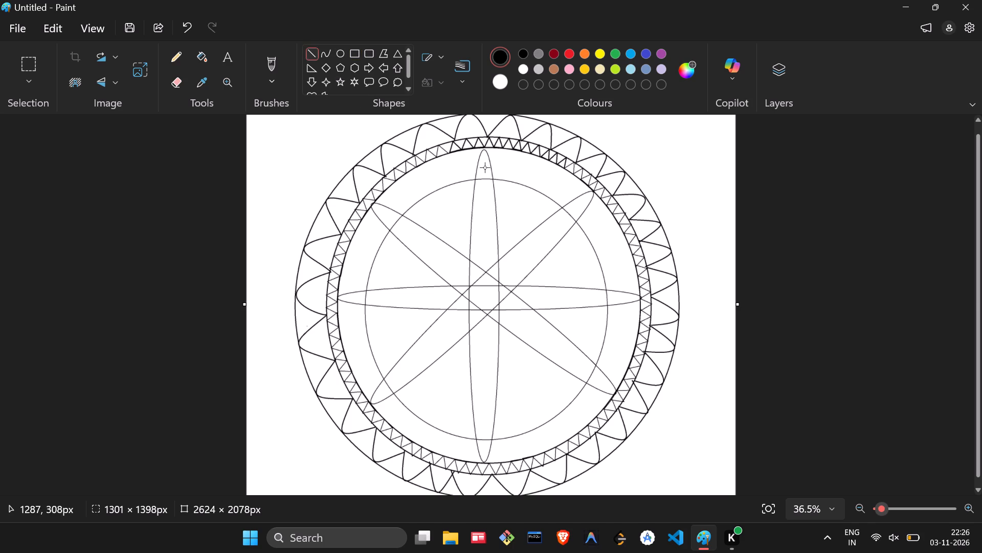
drag(487, 179, 486, 269)
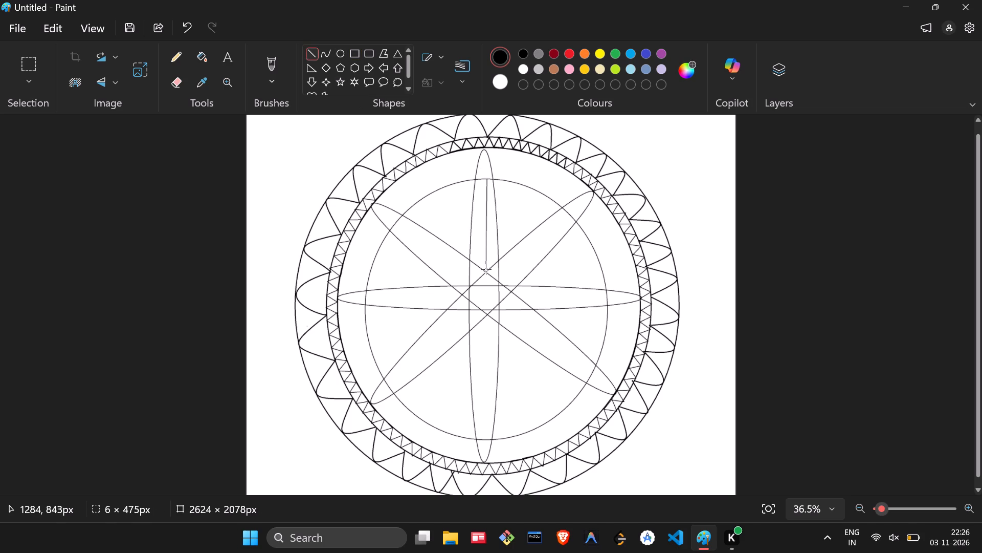
drag(486, 269, 486, 273)
drag(488, 179, 481, 179)
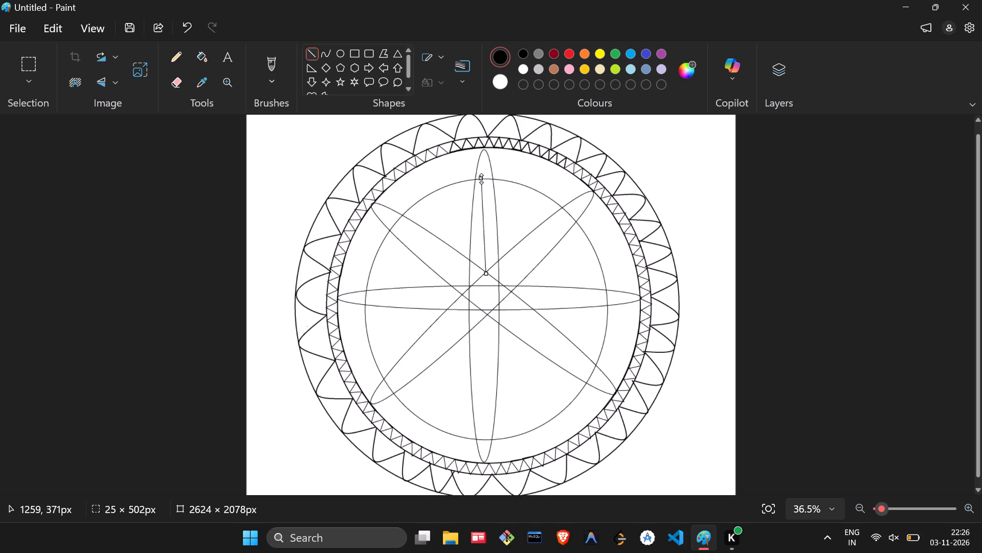
drag(481, 179, 484, 179)
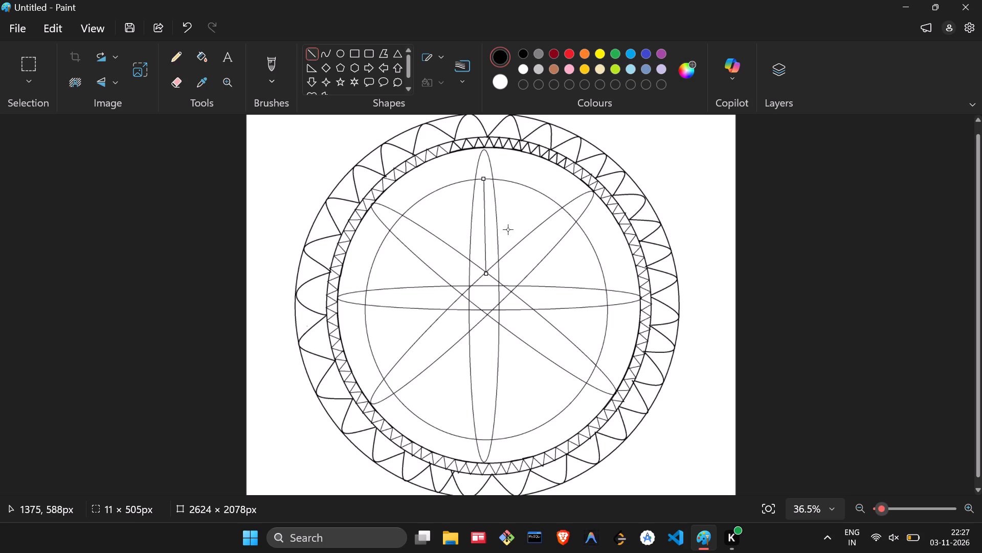
click(502, 280)
Draw a diagonal centre line spanning about 381 × 376 px in the upper-right petal, from the petal crossing to the inner circle.
drag(500, 281, 505, 270)
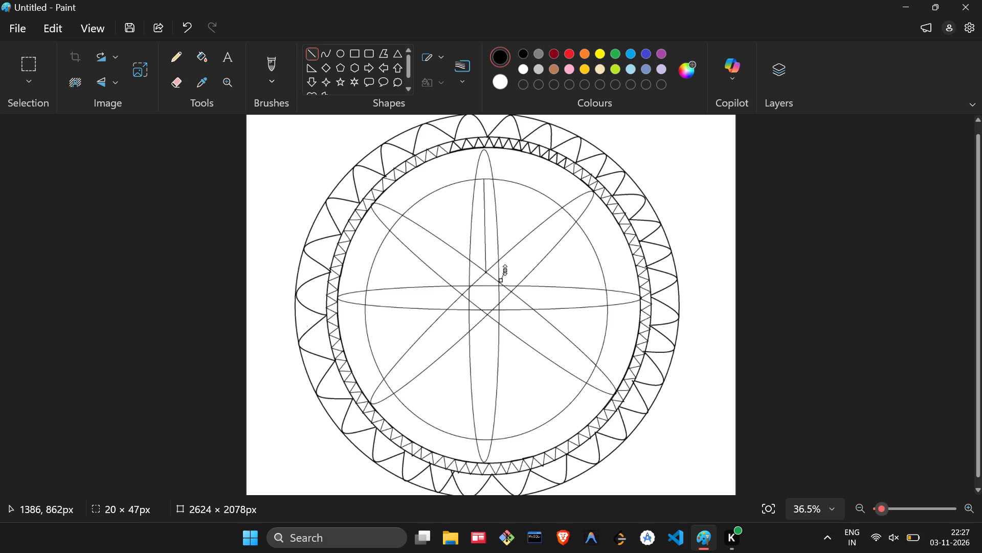
drag(505, 270, 572, 215)
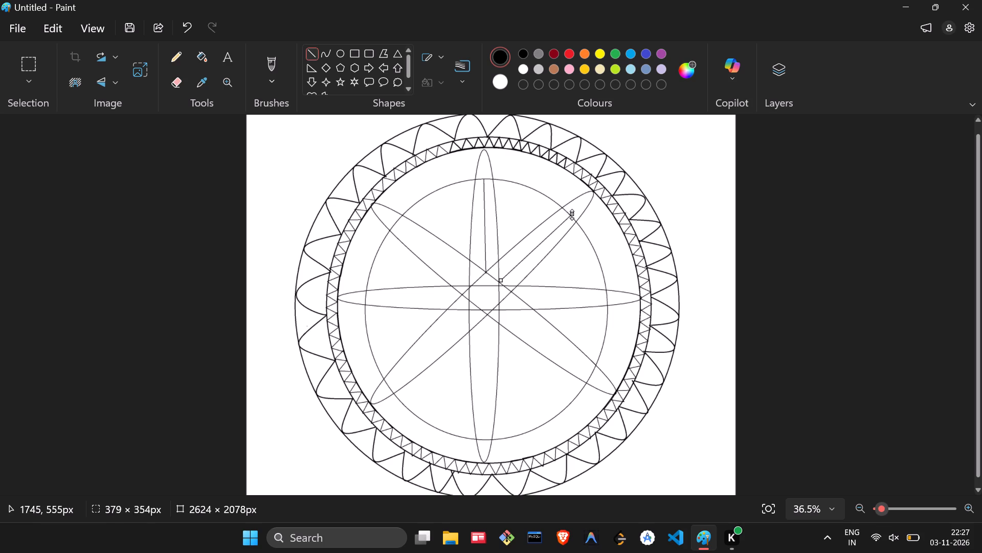
drag(572, 215, 571, 215)
drag(571, 215, 571, 216)
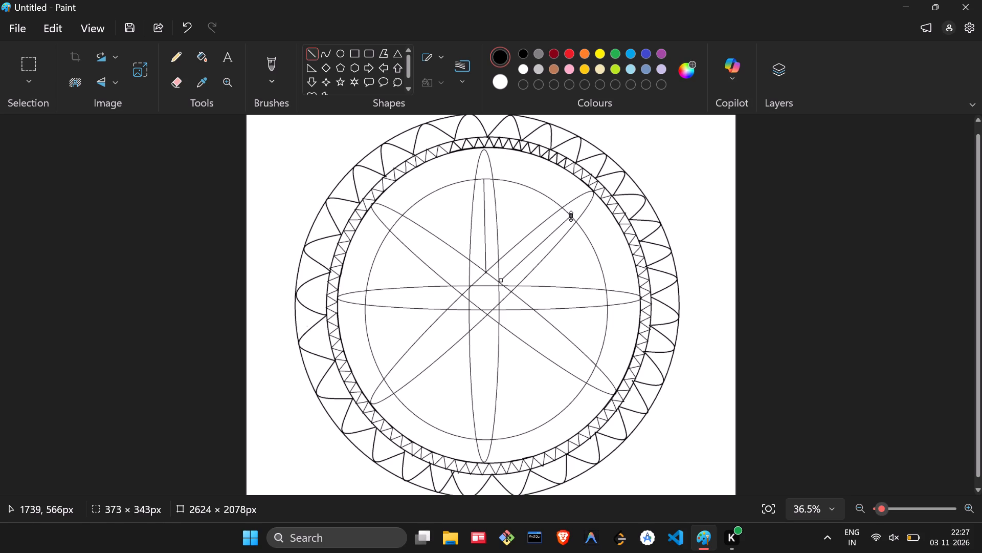
drag(571, 216, 571, 212)
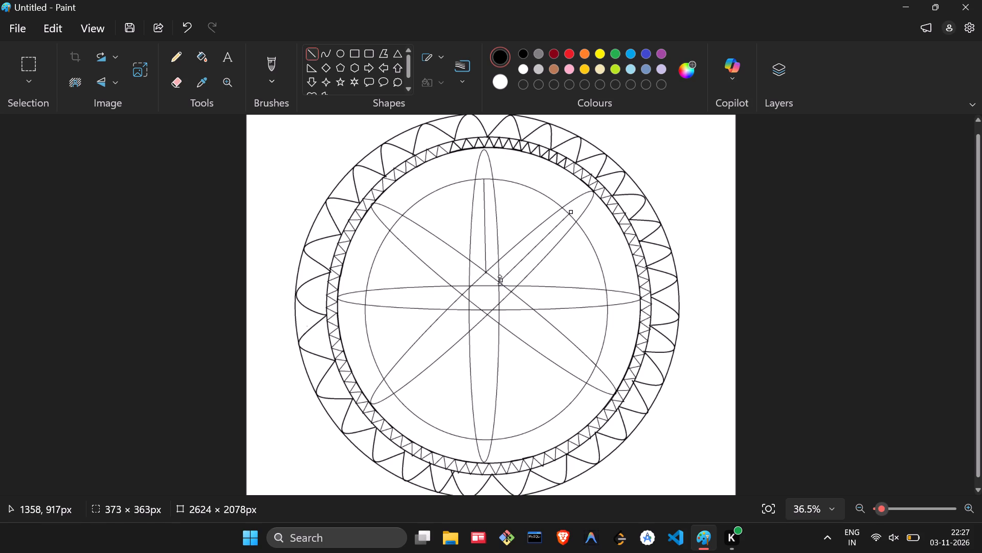
click(501, 280)
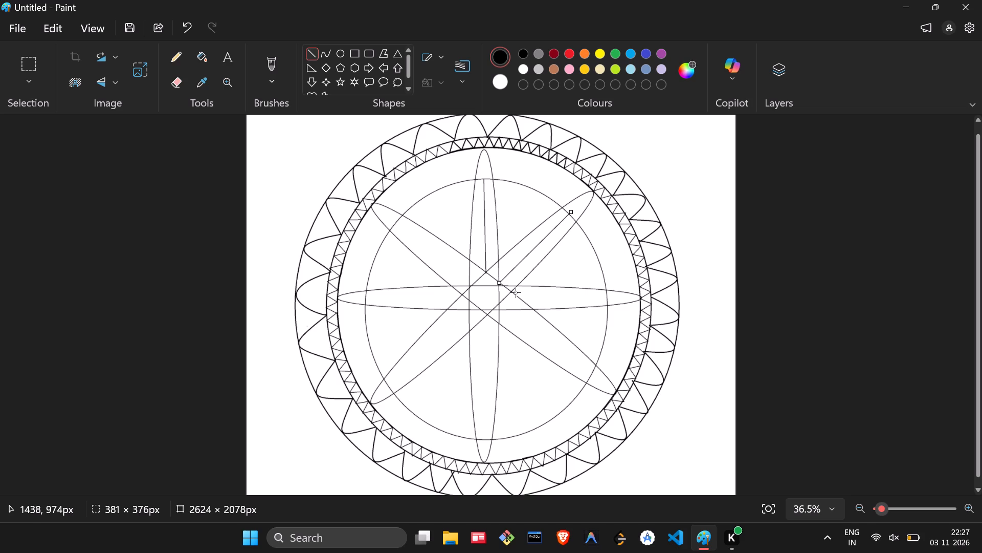
click(516, 292)
Draw a nearly horizontal centre line about 485 px long in the right petal, from the petal crossing to the inner circle.
drag(517, 292, 559, 296)
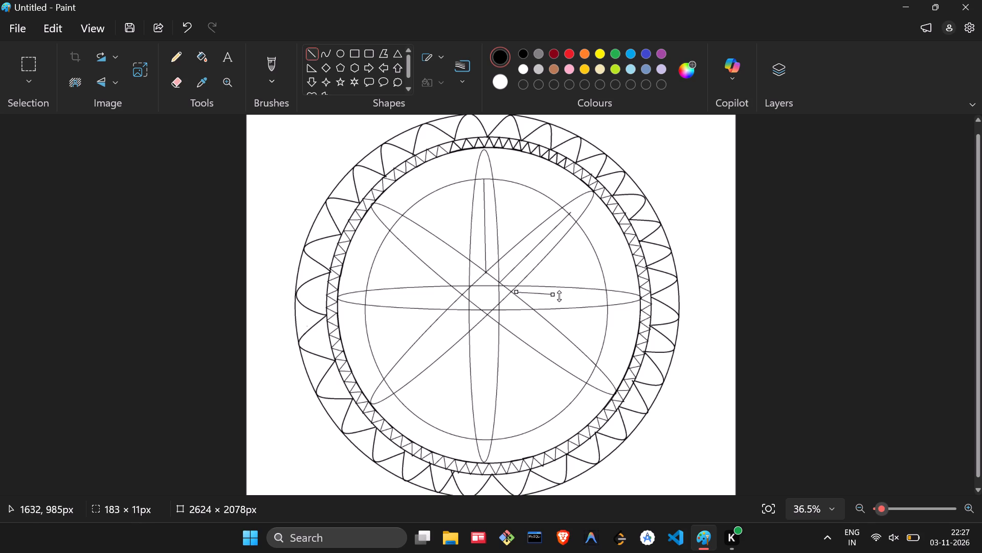
drag(559, 296, 608, 298)
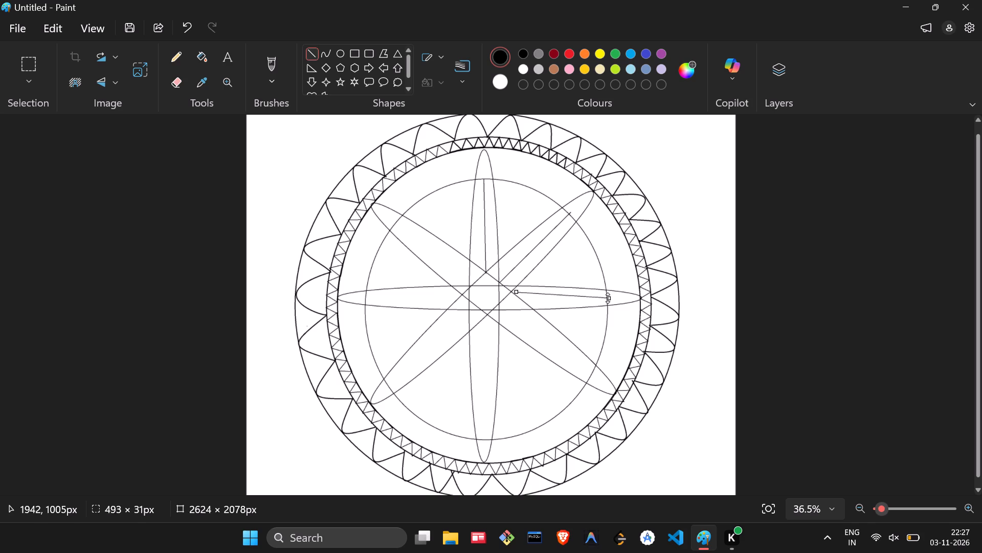
drag(608, 298, 607, 297)
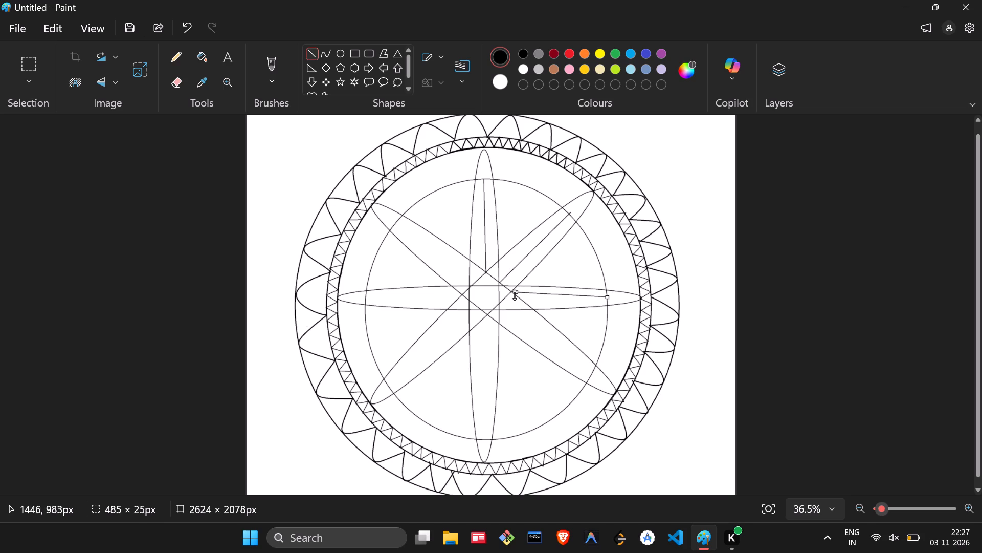
click(515, 293)
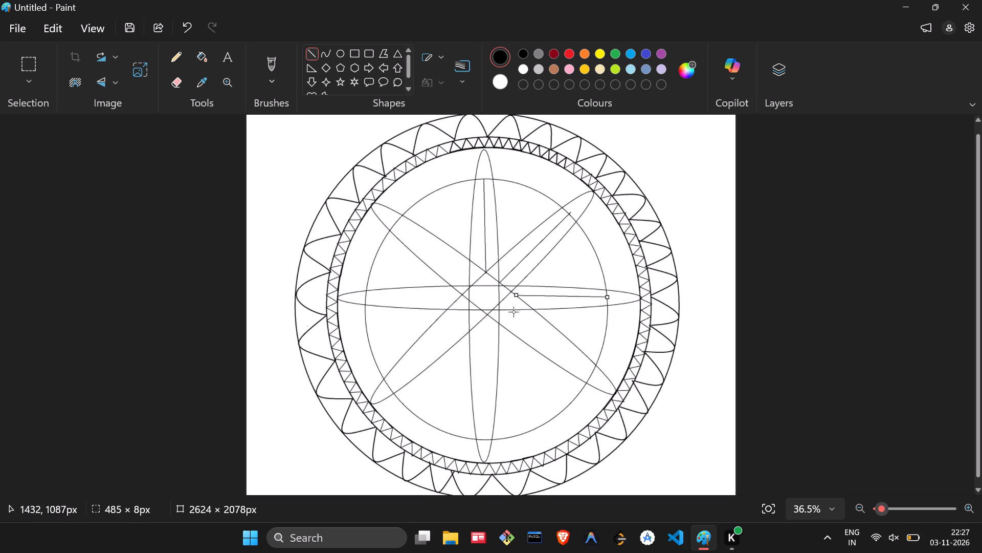
Draw a diagonal centre line spanning about 409 × 334 px in the lower-right petal and extend its inner end closer to the petal crossing.
click(514, 312)
drag(514, 312, 591, 367)
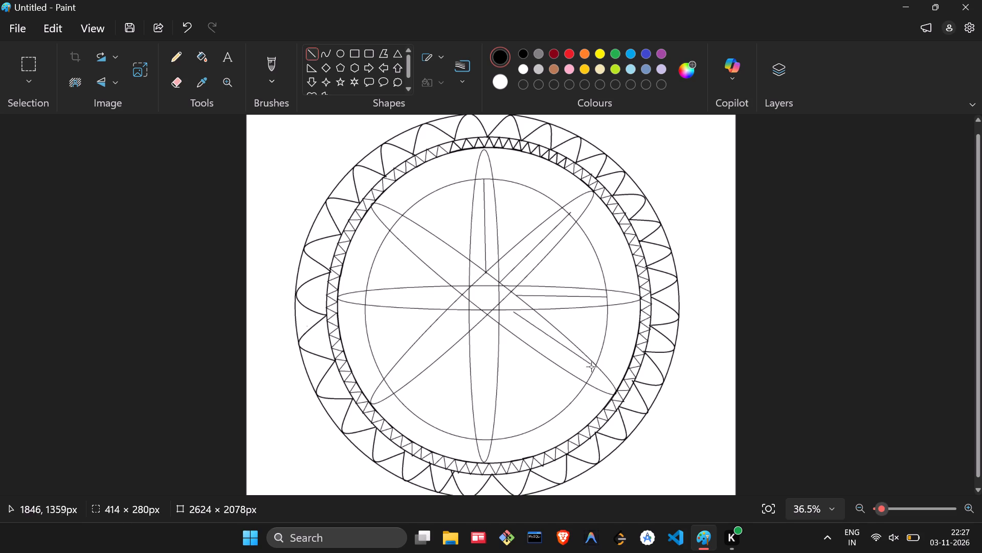
drag(591, 367, 590, 374)
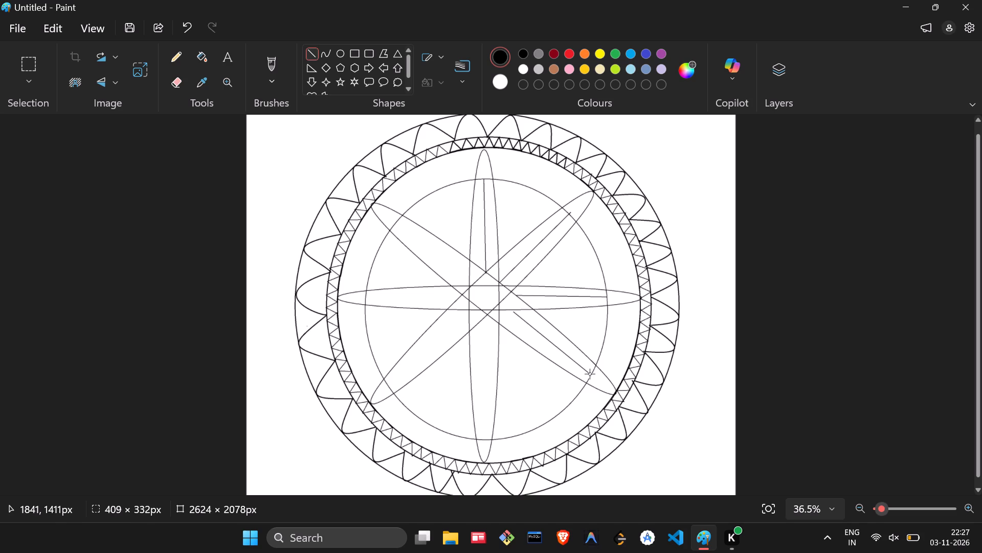
drag(590, 374, 590, 374)
drag(590, 374, 591, 376)
drag(514, 312, 508, 310)
Draw a near-vertical centre line about 669 px long in the bottom petal, from the petal crossing down to the inner circle.
drag(488, 314, 481, 436)
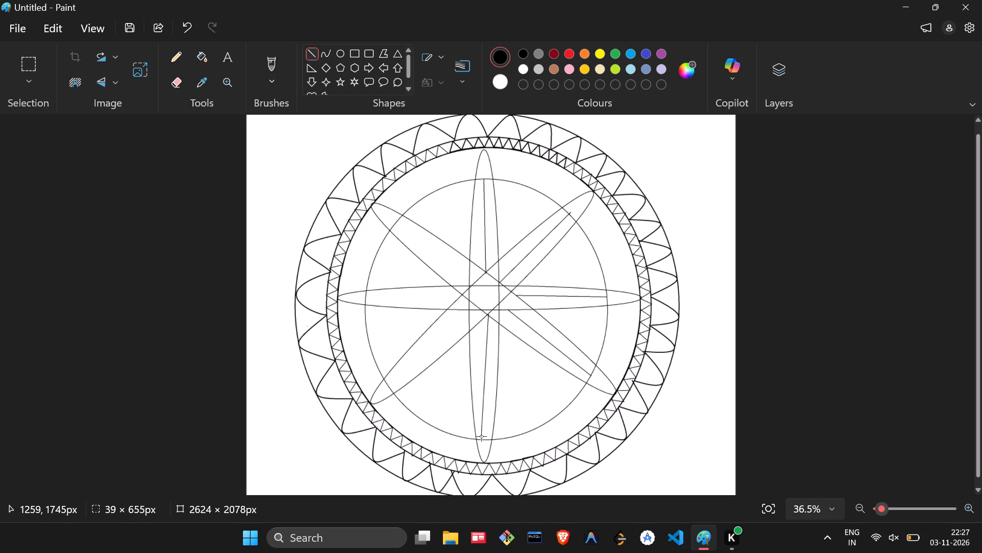
drag(481, 436, 483, 443)
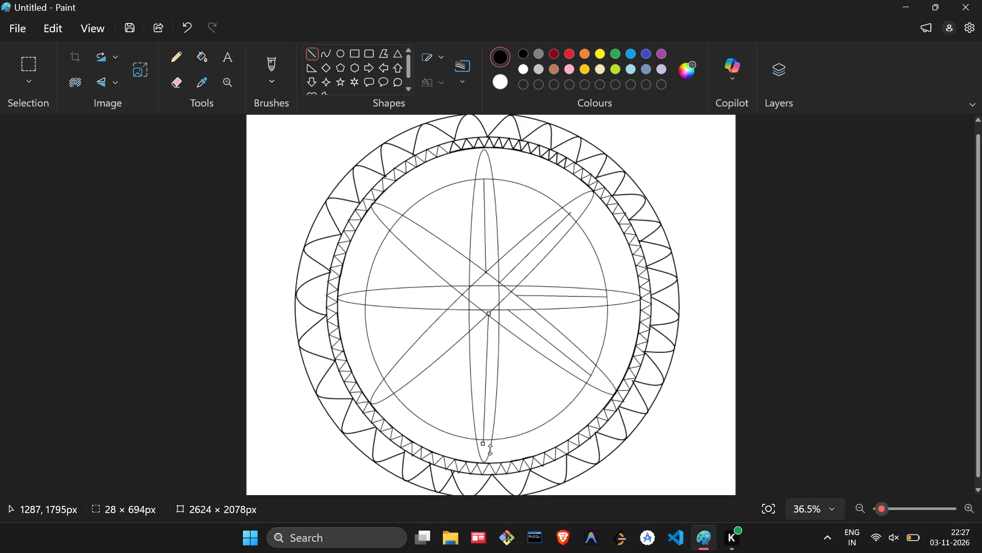
click(483, 444)
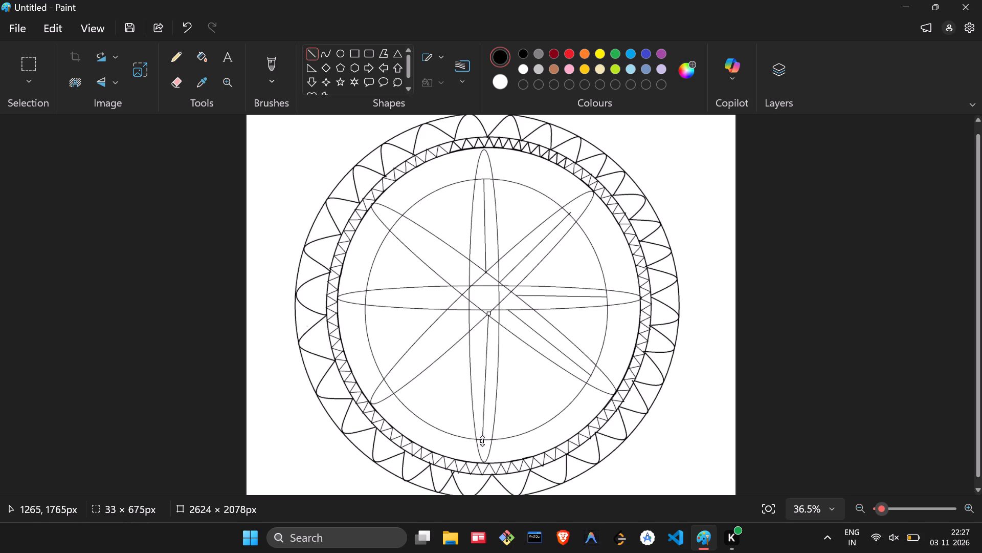
click(489, 318)
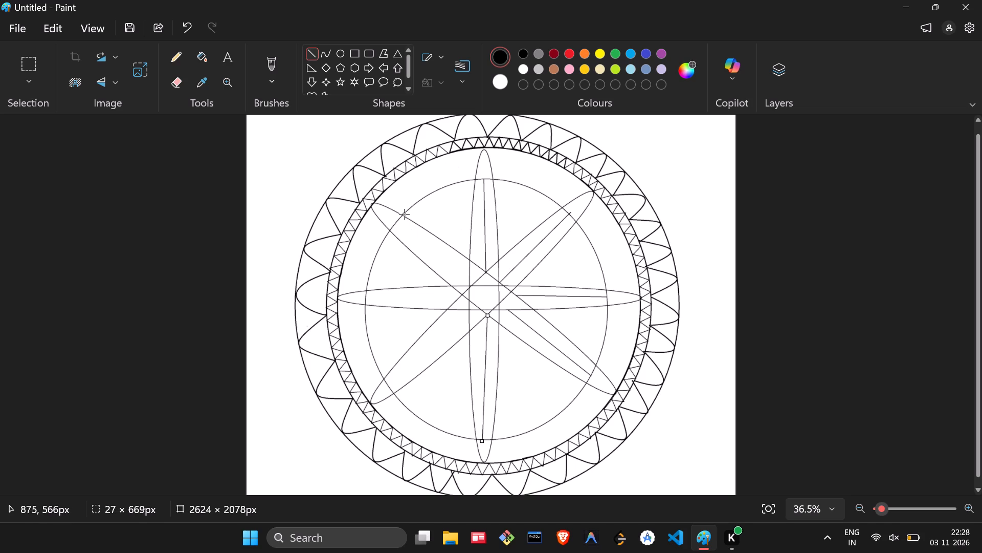
Draw a diagonal centre line spanning about 403 × 338 px in the upper-left petal, from the inner circle to the petal crossing.
drag(395, 228, 396, 228)
drag(396, 228, 474, 286)
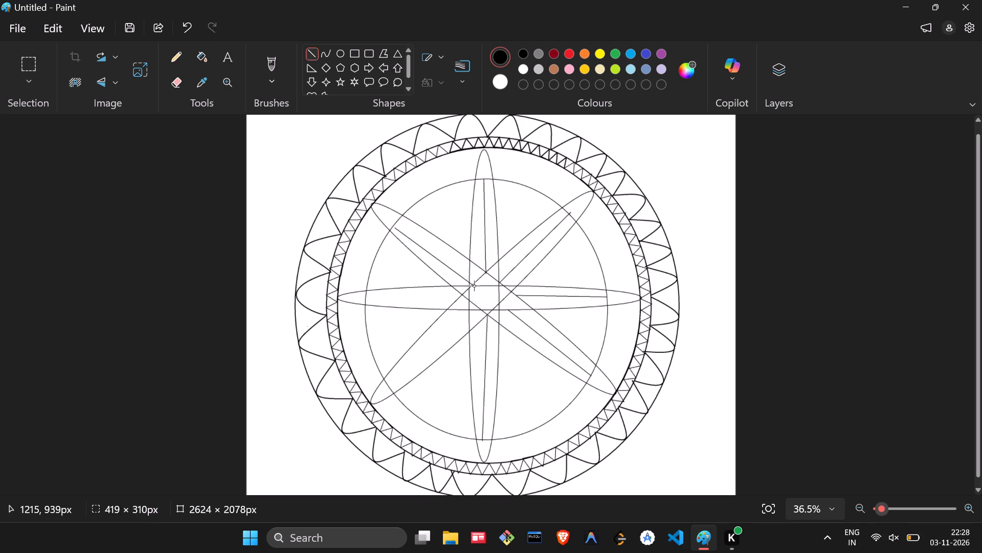
drag(474, 286, 498, 348)
ctrl+scroll(473, 300, up, 5)
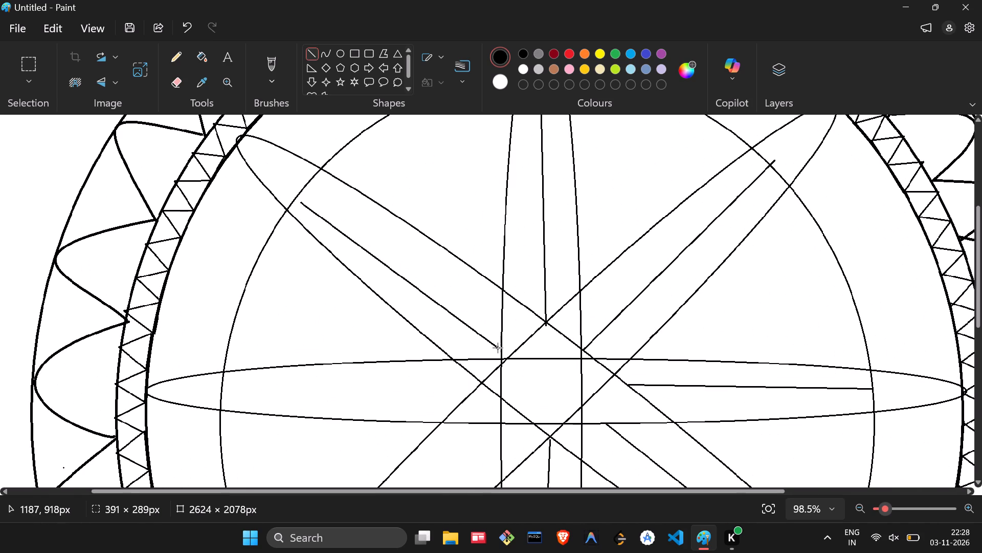
drag(498, 348, 503, 362)
drag(300, 202, 300, 192)
Draw a nearly horizontal centre line about 519 px long in the left petal, from the inner circle to the petal crossing.
scroll(319, 202, down, 1)
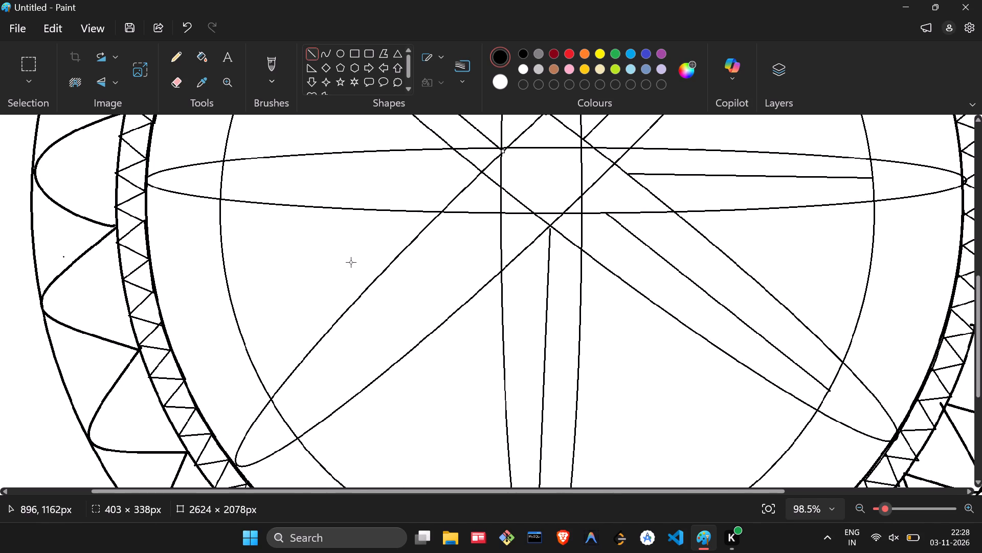
scroll(351, 262, down, 1)
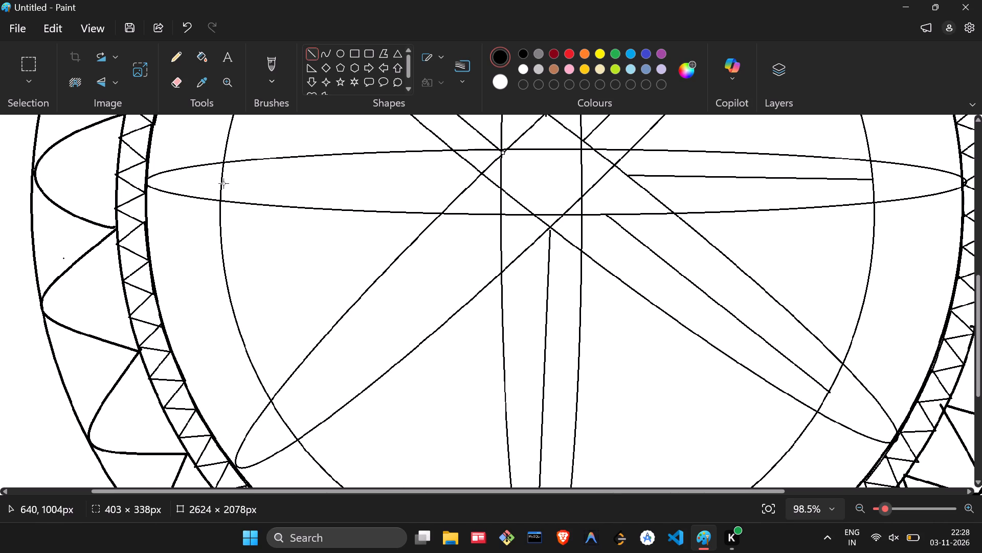
drag(221, 180, 486, 178)
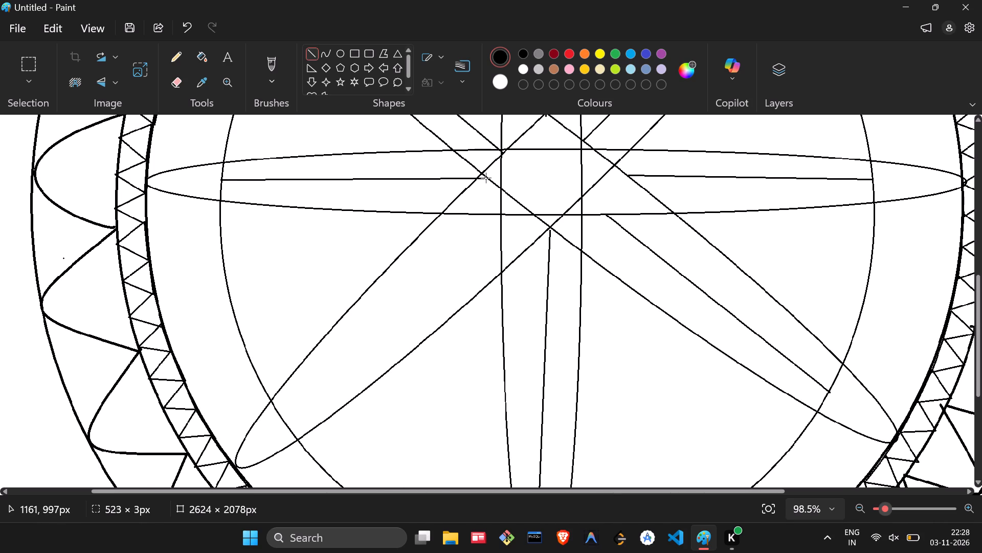
drag(486, 178, 483, 176)
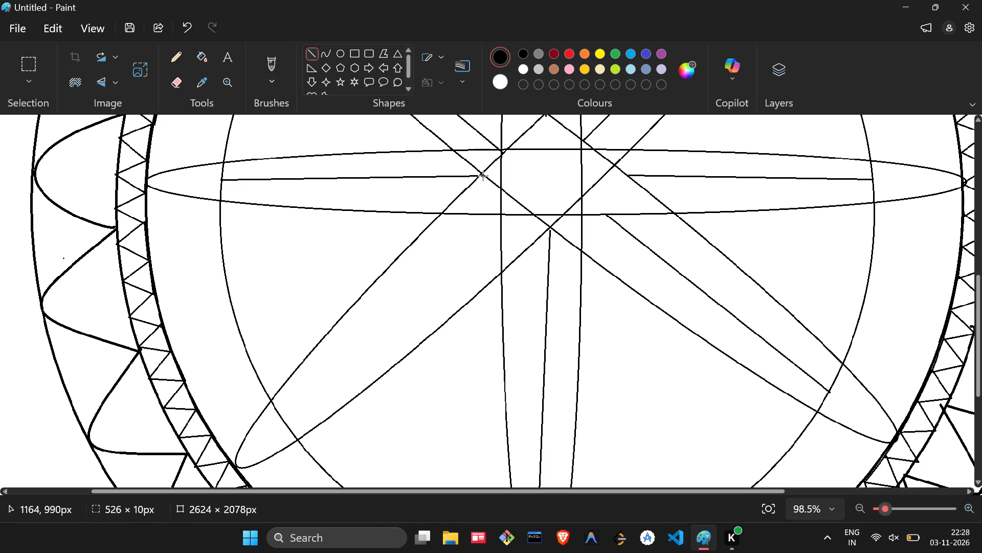
drag(483, 176, 480, 172)
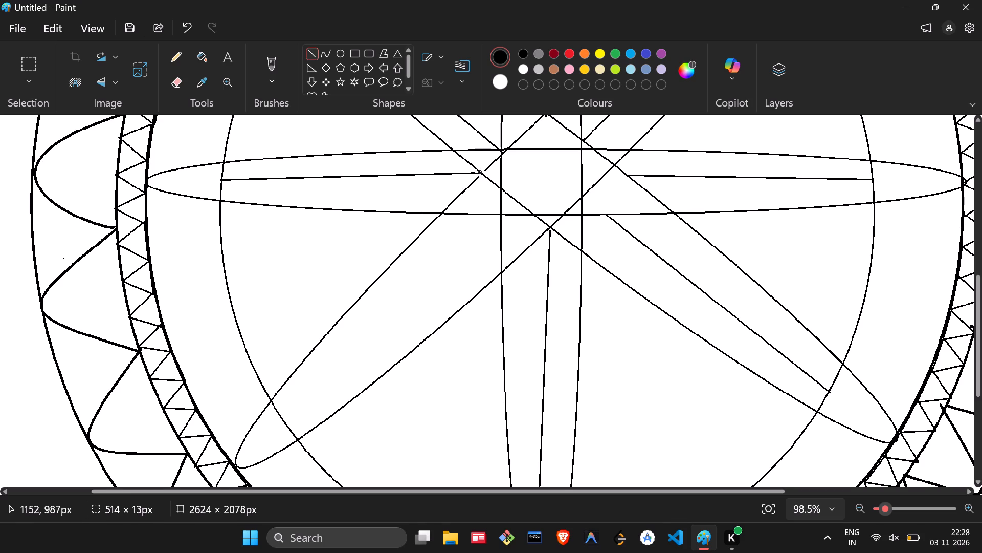
drag(480, 172, 484, 174)
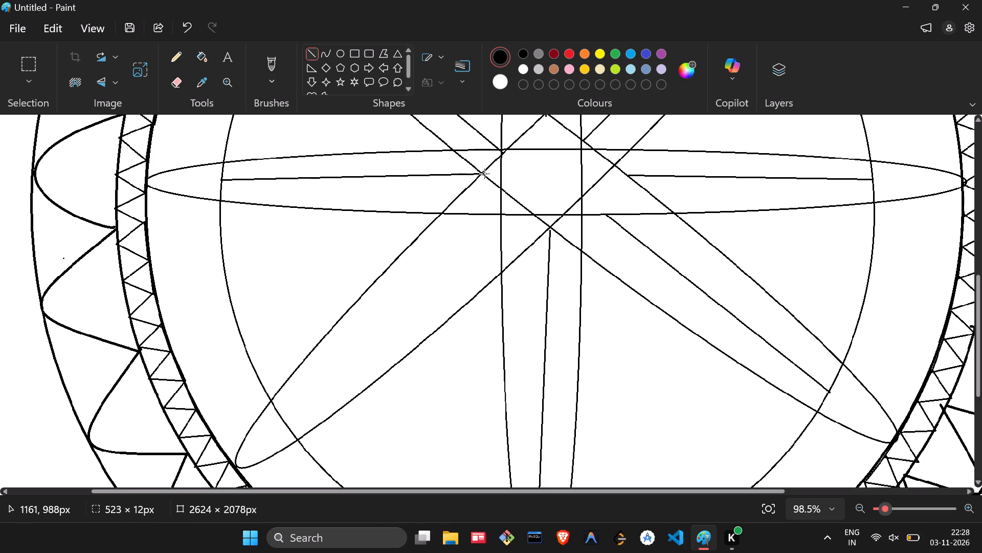
drag(484, 174, 482, 174)
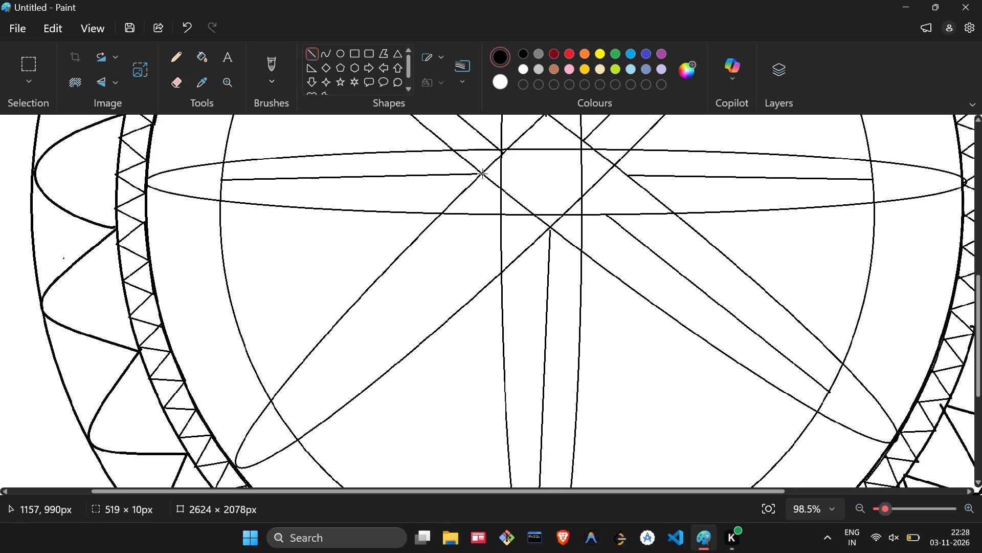
drag(482, 174, 482, 173)
right_click(499, 224)
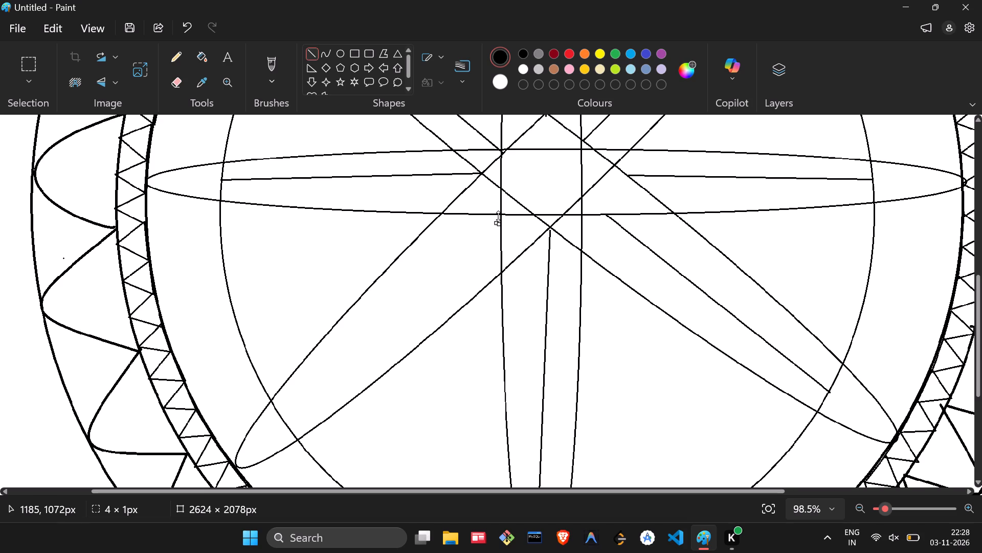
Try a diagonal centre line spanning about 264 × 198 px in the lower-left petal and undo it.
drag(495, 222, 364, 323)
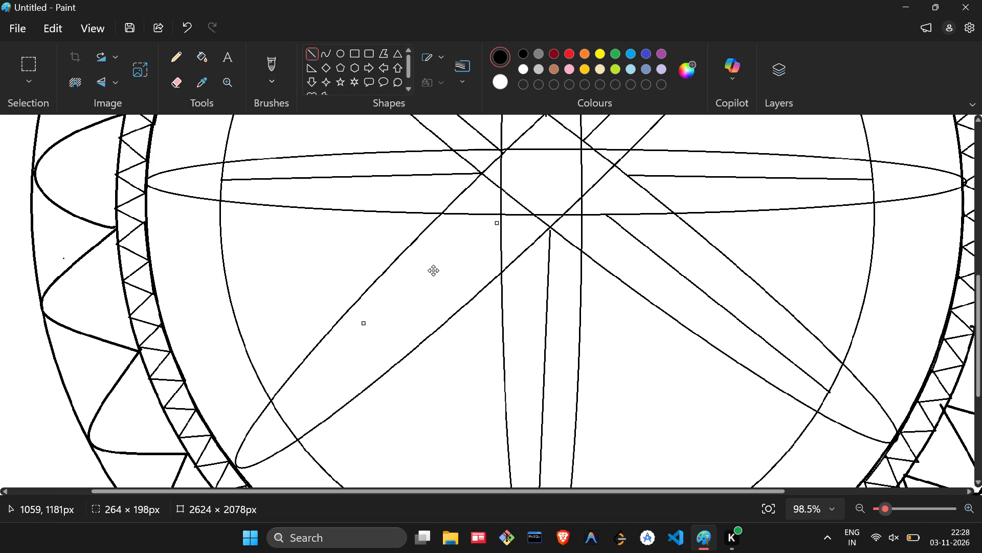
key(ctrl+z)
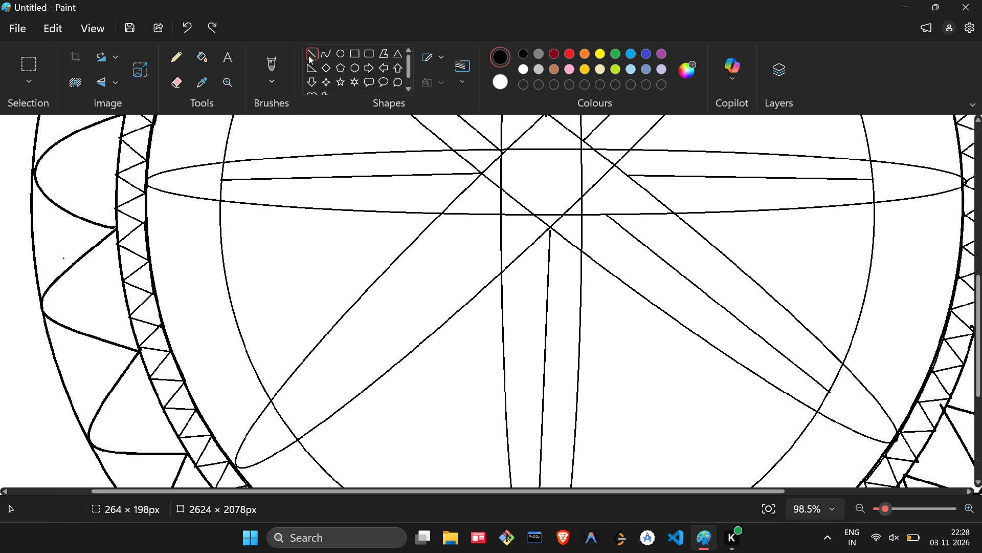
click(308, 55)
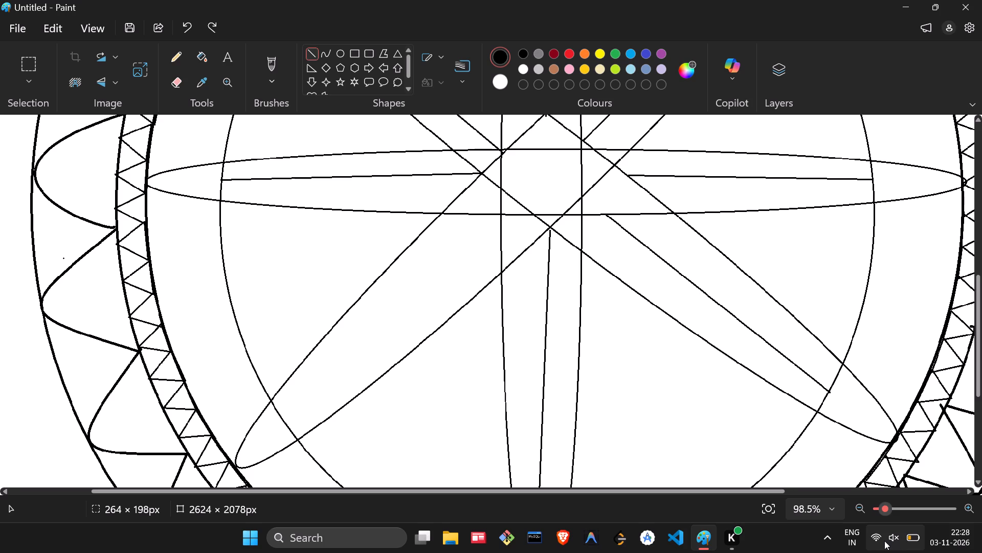
Set the display brightness to about a quarter of its range in the system quick settings.
click(880, 540)
click(821, 426)
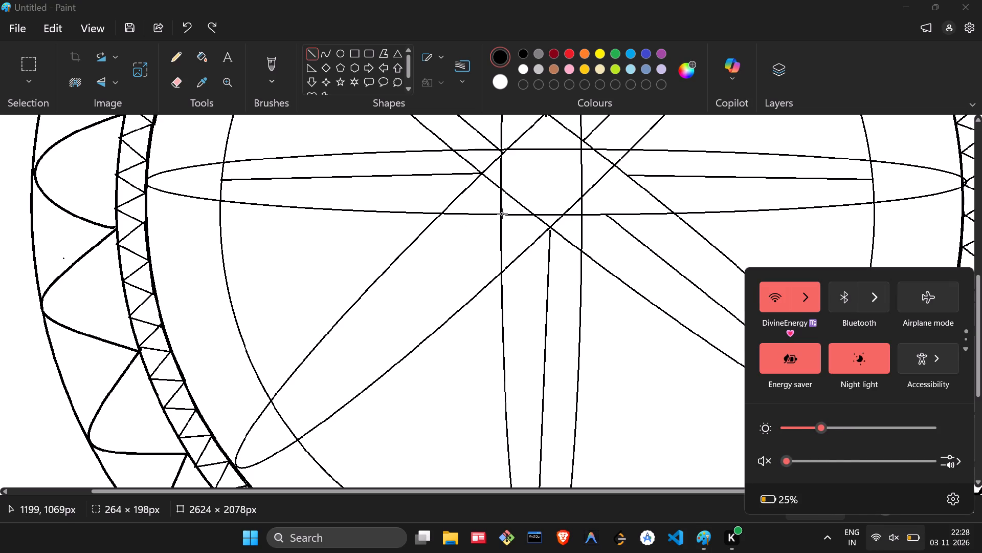
Draw a diagonal centre line spanning about 435 × 408 px in the lower-left petal, from the petal crossing to the inner circle.
drag(502, 213, 284, 406)
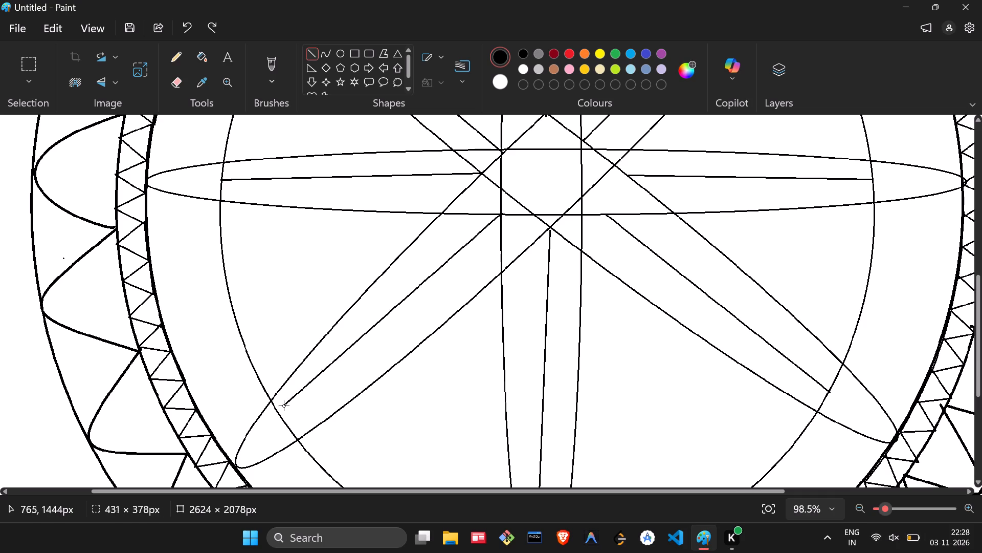
drag(284, 406, 284, 418)
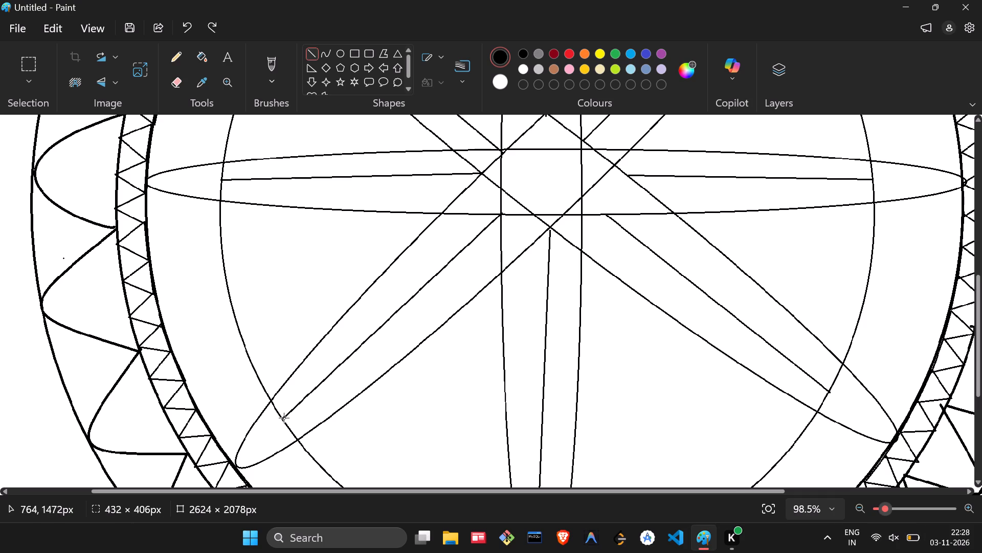
drag(284, 418, 282, 420)
drag(282, 420, 283, 418)
ctrl+scroll(540, 342, down, 3)
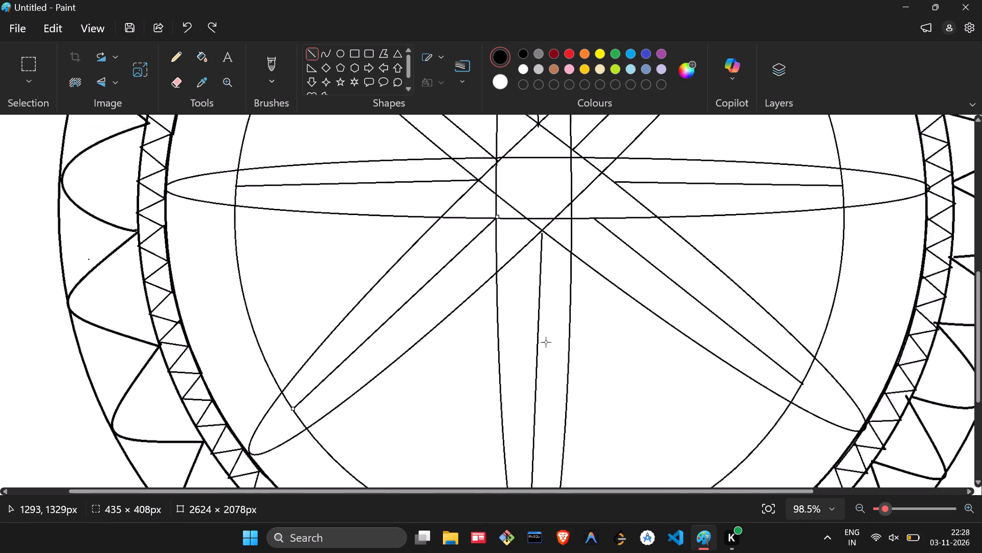
scroll(552, 322, up, 1)
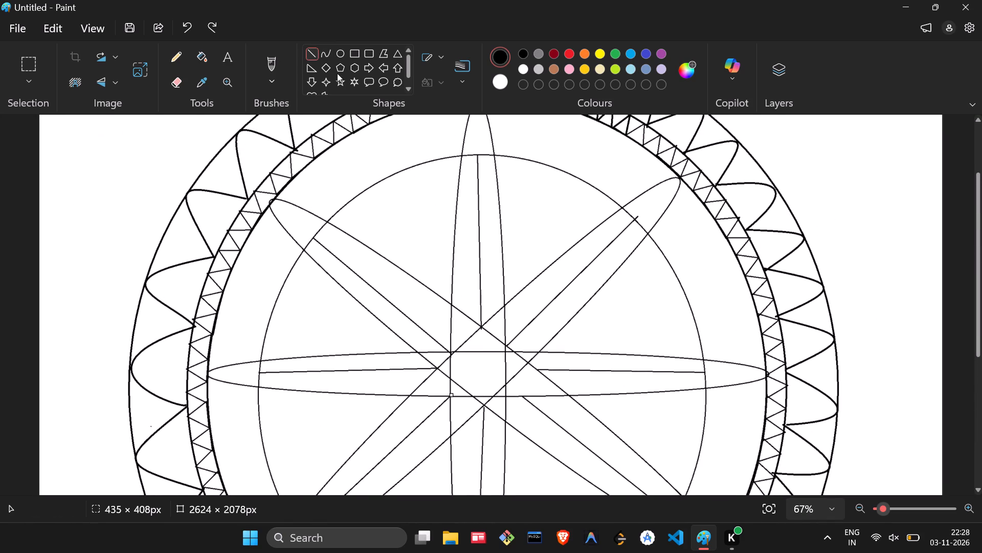
Draw a five-point star about 321 × 320 px and move it over the petal crossing at the mandala's centre.
click(338, 84)
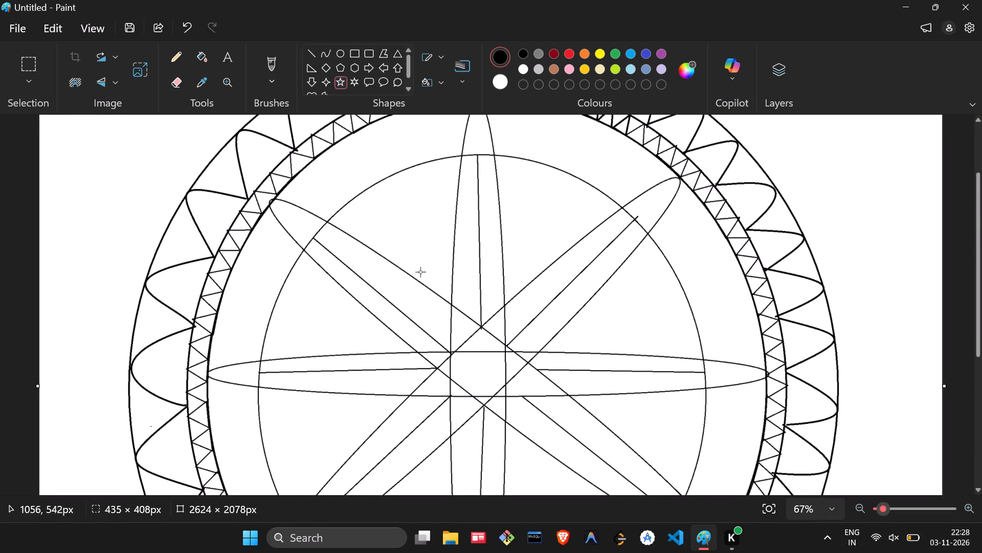
drag(455, 327, 505, 408)
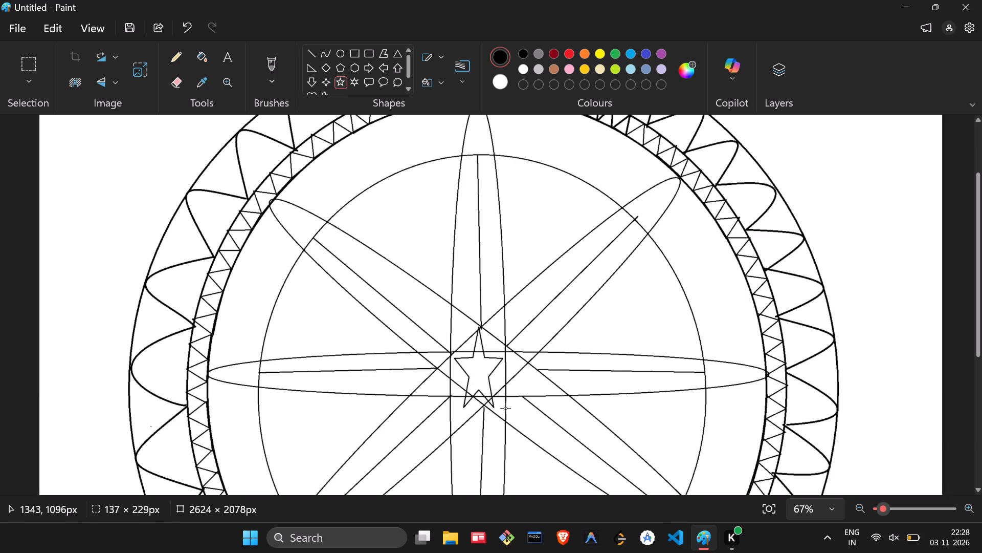
drag(505, 408, 565, 437)
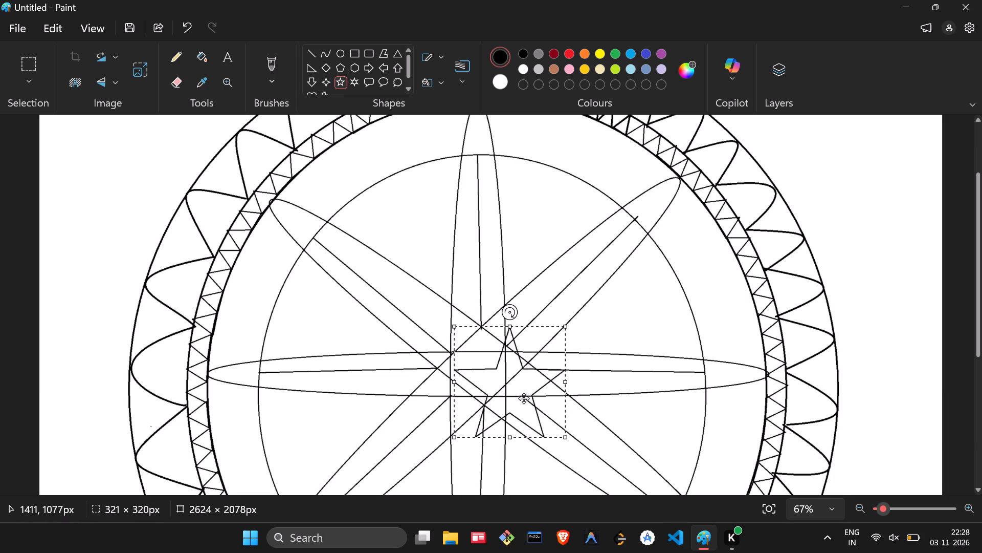
drag(524, 398, 498, 384)
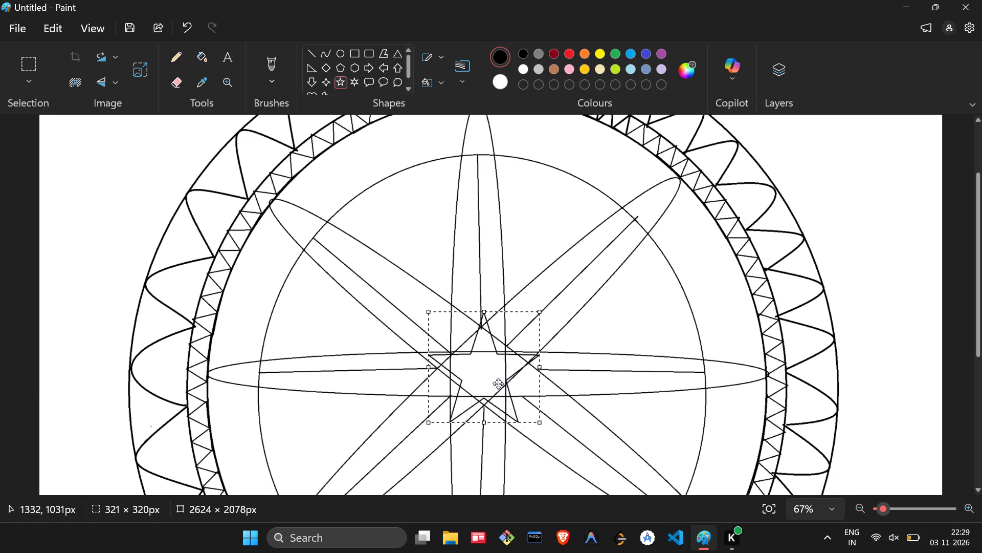
drag(498, 384, 499, 384)
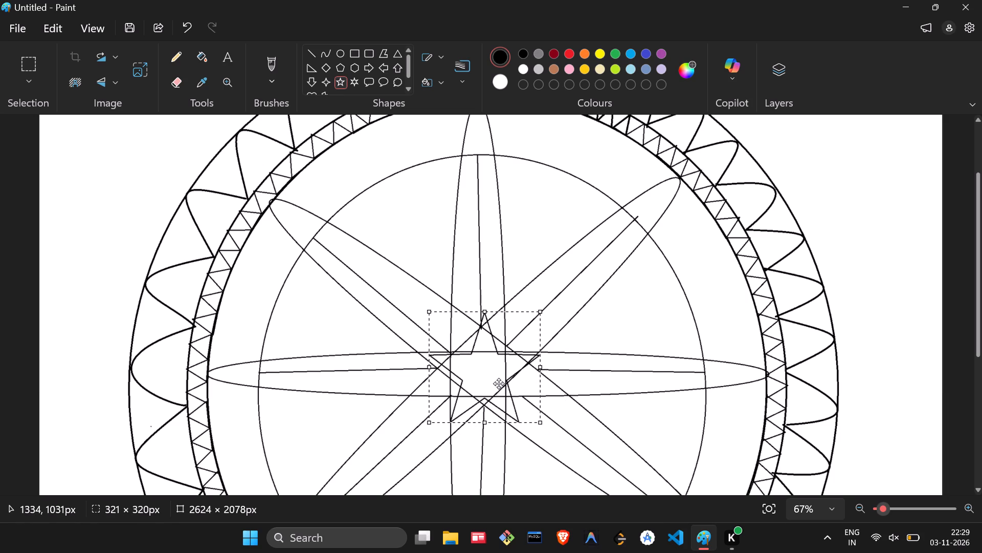
drag(499, 384, 495, 372)
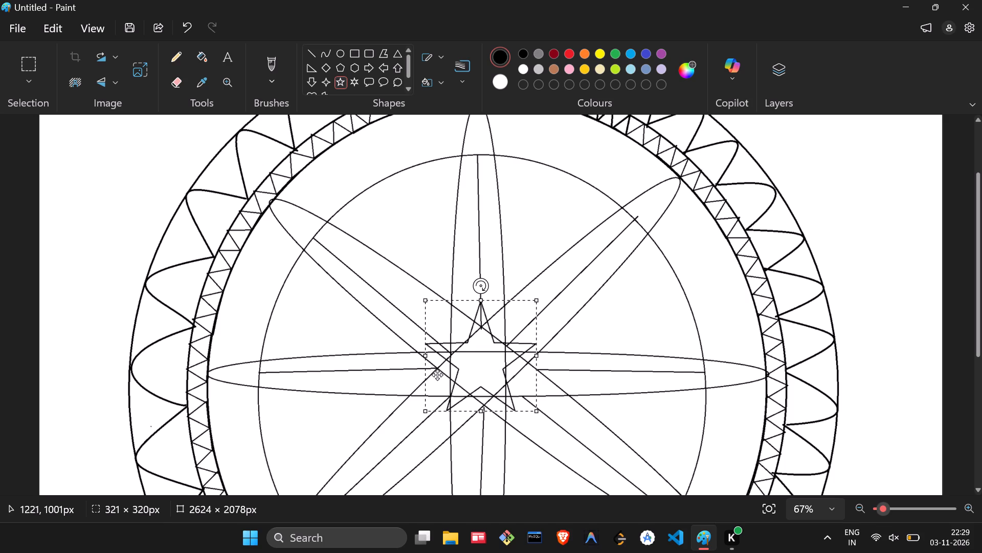
Enlarge the star to about 344 × 353 px and re-centre it on the petal crossing.
drag(425, 410, 418, 422)
drag(458, 399, 458, 401)
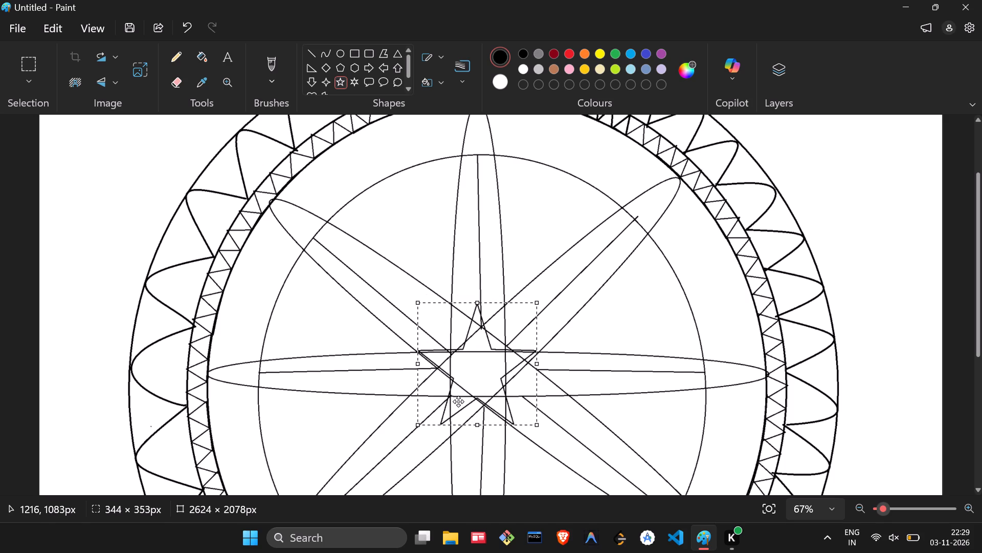
drag(458, 401, 467, 403)
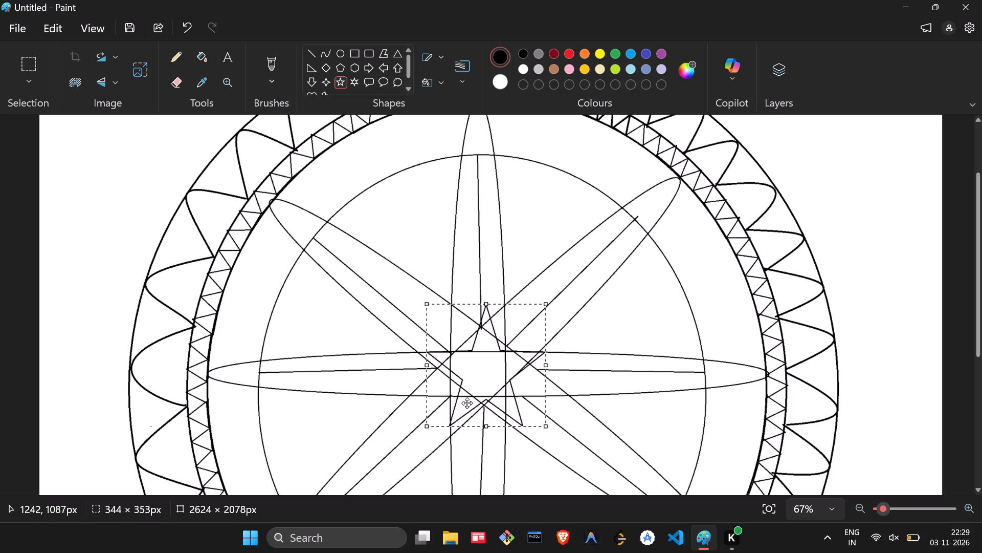
drag(467, 403, 463, 407)
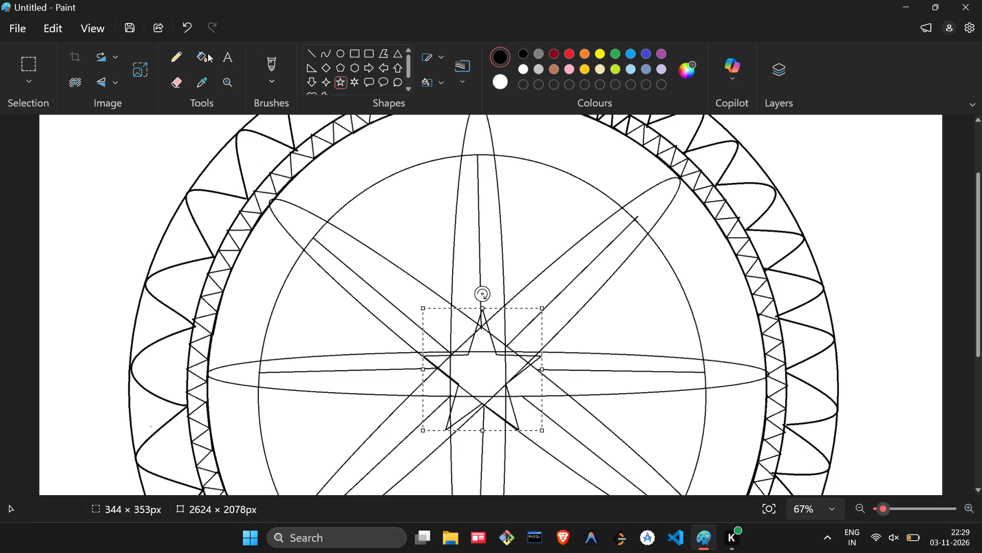
Fill the central body and top point of the star with black, including the small leftover slivers near the tip.
click(204, 56)
click(523, 48)
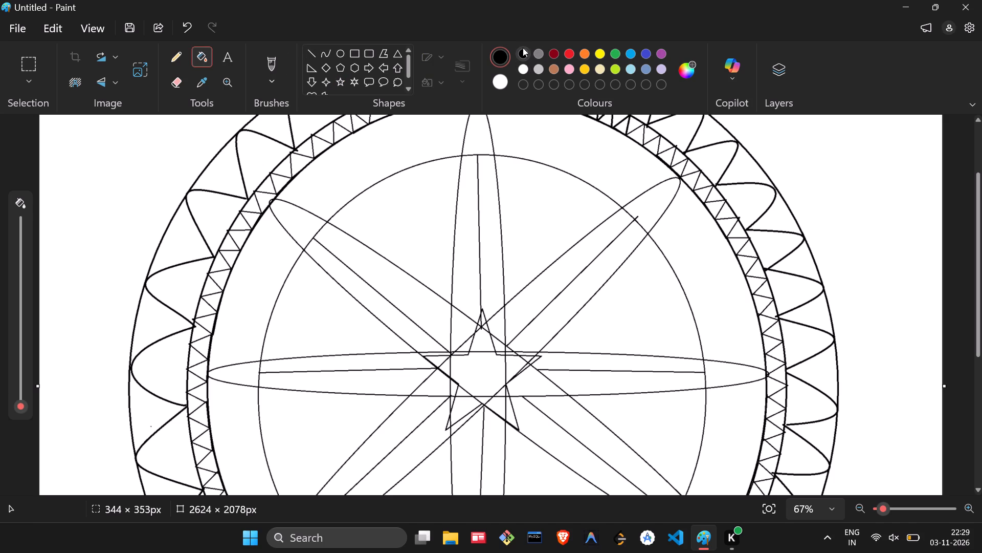
click(480, 374)
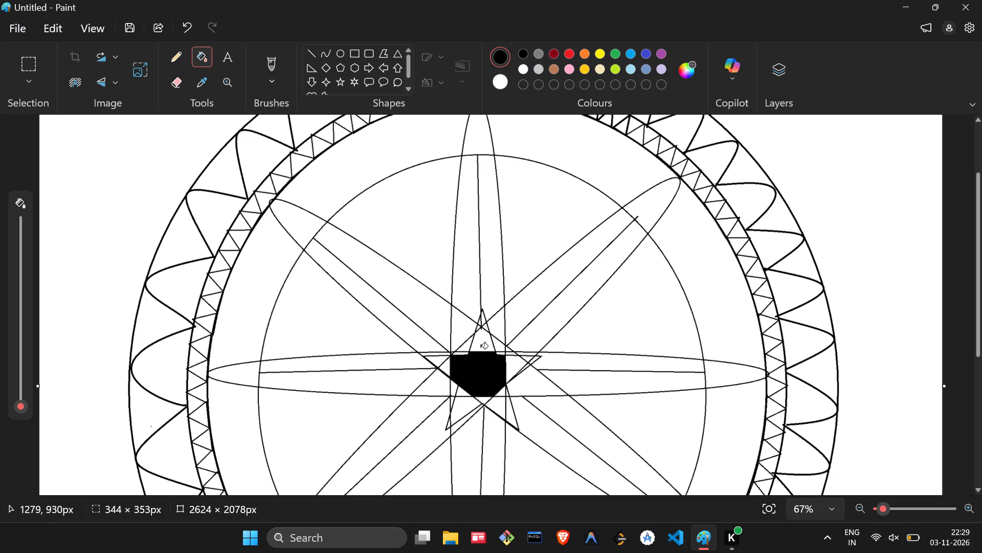
click(481, 346)
click(480, 327)
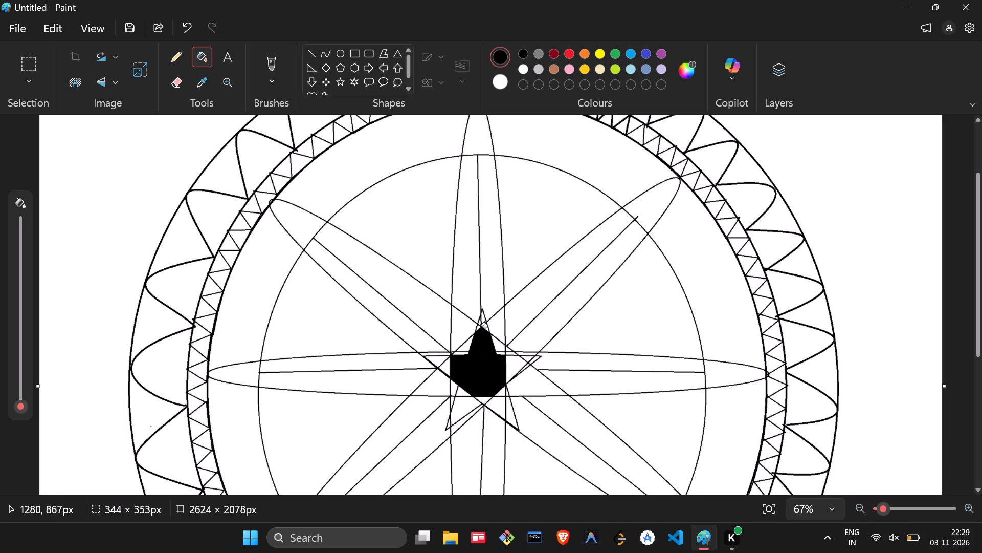
click(480, 322)
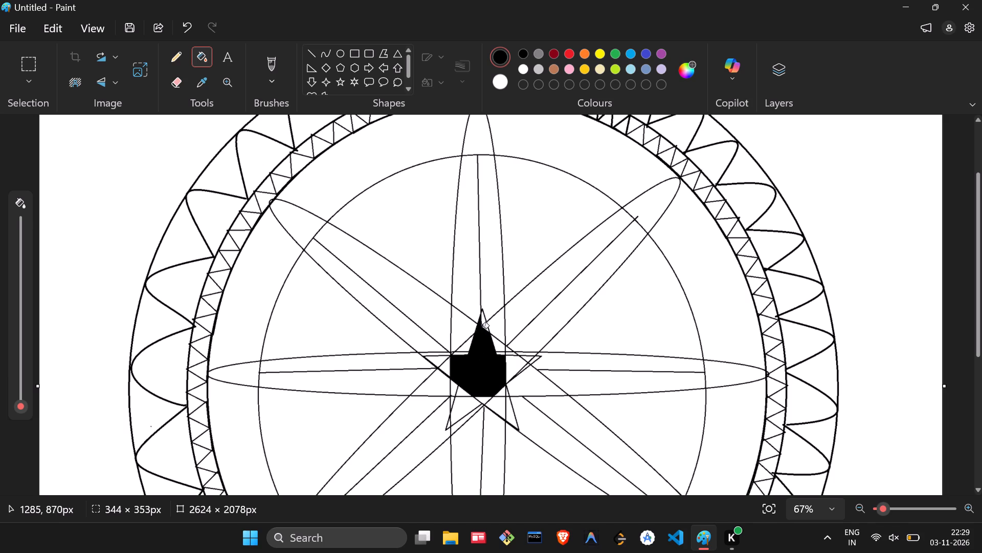
click(484, 324)
click(484, 330)
ctrl+scroll(490, 340, up, 4)
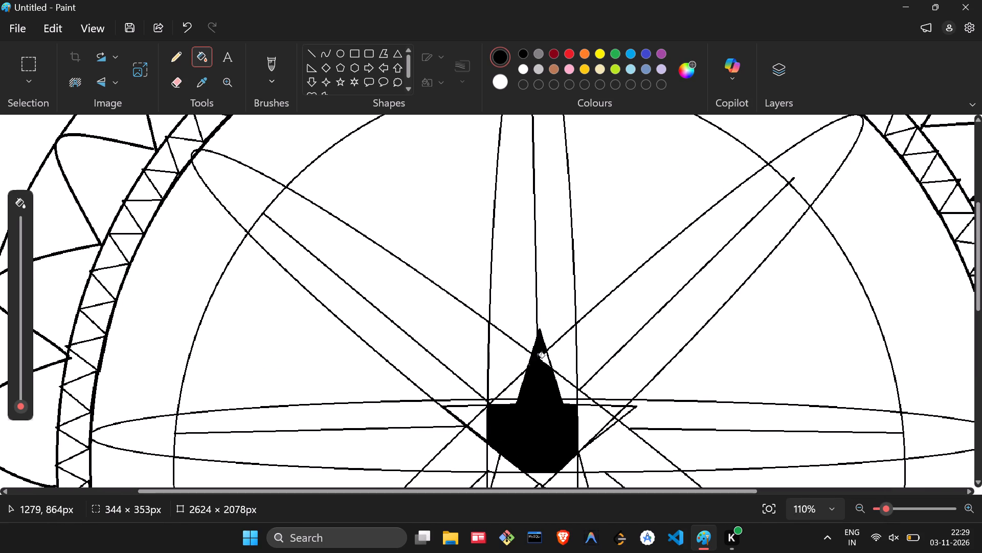
click(544, 358)
Fill all segments of the star's right arm with black, including its tip and the slivers along its lower edge.
scroll(548, 361, down, 1)
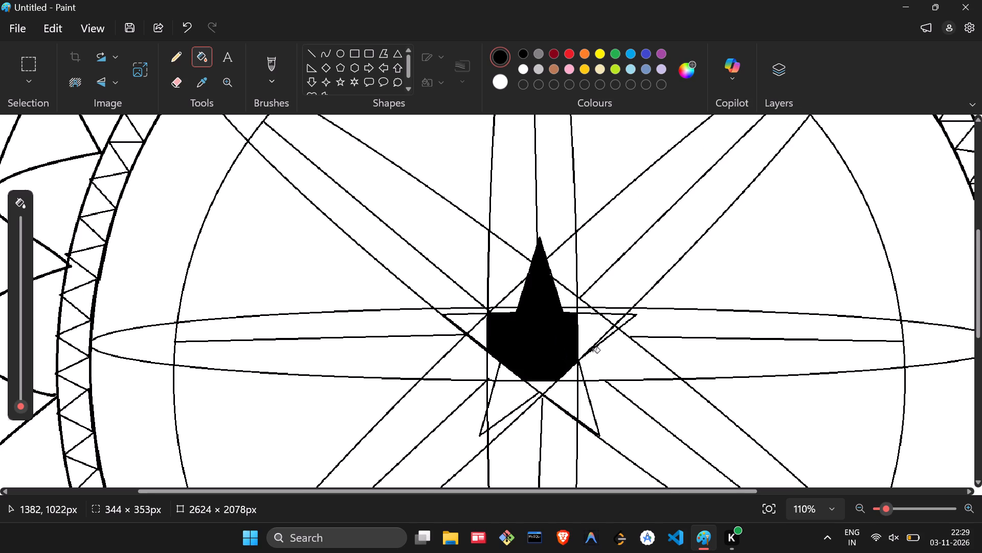
scroll(593, 352, down, 1)
click(587, 338)
scroll(587, 338, down, 1)
click(587, 338)
click(615, 323)
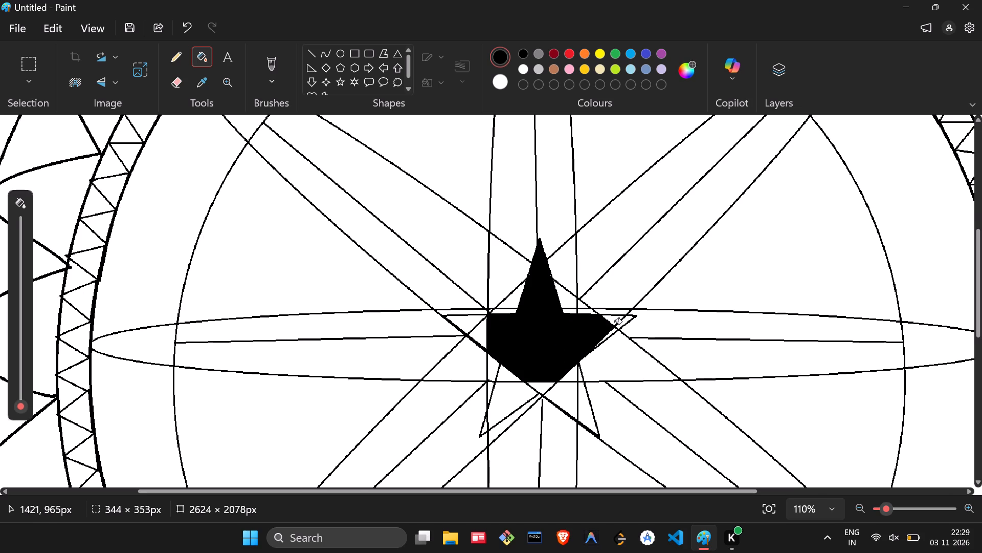
click(621, 325)
scroll(616, 330, down, 1)
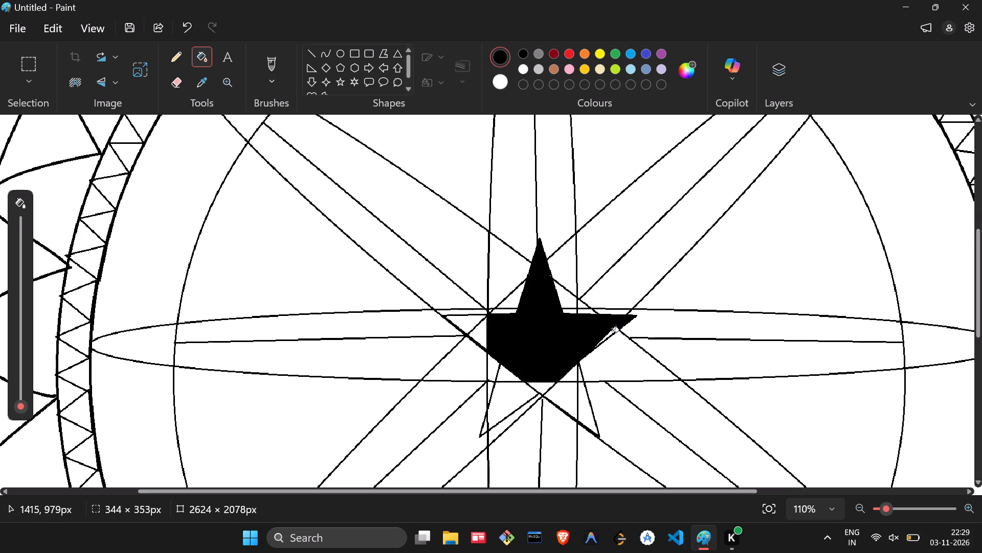
click(612, 331)
scroll(612, 331, down, 1)
scroll(561, 372, down, 1)
scroll(596, 349, down, 1)
click(596, 349)
Fill the star's left arm, the main part of its lower-left point and the gap above its bottom notch with black.
click(484, 340)
scroll(484, 340, down, 1)
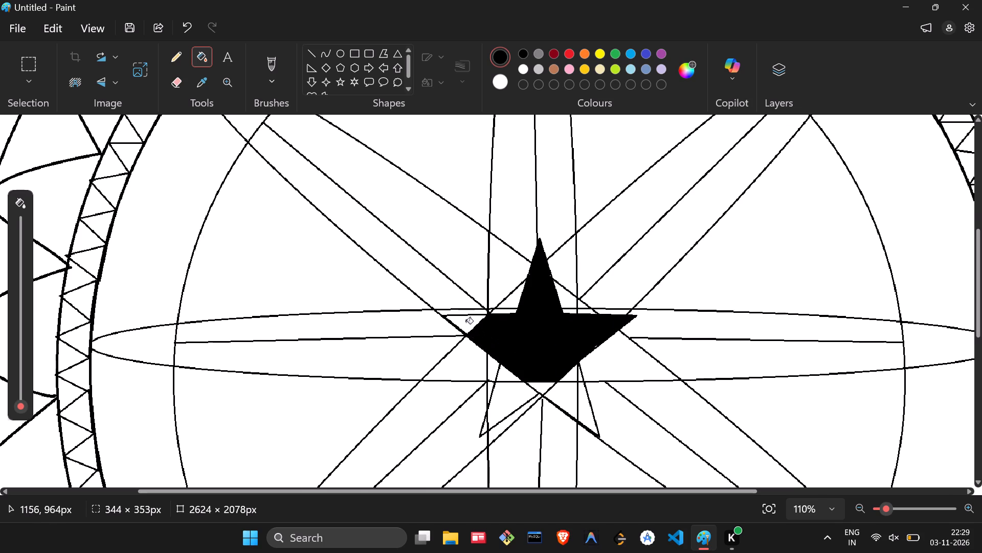
click(466, 323)
scroll(466, 323, down, 1)
click(510, 374)
click(507, 399)
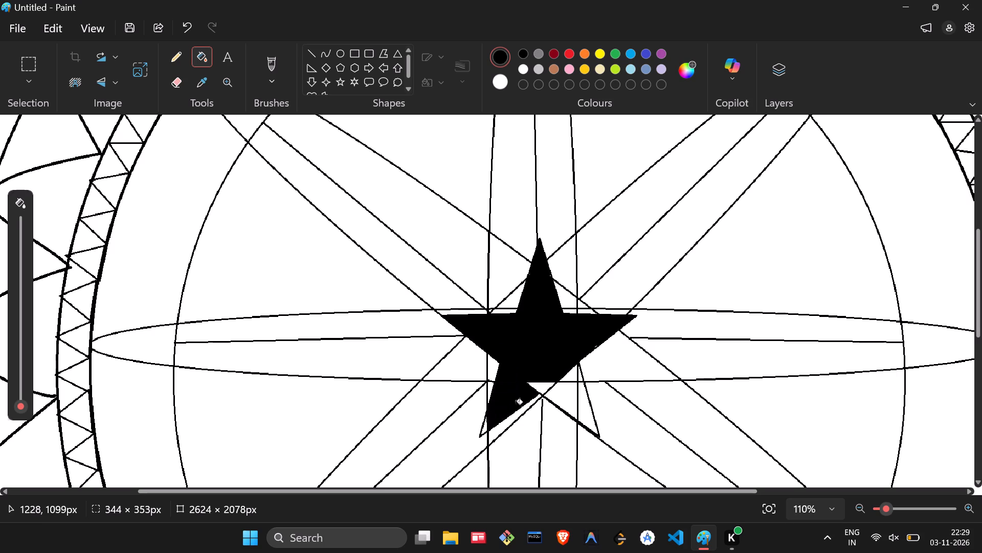
click(545, 391)
Fill all segments of the star's lower-right point with black, out to the tip.
scroll(545, 391, down, 1)
click(555, 401)
scroll(555, 401, down, 1)
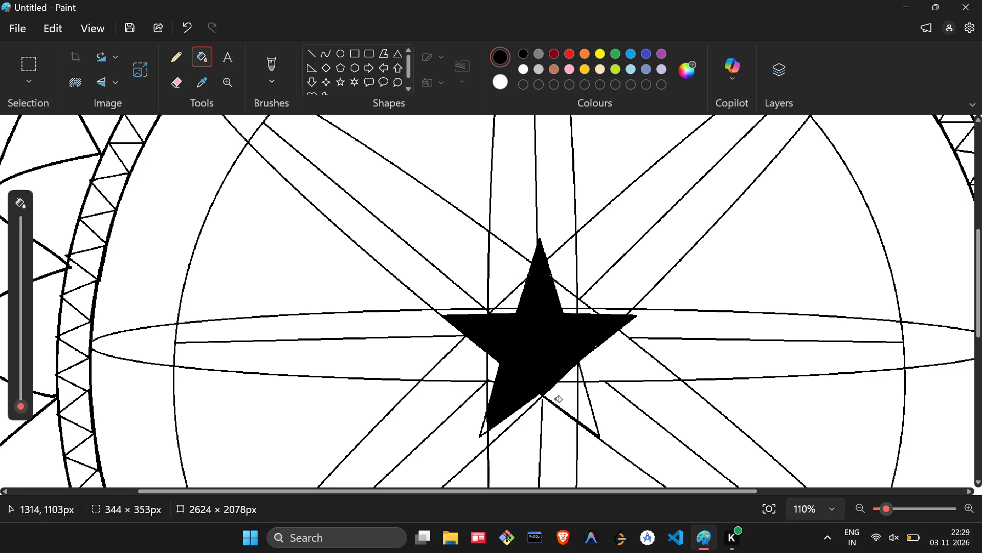
click(577, 376)
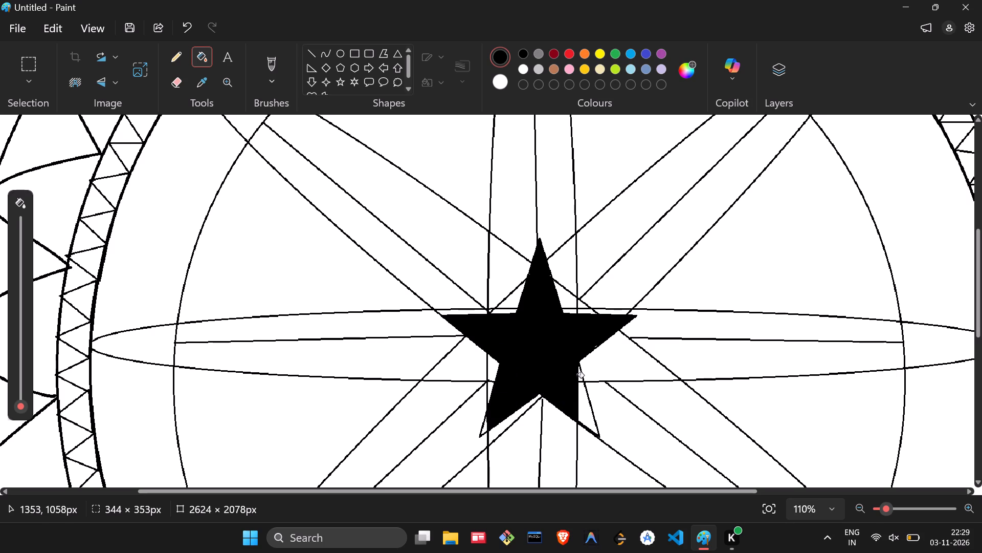
click(579, 377)
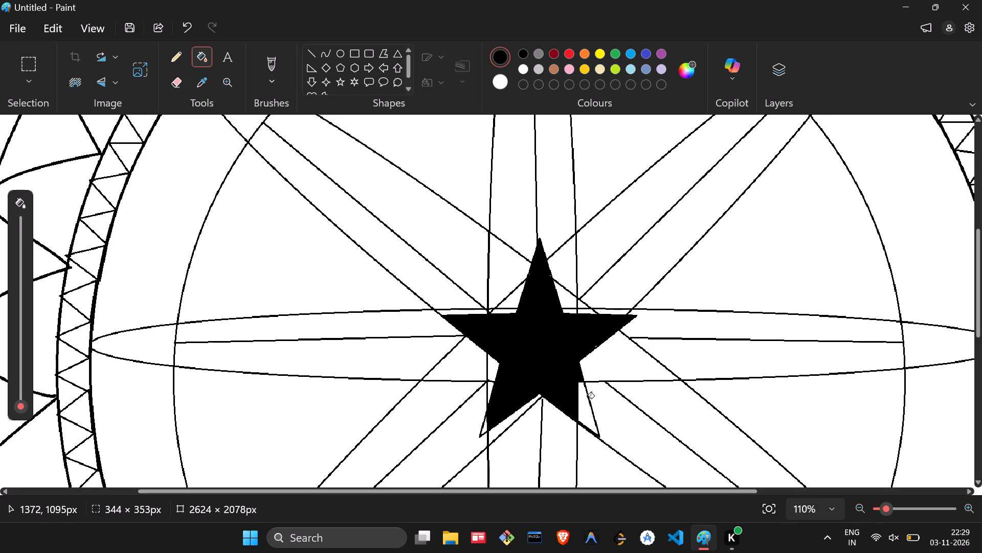
click(587, 397)
Fill the remaining white tip of the star's lower-left point with black.
scroll(587, 397, down, 4)
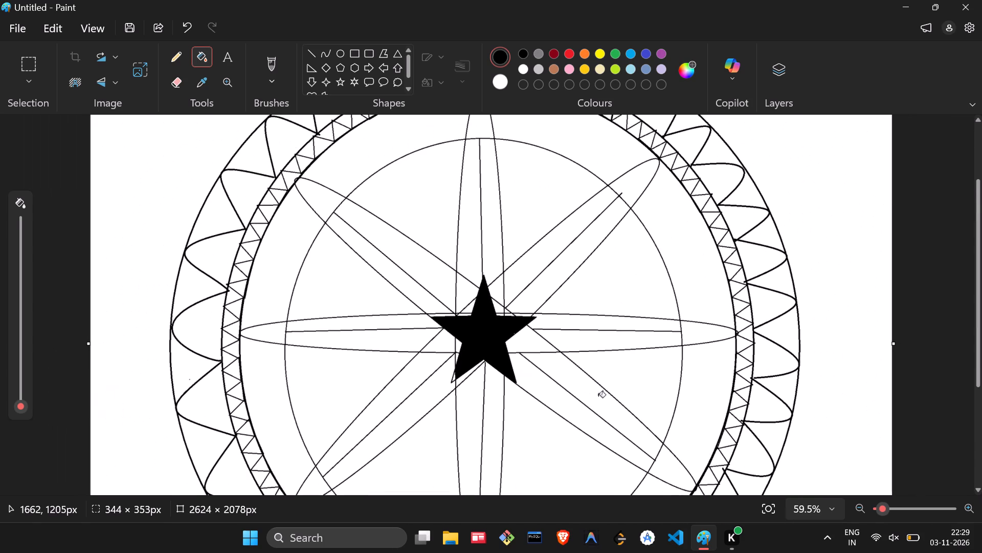
ctrl+scroll(492, 392, up, 5)
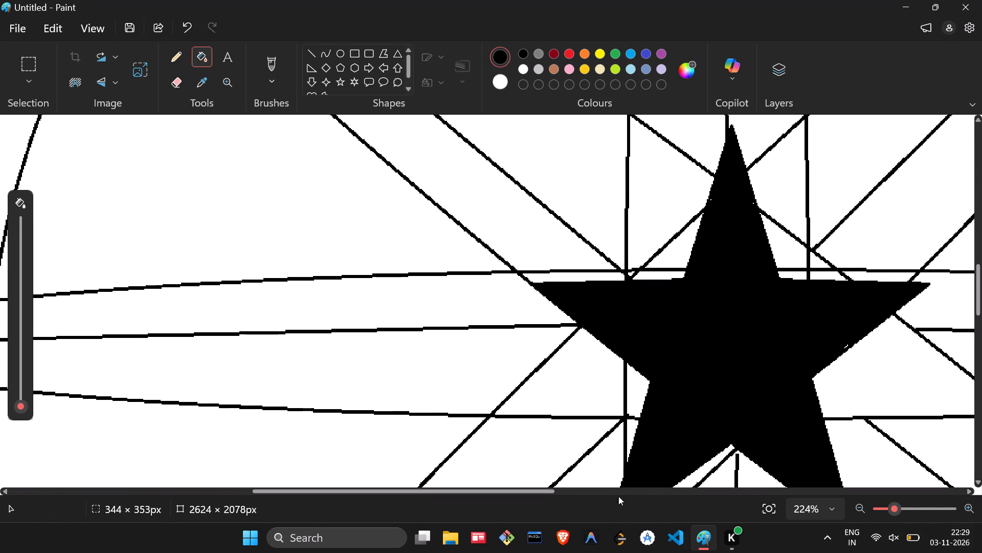
scroll(606, 460, down, 1)
click(626, 413)
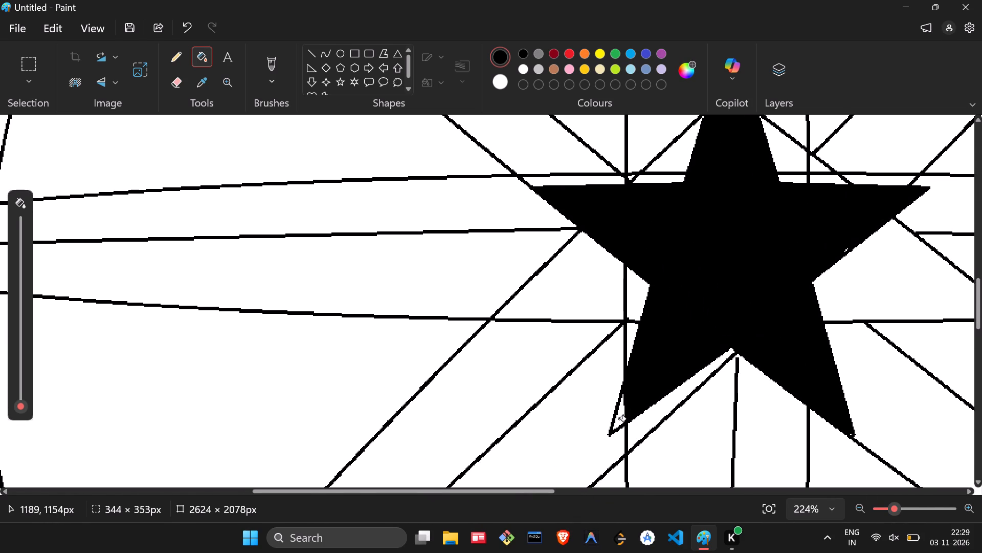
click(619, 420)
Fill seven consecutive arches of the outer ring with black, running clockwise from just left of the top to the upper right.
ctrl+scroll(619, 420, down, 9)
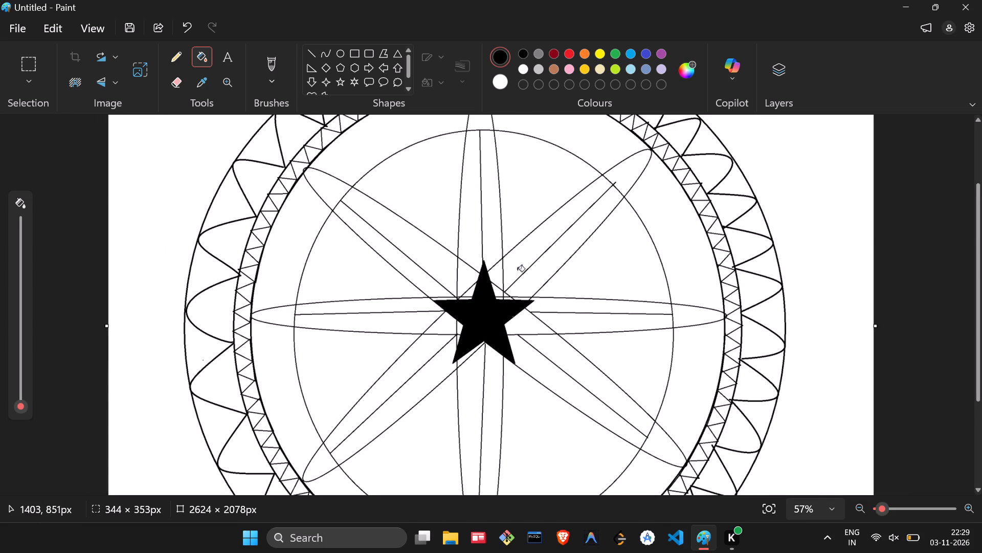
scroll(516, 266, up, 2)
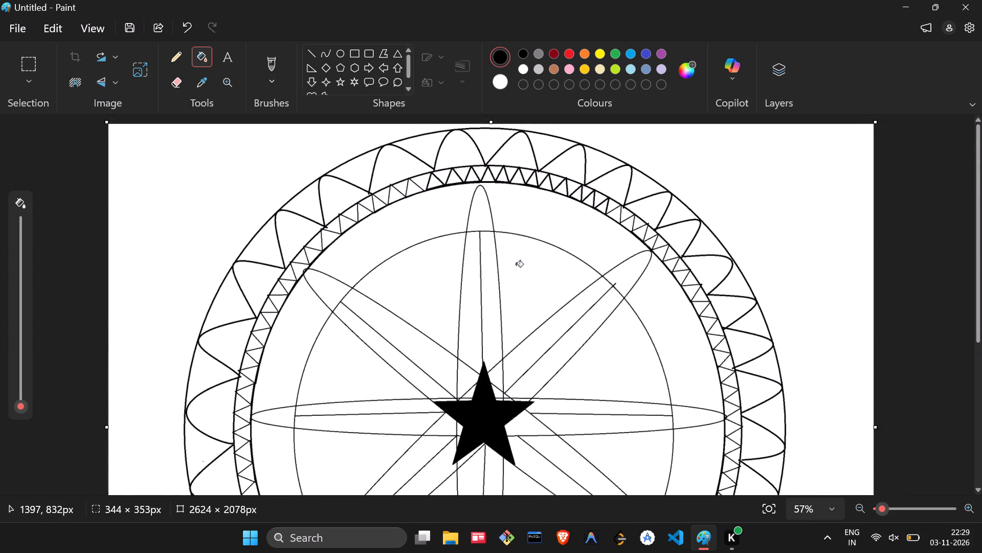
scroll(516, 266, up, 1)
click(402, 134)
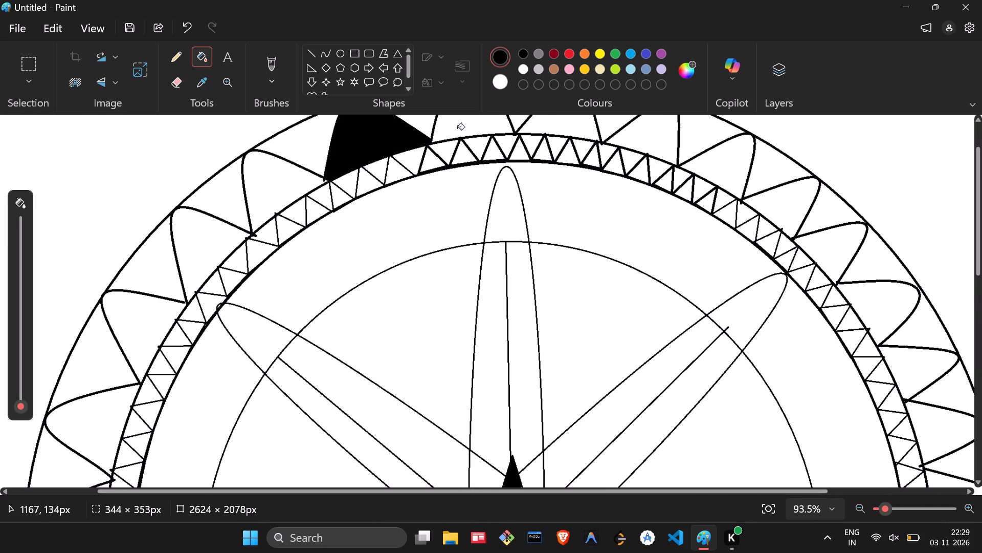
click(457, 129)
scroll(461, 136, left, 1)
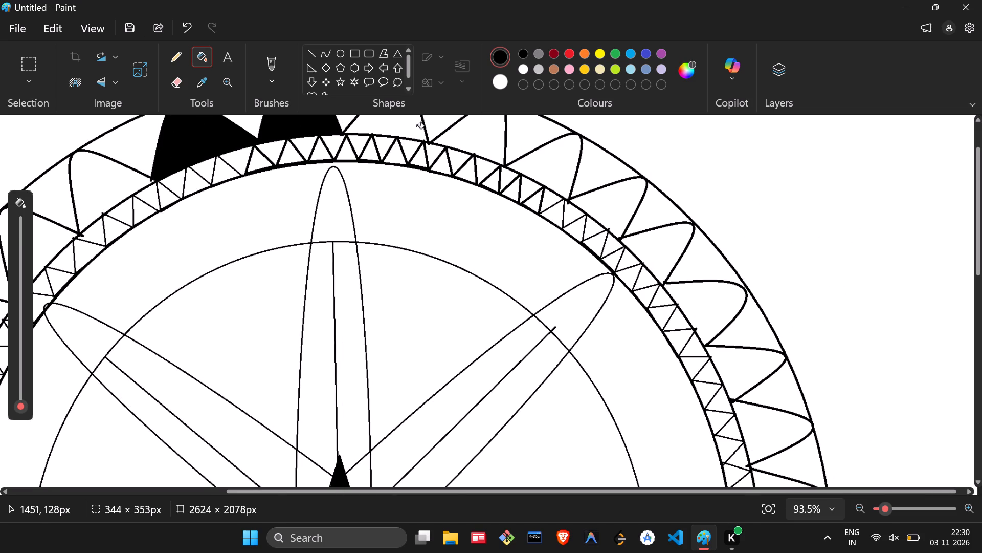
click(417, 127)
click(461, 138)
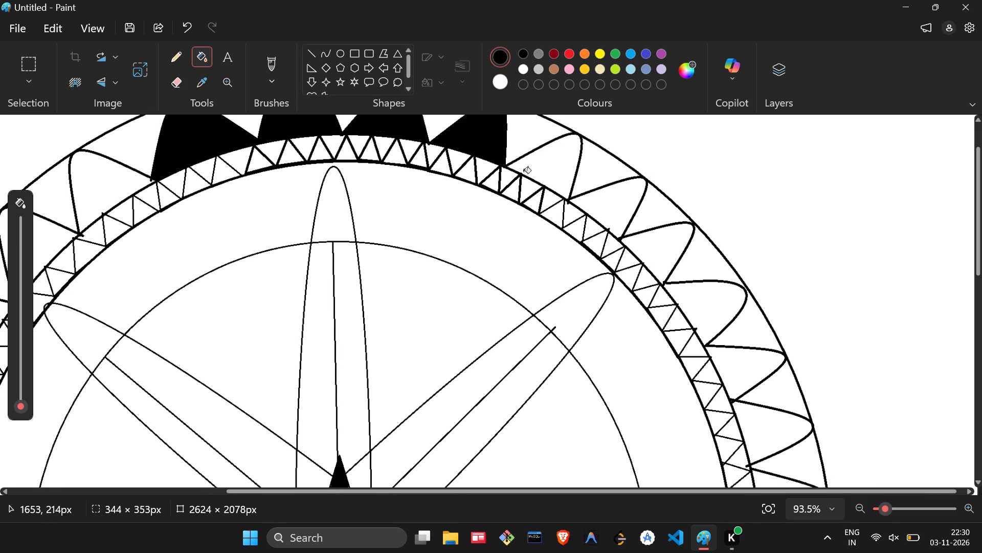
click(533, 173)
click(593, 208)
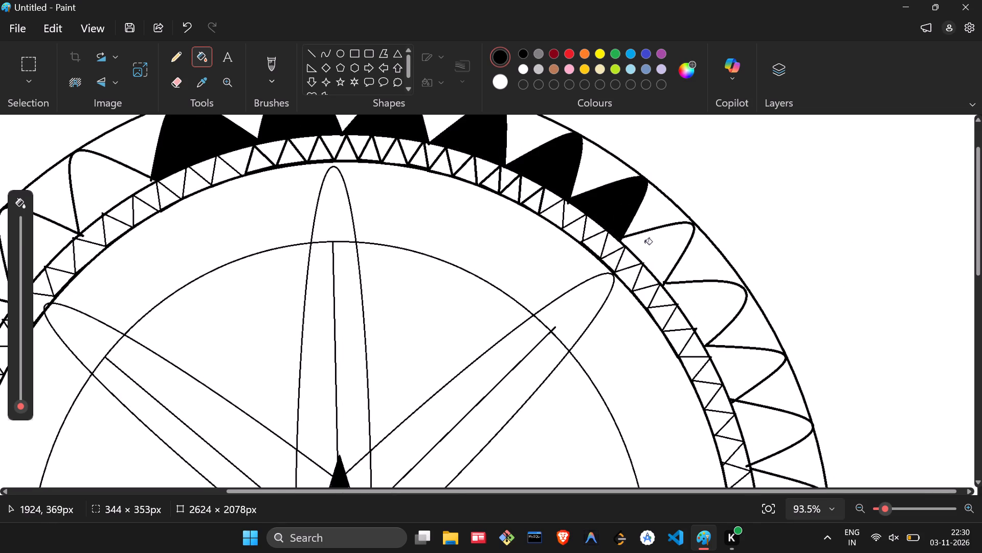
click(645, 243)
Fill the next four arches clockwise along the outer ring's right side with black, stopping above the rightmost arch.
scroll(645, 242, down, 1)
click(697, 196)
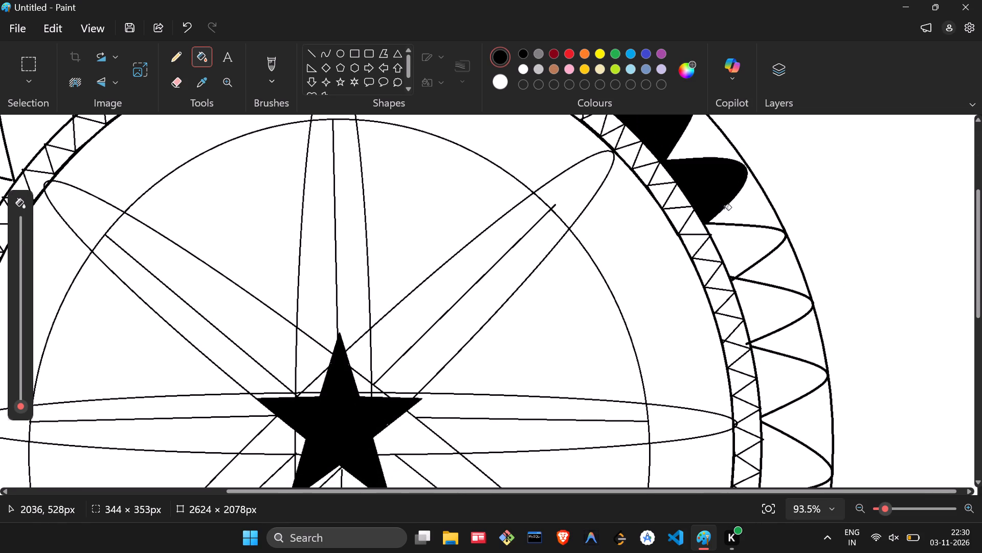
click(740, 244)
ctrl+scroll(740, 244, down, 6)
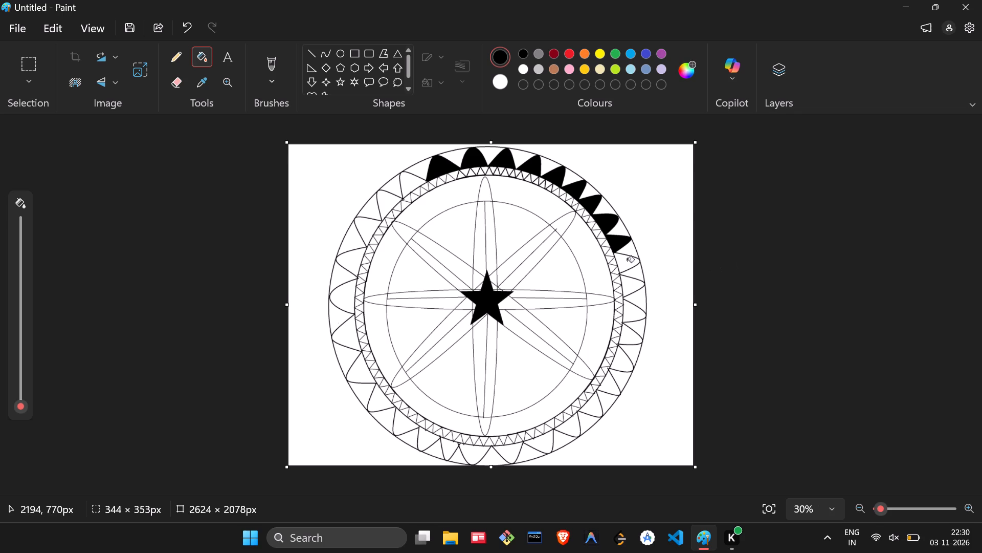
click(627, 266)
click(630, 288)
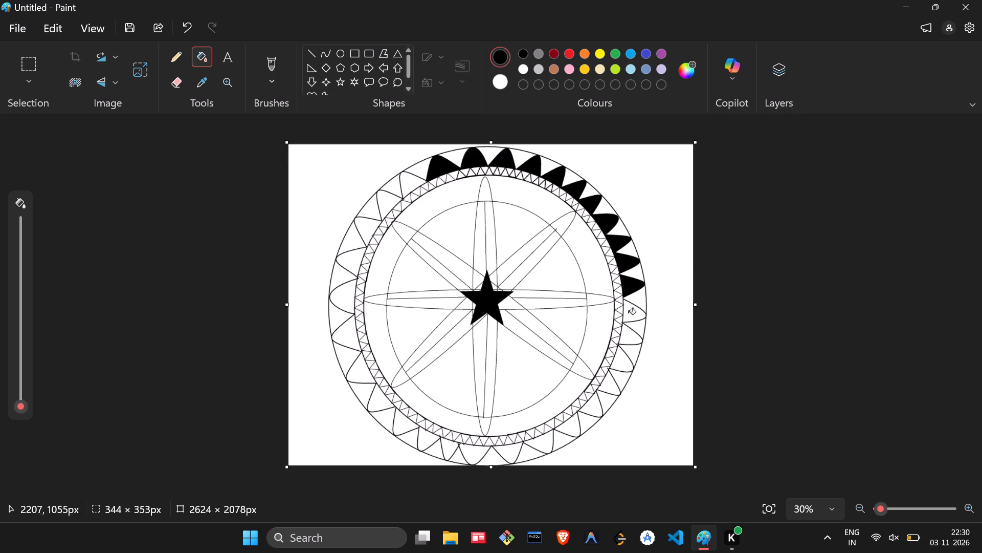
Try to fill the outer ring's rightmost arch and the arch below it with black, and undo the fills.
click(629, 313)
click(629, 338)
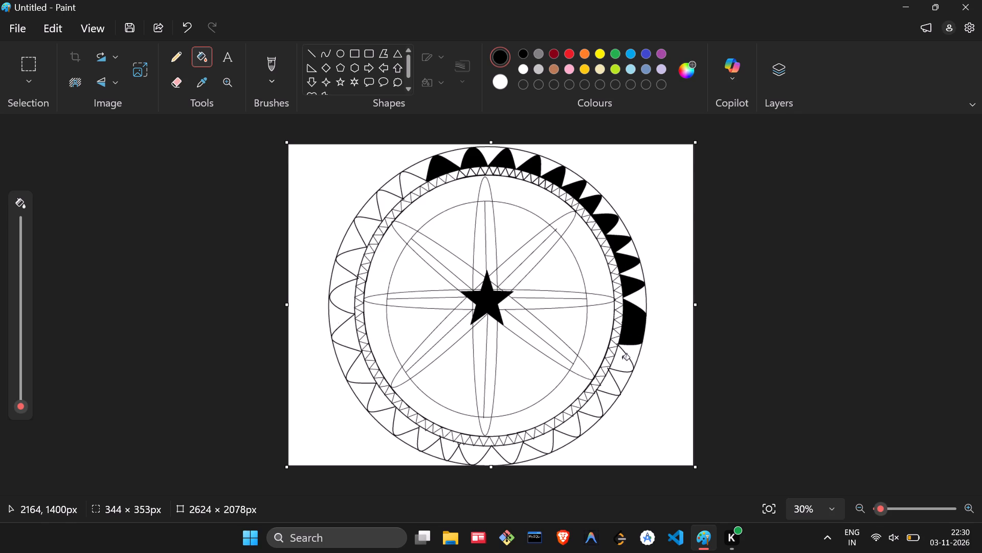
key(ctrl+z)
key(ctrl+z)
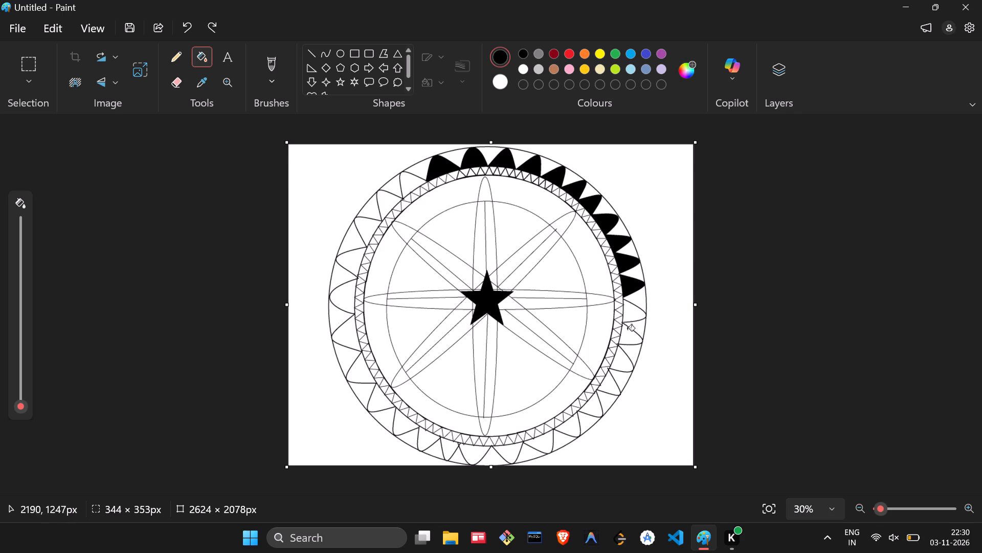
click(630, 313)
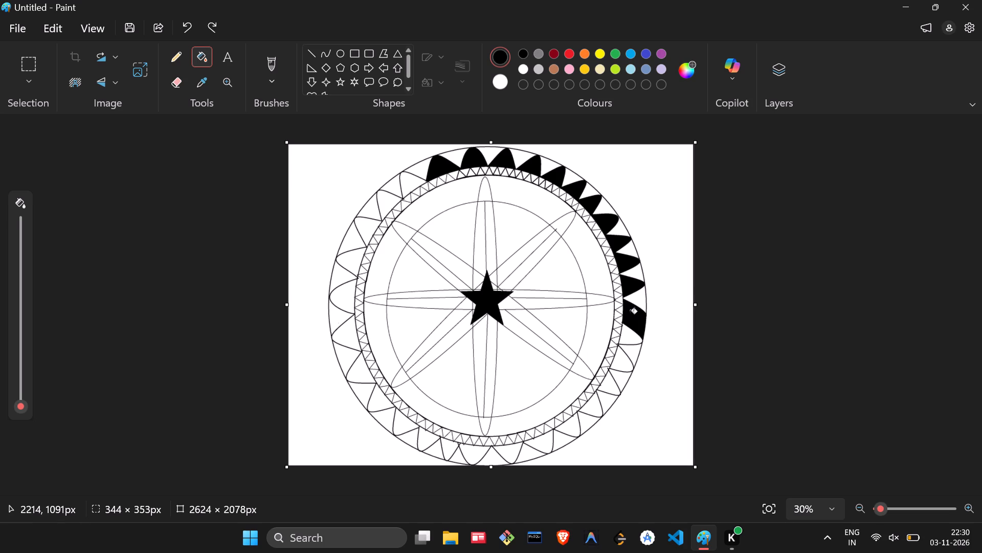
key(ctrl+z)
Fill seven consecutive outer-ring arches with black, running clockwise from just below the rightmost arch to just right of the bottom.
click(629, 336)
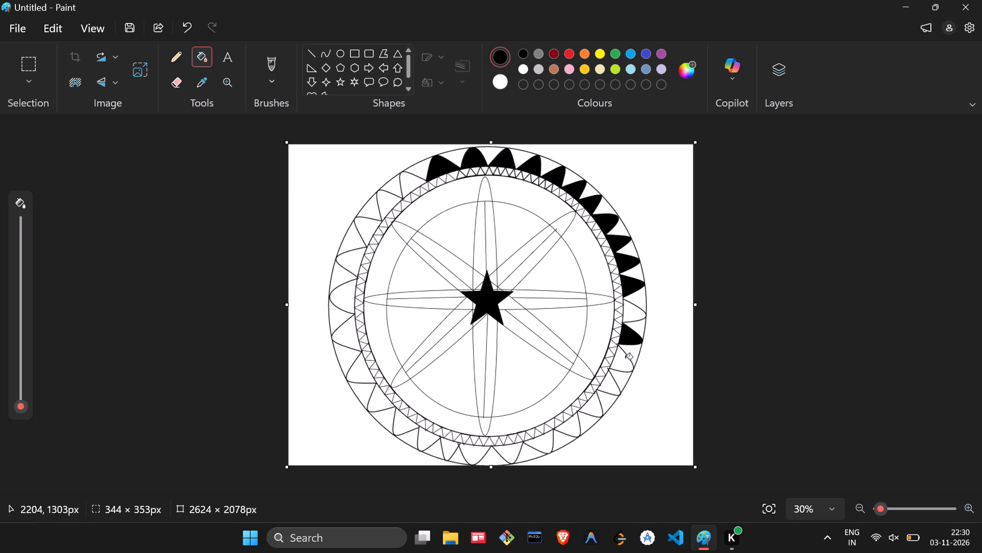
click(623, 366)
click(608, 392)
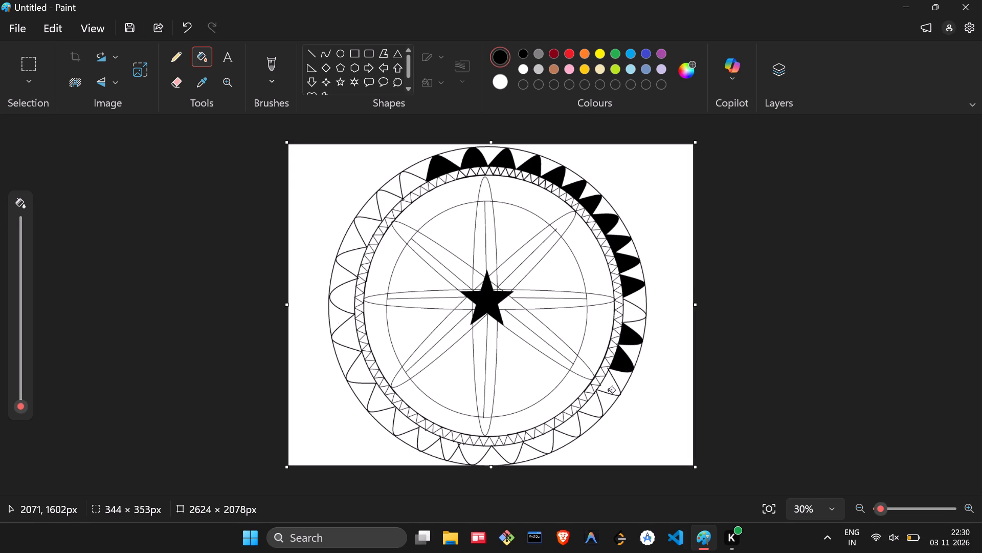
click(585, 406)
click(570, 424)
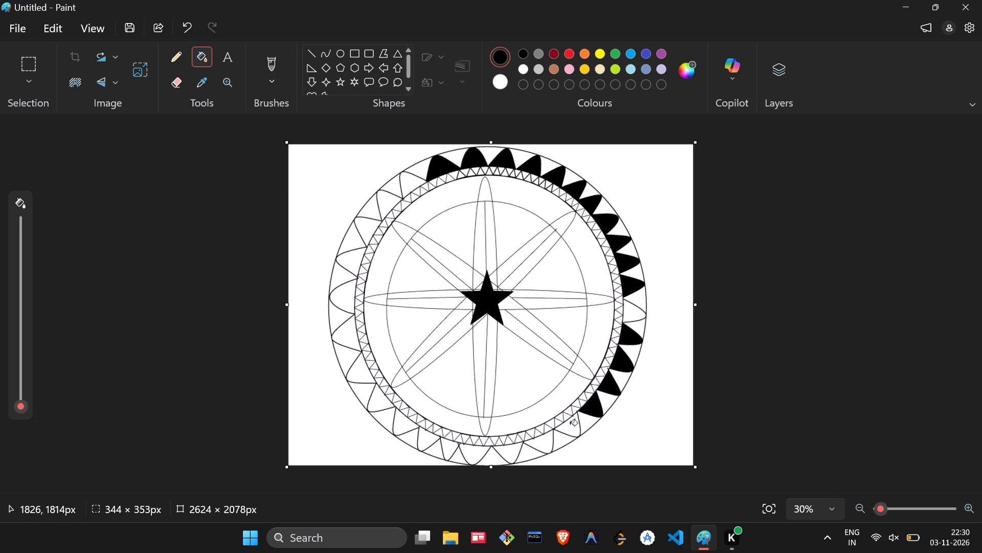
click(546, 451)
click(515, 451)
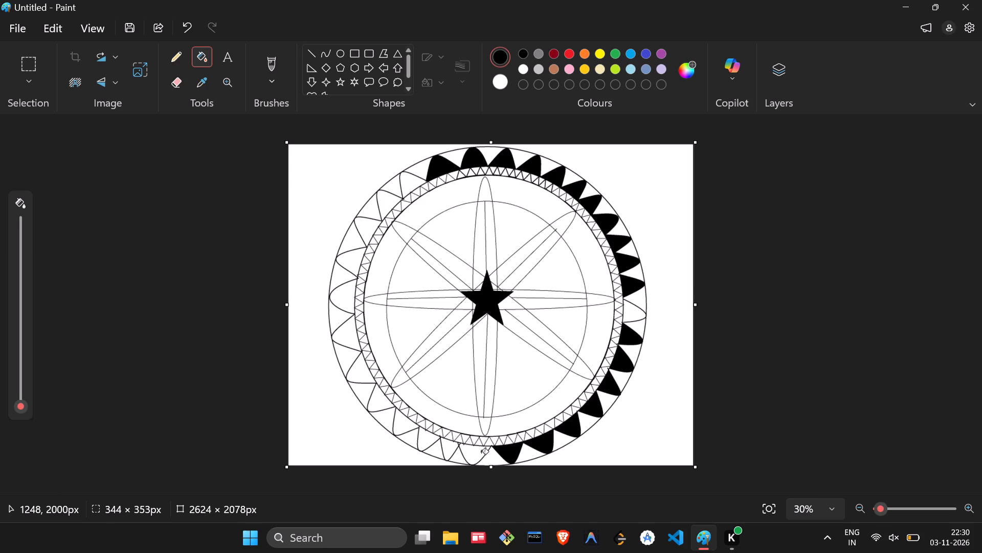
Fill the next six outer-ring arches clockwise with black, from just left of the bottom up along the lower-left side.
click(481, 453)
click(449, 451)
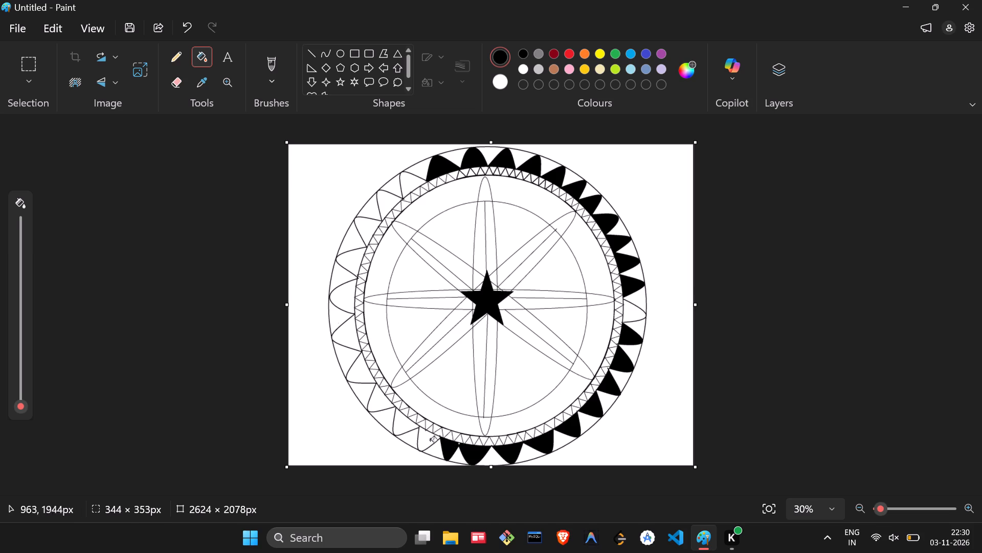
click(425, 437)
click(398, 426)
click(378, 405)
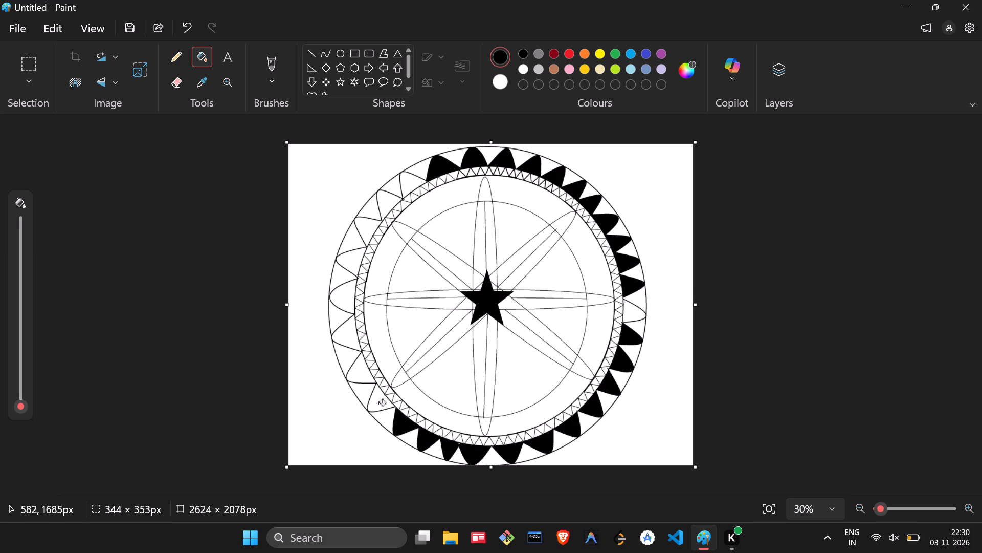
click(372, 375)
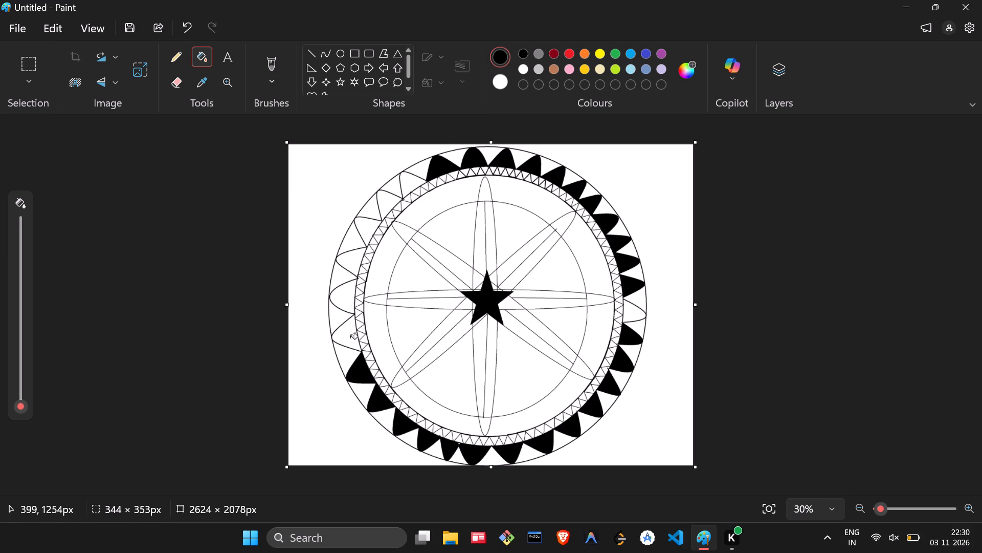
Fill the last six white arches on the outer ring's left and upper-left side with black.
click(350, 338)
click(348, 296)
click(357, 261)
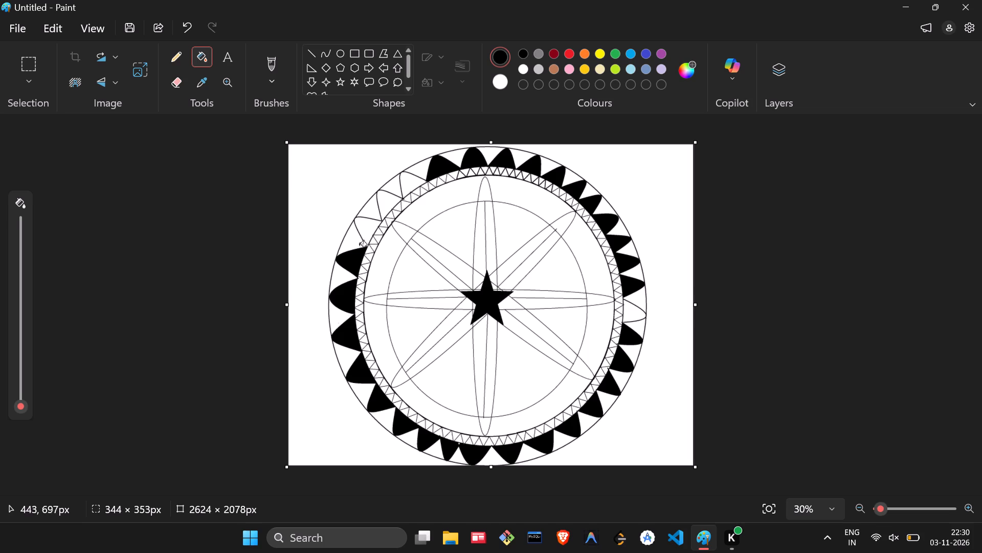
click(370, 231)
click(381, 206)
click(408, 186)
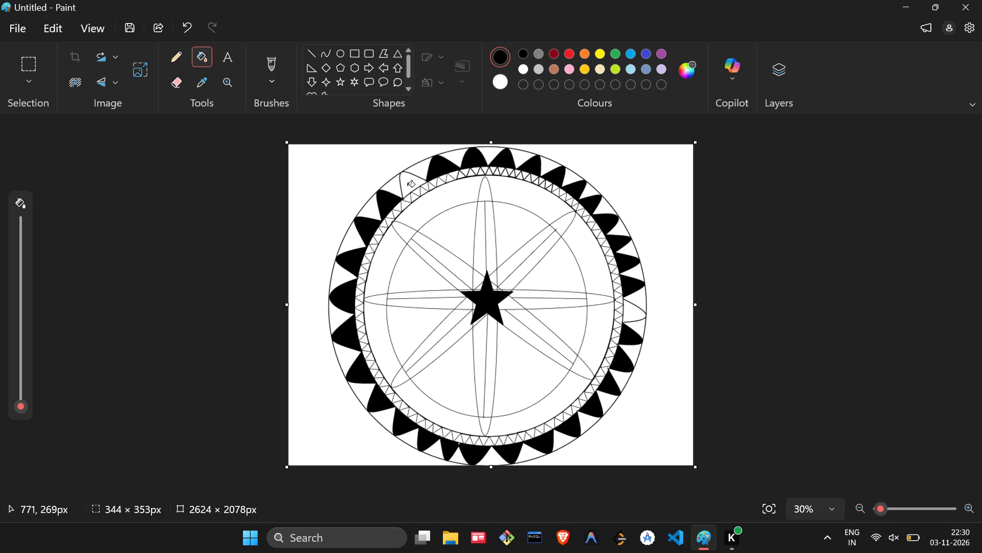
Fill the tips outside the inner circle of the top, upper-right, right, lower-right and bottom petals with black.
ctrl+scroll(439, 209, up, 5)
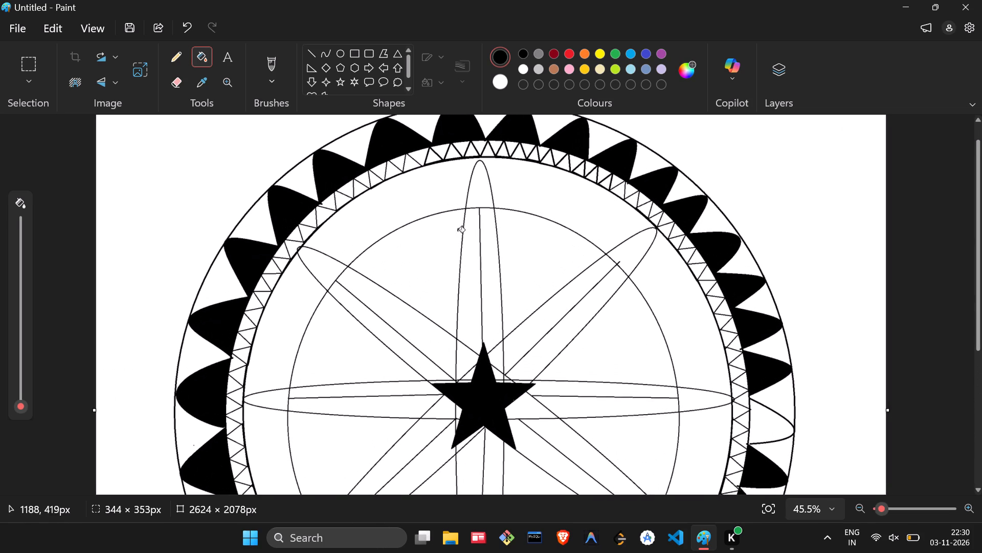
click(476, 201)
click(624, 259)
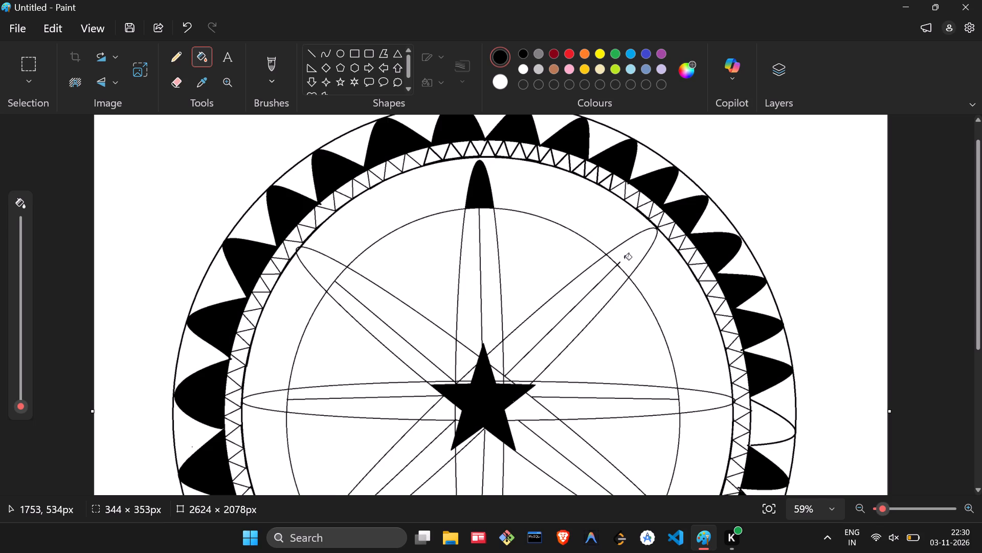
scroll(624, 259, down, 1)
click(687, 237)
scroll(663, 341, down, 1)
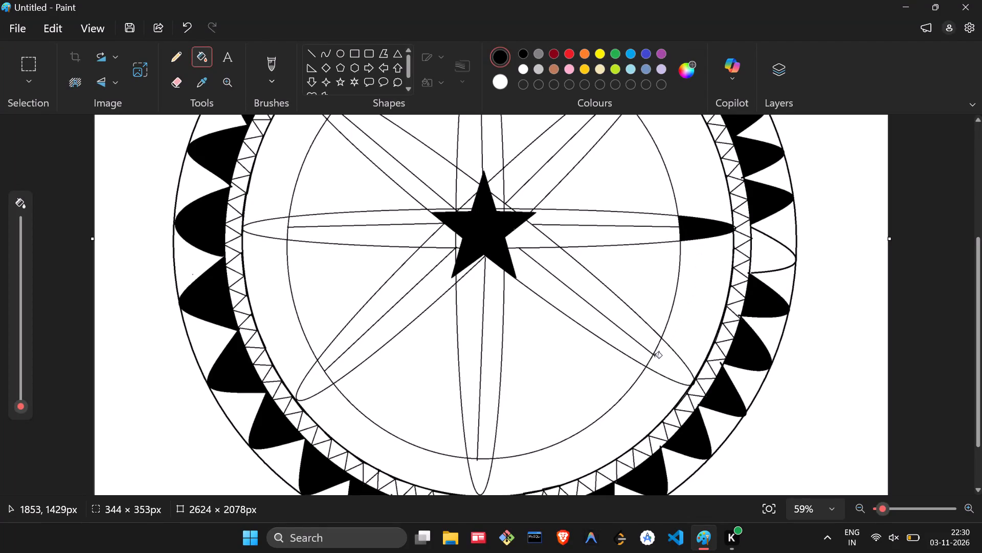
click(655, 357)
scroll(655, 357, down, 1)
scroll(525, 479, down, 1)
scroll(476, 472, down, 1)
click(476, 472)
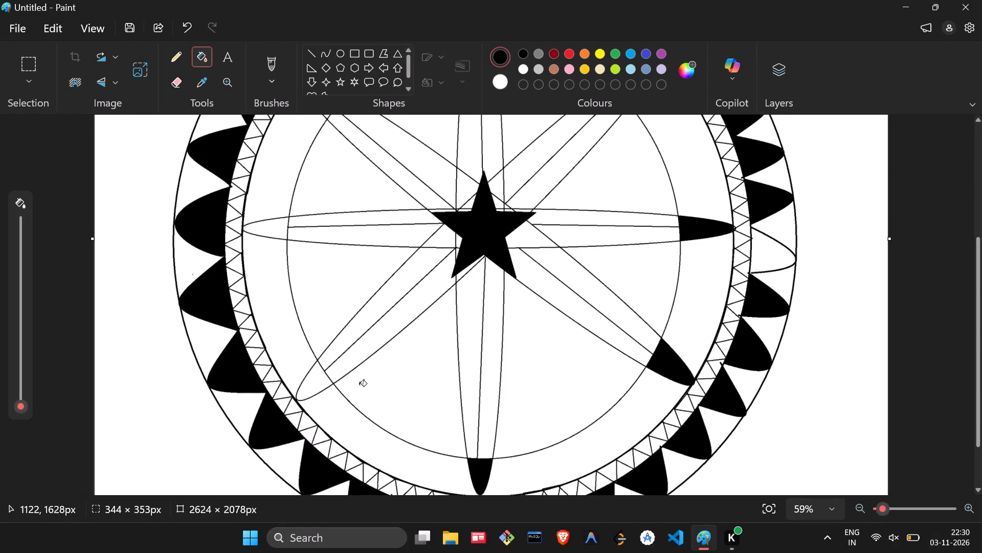
Fill the tips outside the inner circle of the lower-left, left and upper-left petals with black.
click(316, 381)
scroll(303, 247, down, 1)
click(279, 232)
scroll(279, 232, down, 1)
scroll(282, 231, up, 1)
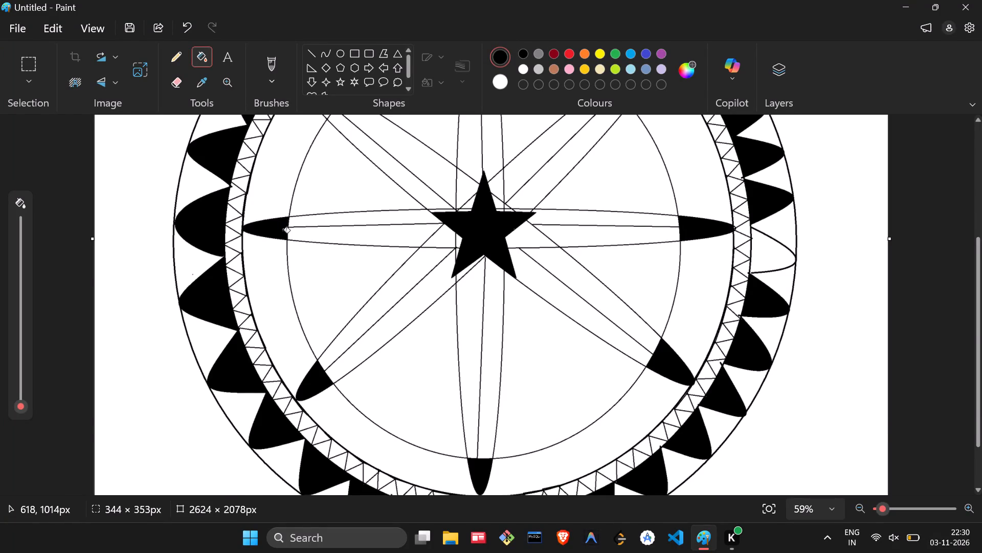
scroll(283, 232, up, 1)
click(311, 292)
Fill the counterclockwise-side half of the upper-left, top, upper-right, right and lower-right petals with black inside the inner circle.
scroll(373, 342, down, 1)
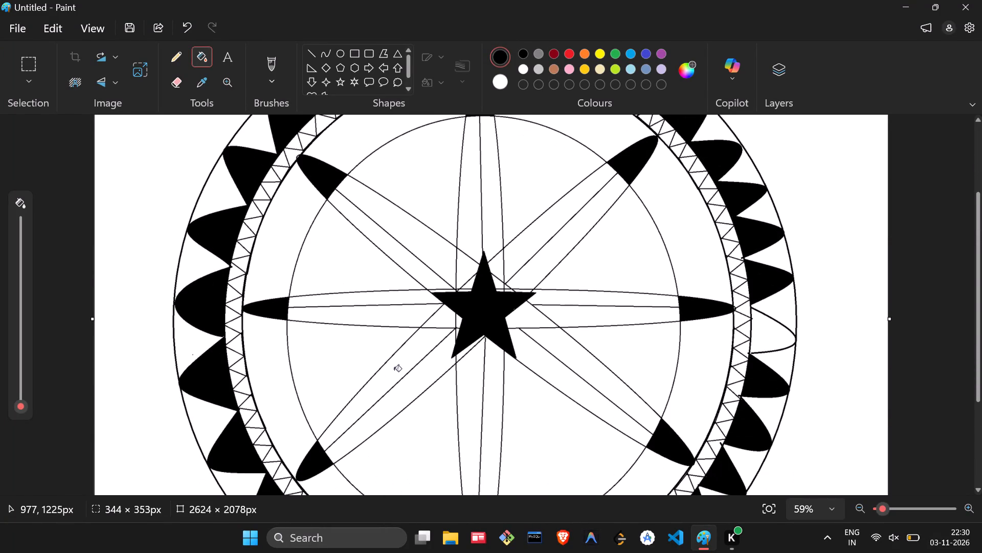
scroll(394, 369, down, 1)
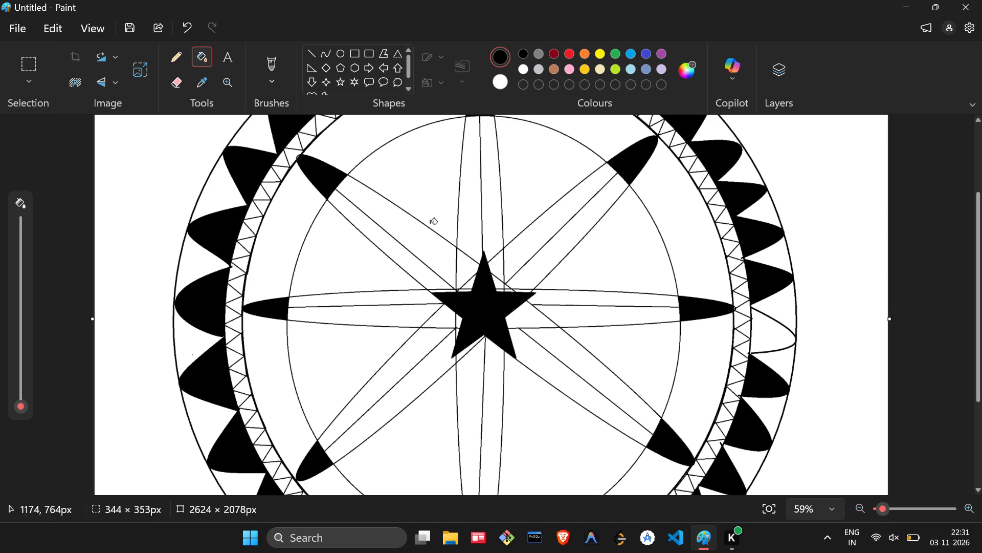
click(385, 237)
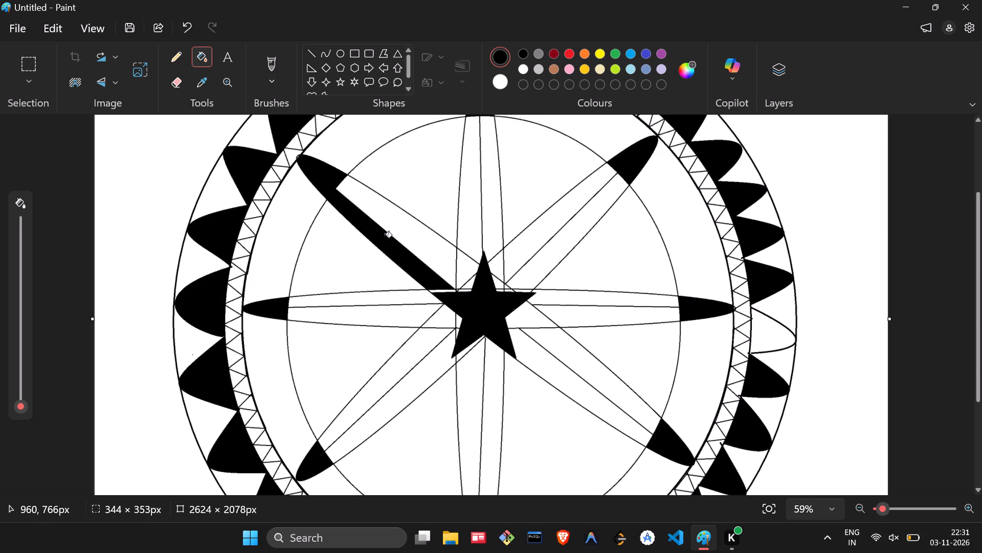
click(465, 235)
click(561, 227)
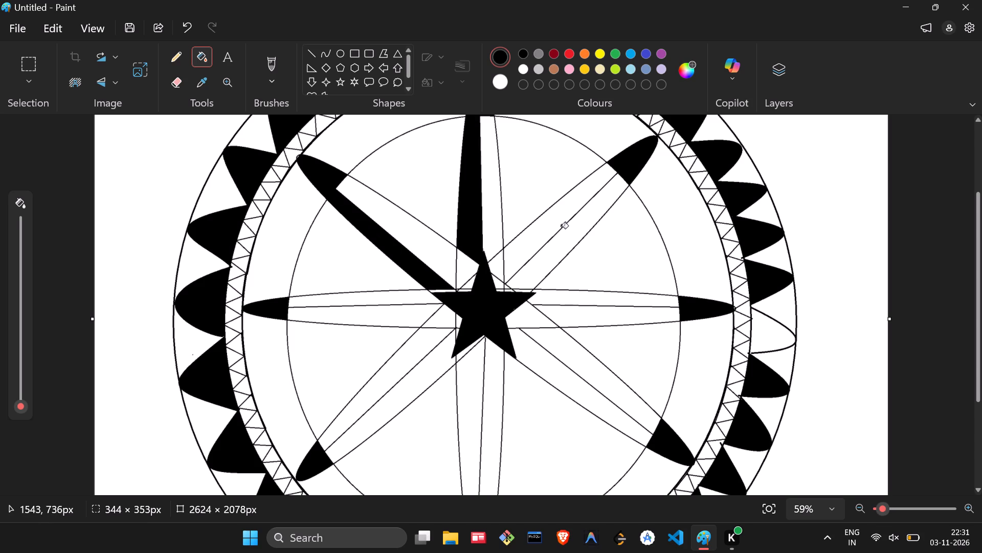
click(588, 302)
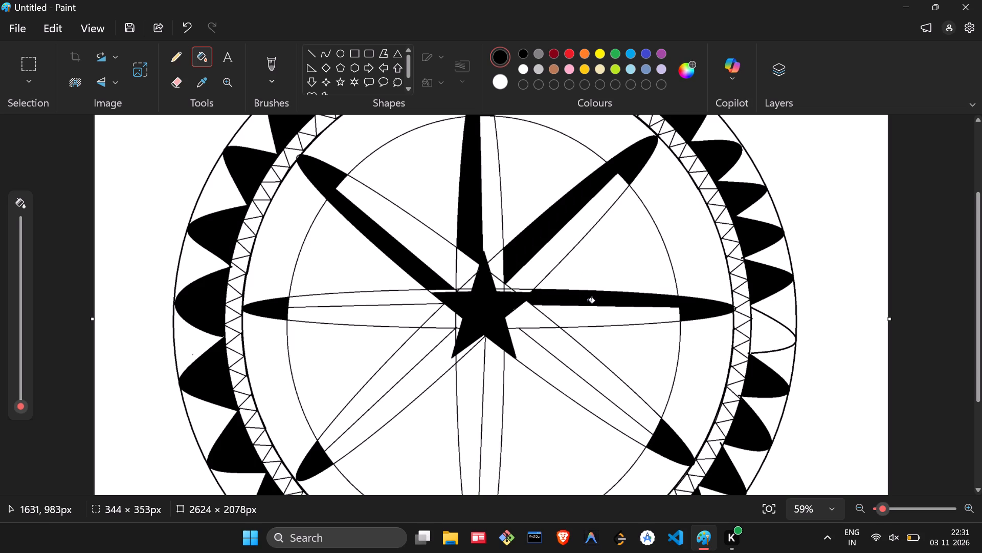
click(586, 361)
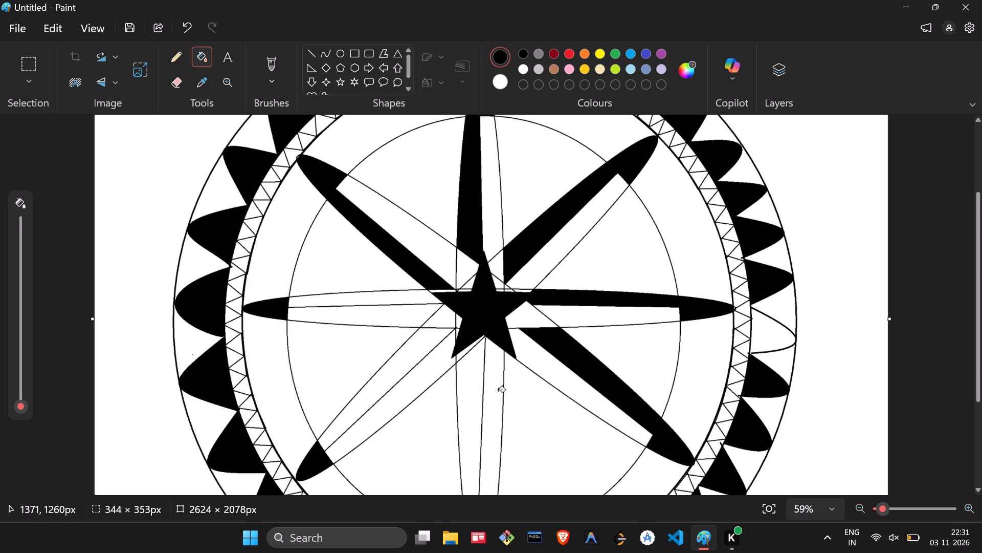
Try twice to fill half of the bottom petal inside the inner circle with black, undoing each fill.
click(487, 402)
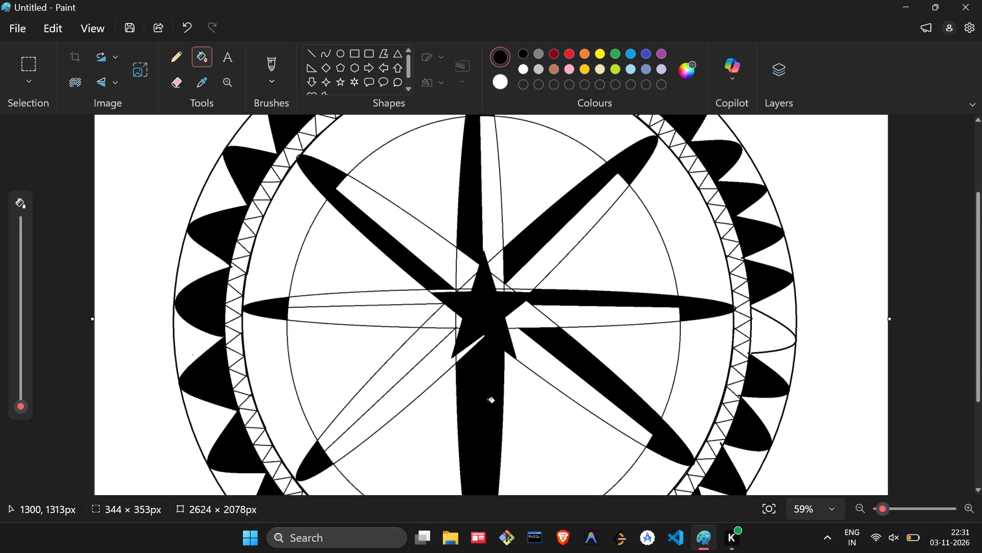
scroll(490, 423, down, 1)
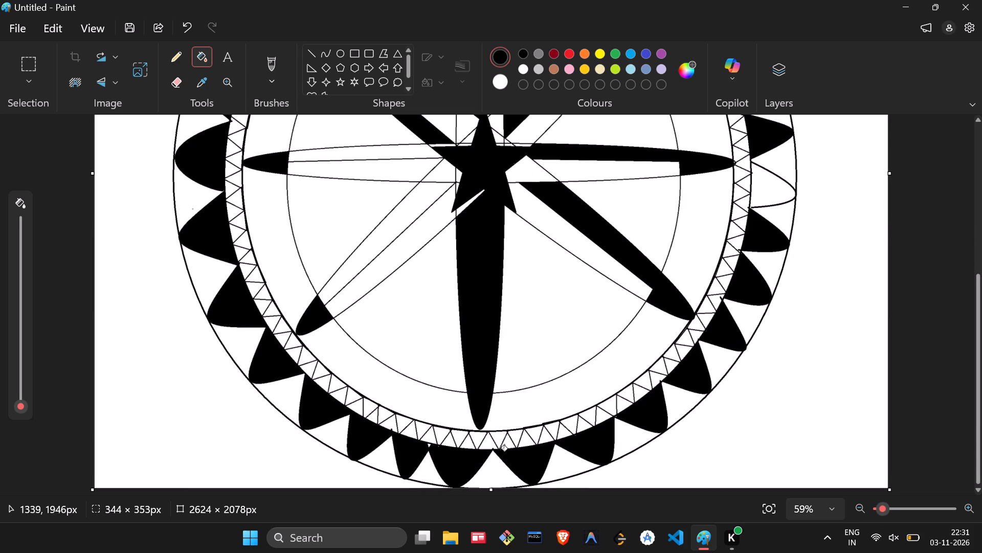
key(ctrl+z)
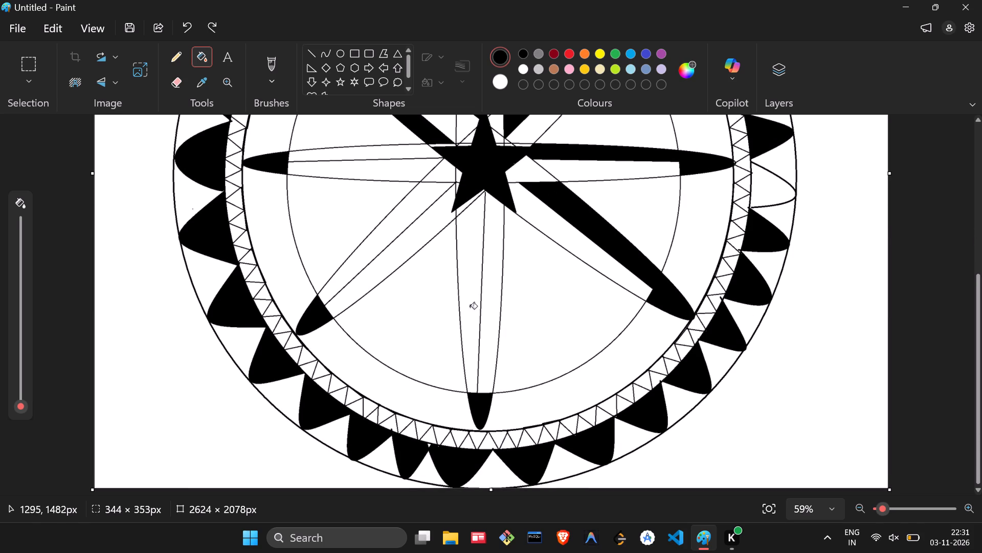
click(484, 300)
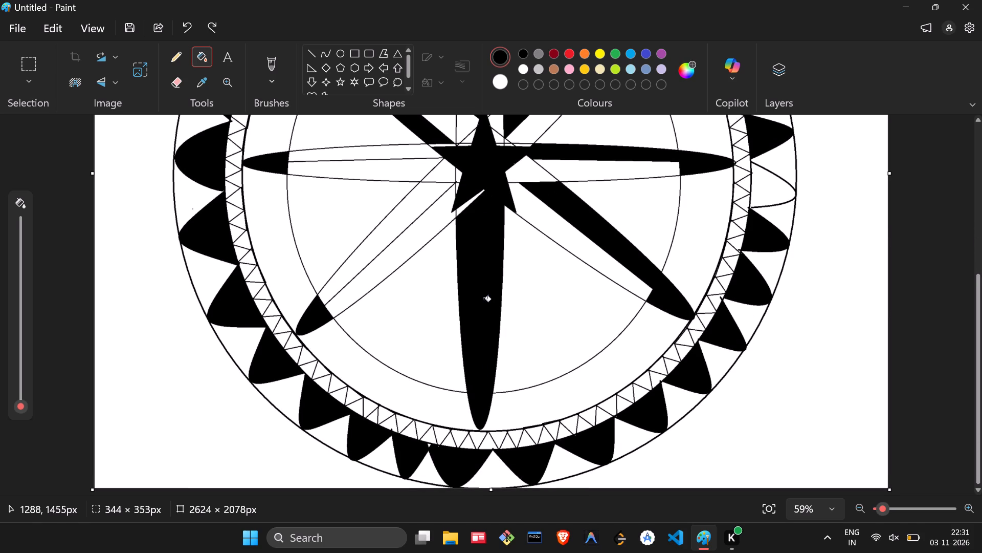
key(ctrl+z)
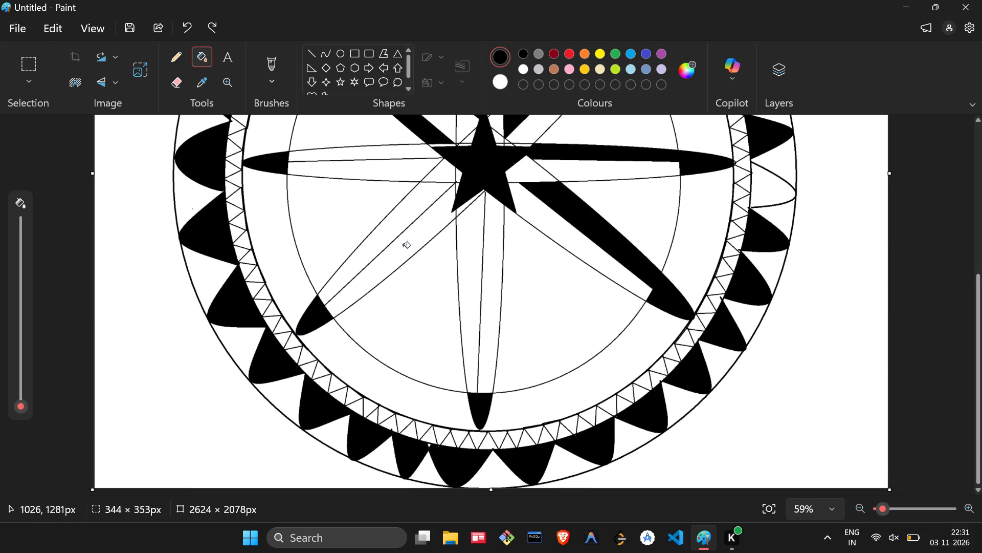
Fill the lower halves of the lower-left and left petals with black, including the left petal's white gap beside the star.
click(403, 247)
scroll(400, 247, up, 1)
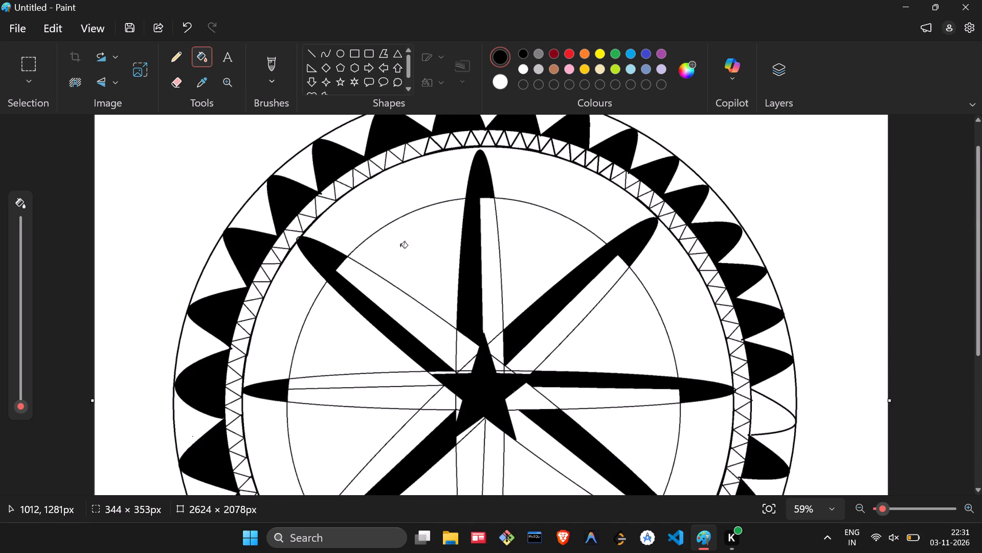
scroll(400, 247, up, 1)
click(382, 367)
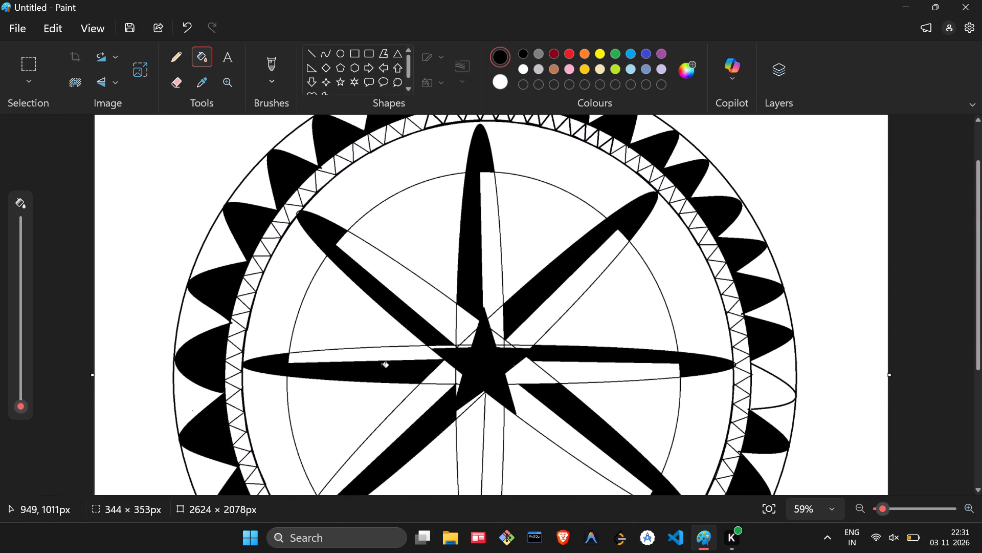
scroll(381, 366, down, 1)
click(437, 314)
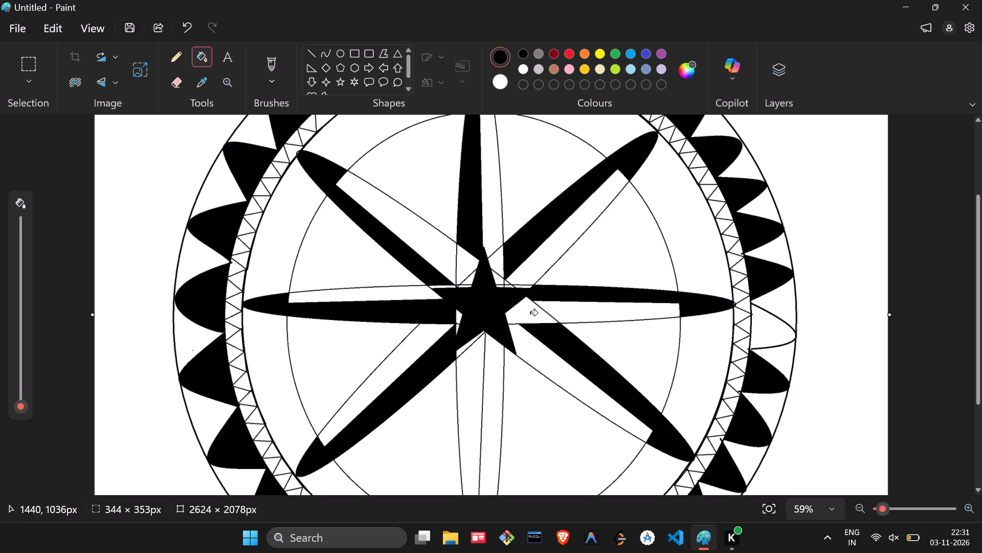
Fill the zigzag ring's inner-edge triangles along the top with black, working clockwise from just left of the top petal's tip.
ctrl+scroll(580, 311, down, 4)
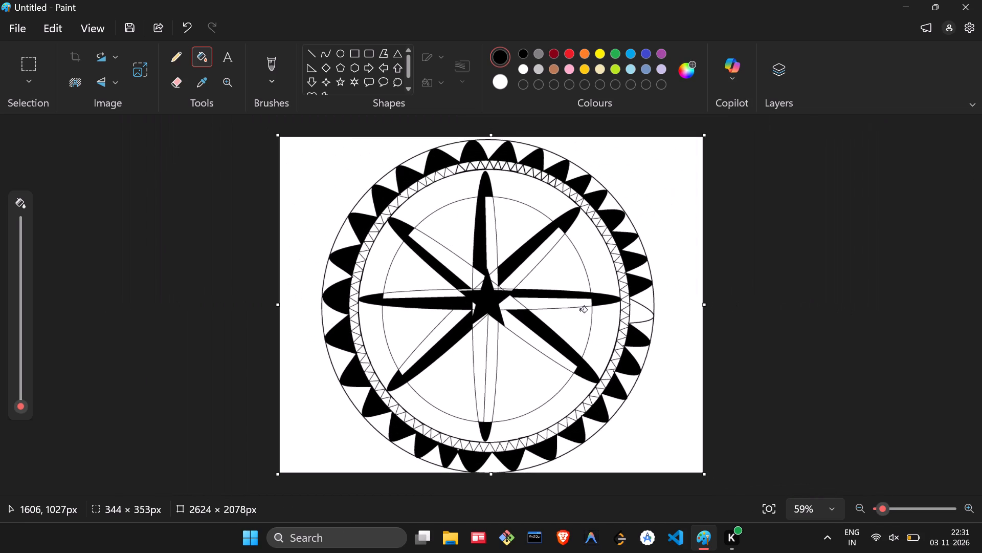
ctrl+scroll(571, 333, up, 3)
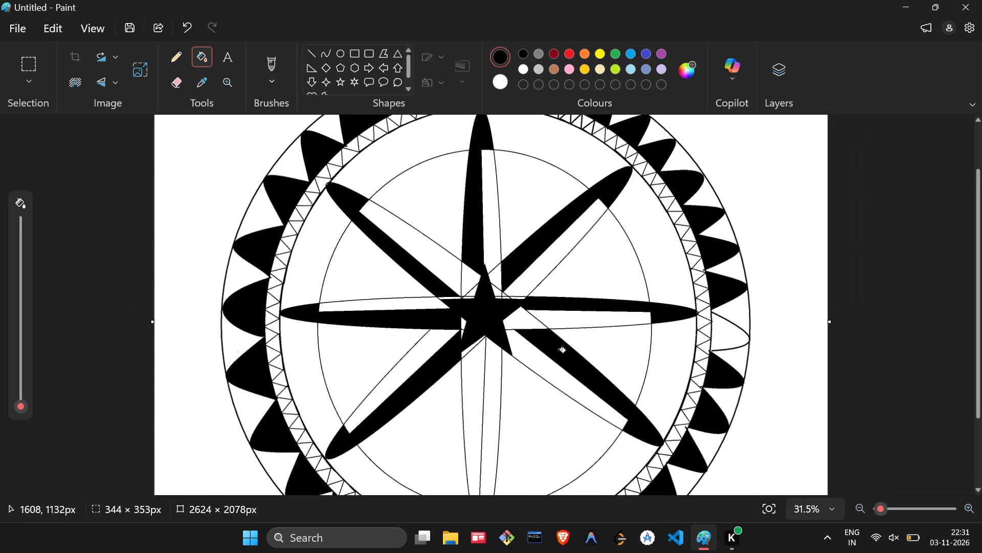
scroll(461, 381, up, 1)
scroll(458, 239, up, 3)
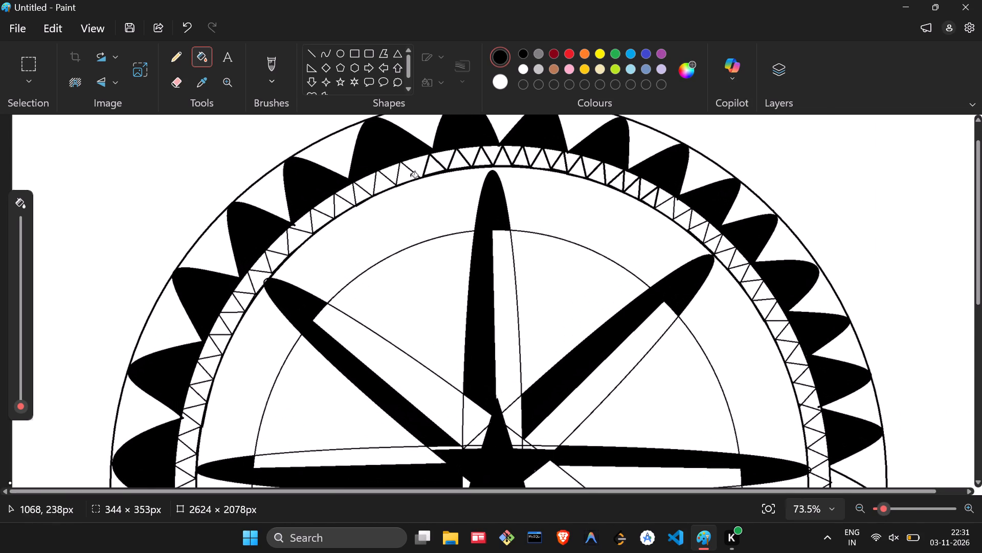
click(411, 176)
click(428, 172)
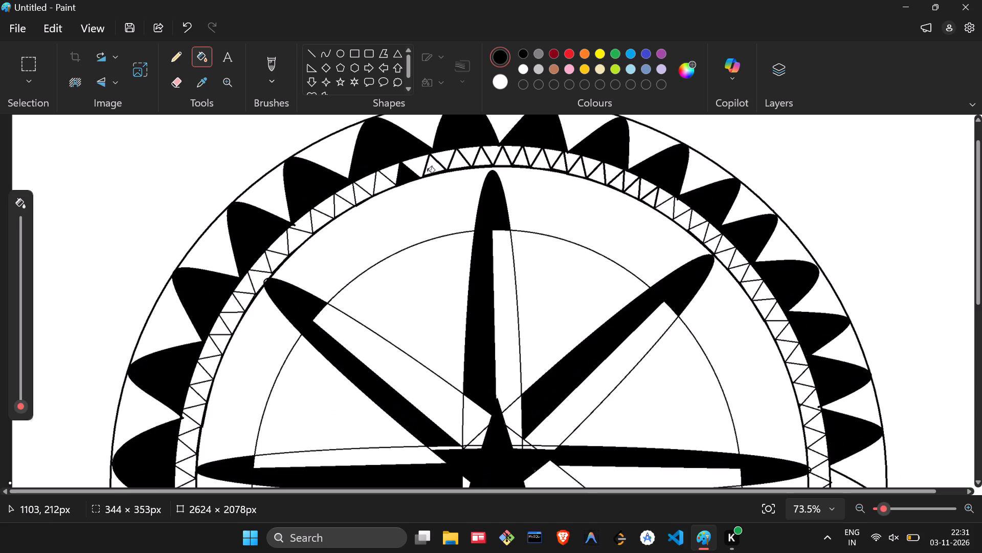
click(449, 170)
click(458, 167)
click(481, 161)
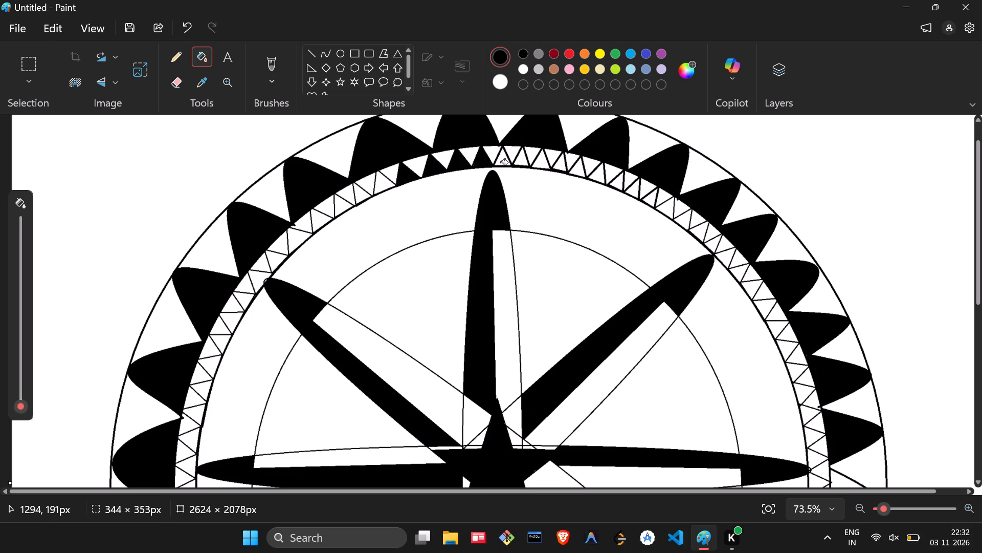
click(501, 164)
click(519, 165)
click(534, 165)
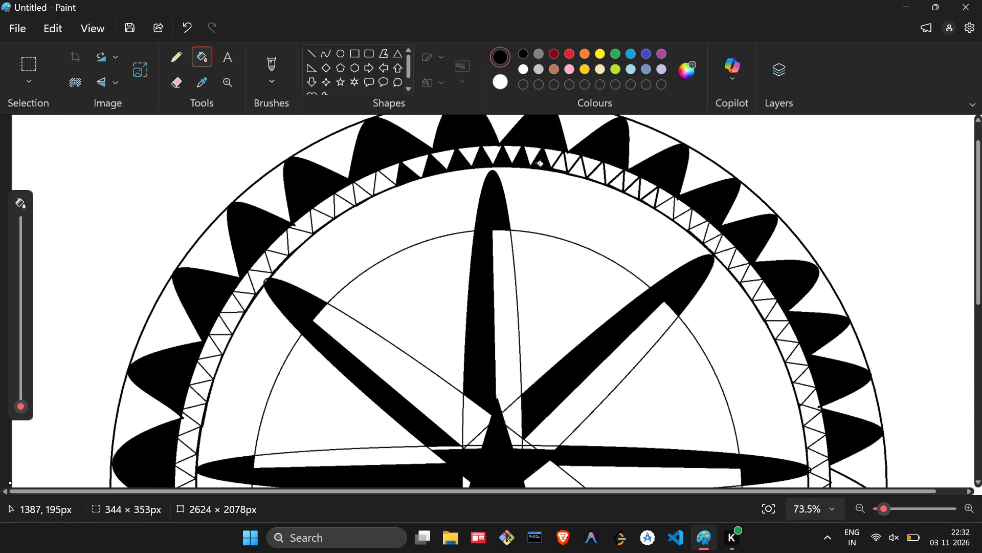
click(558, 169)
click(581, 171)
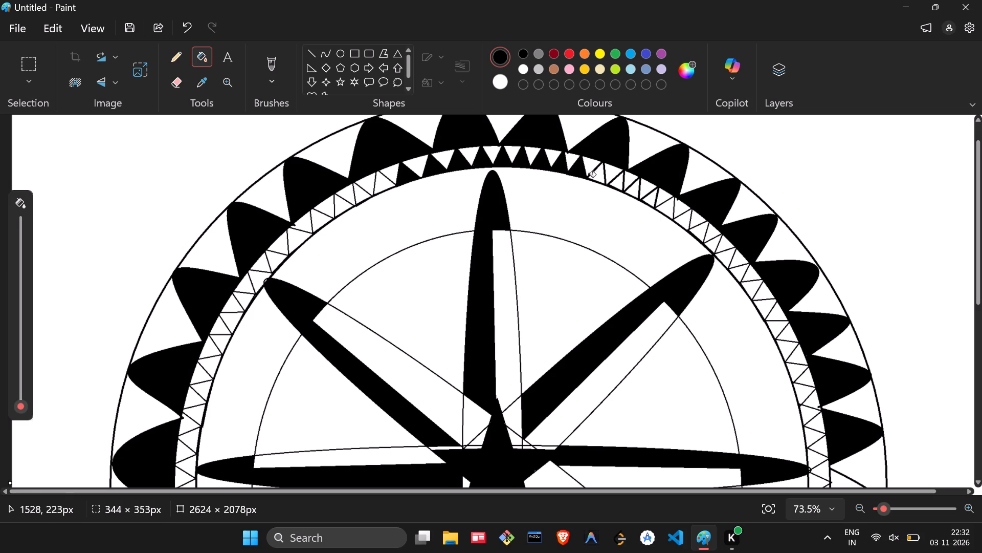
click(595, 180)
click(618, 189)
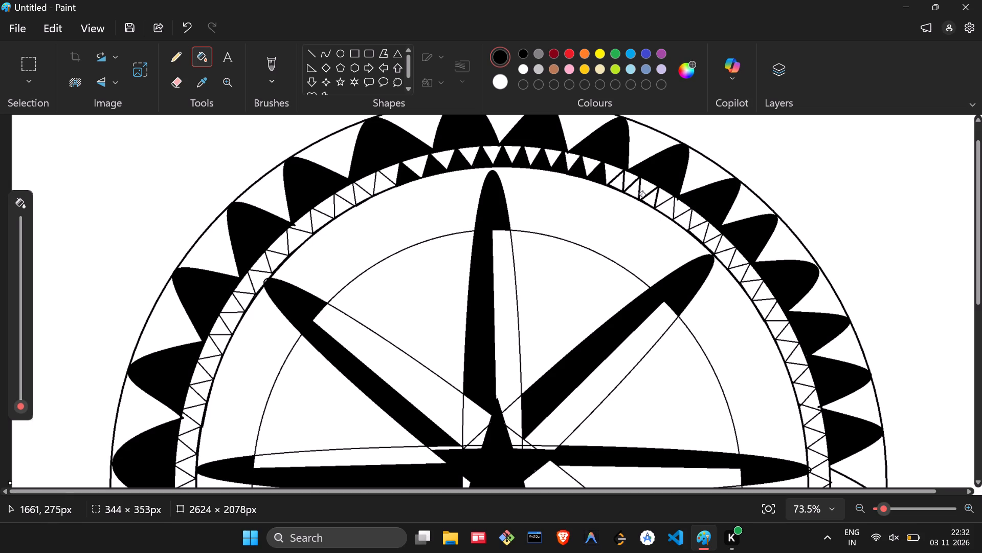
click(638, 196)
Continue filling the ring's inner-edge triangles with black clockwise down to the upper-right petal's tip.
ctrl+scroll(638, 198, up, 3)
scroll(640, 203, left, 1)
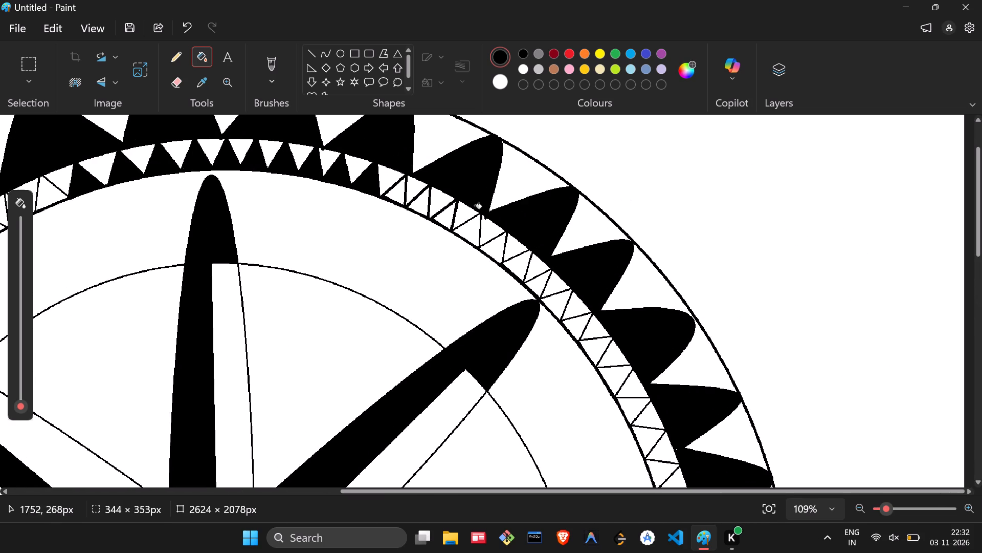
scroll(475, 208, left, 1)
click(398, 198)
click(422, 211)
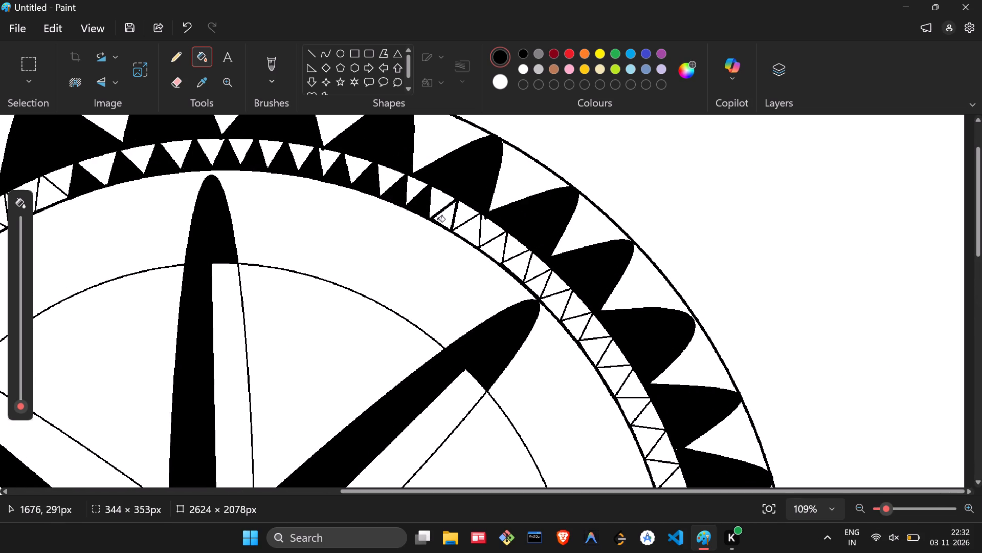
click(439, 221)
click(476, 231)
click(493, 248)
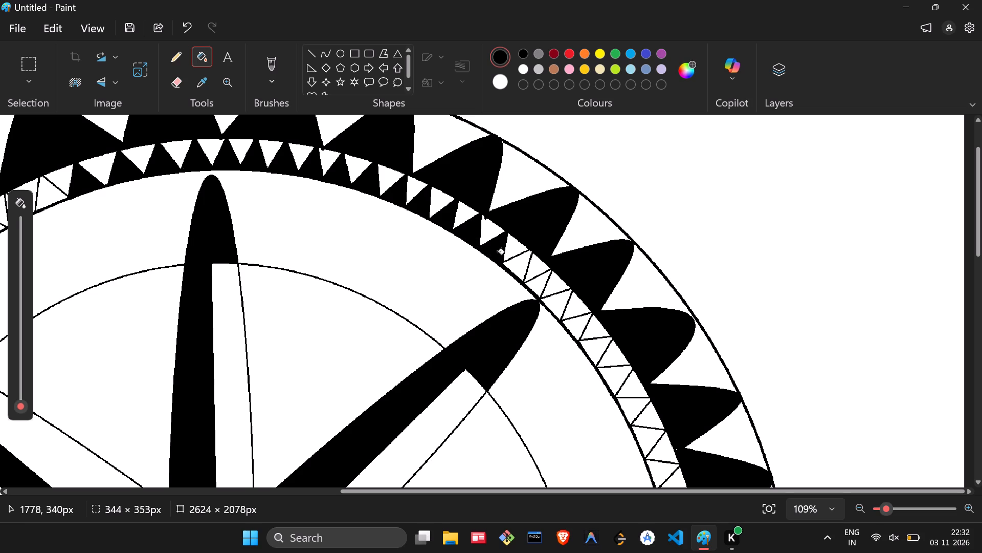
click(511, 267)
click(531, 287)
Fill the ring's inner-edge triangles with black from the upper-right petal's tip to the right petal's tip.
click(556, 306)
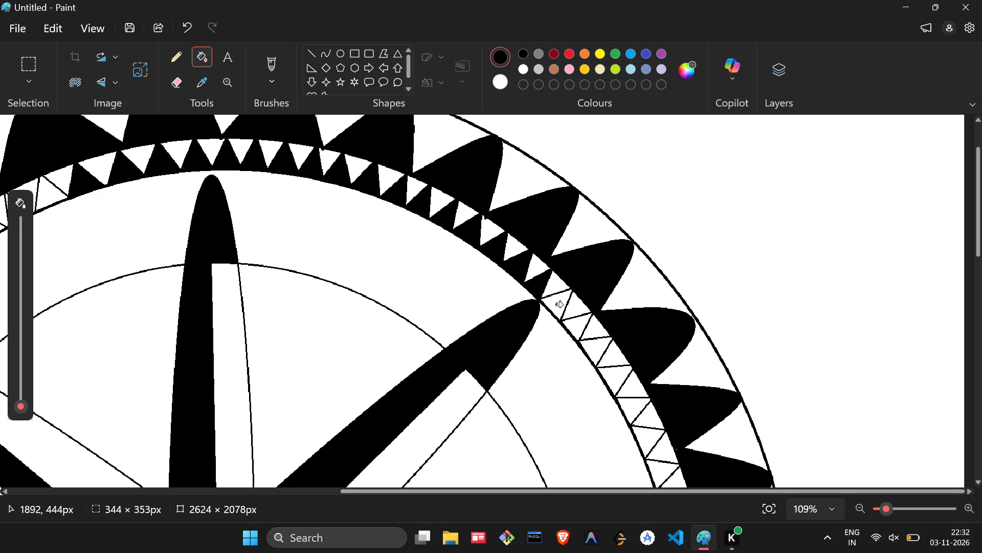
click(571, 325)
click(600, 356)
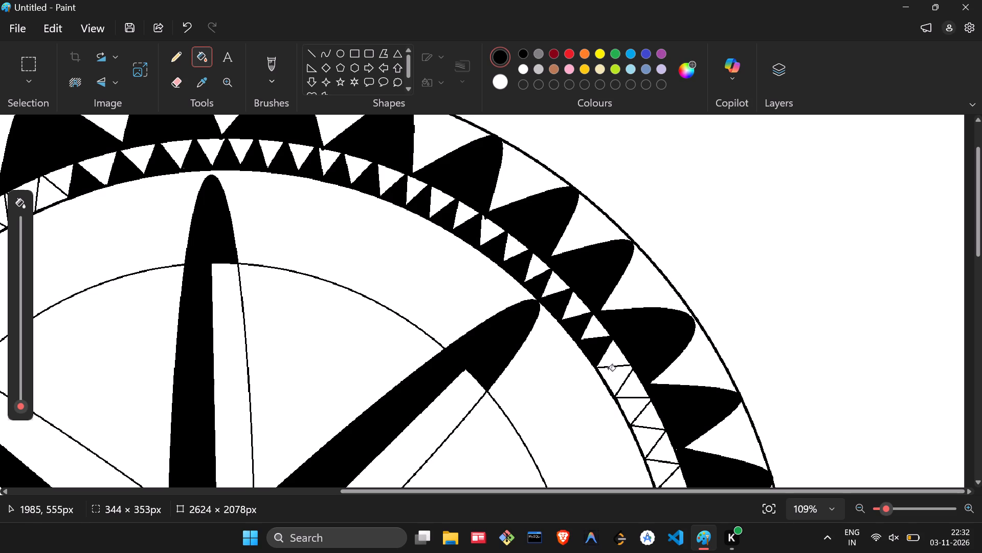
click(608, 370)
click(630, 405)
click(642, 433)
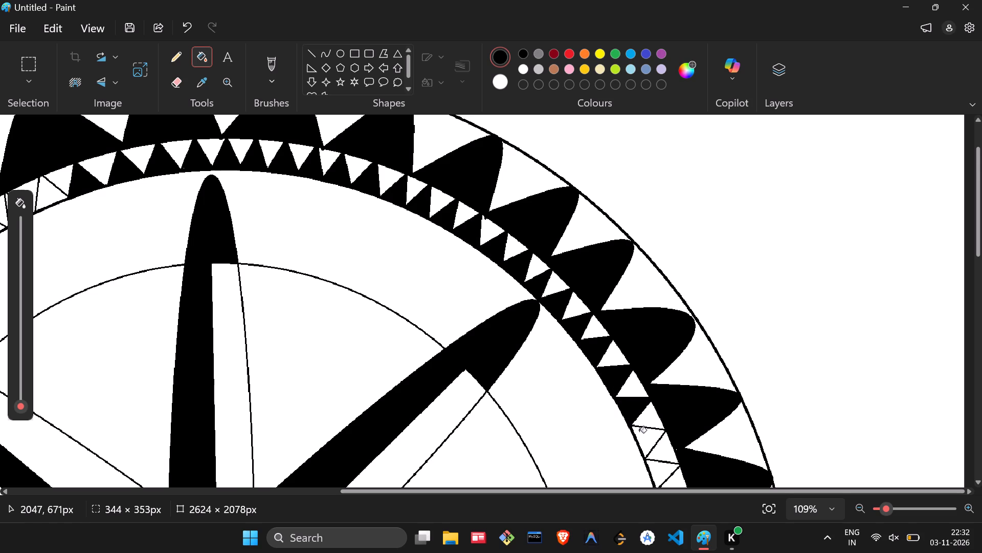
scroll(639, 431, down, 1)
click(664, 309)
scroll(672, 342, down, 1)
click(673, 346)
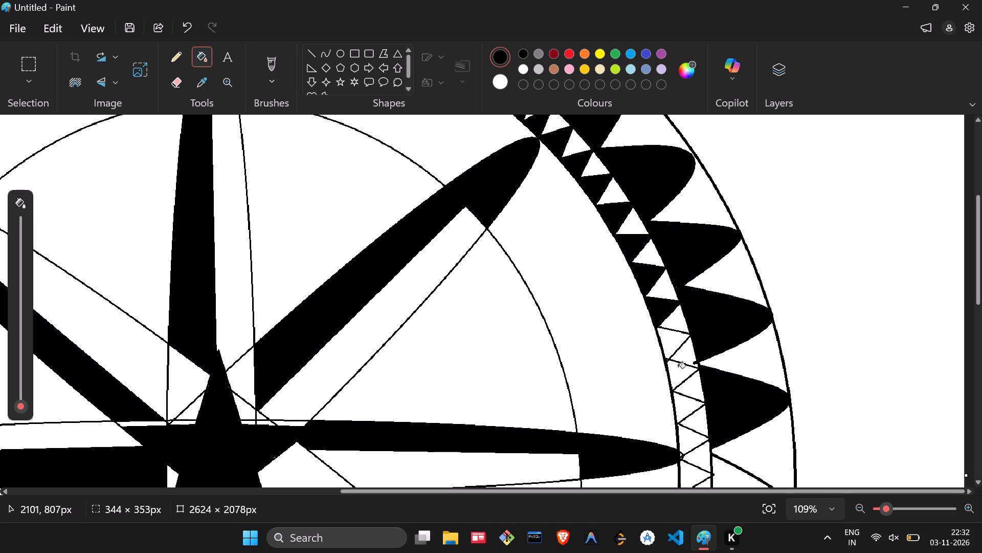
click(680, 375)
scroll(683, 393, down, 1)
click(683, 405)
click(683, 434)
Fill the ring's inner-edge triangles with black from the right petal's tip to the lower-right petal's tip.
scroll(683, 437, down, 1)
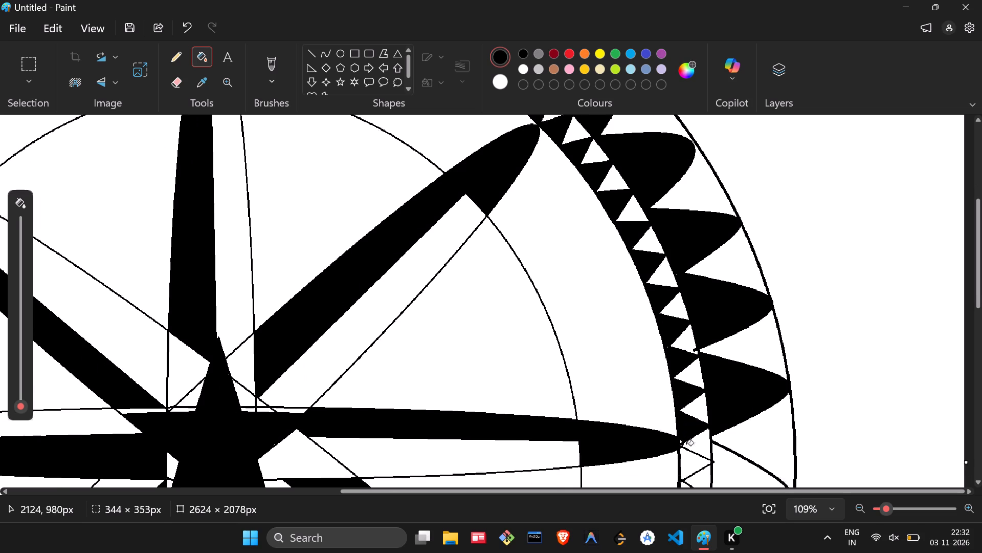
scroll(686, 444, down, 1)
click(686, 420)
scroll(687, 427, down, 1)
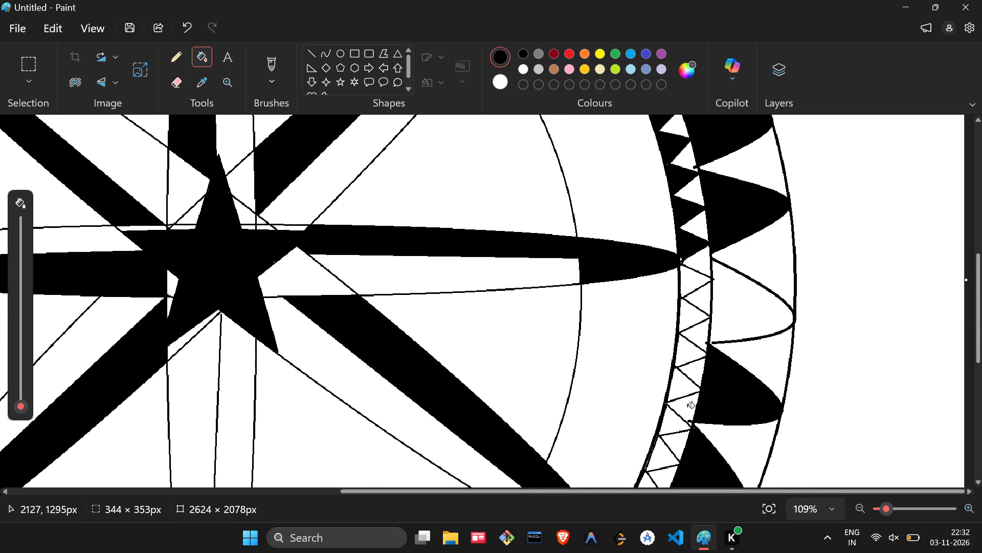
scroll(687, 407, down, 1)
click(685, 287)
click(693, 315)
scroll(693, 315, down, 1)
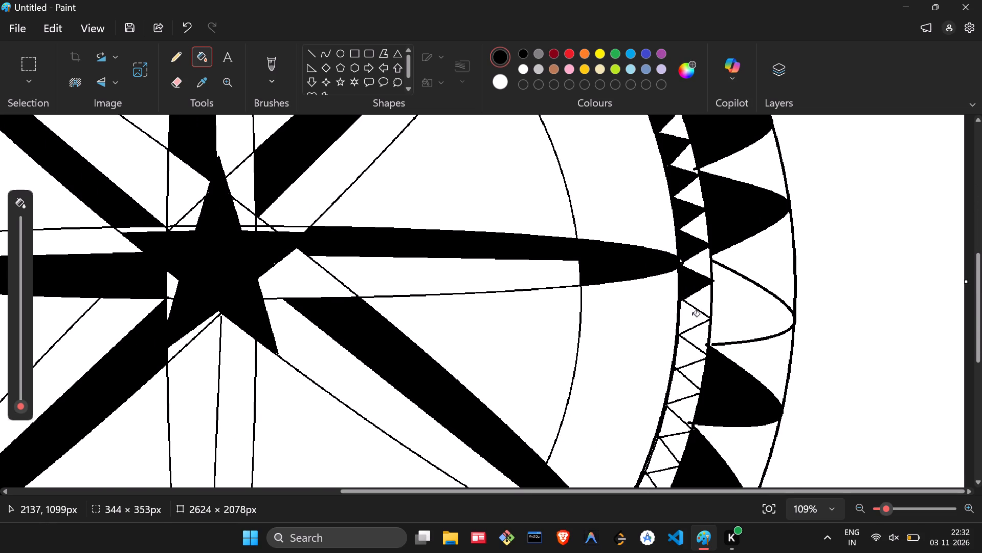
scroll(693, 315, down, 1)
click(684, 338)
click(679, 358)
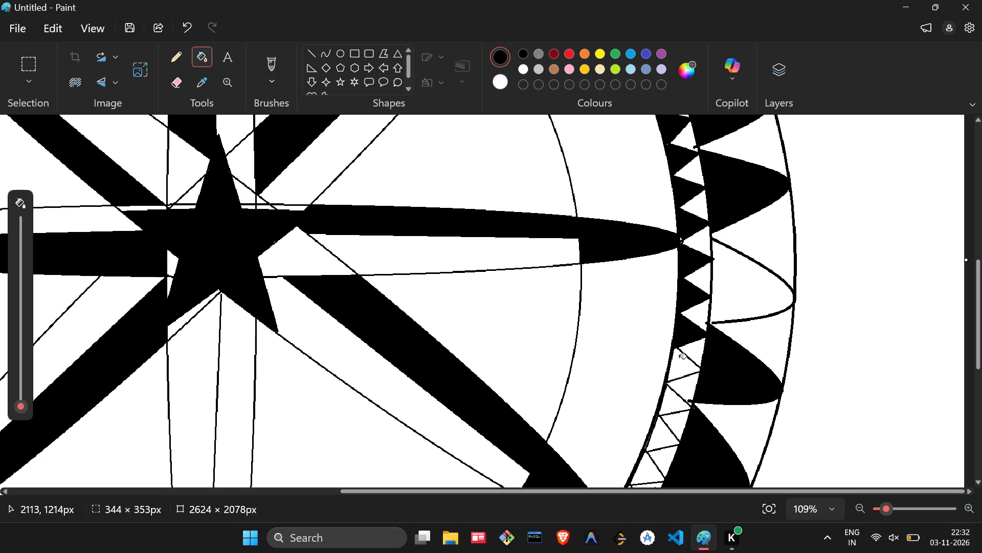
click(669, 379)
scroll(669, 379, down, 1)
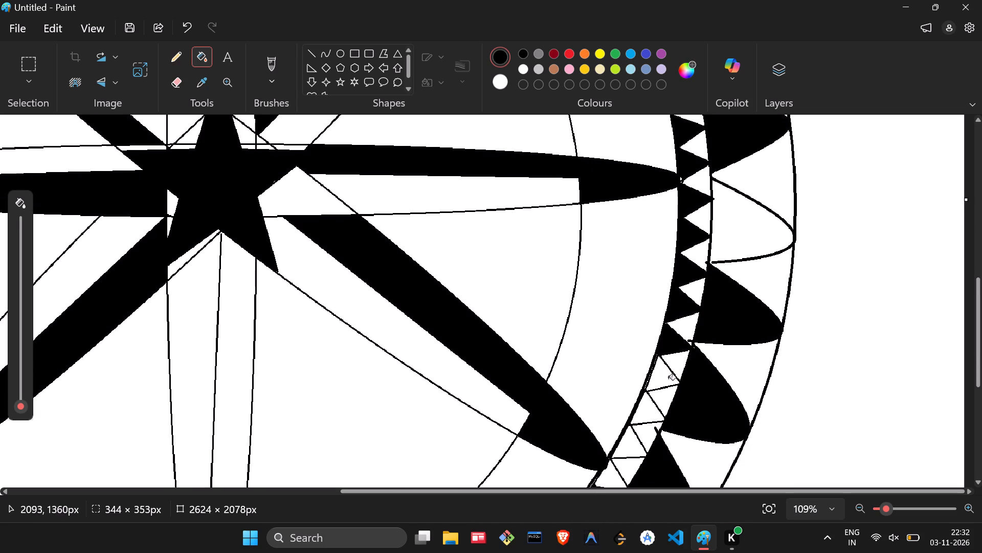
click(668, 379)
scroll(668, 379, down, 1)
click(641, 382)
scroll(641, 382, down, 1)
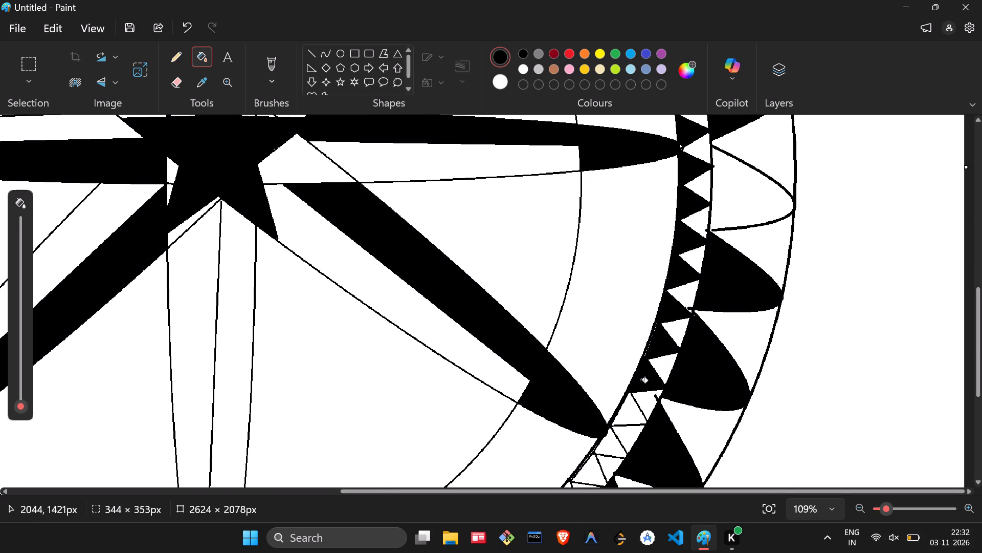
scroll(641, 382, down, 1)
click(630, 396)
Fill the ring's inner-edge triangles with black from the lower-right petal's tip about halfway to the bottom petal's tip.
scroll(630, 396, down, 1)
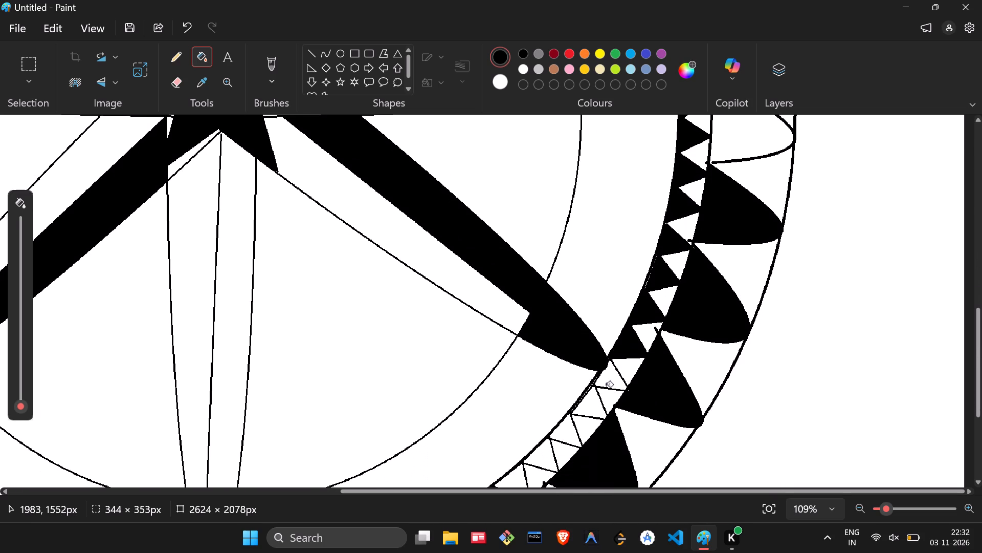
click(606, 386)
scroll(606, 386, down, 1)
click(594, 401)
click(561, 408)
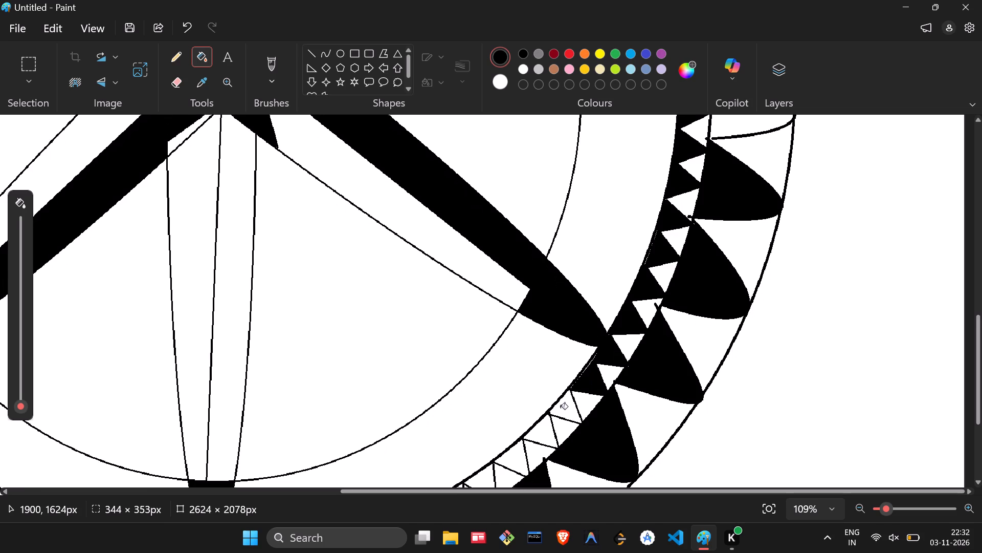
click(535, 410)
scroll(535, 410, down, 1)
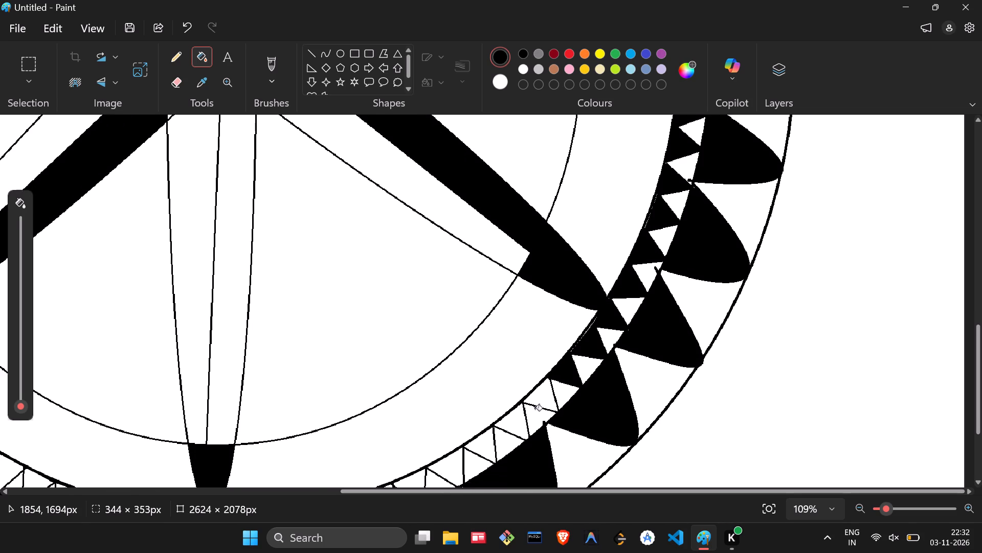
scroll(535, 410, down, 1)
click(545, 375)
scroll(530, 375, right, 1)
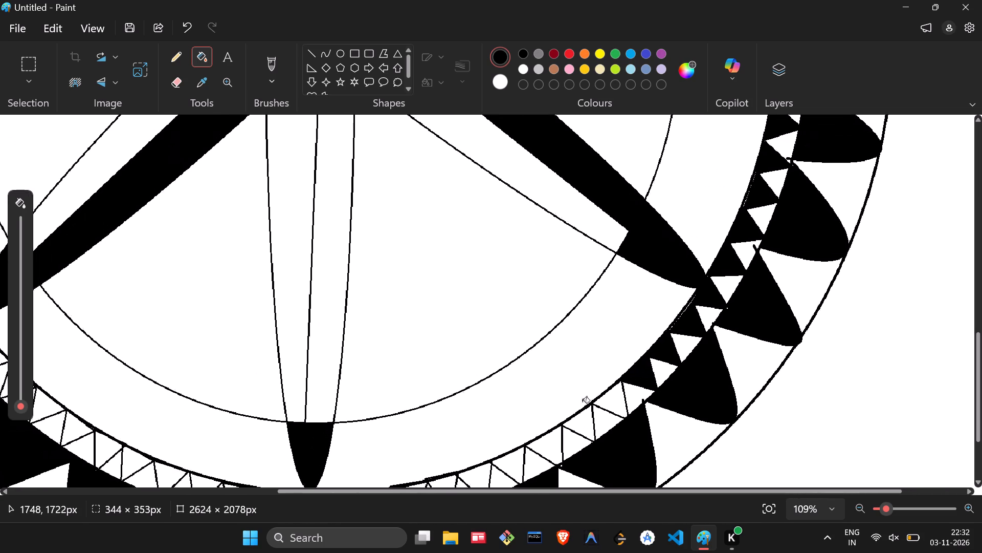
scroll(583, 402, right, 1)
click(612, 403)
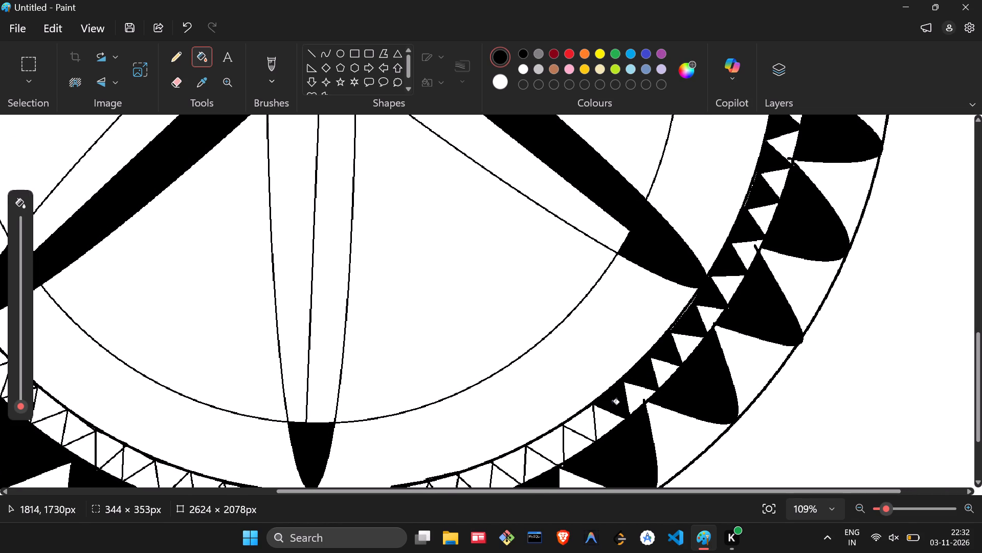
scroll(612, 403, down, 1)
scroll(577, 376, down, 1)
click(577, 376)
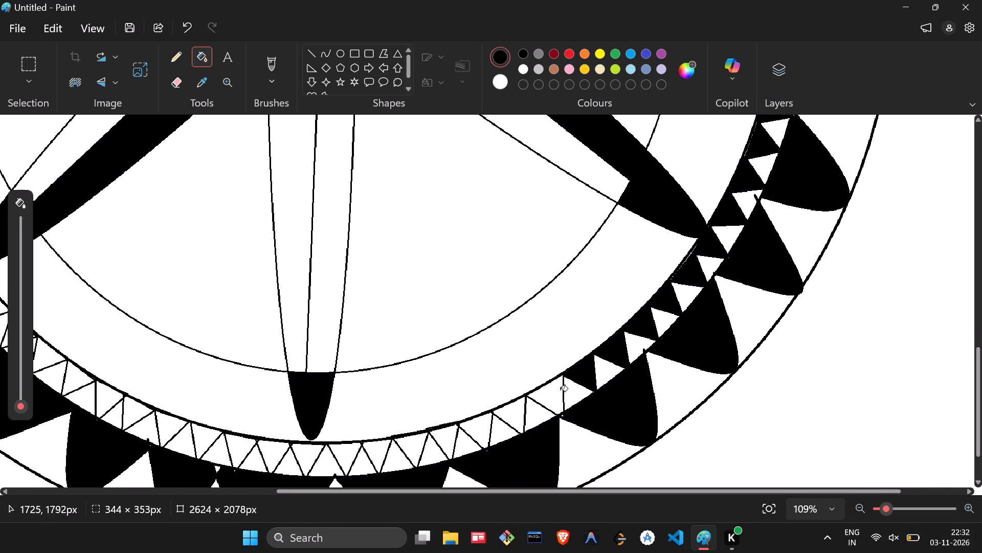
Fill the remaining inner-edge ring triangles with black up to the one directly below the bottom petal's tip.
scroll(561, 390, down, 1)
click(557, 393)
click(517, 417)
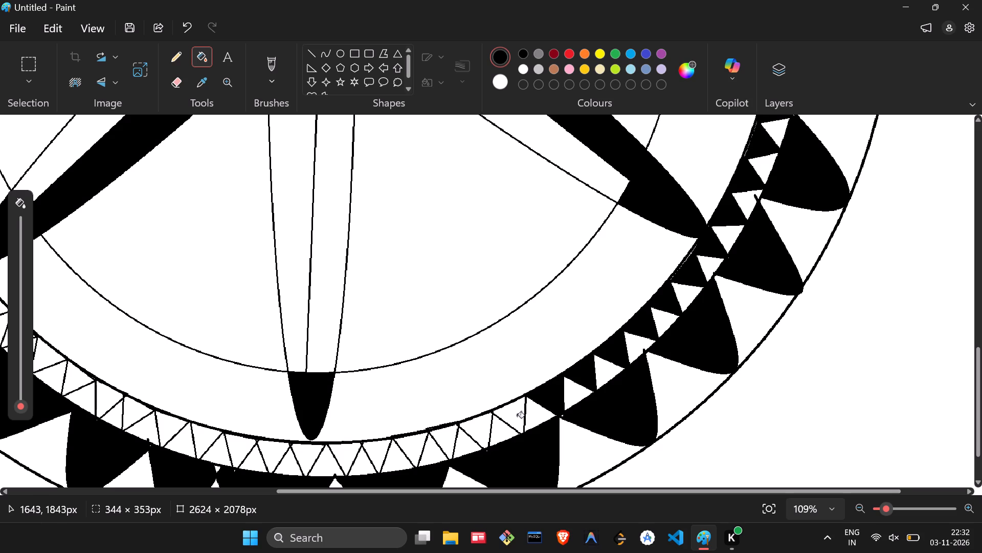
click(479, 427)
click(451, 436)
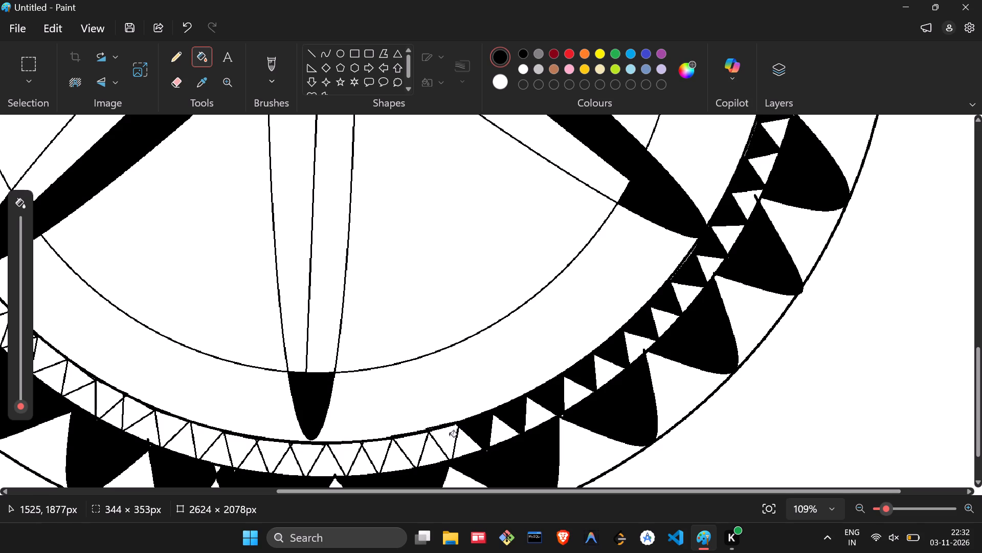
click(414, 451)
click(369, 460)
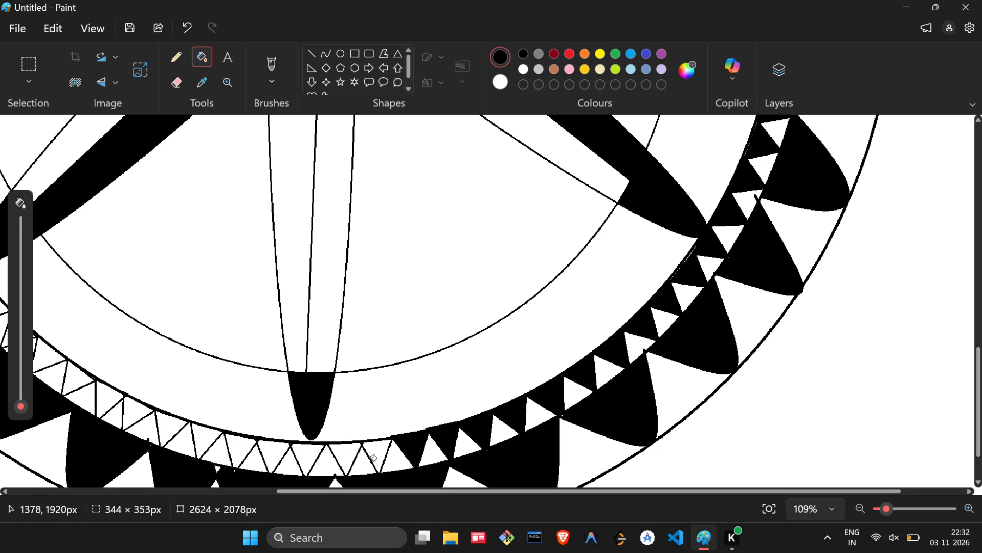
click(379, 456)
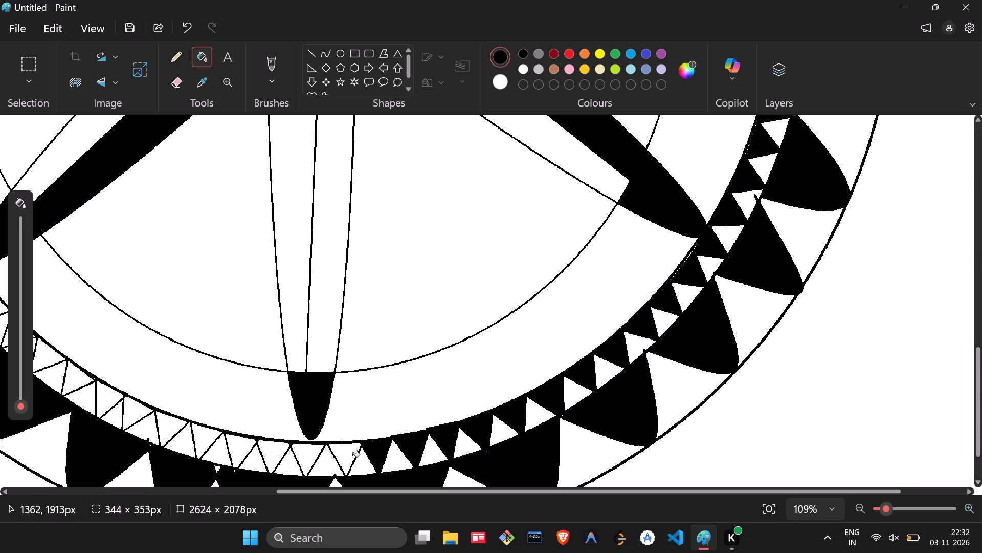
click(352, 456)
click(310, 460)
Fill the ring's inner-edge triangles with black from the bottom petal's tip about halfway to the lower-left petal's tip.
click(272, 454)
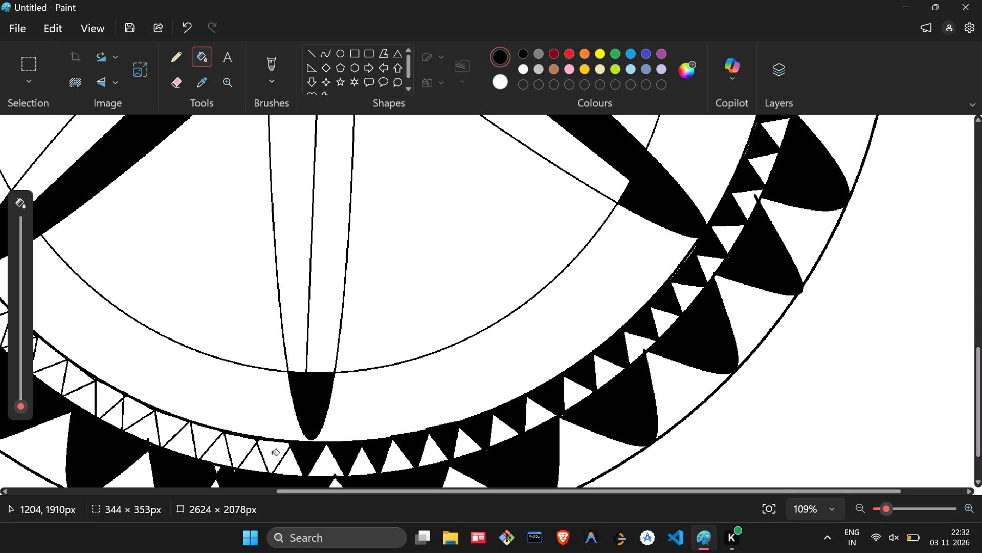
click(241, 454)
click(205, 443)
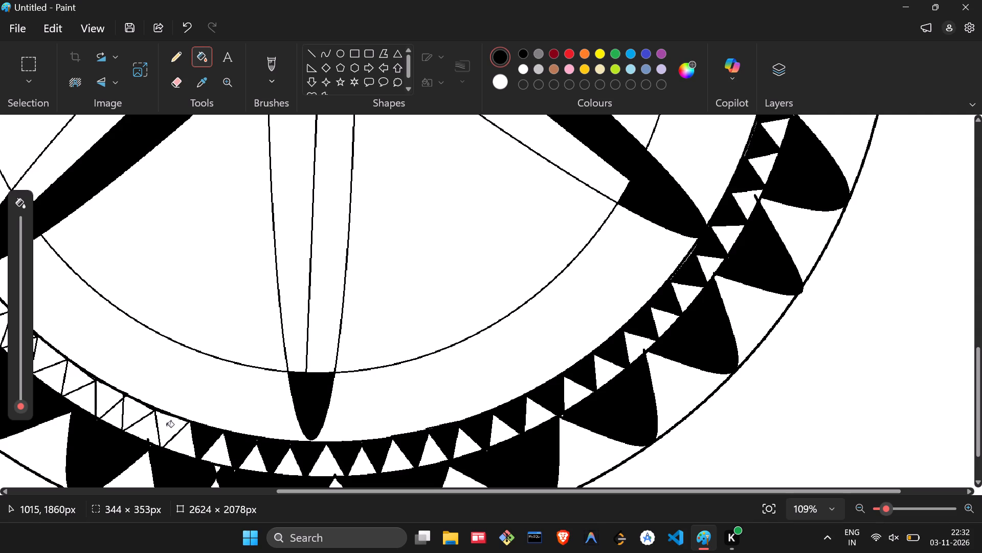
click(167, 426)
click(143, 413)
scroll(143, 413, right, 1)
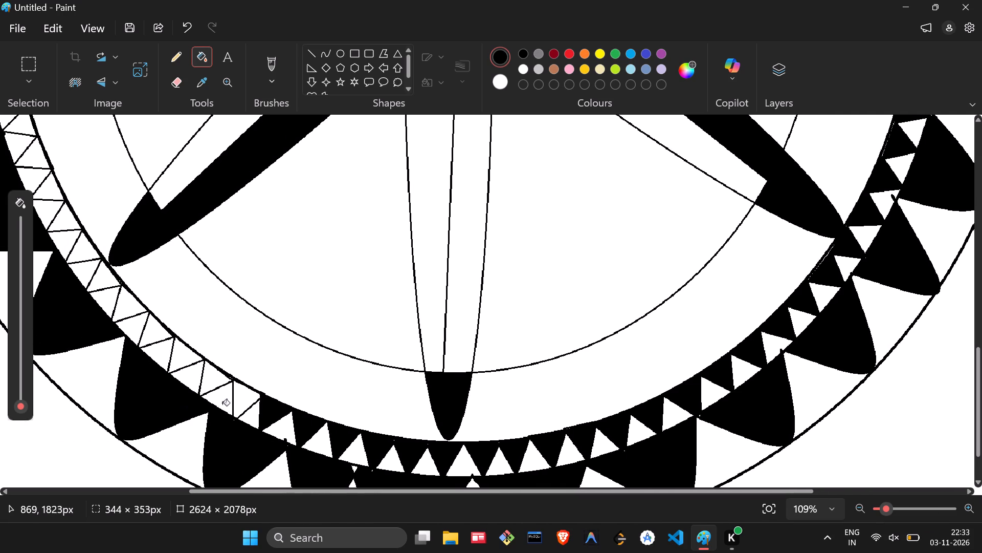
scroll(240, 400, right, 1)
click(240, 400)
click(215, 379)
Fill the remaining inner-edge ring triangles with black up to the lower-left petal's tip.
scroll(194, 354, right, 1)
click(189, 353)
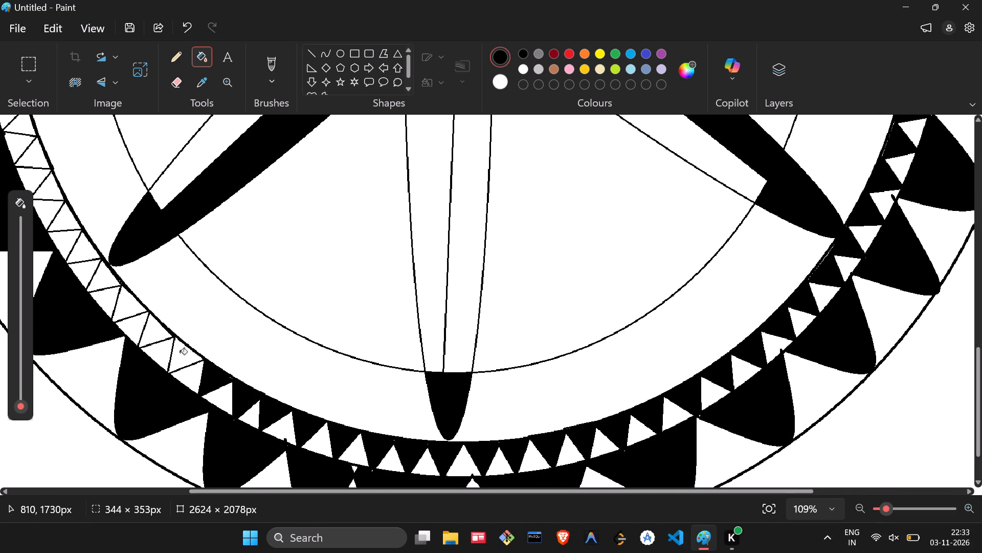
scroll(171, 350, right, 1)
click(159, 331)
scroll(154, 323, right, 2)
click(121, 301)
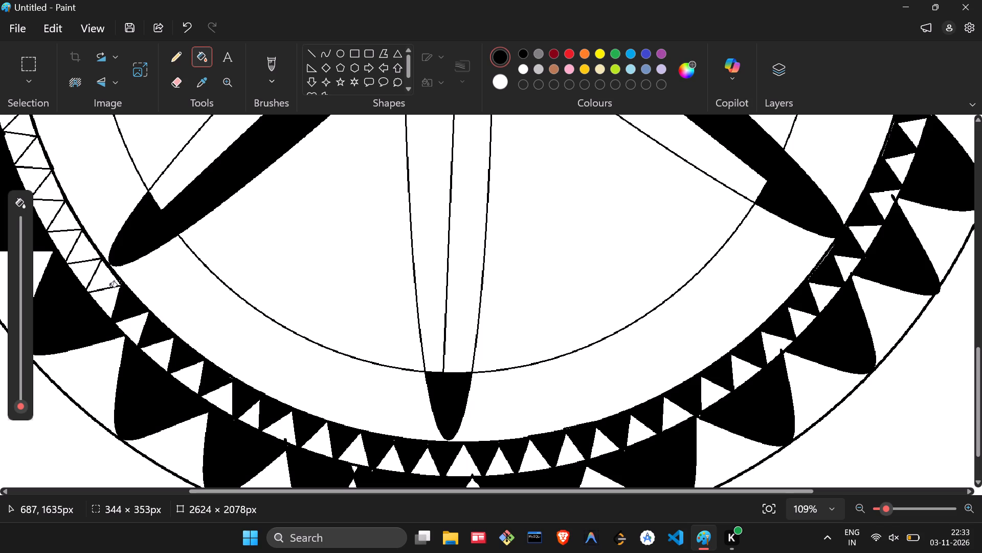
click(110, 286)
Fill the ring's inner-edge triangles with black from the lower-left petal's tip over halfway to the left petal's tip, undoing any misplaced fill.
scroll(98, 265, right, 1)
click(85, 250)
click(73, 222)
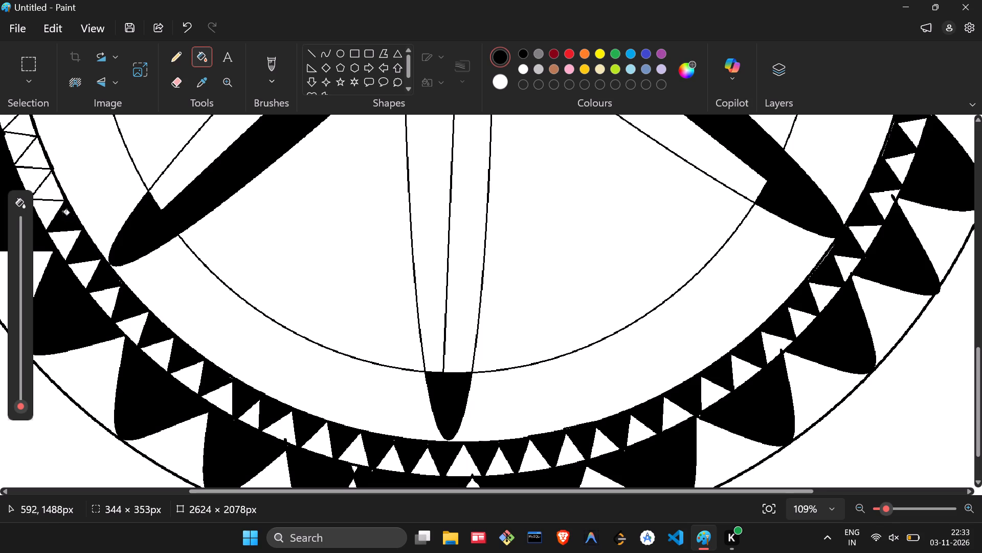
scroll(58, 204, right, 1)
click(50, 186)
scroll(212, 205, up, 1)
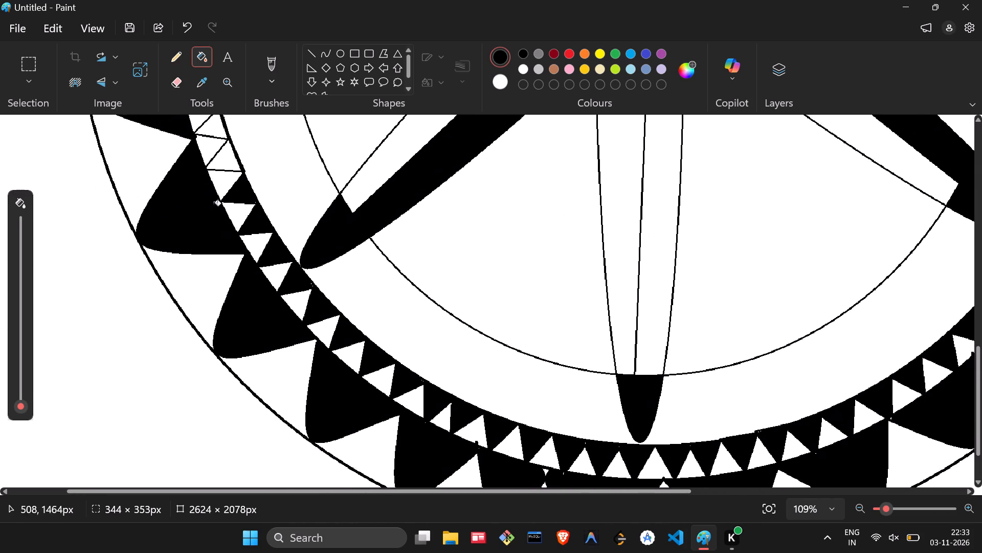
scroll(214, 205, up, 1)
click(221, 203)
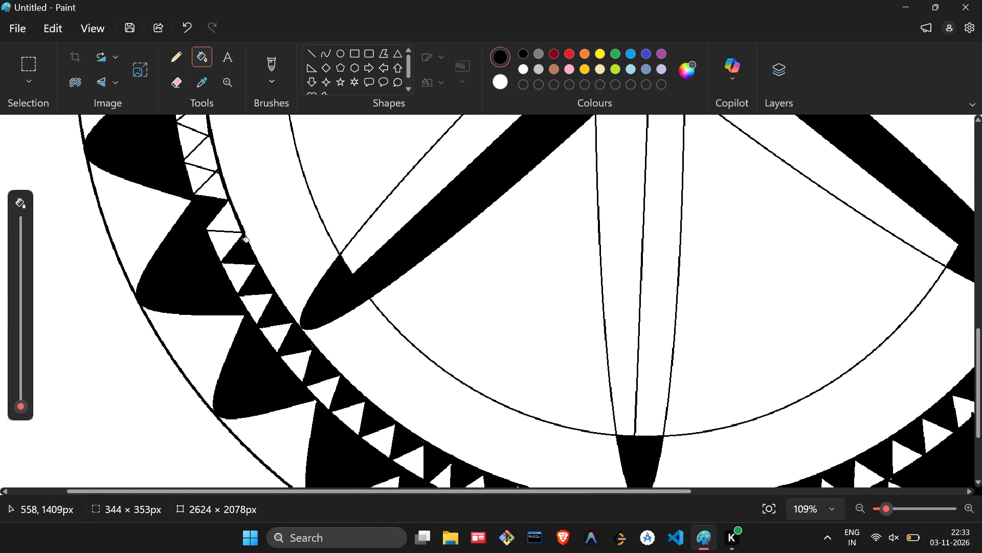
key(ctrl+z)
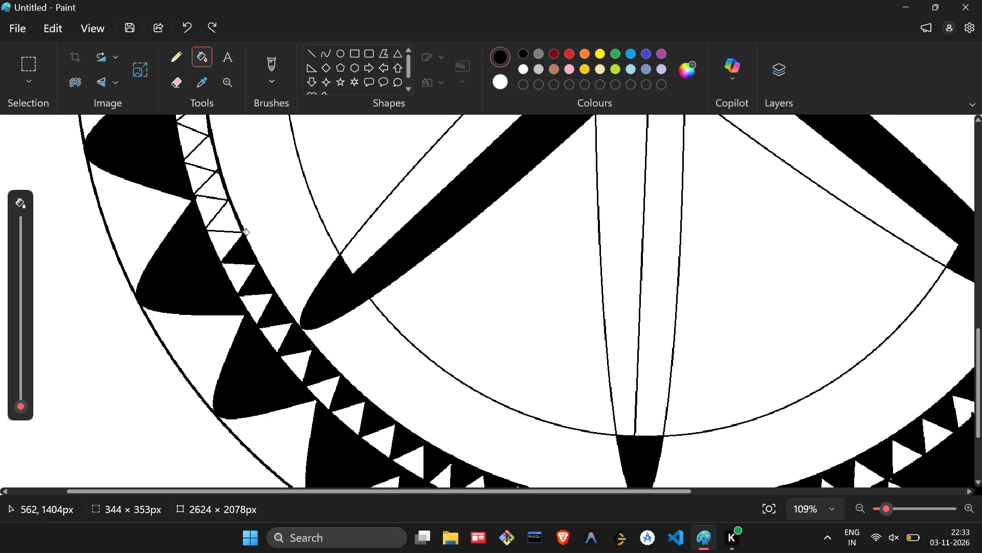
click(225, 222)
click(219, 190)
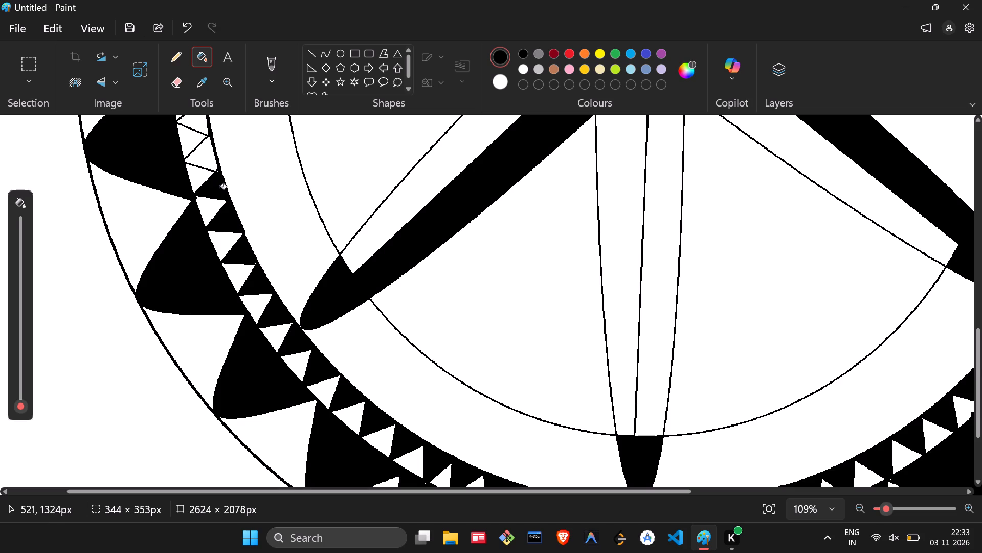
Fill the remaining inner-edge ring triangles with black up to the one at the left petal's tip.
click(193, 150)
click(207, 158)
scroll(209, 156, up, 1)
click(200, 209)
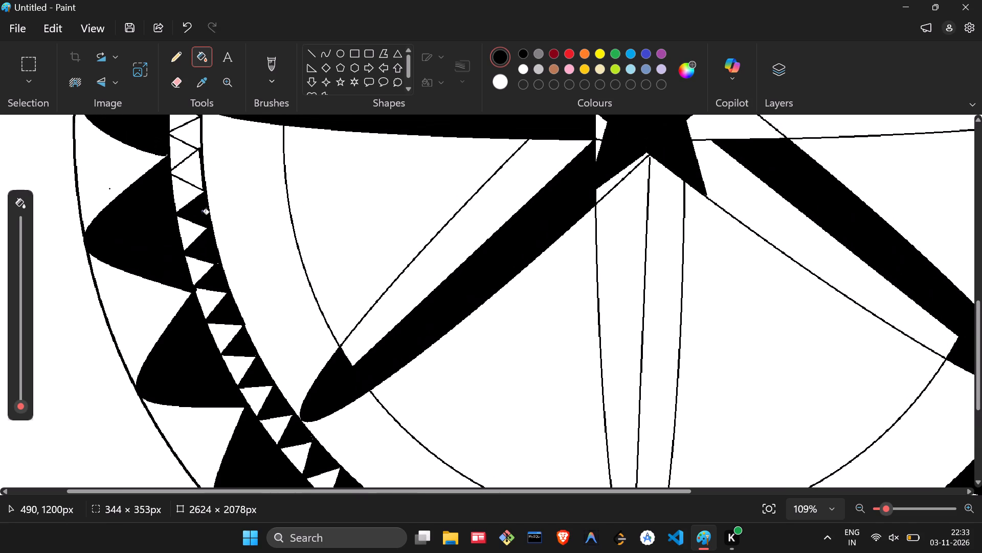
click(193, 169)
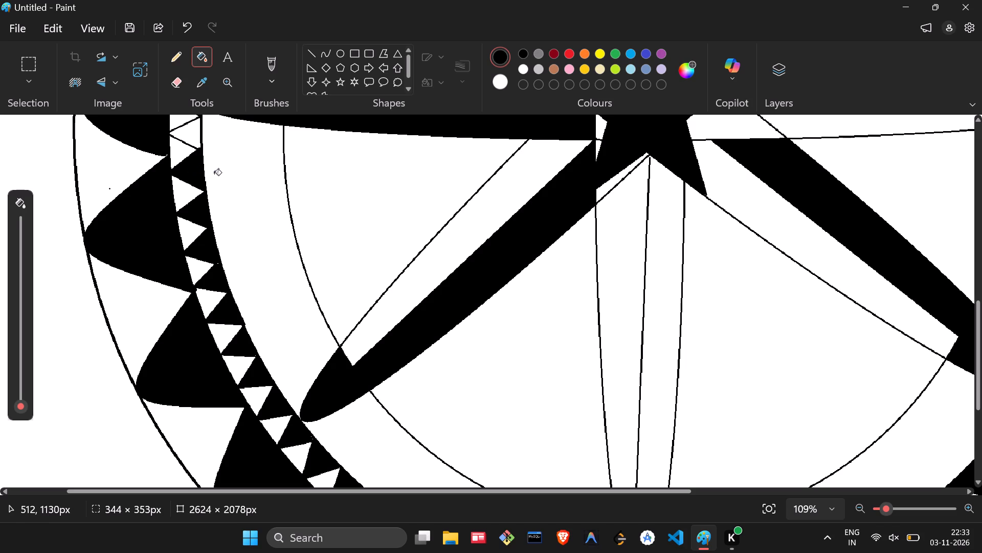
click(193, 141)
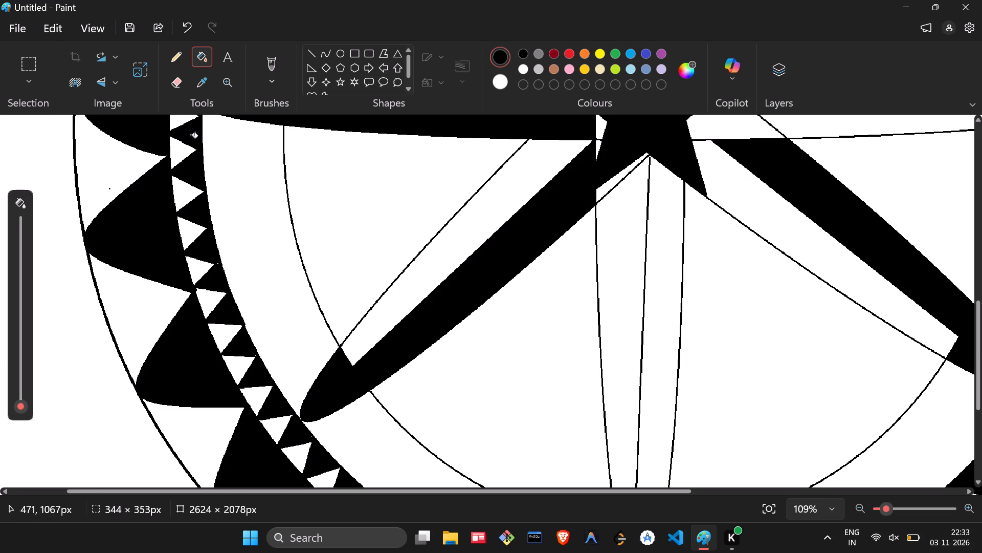
scroll(191, 137, up, 1)
click(196, 306)
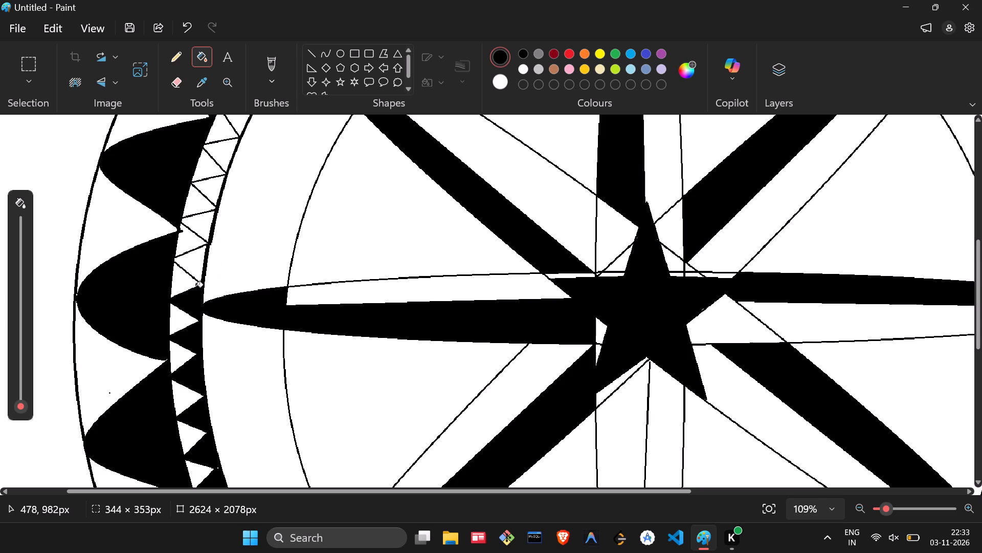
Fill the ring's inner-edge triangles with black from the left petal's tip to just before the upper-left petal's tip.
click(195, 267)
click(203, 226)
click(219, 183)
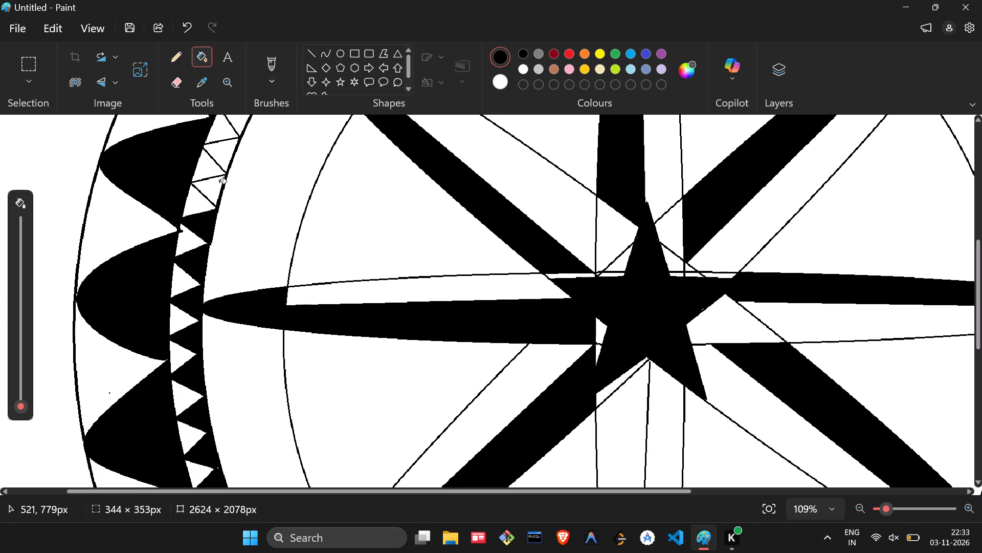
click(228, 169)
scroll(226, 163, up, 1)
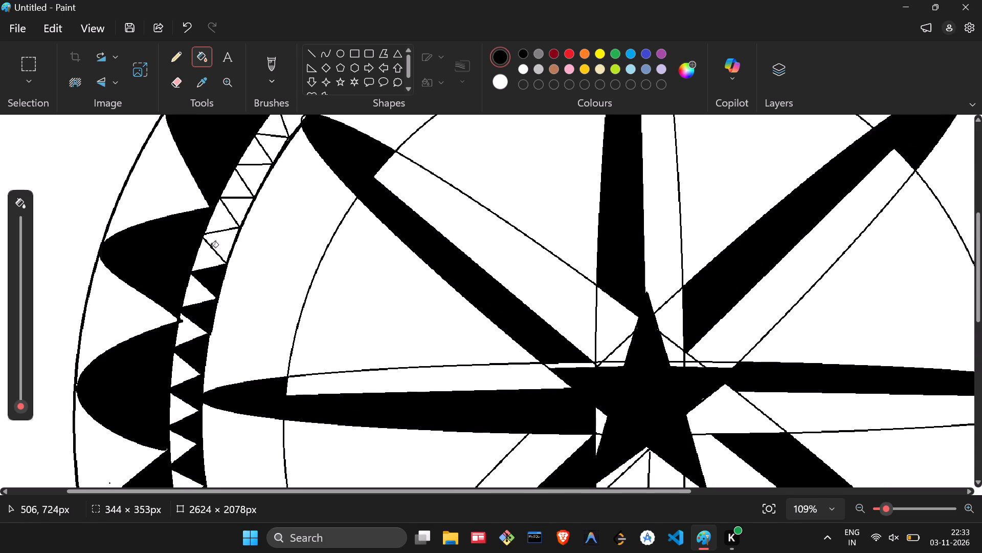
click(211, 246)
click(239, 217)
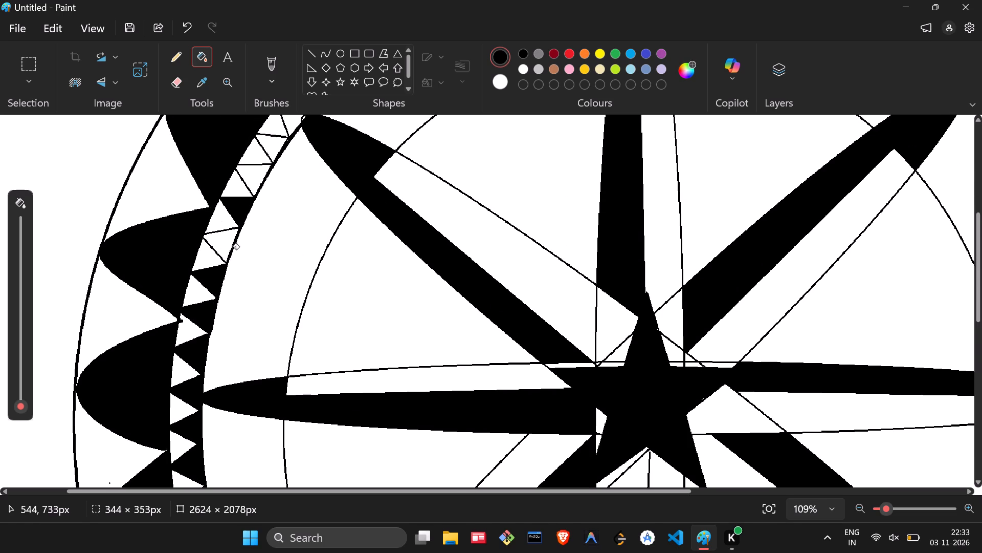
click(232, 248)
click(220, 242)
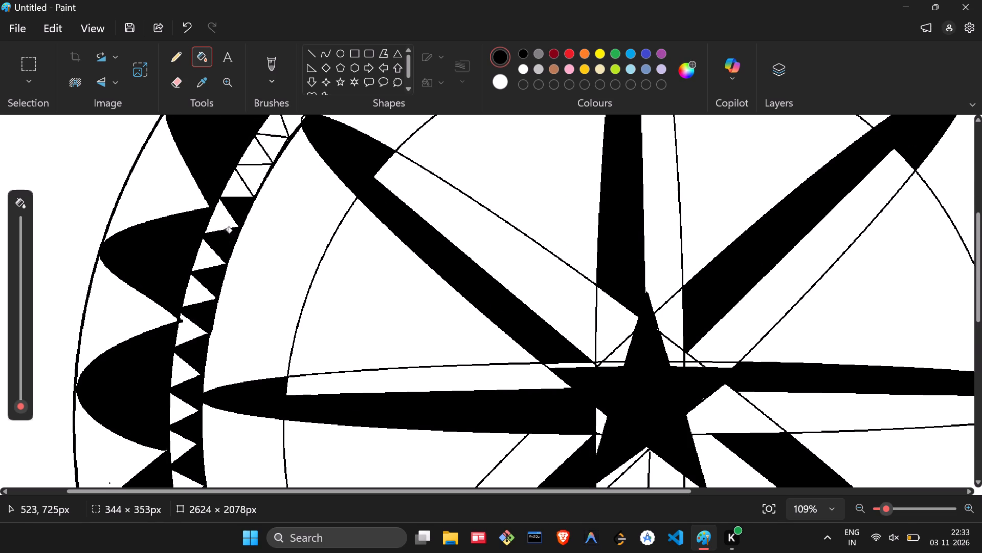
click(260, 176)
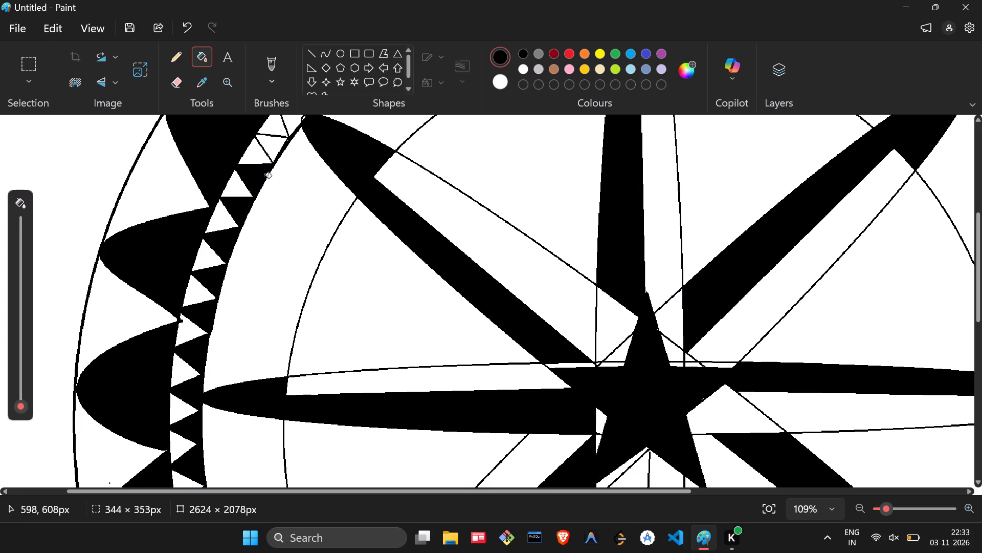
click(270, 147)
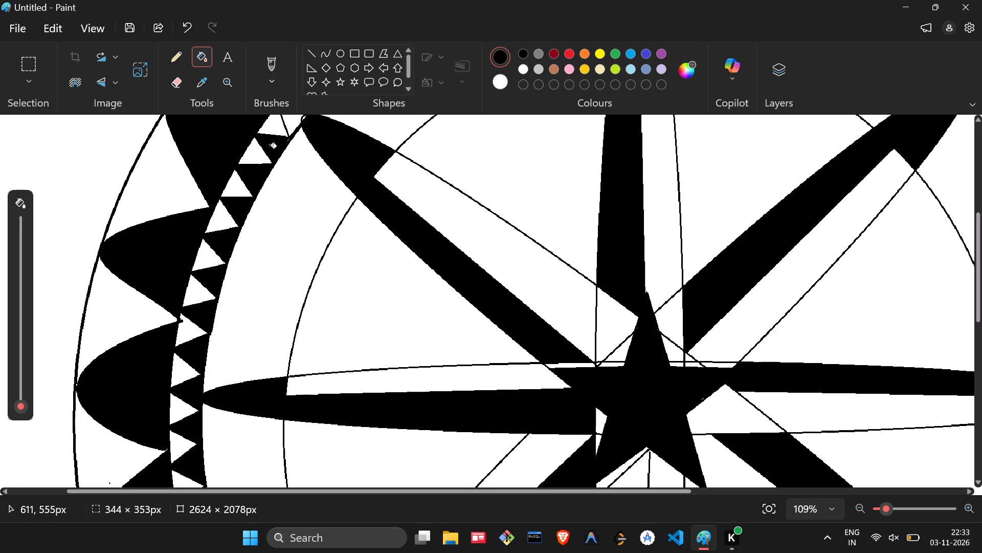
Fill the inner-edge ring triangle at the upper-left petal's tip and the small gap beside the tip with black.
scroll(270, 153, up, 1)
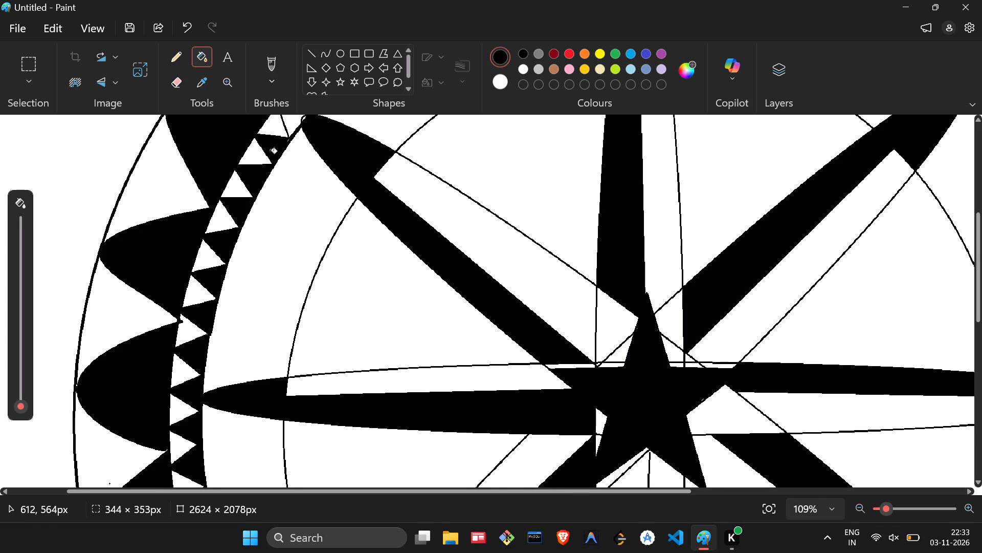
scroll(270, 153, up, 1)
click(279, 178)
click(283, 184)
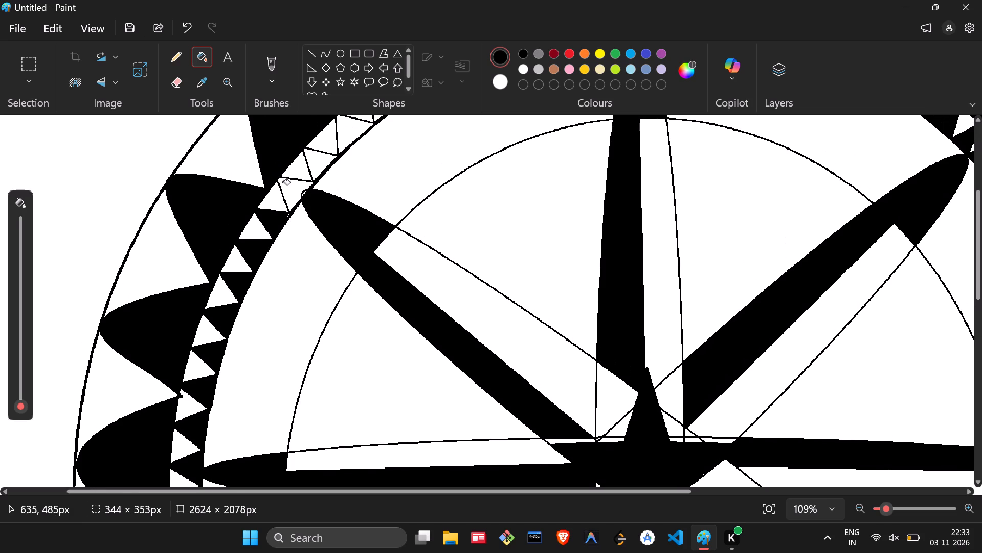
scroll(283, 184, up, 1)
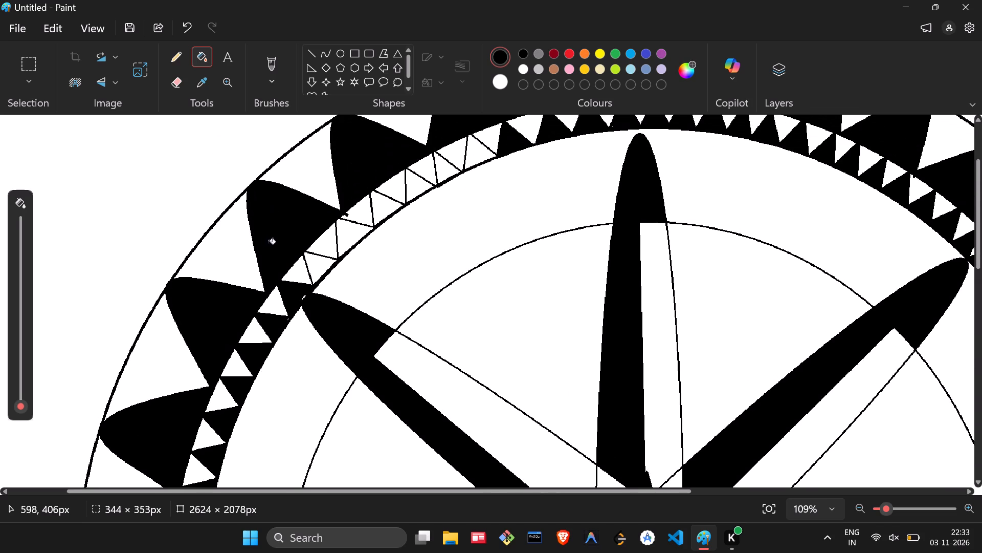
click(306, 299)
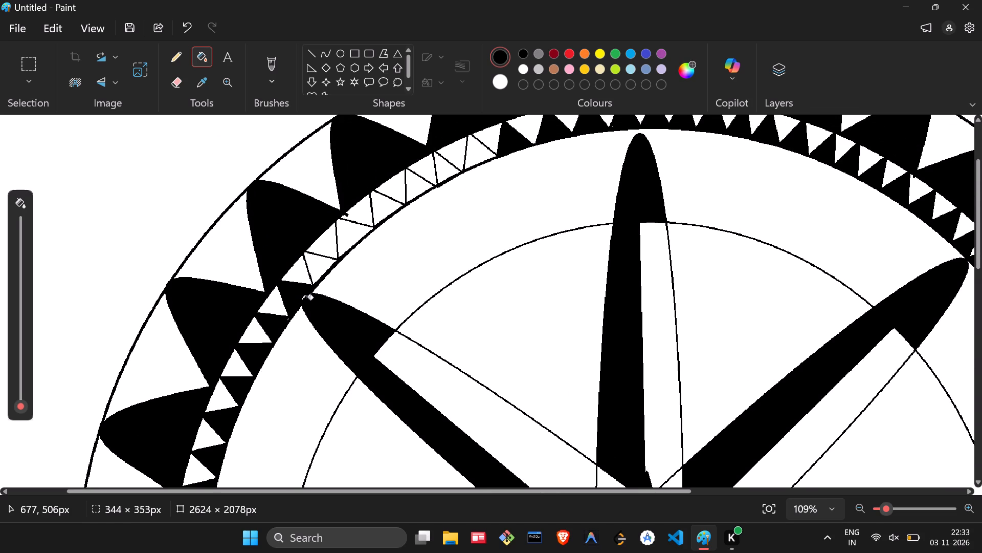
click(305, 299)
click(303, 297)
Fill the last inner-edge ring triangles with black from the upper-left petal's tip to the already black ones near the top petal.
scroll(291, 304, up, 1)
click(307, 296)
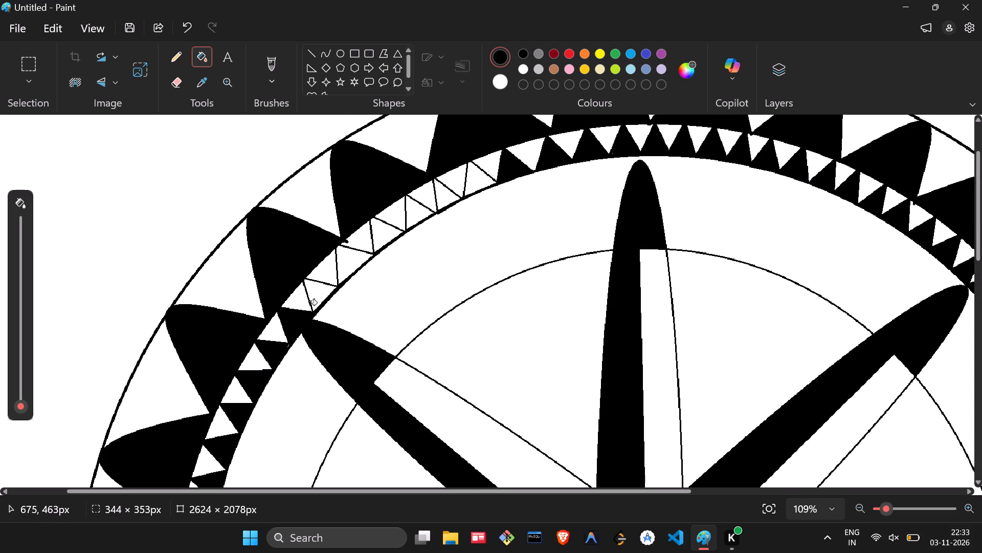
click(318, 298)
click(342, 273)
click(376, 242)
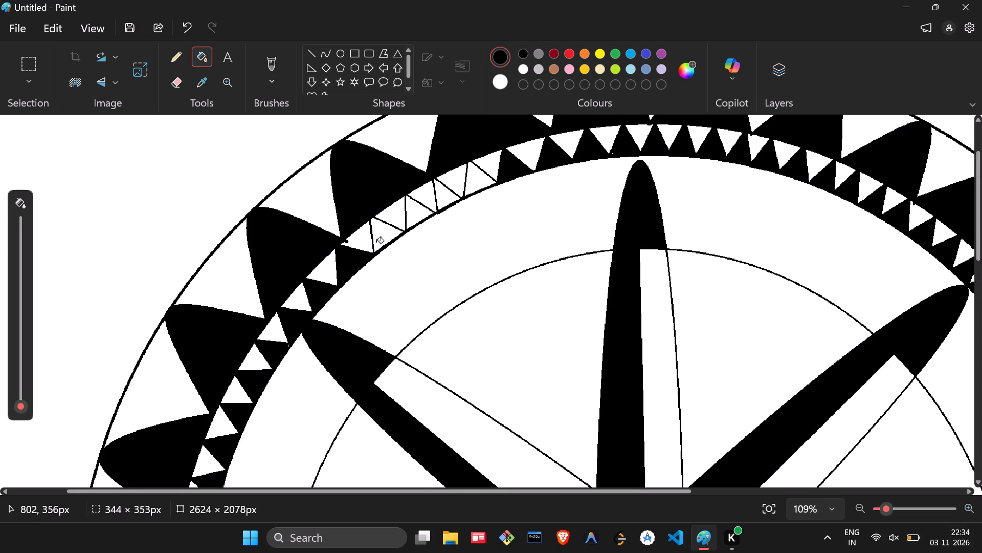
click(422, 216)
click(441, 203)
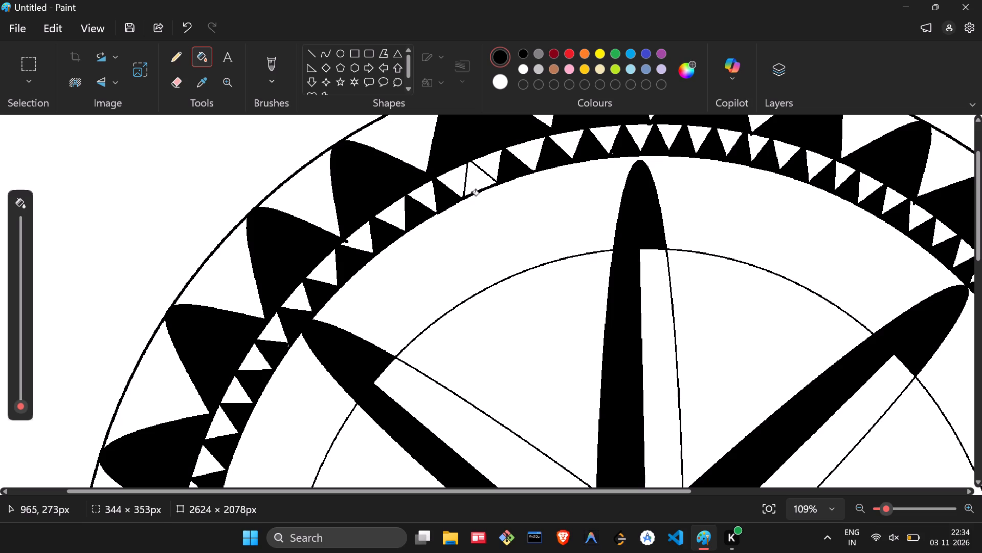
click(480, 184)
Draw a straight black line about 72 px long from the centre star's bottom notch down along the bottom petal's midline.
ctrl+scroll(480, 184, down, 8)
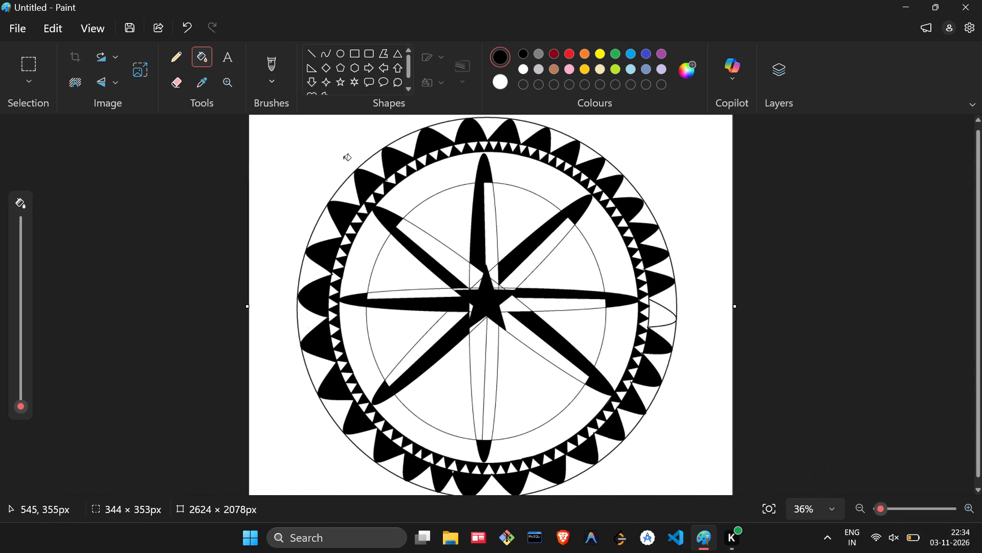
click(311, 54)
ctrl+scroll(365, 143, up, 3)
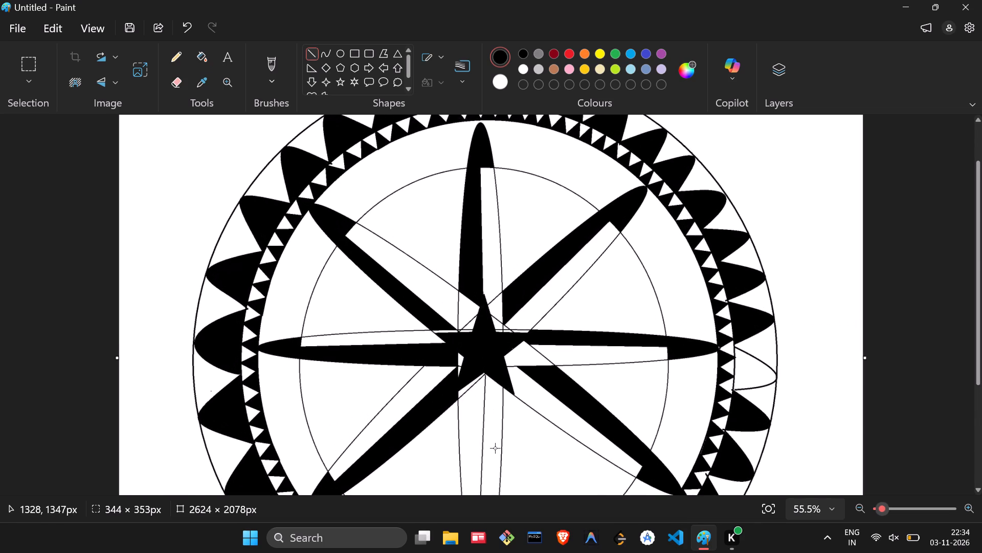
scroll(495, 439, down, 1)
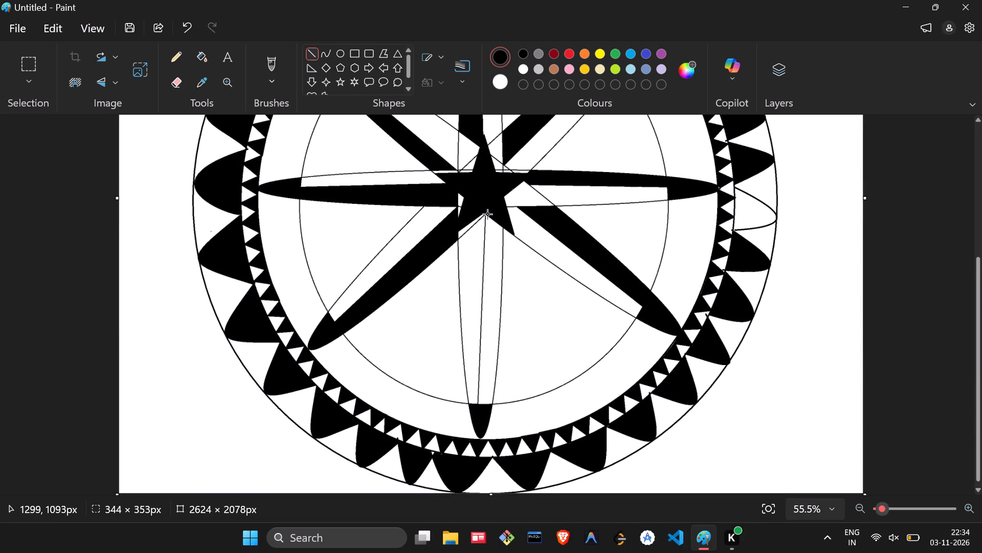
scroll(487, 214, down, 2)
drag(485, 212, 486, 223)
scroll(485, 212, down, 1)
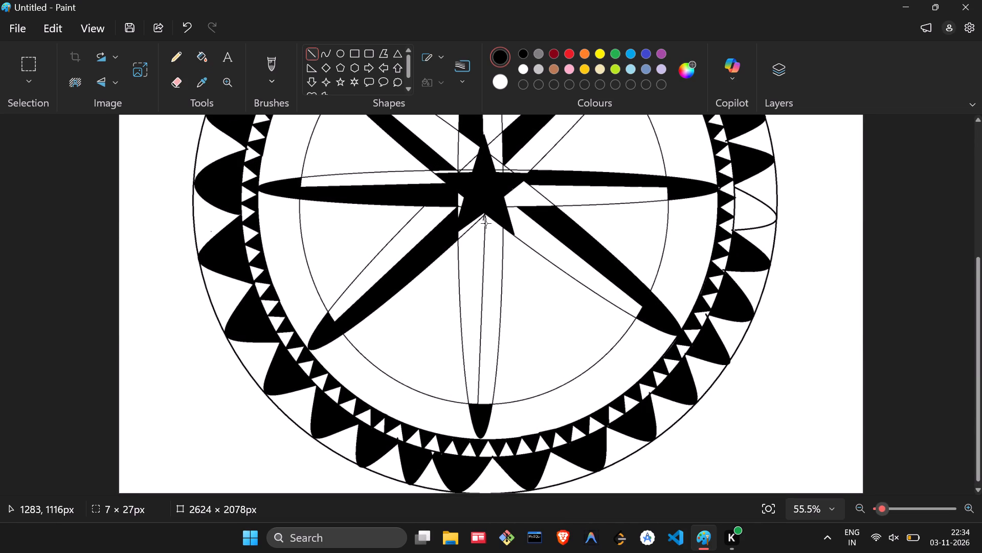
scroll(486, 223, down, 1)
drag(486, 223, 485, 233)
scroll(485, 233, down, 2)
click(512, 261)
scroll(512, 261, down, 1)
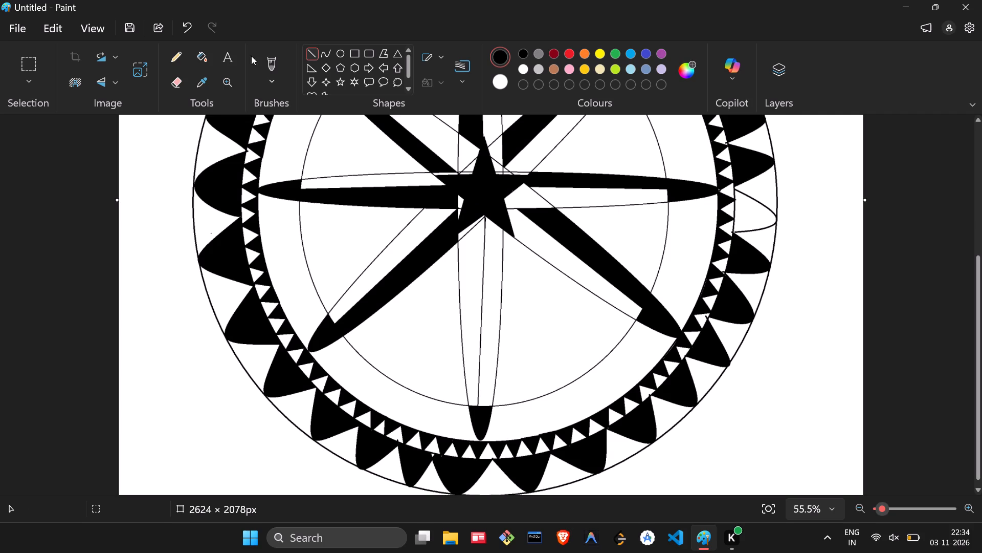
Fill the bottom petal's half on the lower-right petal's side of the midline with black.
scroll(251, 56, down, 1)
click(204, 59)
click(482, 288)
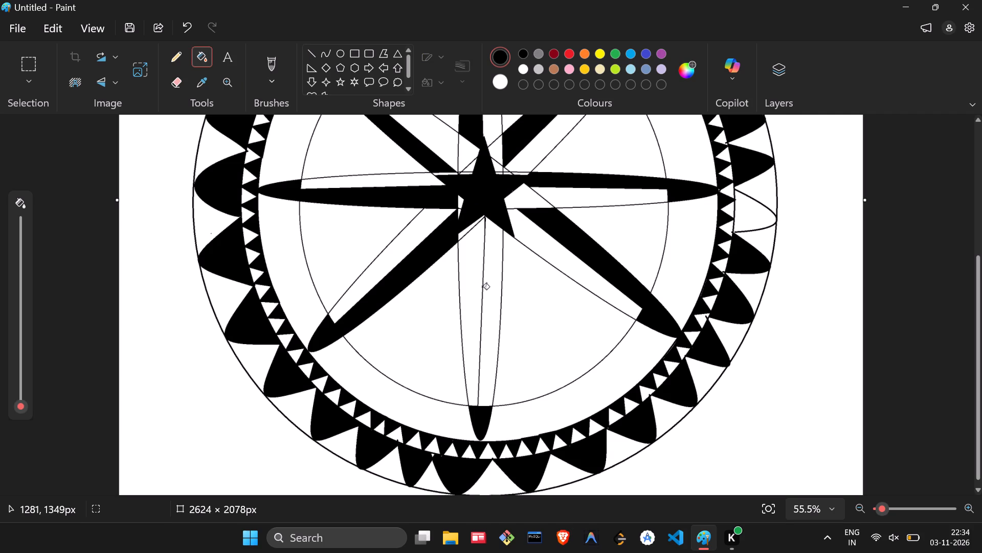
scroll(488, 290, up, 1)
click(488, 290)
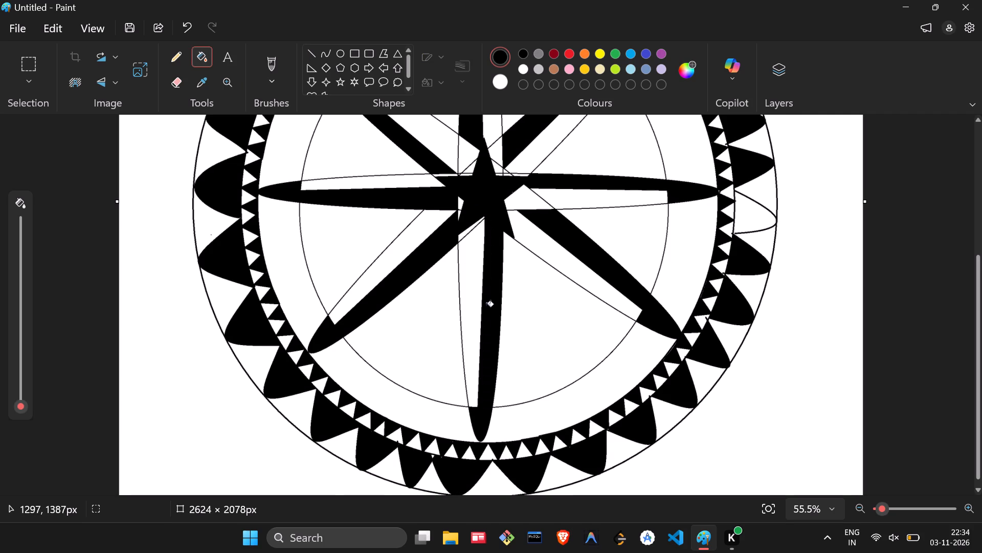
Draw a short black line about 35 px long at the lower base corner of the unfilled outer arch beside the right petal's tip.
ctrl+scroll(485, 314, down, 5)
ctrl+scroll(630, 313, up, 7)
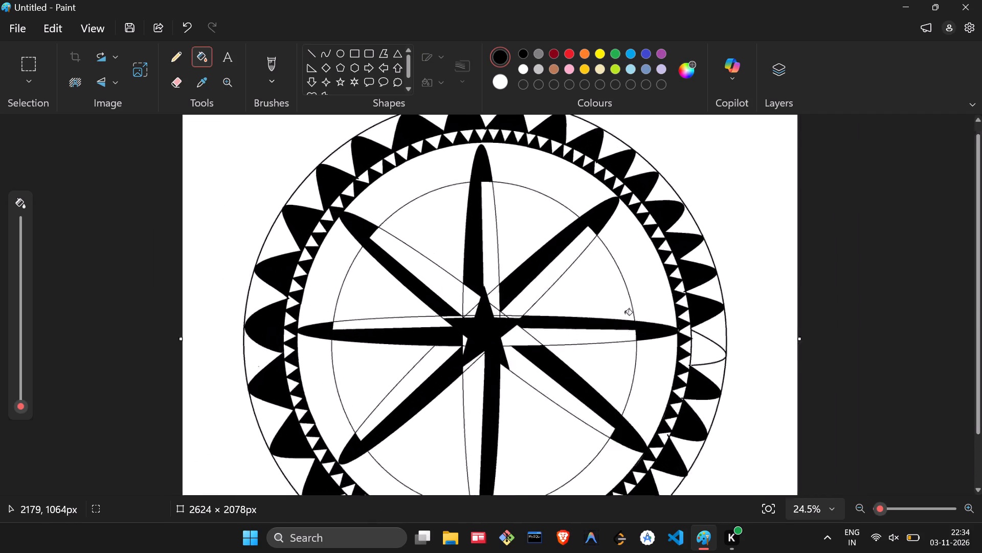
right_click(622, 309)
scroll(621, 313, left, 2)
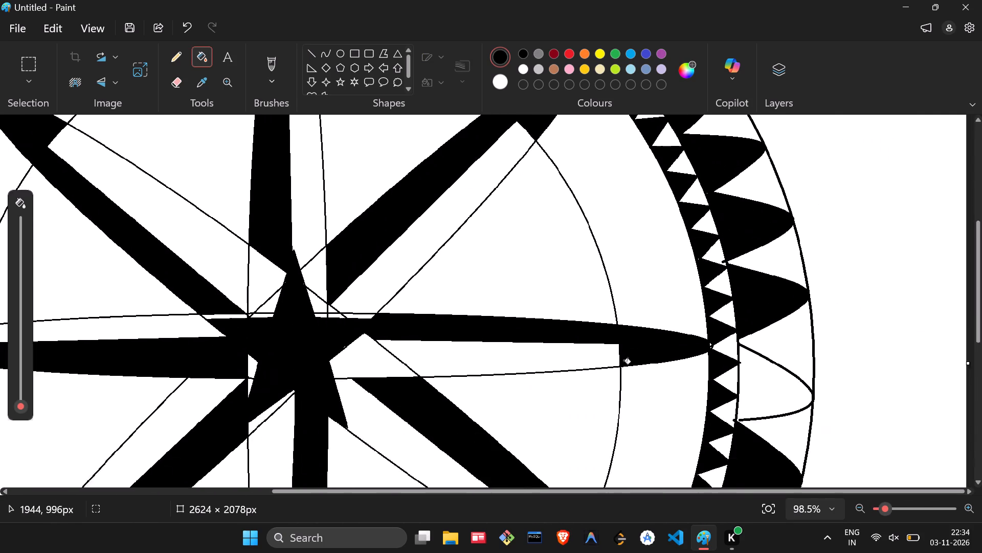
scroll(623, 363, left, 1)
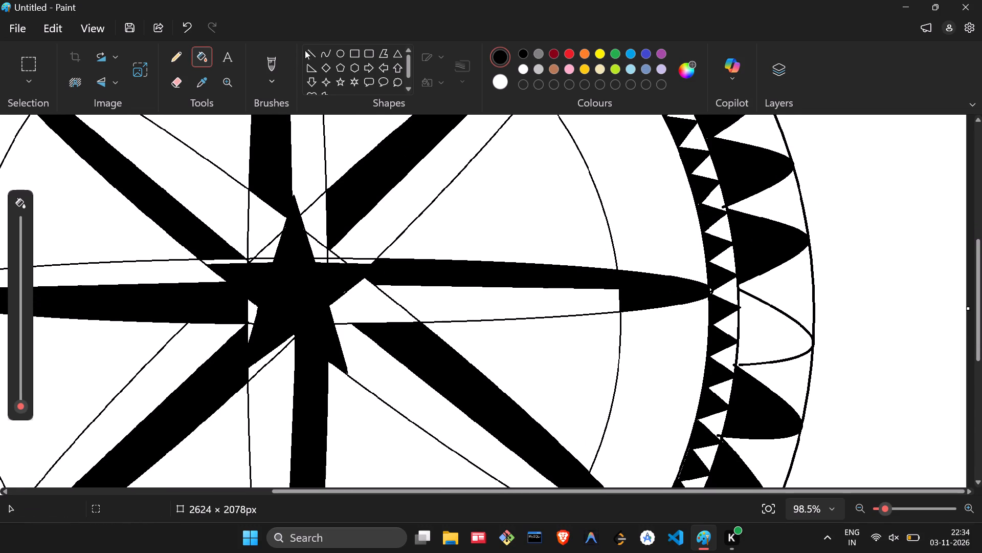
click(310, 49)
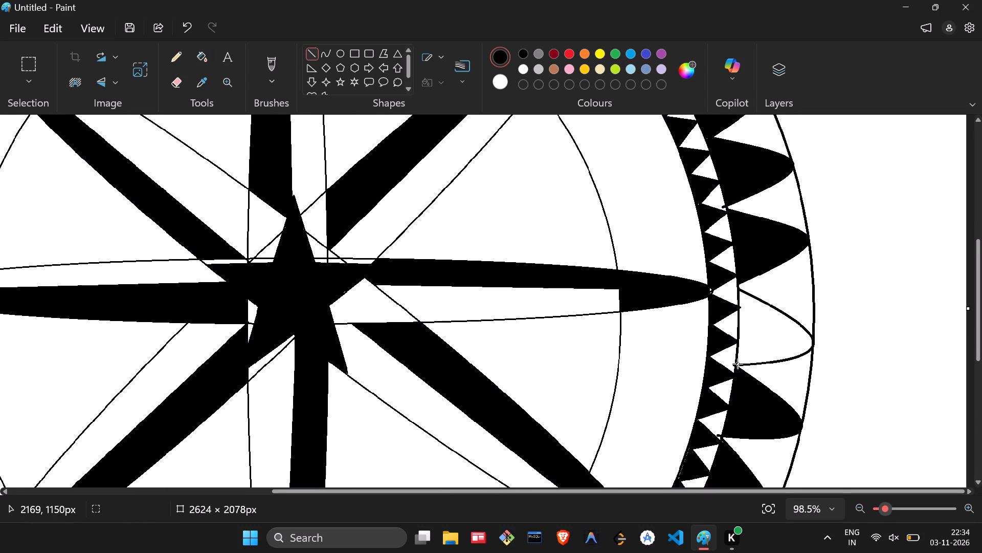
drag(736, 361, 754, 364)
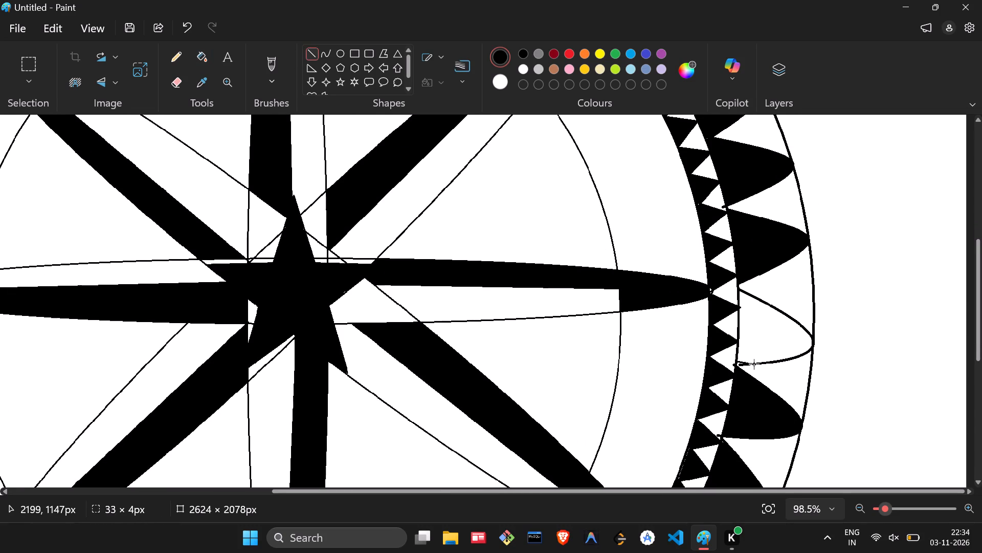
drag(754, 364, 754, 365)
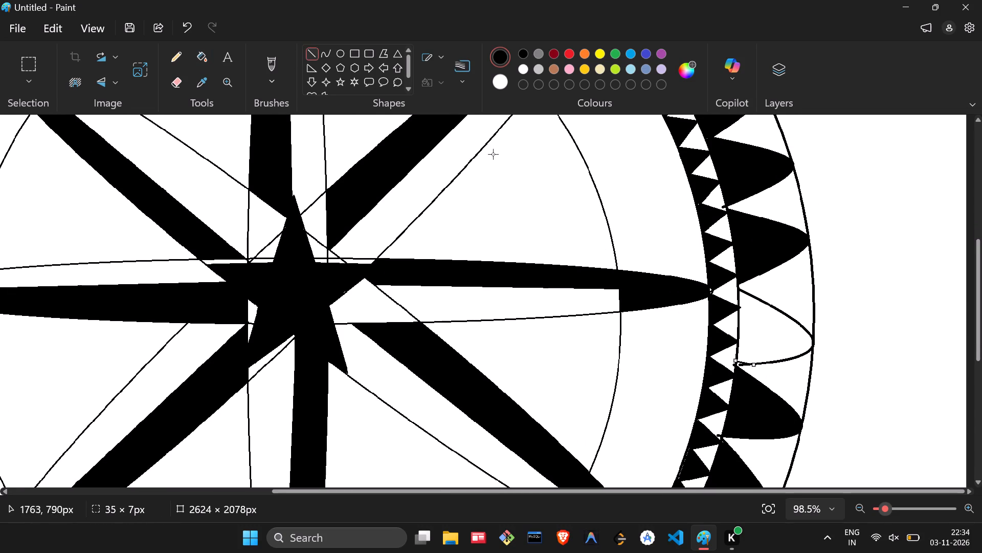
Fill the last white outer arch, beside the right petal's tip, with black.
click(197, 67)
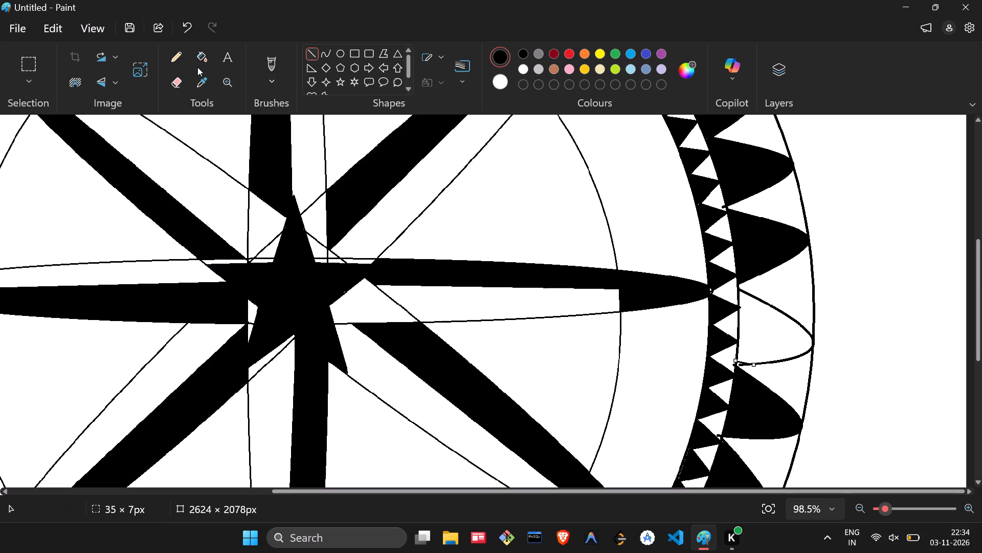
click(202, 58)
click(736, 346)
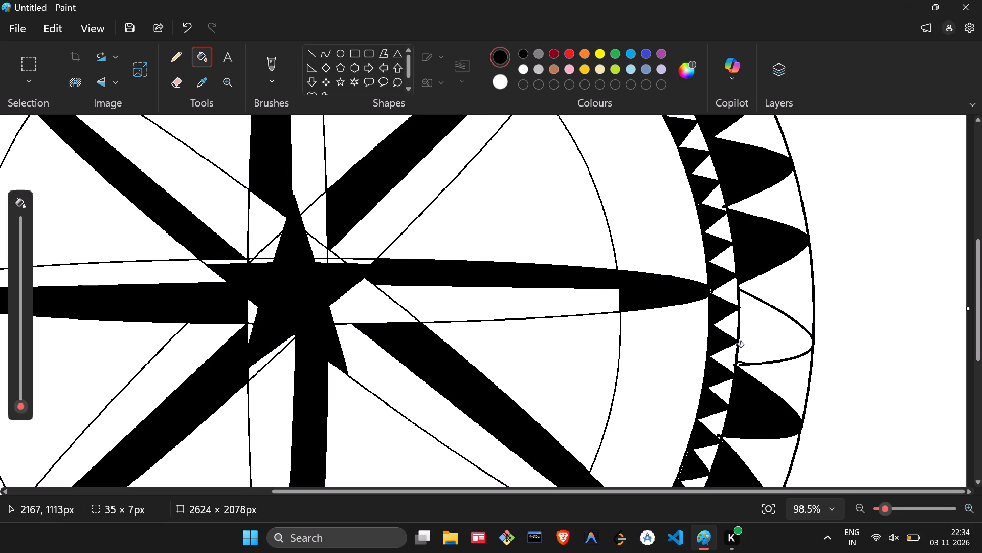
click(752, 348)
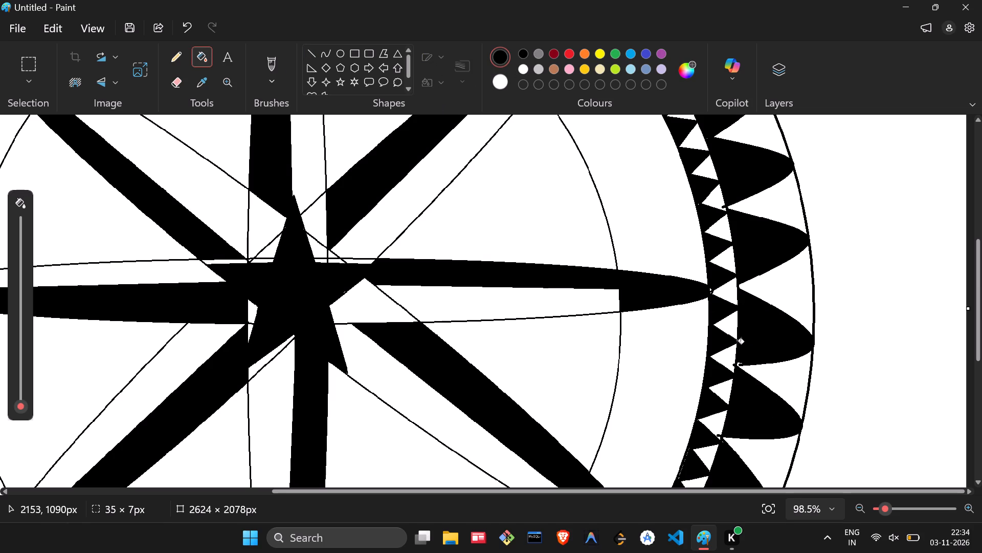
Start saving the finished drawing.
ctrl+scroll(737, 373, down, 6)
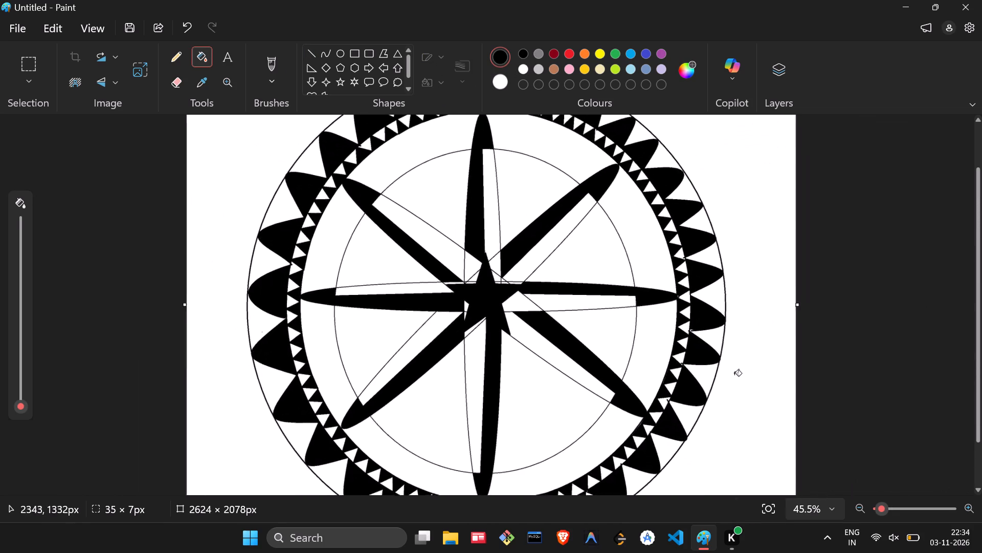
ctrl+scroll(734, 375, down, 2)
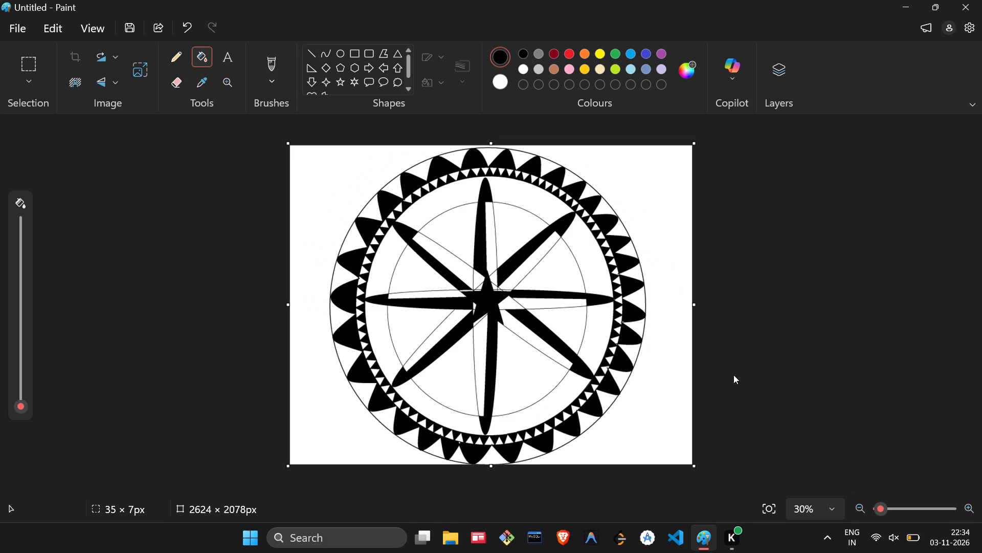
ctrl+scroll(733, 375, down, 4)
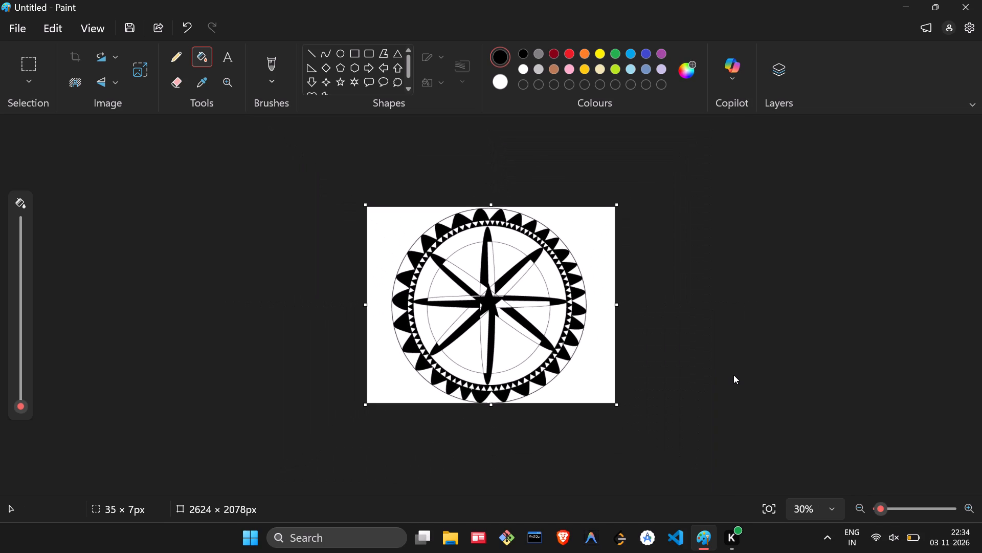
key(ctrl+s)
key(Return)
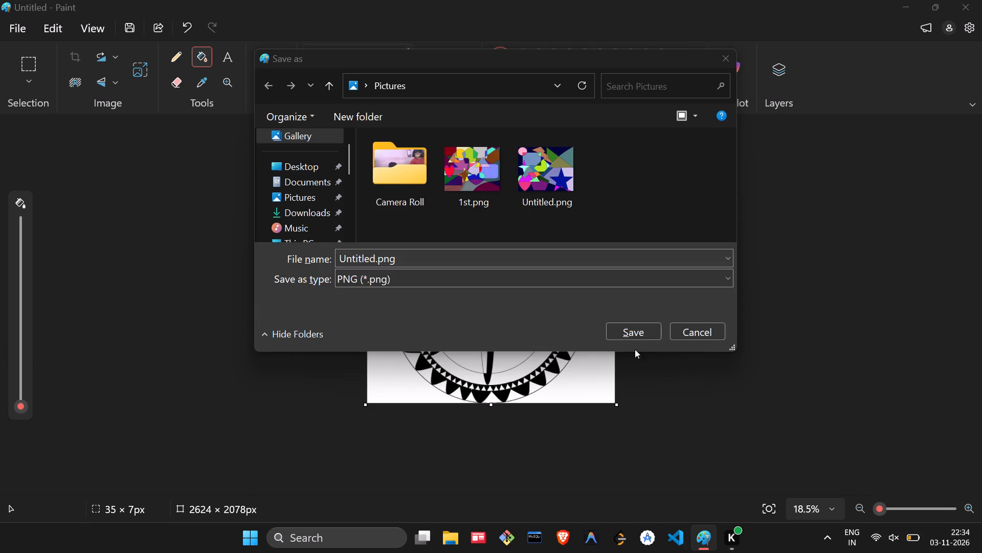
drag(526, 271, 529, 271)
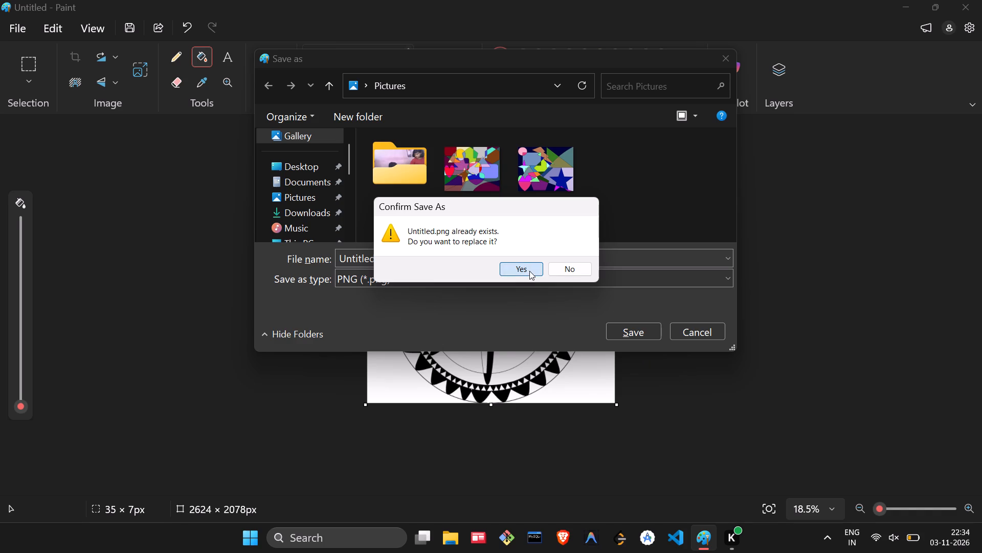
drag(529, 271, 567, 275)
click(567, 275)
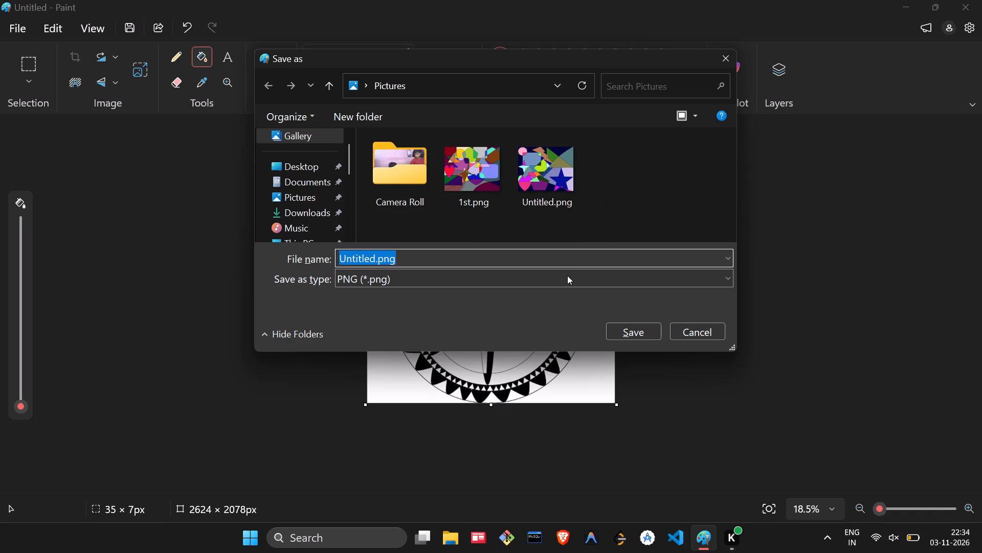
Name the file 2.png and save the drawing as a PNG in the Pictures folder.
click(377, 262)
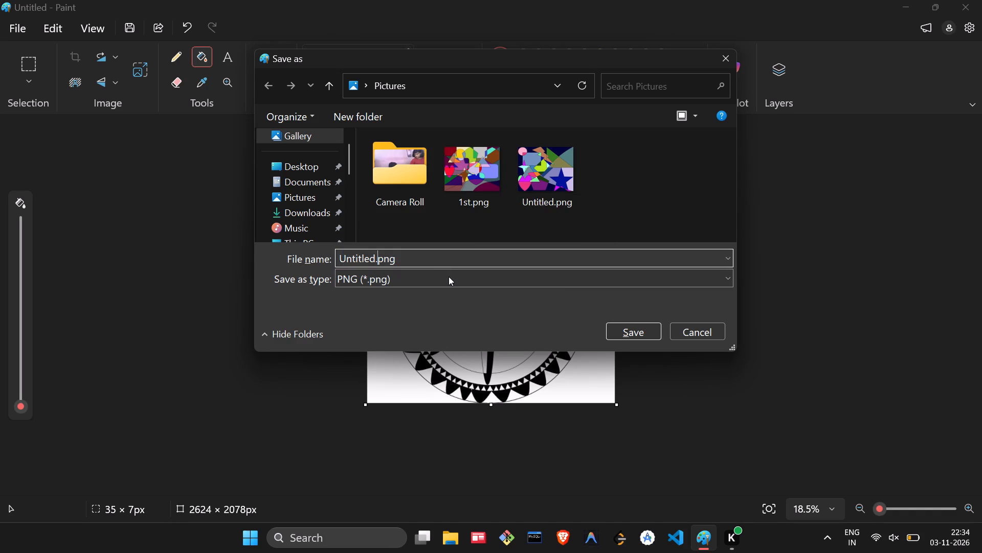
key(Left)
key(BackSpace)
key(BackSpace)
key(BackSpace)
key(BackSpace)
key(BackSpace)
key(BackSpace)
key(BackSpace)
key(BackSpace)
key(BackSpace)
key(BackSpace)
key(BackSpace)
key(BackSpace)
key(BackSpace)
key(BackSpace)
key(BackSpace)
key(BackSpace)
key(BackSpace)
key(BackSpace)
key(BackSpace)
key(BackSpace)
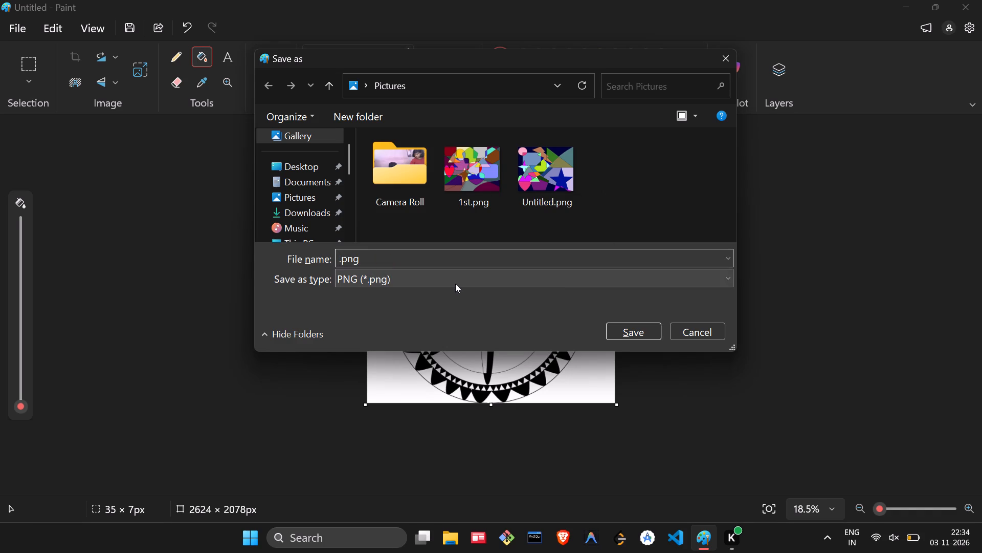
key(2)
key(Return)
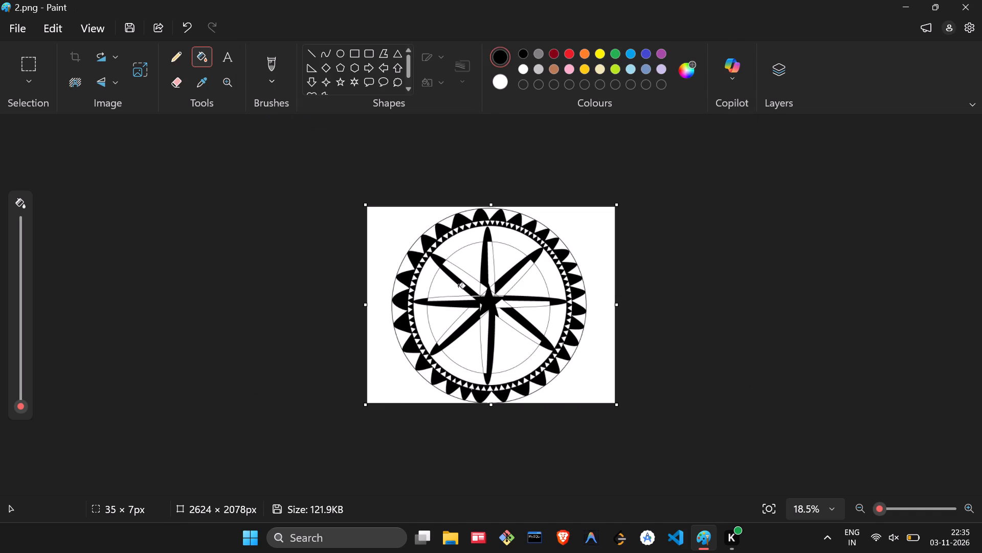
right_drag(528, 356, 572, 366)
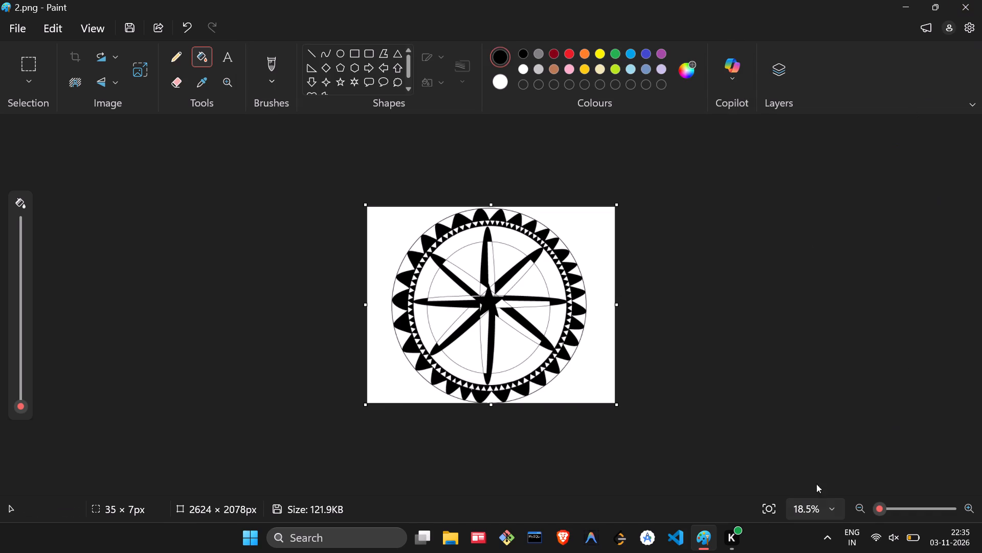